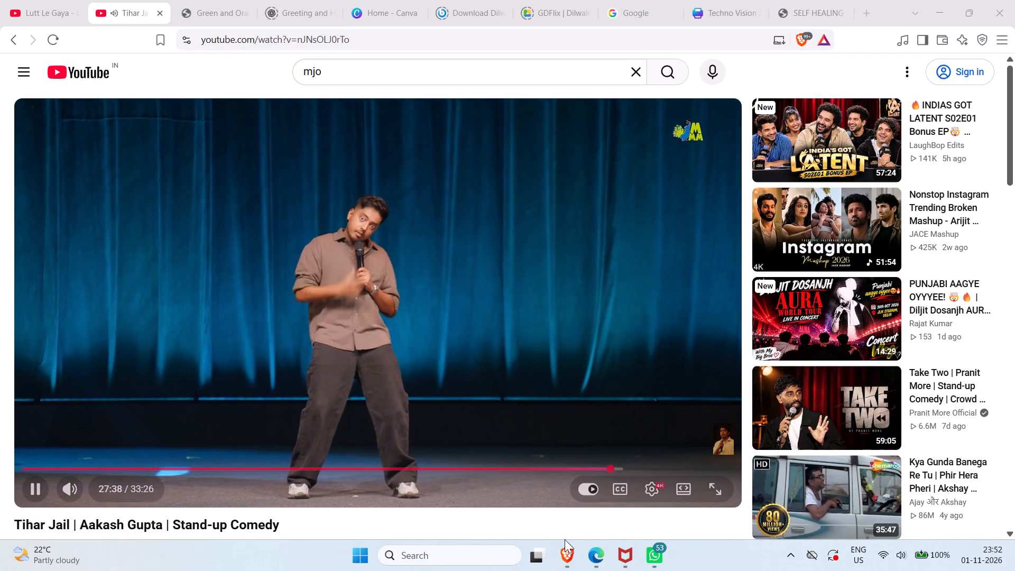
Switch to the Microsoft Edge window showing Canva and maximize it.
left_click(594, 547)
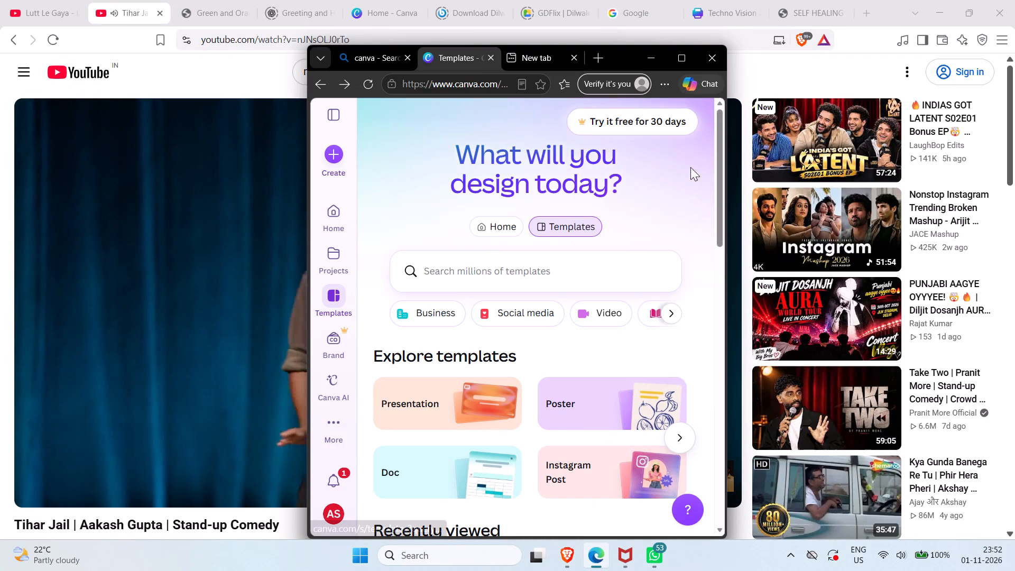
left_click(677, 59)
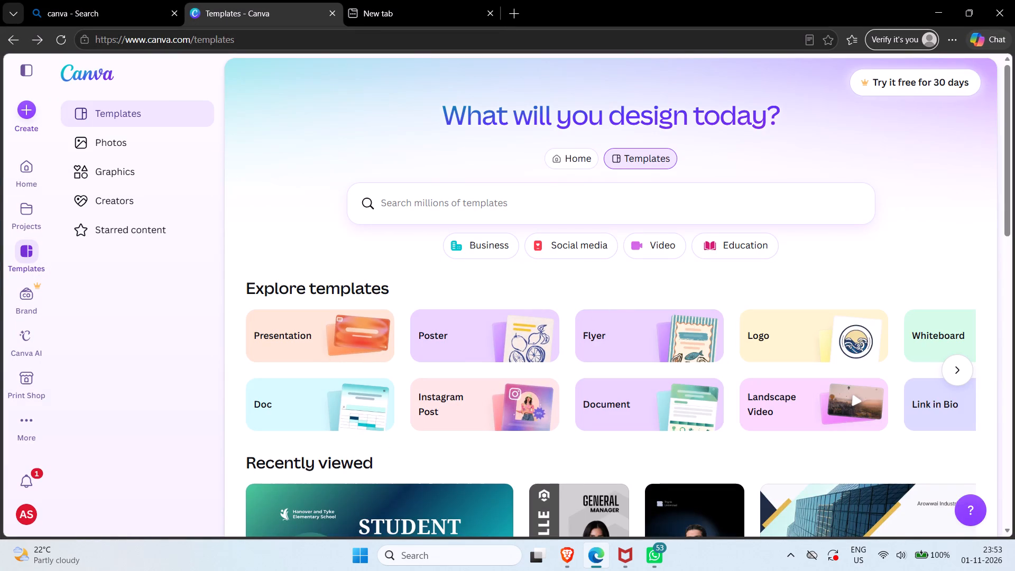
Create a new blank Sheet design in Canva from the Sheets category.
left_click(20, 112)
left_click(160, 116)
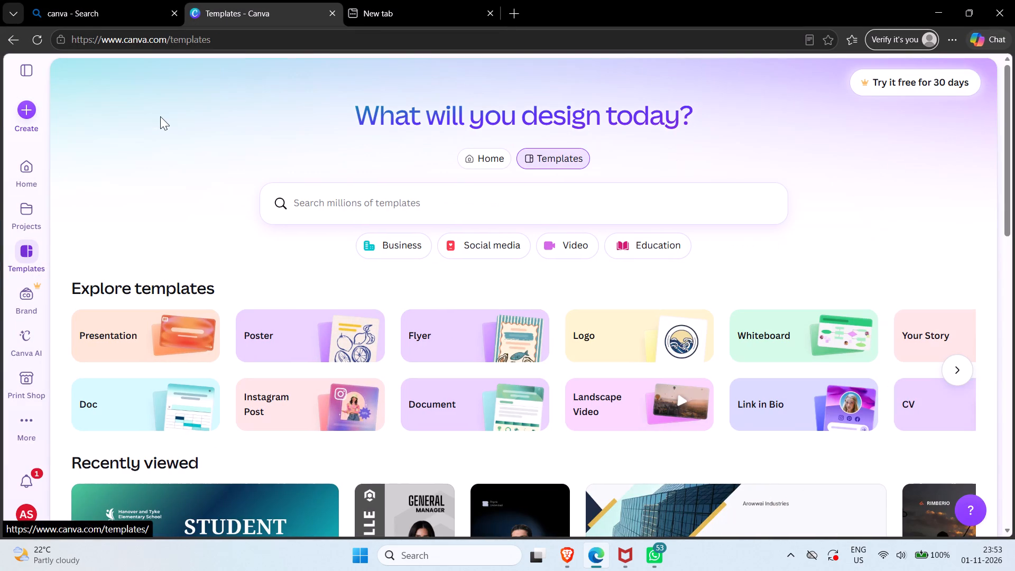
left_click(23, 113)
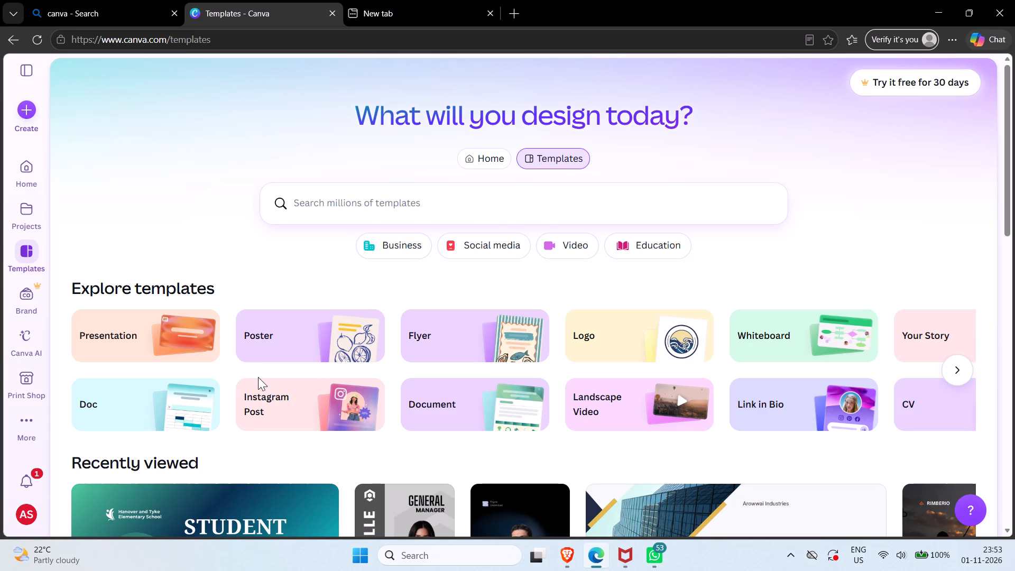
left_click(208, 402)
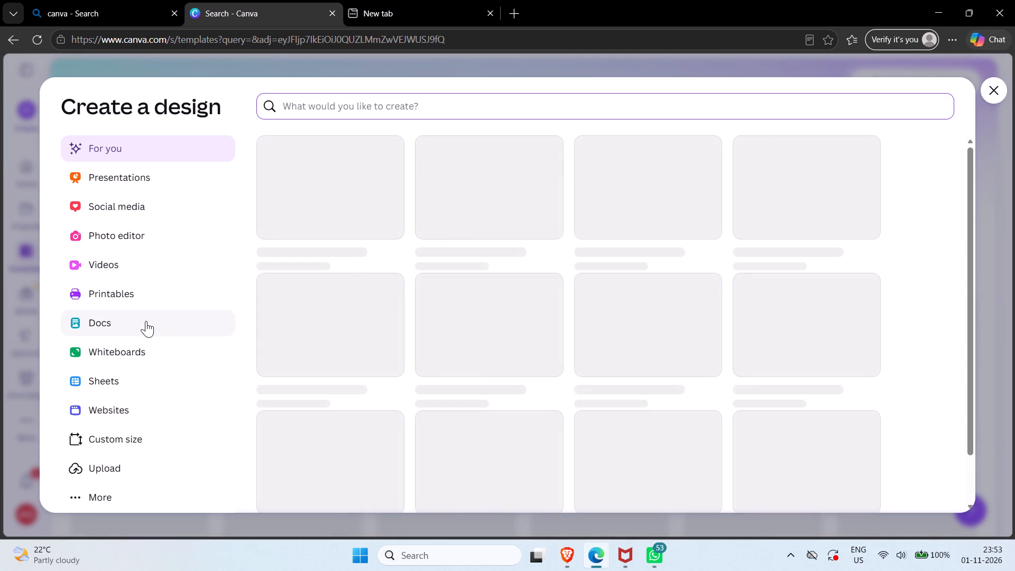
left_click(130, 394)
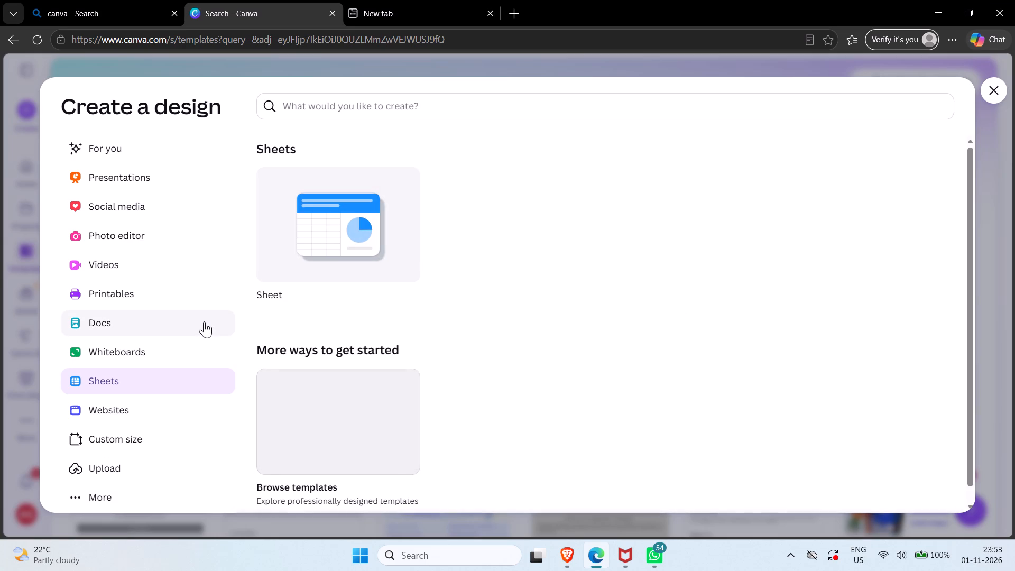
left_click(379, 234)
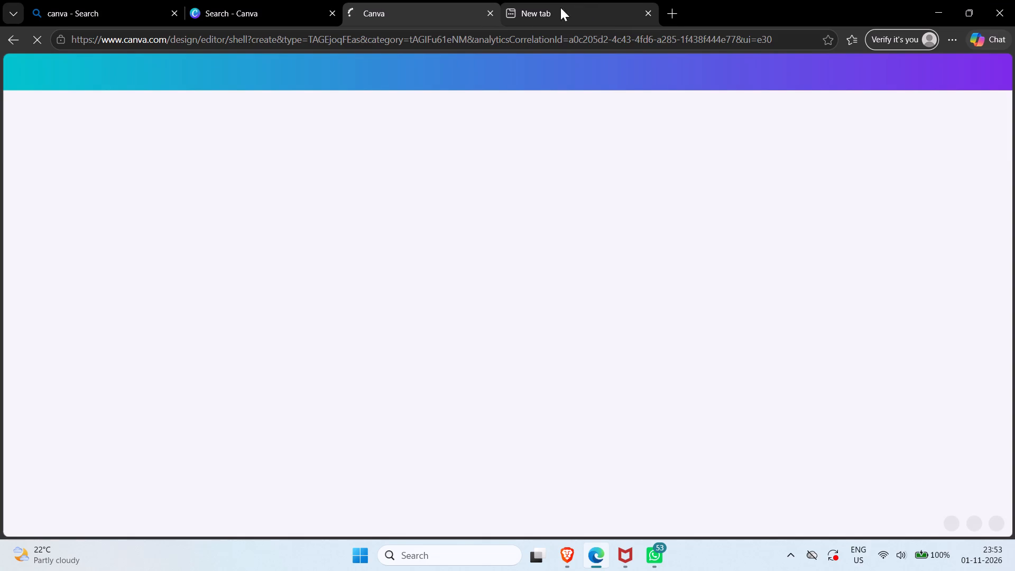
left_click(565, 10)
left_click(407, 0)
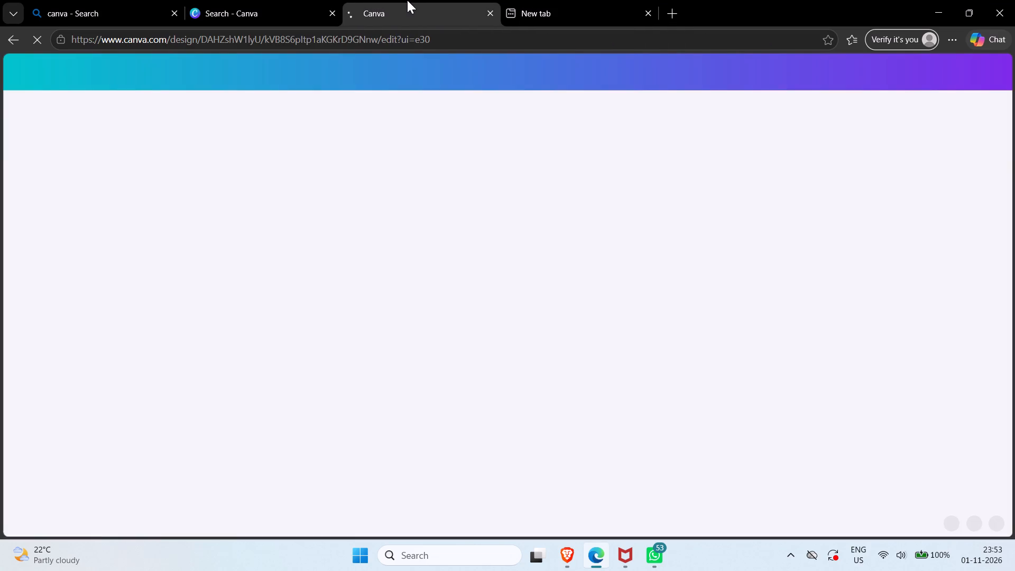
scroll(380, 219, "up", 4)
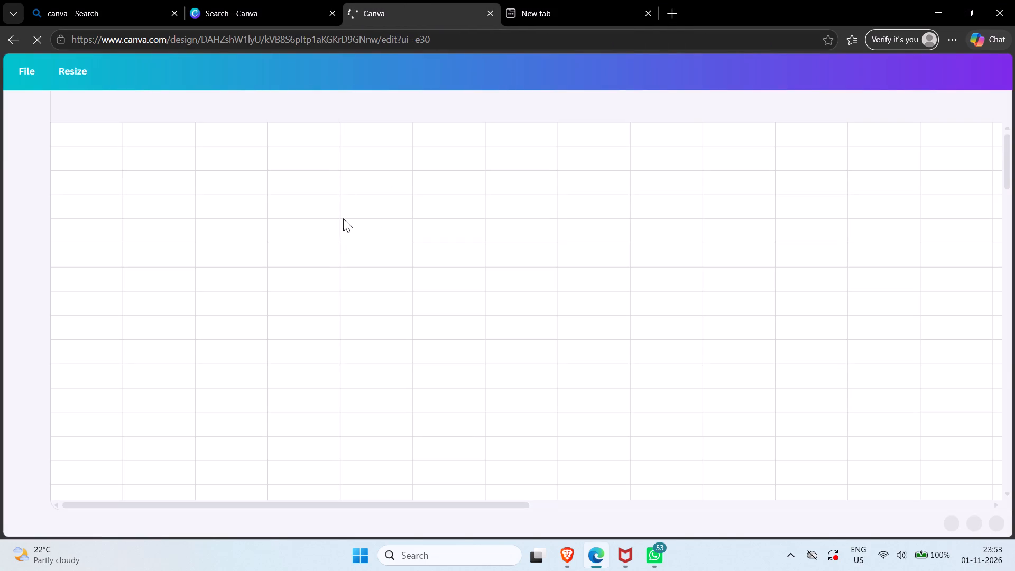
scroll(376, 133, "down", 1)
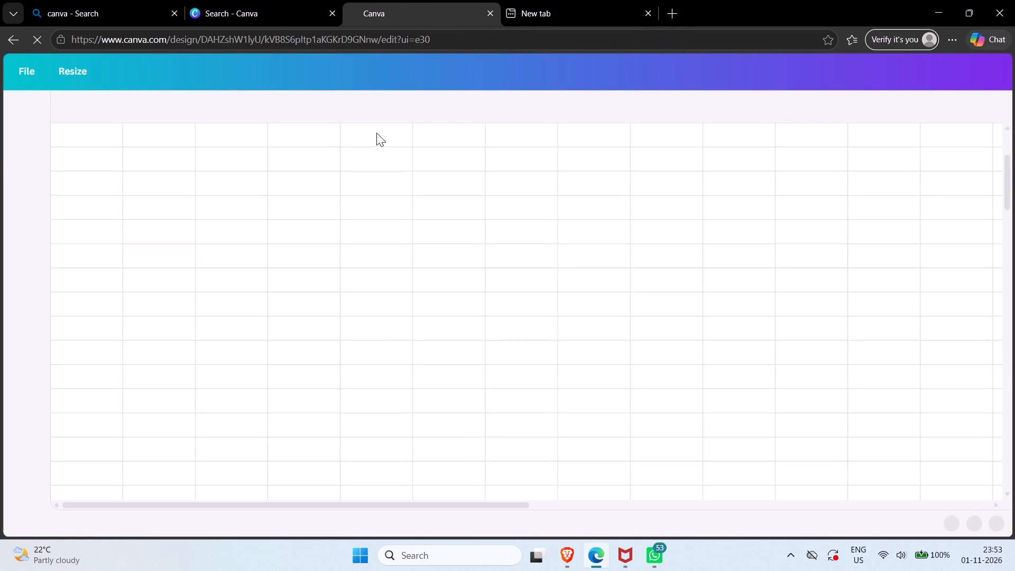
scroll(376, 133, "up", 7)
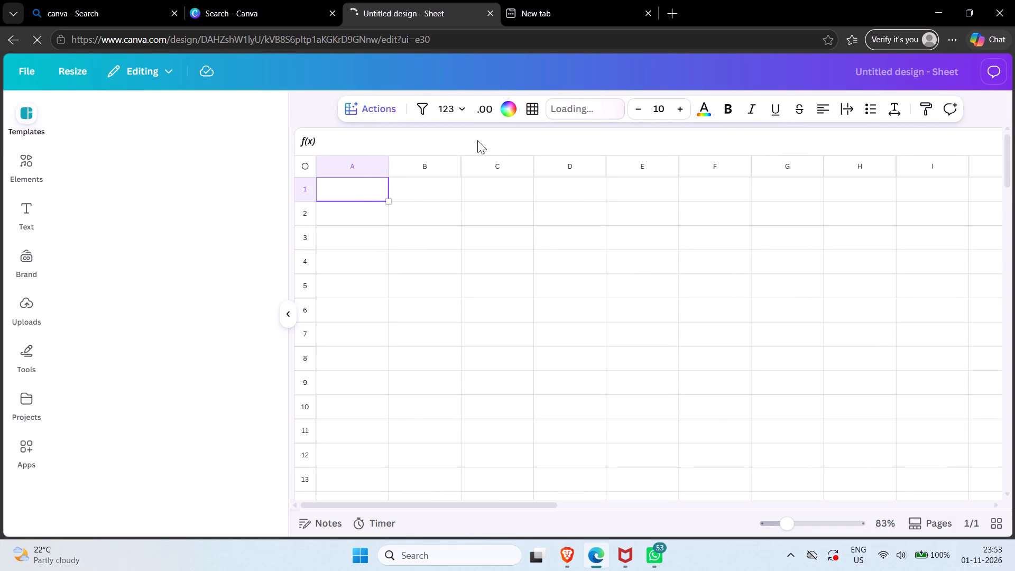
Merge cells A1 to D1 in the first row of the sheet.
left_click_drag(365, 187, 545, 185)
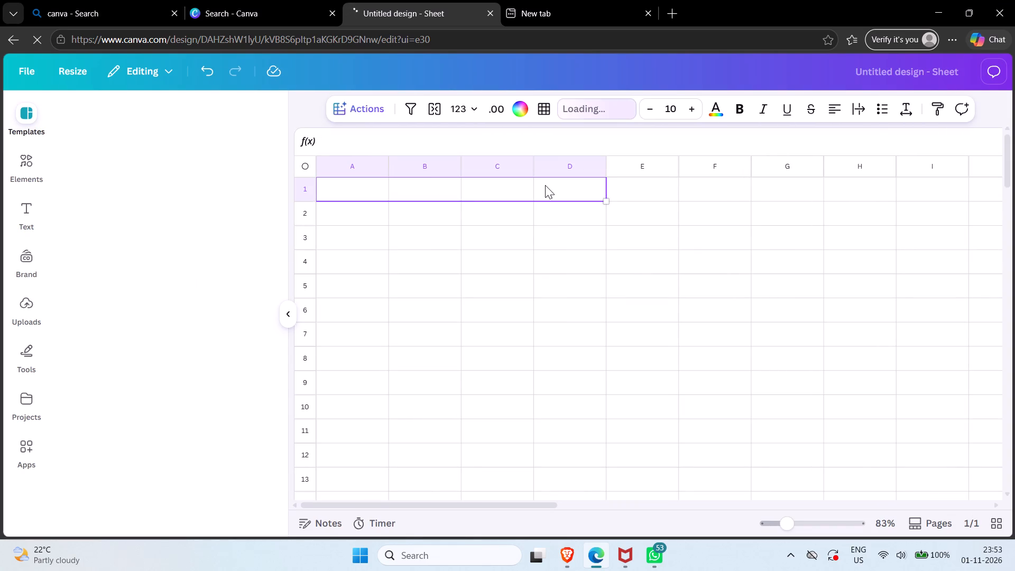
left_click_drag(545, 185, 604, 193)
left_click_drag(270, 77, 0, 570)
right_click_drag(0, 570, 51, 570)
left_click(0, 570)
scroll(0, 570, "up", 1)
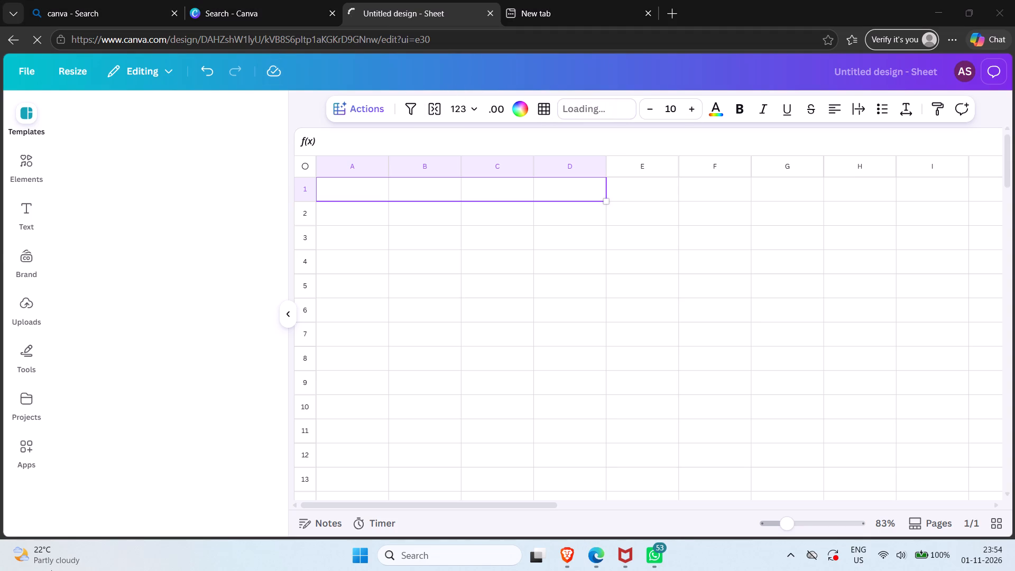
right_click_drag(51, 570, 58, 565)
right_click(0, 566)
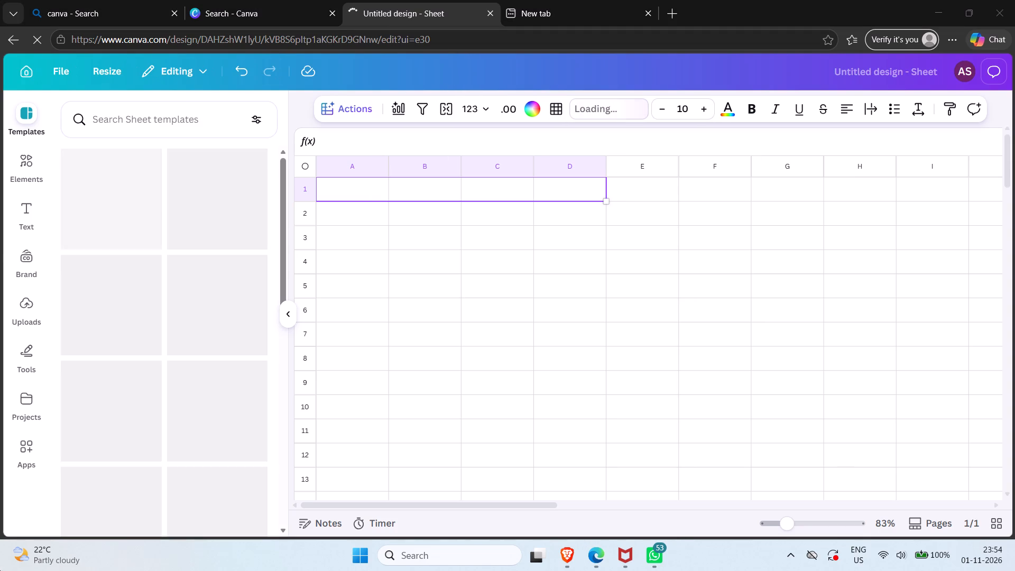
left_click(0, 570)
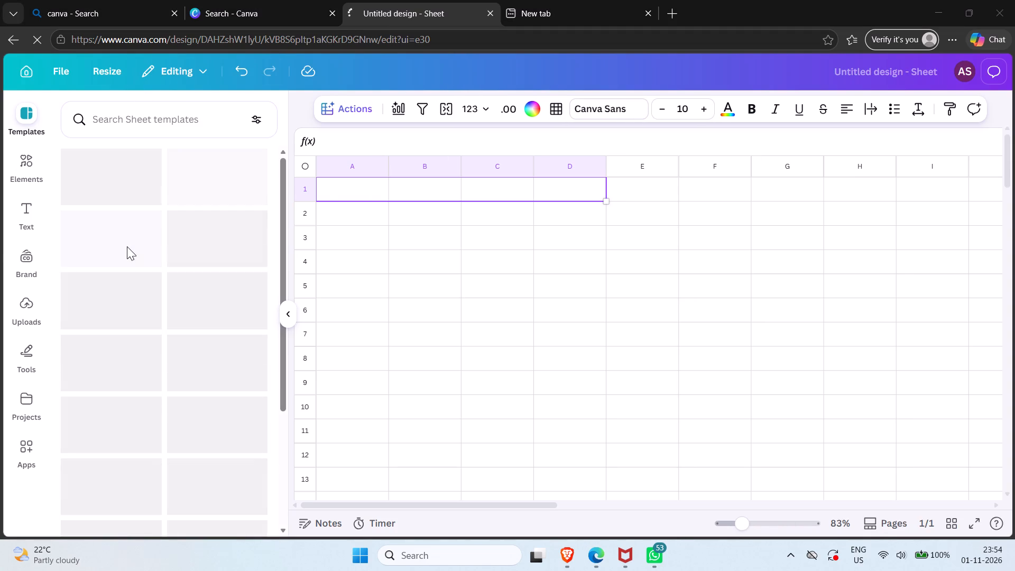
left_click(446, 115)
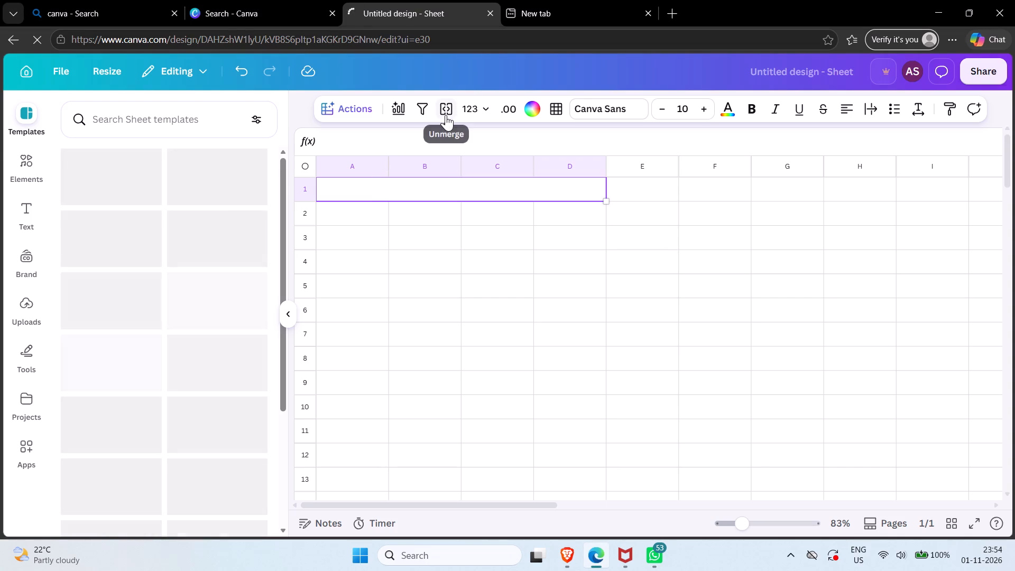
Enter the title "Technovision 2026-27" in the merged cell of row 1.
left_click(444, 191)
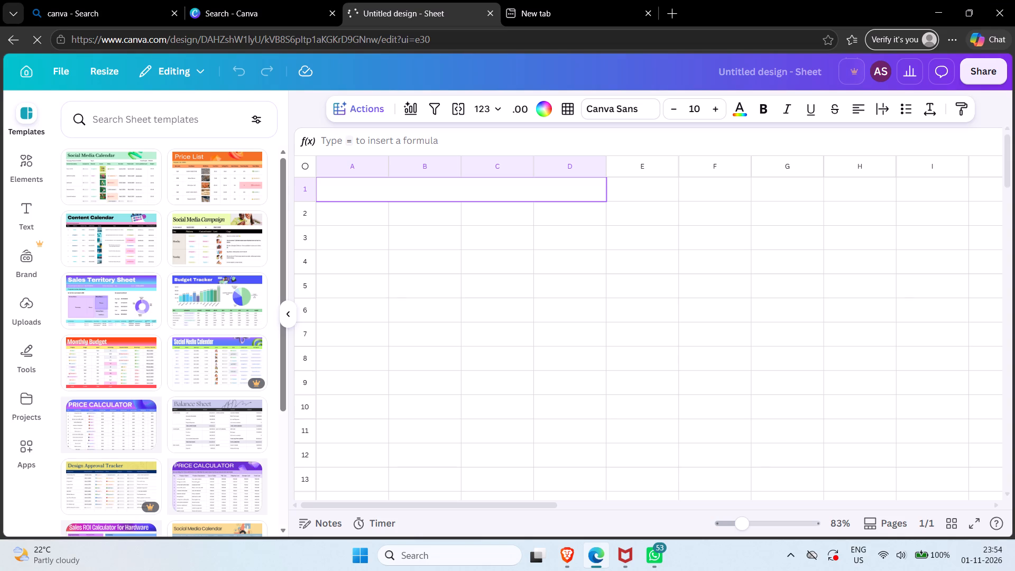
key("shift+t")
key("BackSpace")
type("Te")
type("chnoviso")
key("BackSpace")
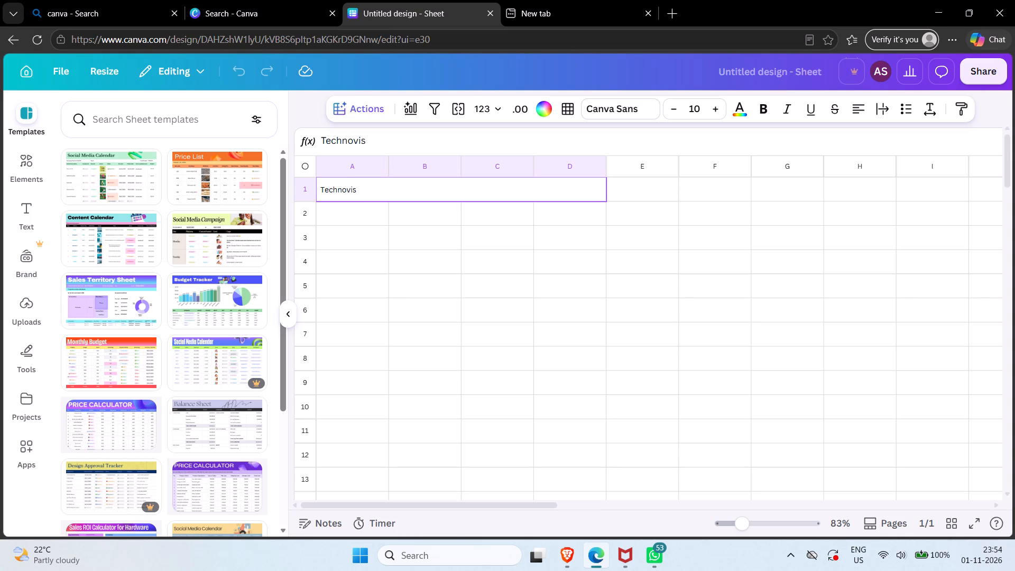
type("ion")
key("space")
type("@026")
key("BackSpace")
key("BackSpace")
key("BackSpace")
key("BackSpace")
type("2026")
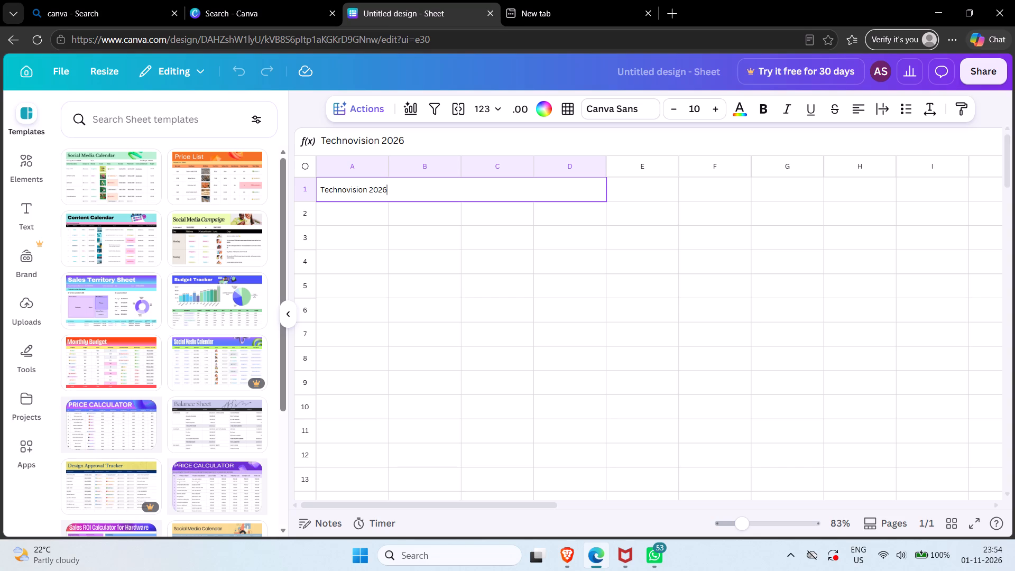
key("minus")
type("27")
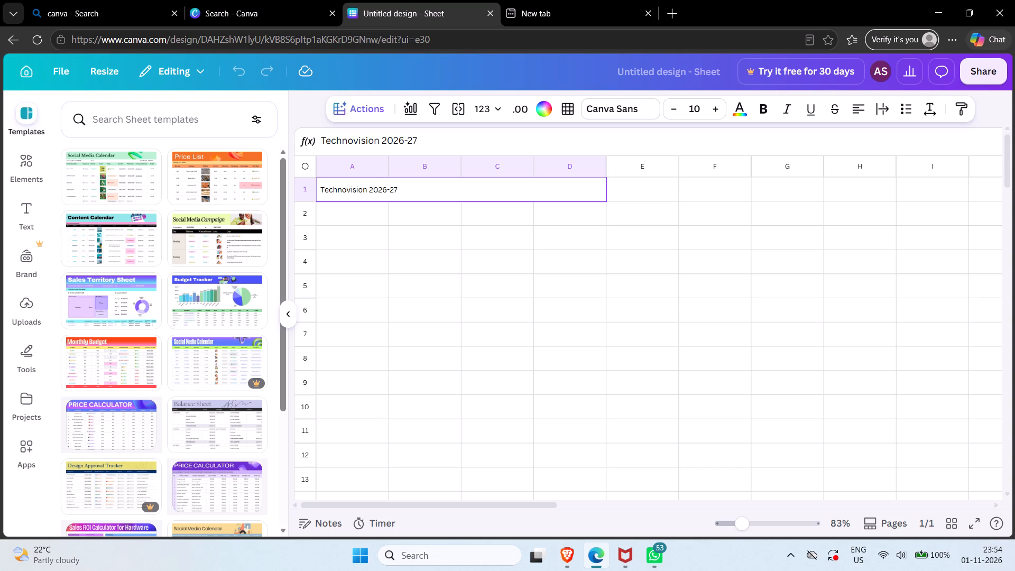
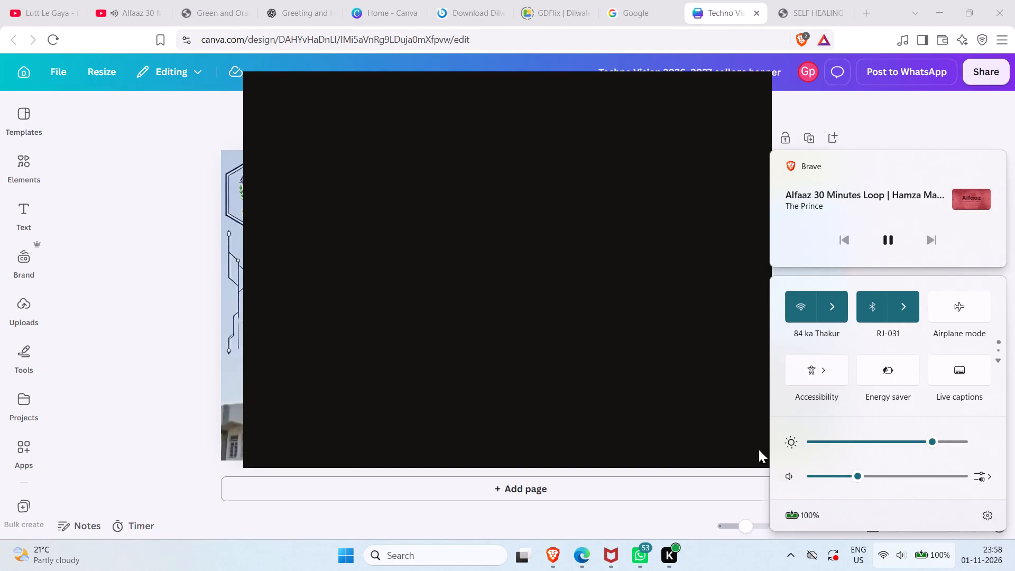
Switch the computer's Wi-Fi connection to the iPhone network and return to the college banner design.
left_click(827, 303)
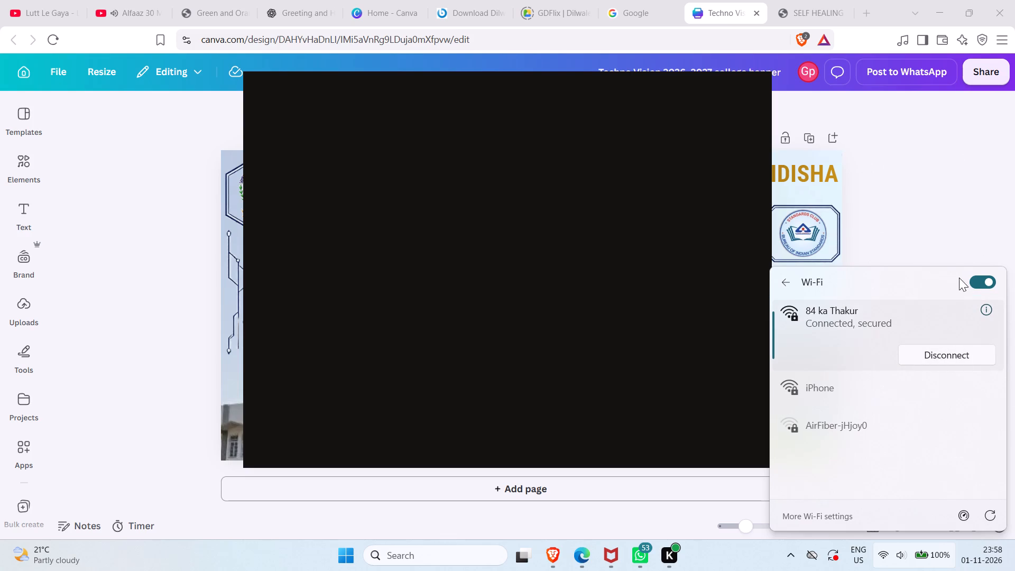
left_click(853, 379)
left_click(914, 411)
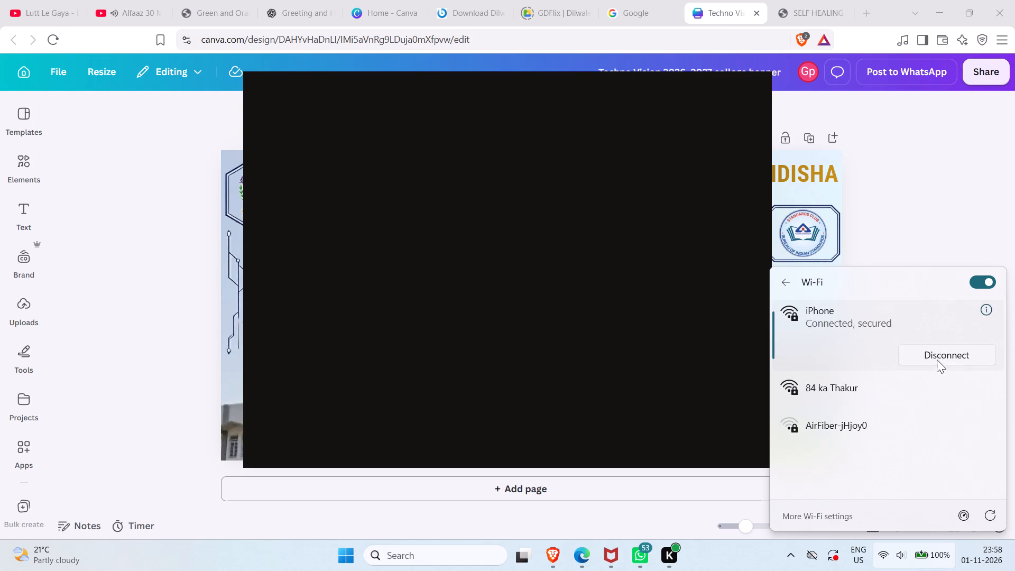
left_click(930, 185)
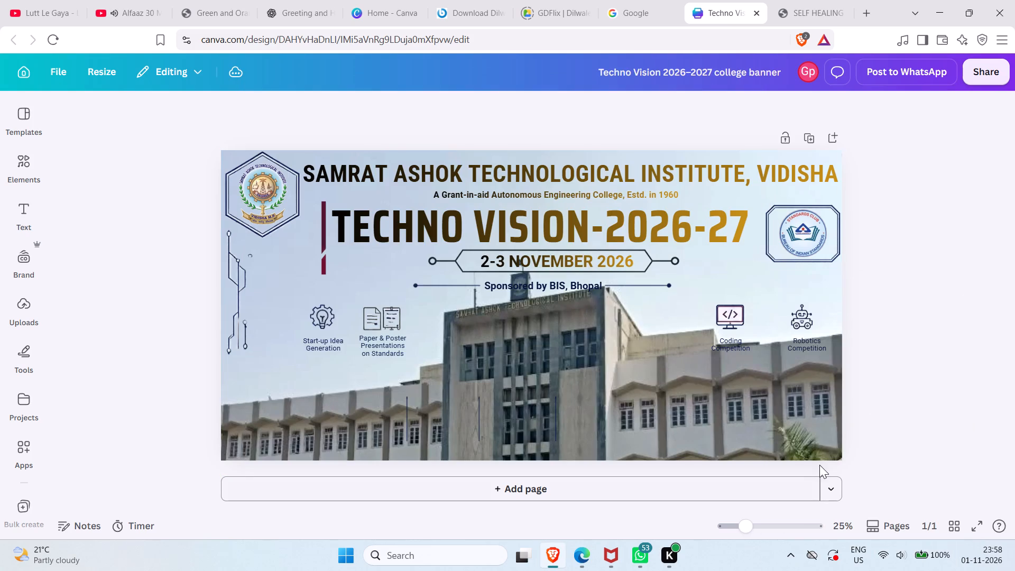
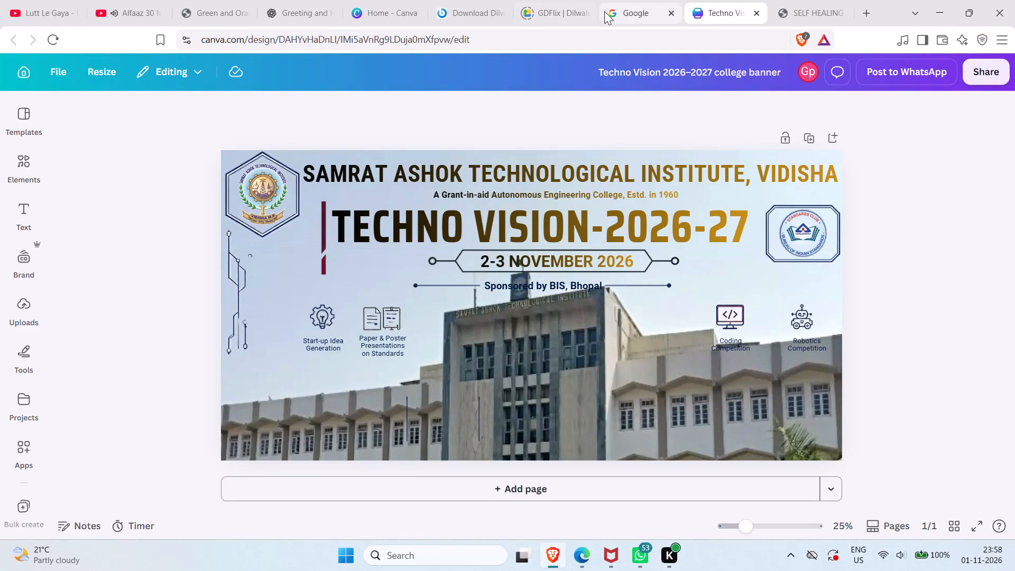
Select the full web address of the Techno Vision 2026–2027 college banner design in Brave.
left_click(633, 48)
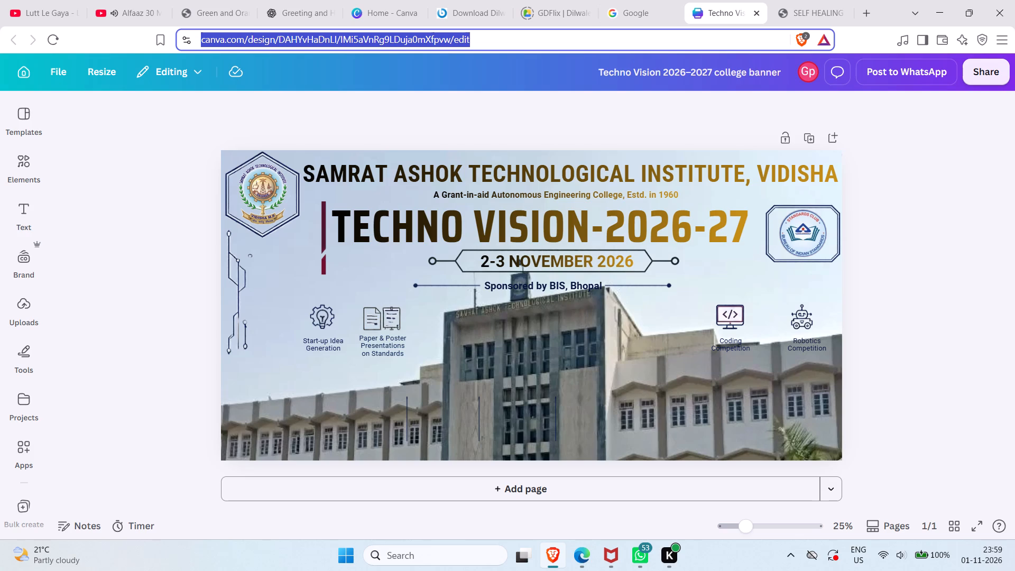
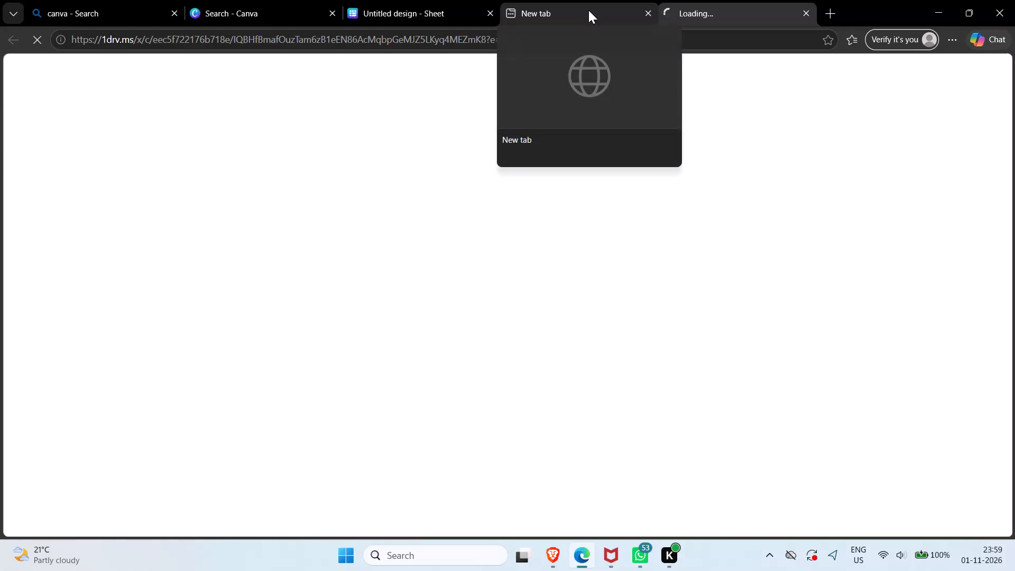
Move the loading volunteer workbook's browser tab so it sits directly beside the Canva sheet's tab.
left_click_drag(707, 14, 591, 28)
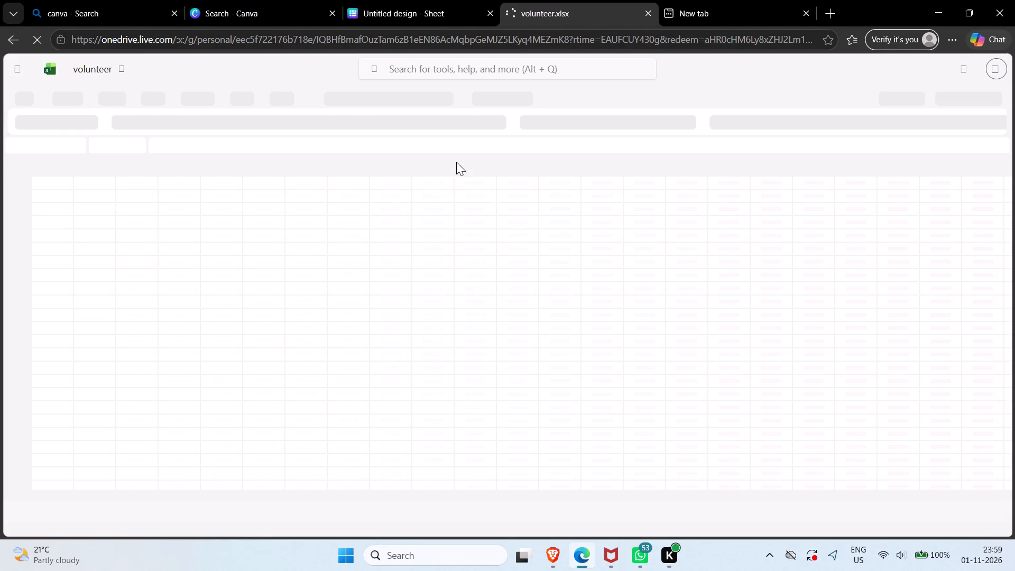
Return to the Canva sheet and select cells A2 to D2 in the second row.
left_click(413, 13)
left_click(347, 217)
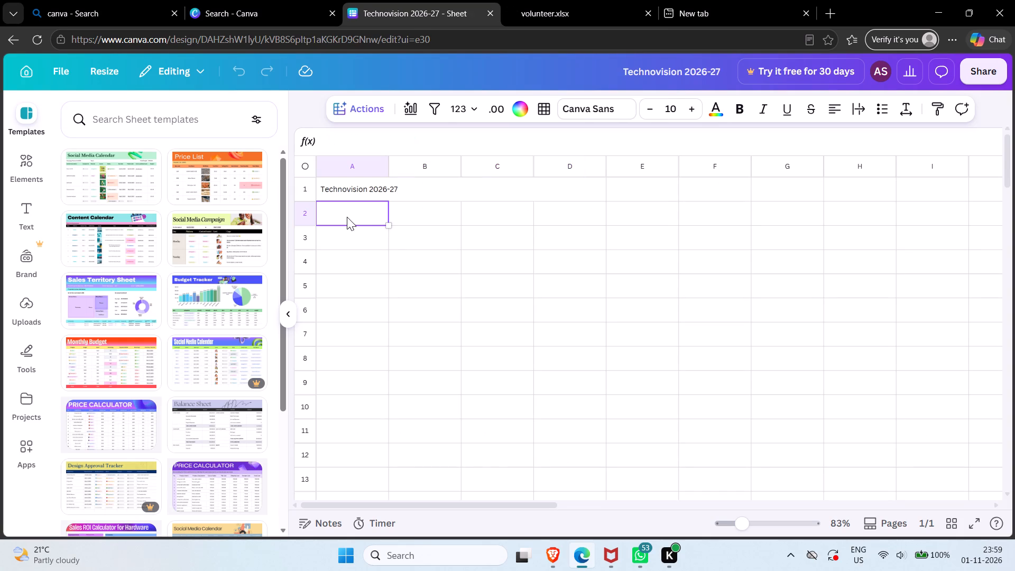
left_click_drag(357, 213, 546, 213)
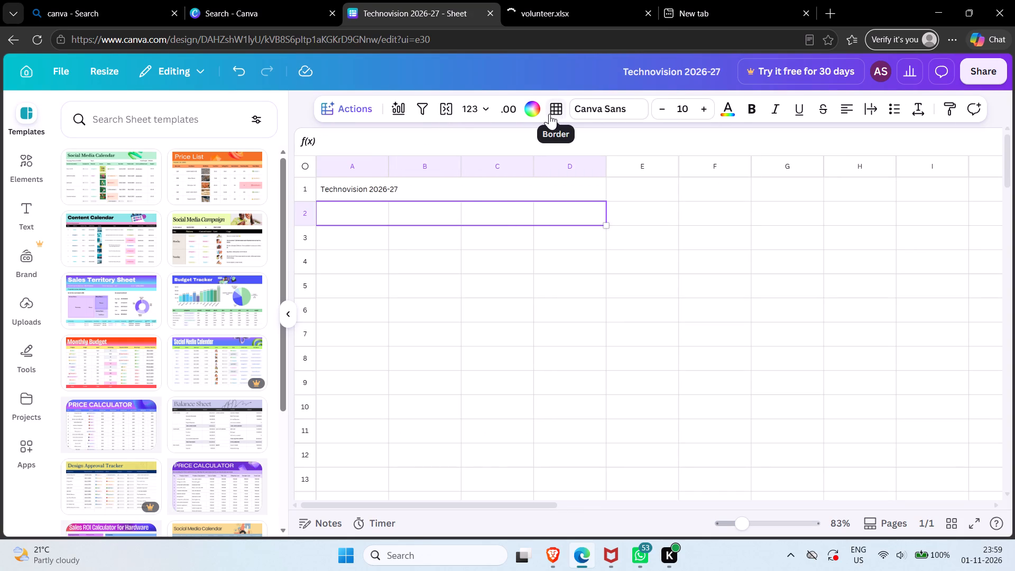
Merge cells A2 to D2 in the second row of the sheet.
left_click(451, 103)
Copy the file name "volunteer" from the volunteer.xlsx workbook and paste it into the merged cell of row 2 in Canva.
left_click(545, 17)
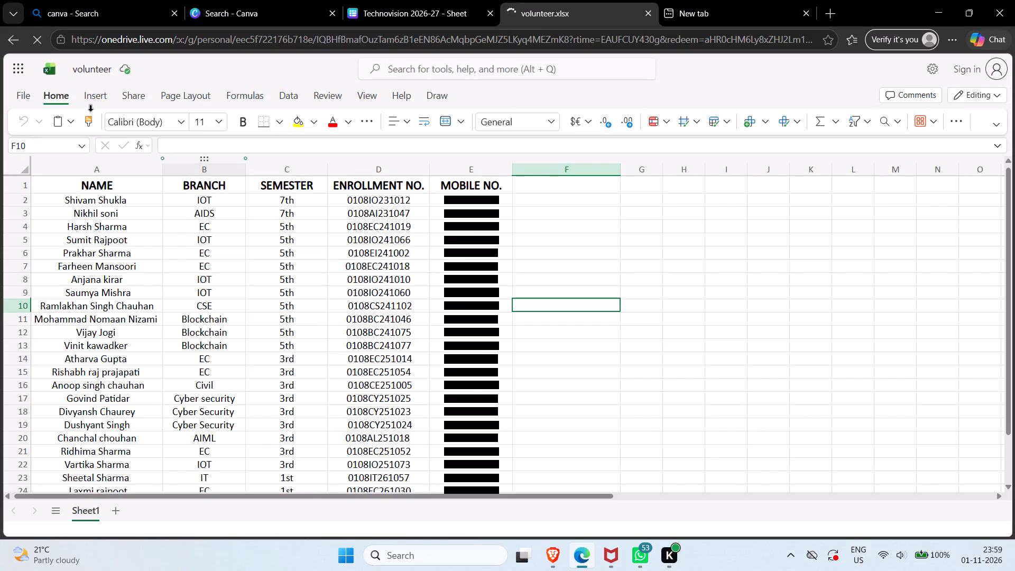
left_click(96, 72)
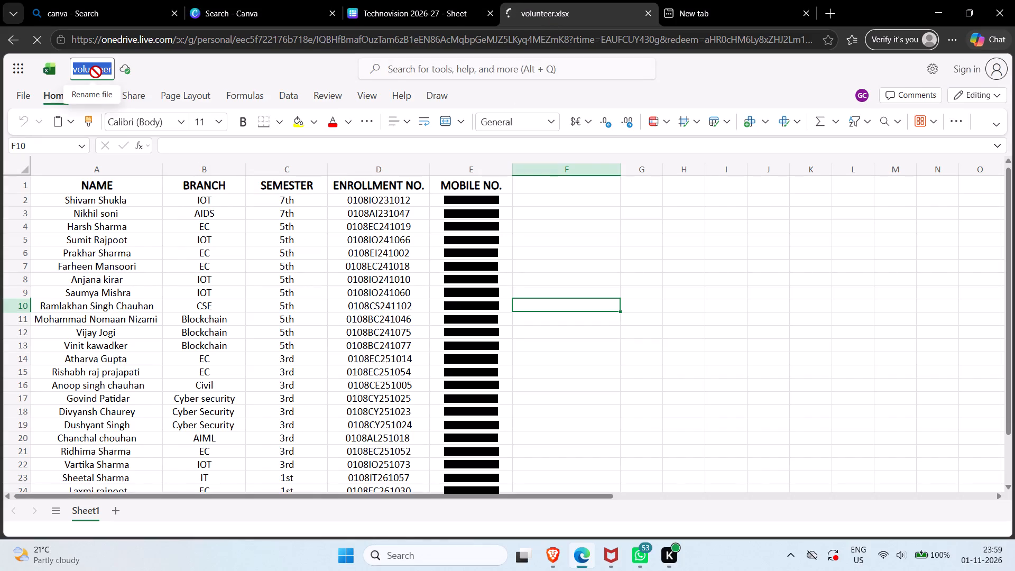
key("ctrl+c")
left_click(360, 0)
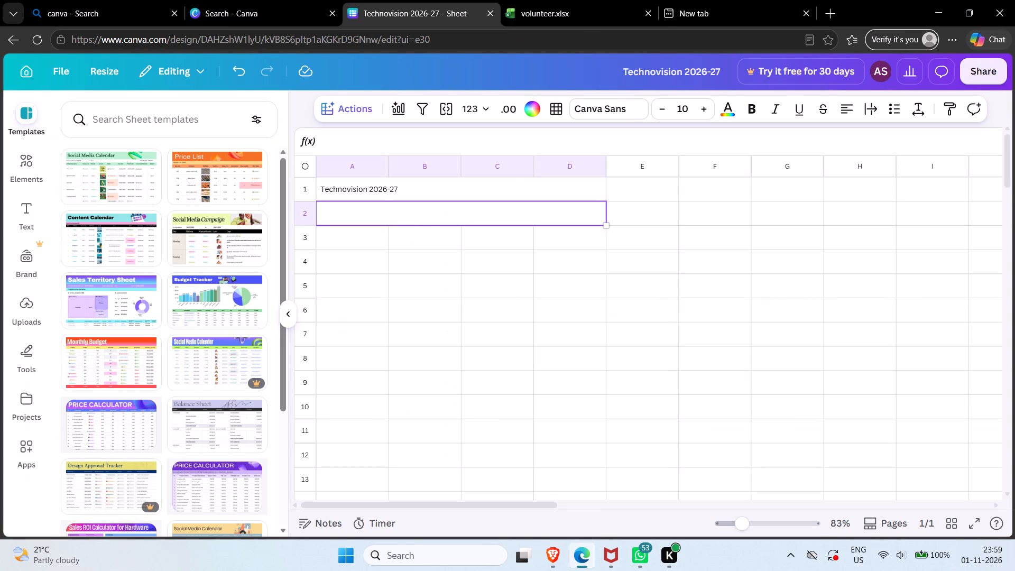
left_click(423, 210)
key("ctrl+v")
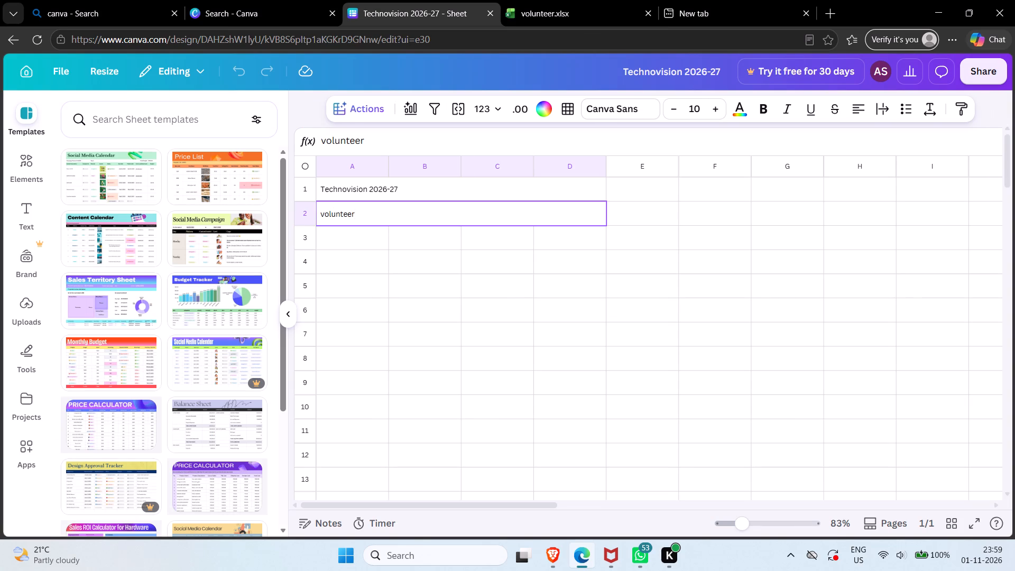
Edit the row 2 text to read "All Volunteers".
key("Left")
key("Left")
key("Left")
key("Left")
key("Left")
key("Left")
key("Left")
key("Left")
key("Left")
key("Left")
key("Left")
key("Left")
key("Left")
key("Left")
key("Left")
key("Left")
key("Left")
key("Left")
key("Left")
type("All")
key("space")
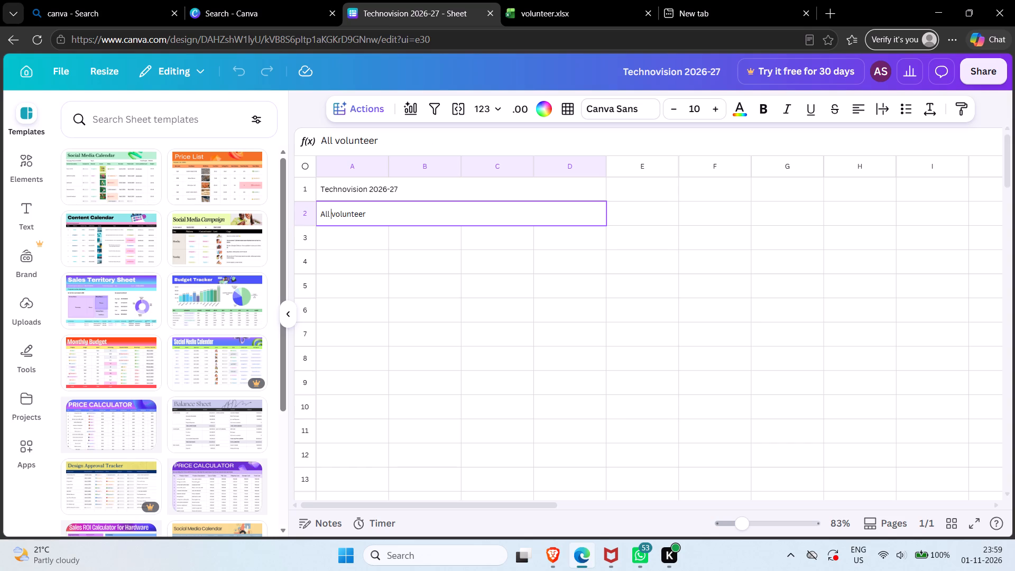
key("Right")
key("BackSpace")
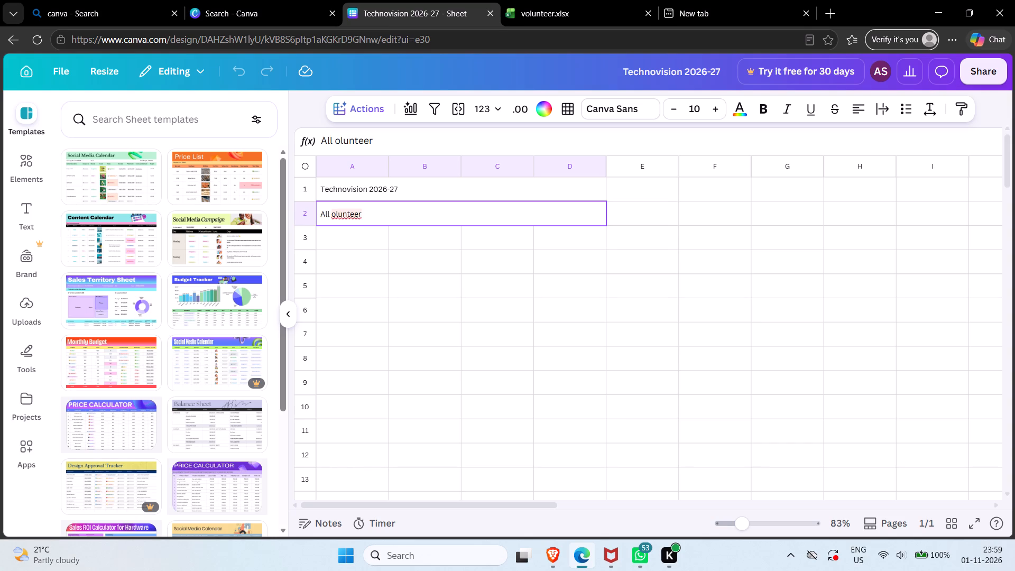
key("shift+v")
left_click(425, 209)
key("s")
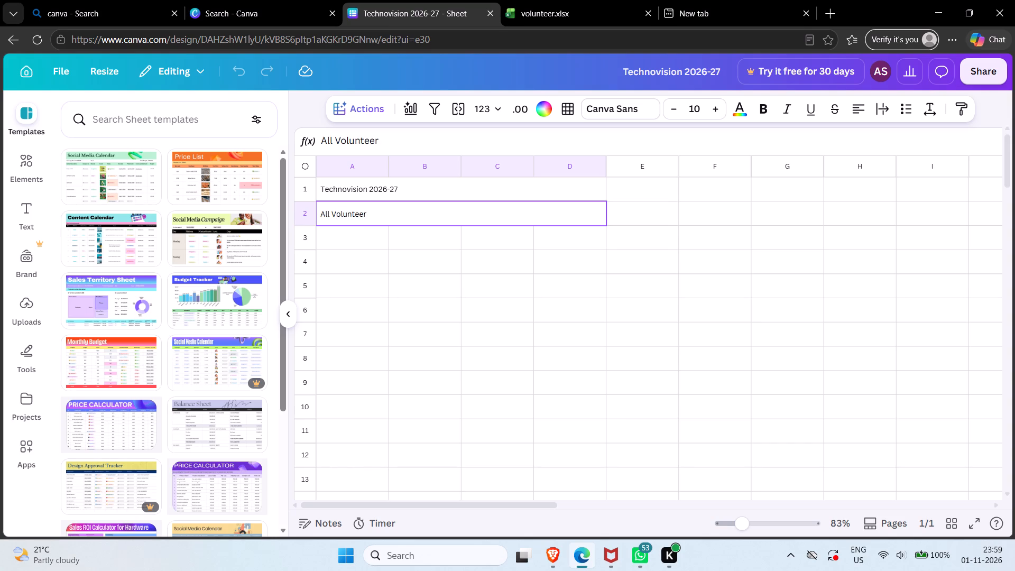
left_click(544, 185)
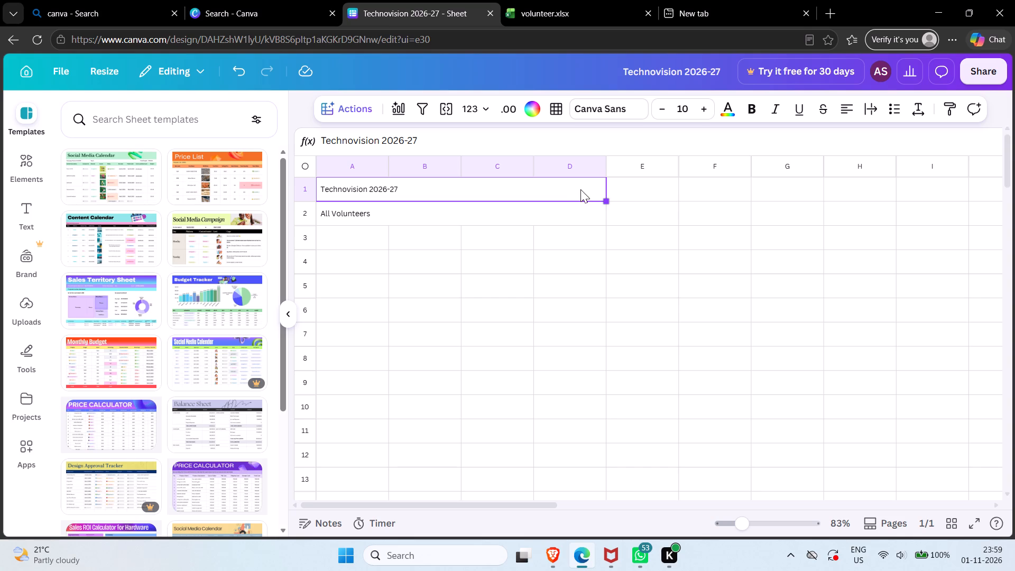
Enter the column header "Name" in cell A3.
left_click(372, 244)
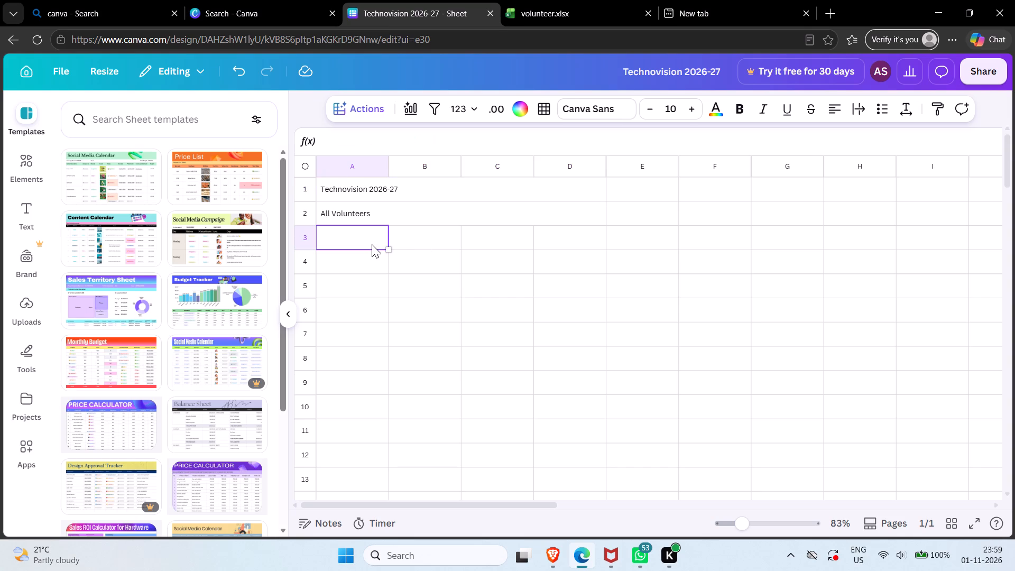
key("shift+n")
key("shift+a")
key("m")
key("BackSpace")
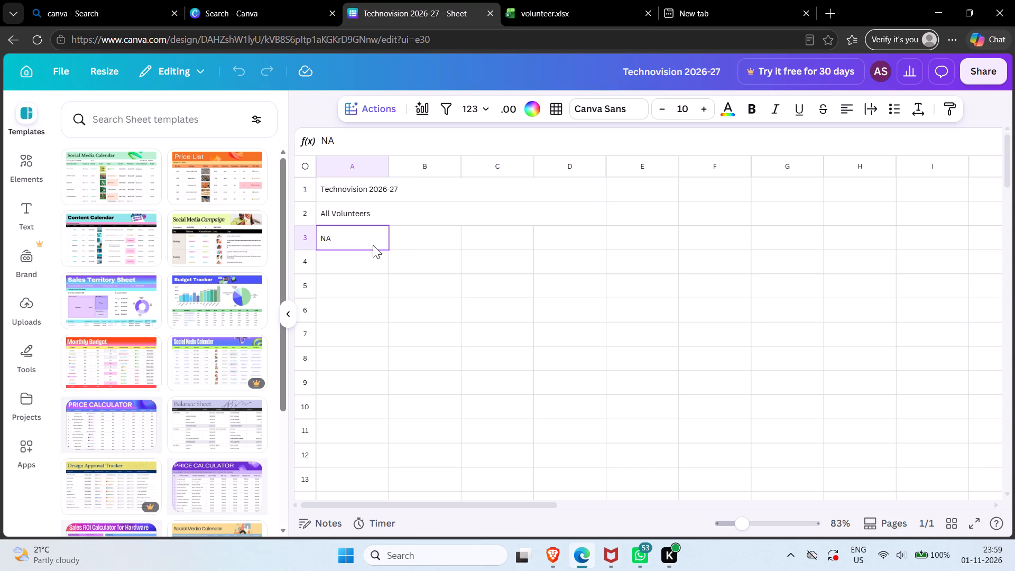
key("BackSpace")
key("a")
type("mw")
key("BackSpace")
key("e")
Enter the column header "Branch" in cell B3.
left_click(404, 240)
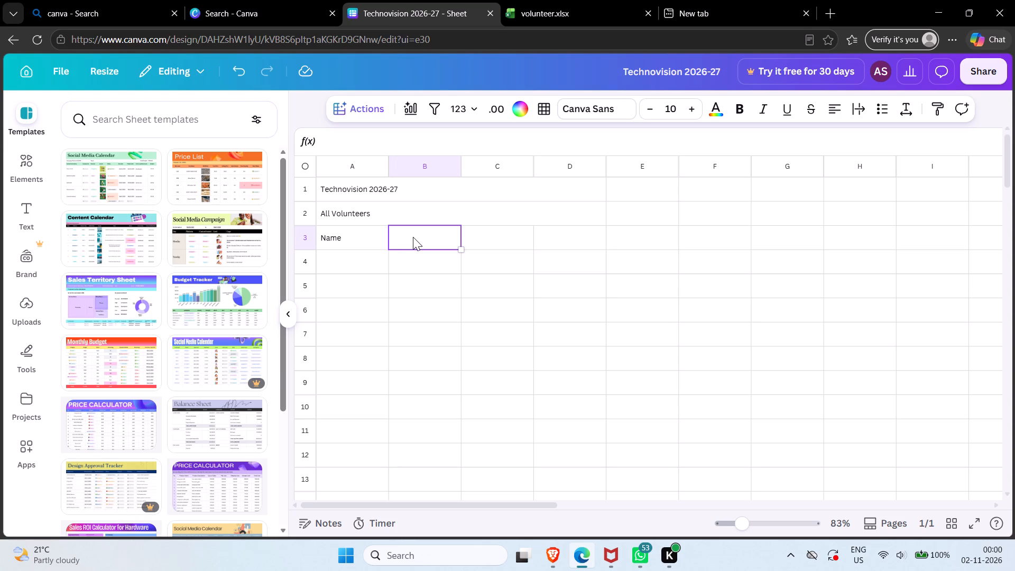
key("b")
key("r")
key("BackSpace")
key("BackSpace")
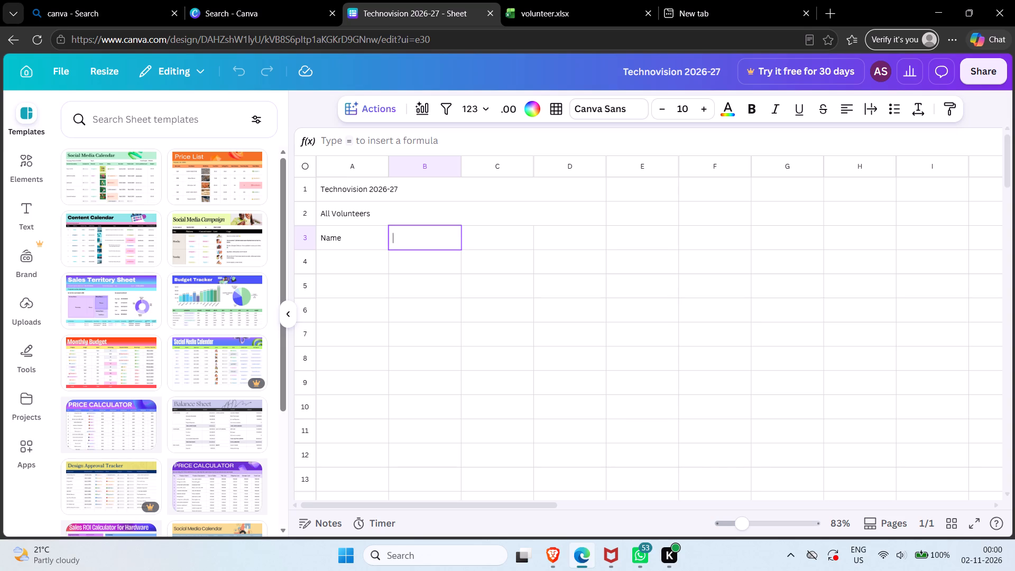
key("shift+b")
key("r")
key("a")
key("a")
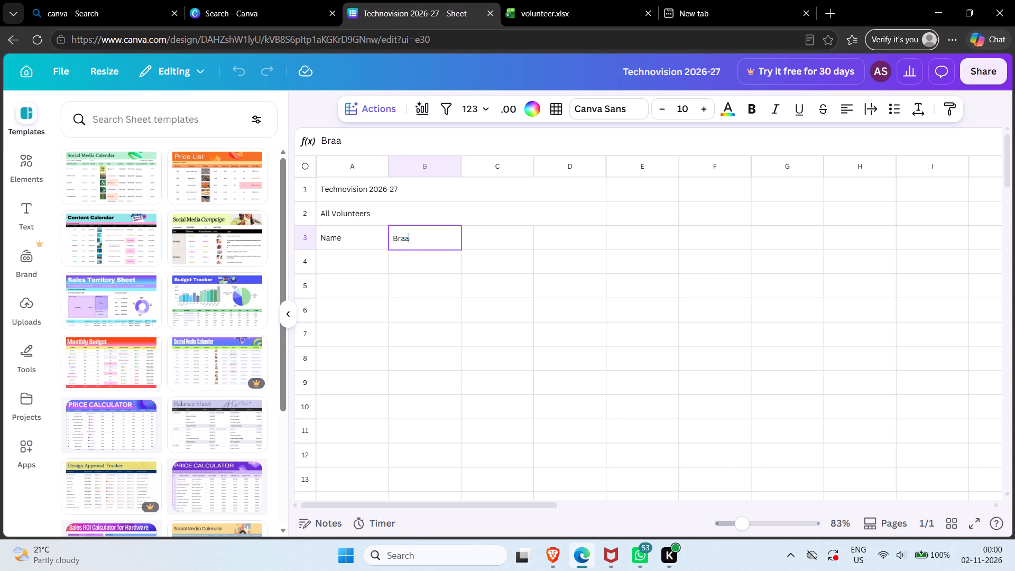
key("BackSpace")
key("n")
key("c")
key("h")
Enter the column header "Semester" in cell C3.
left_click(496, 235)
key("shift+s")
key("e")
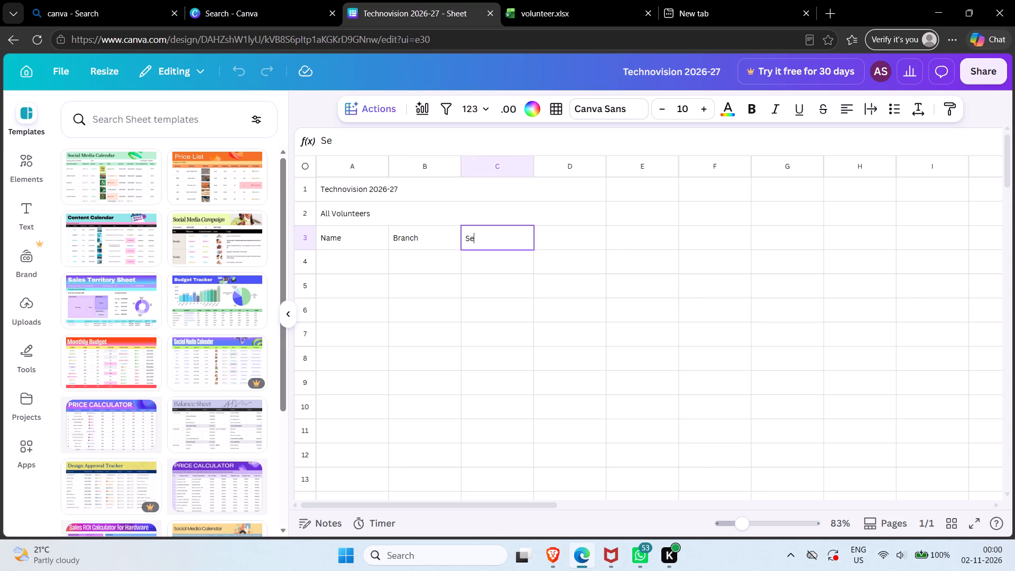
key("m")
left_click(548, 235)
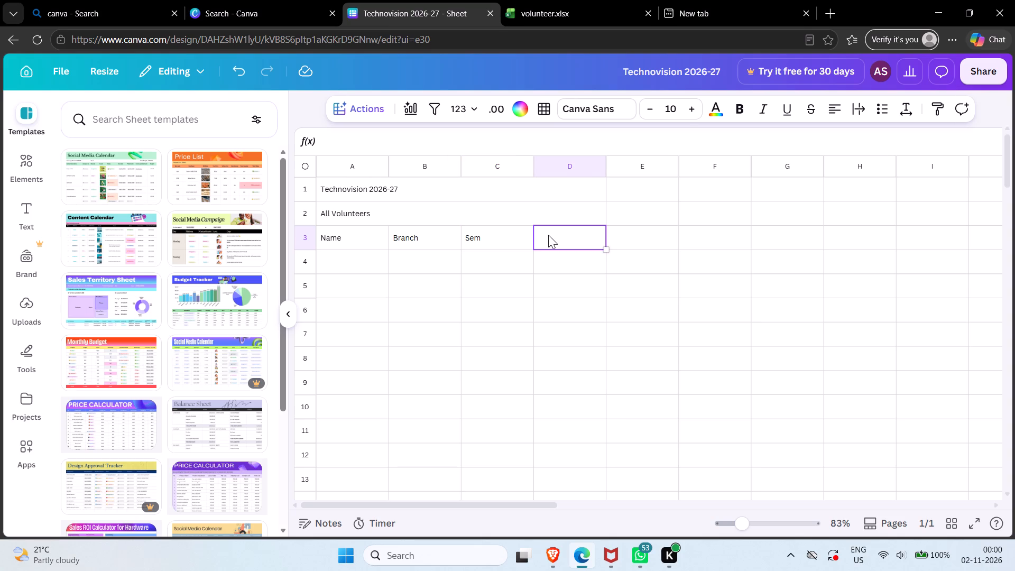
left_click(498, 238)
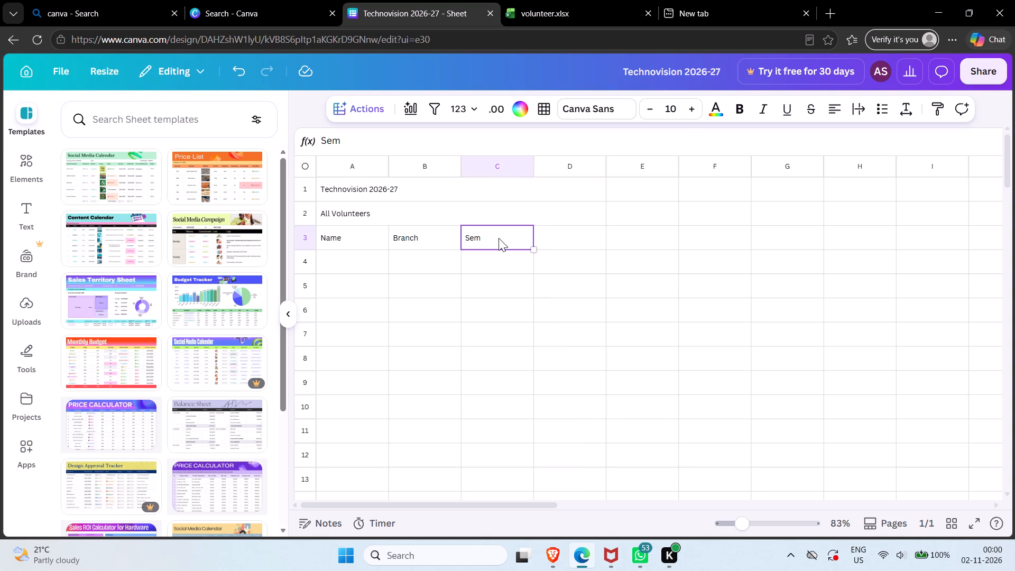
left_click(499, 237)
key("e")
key("s")
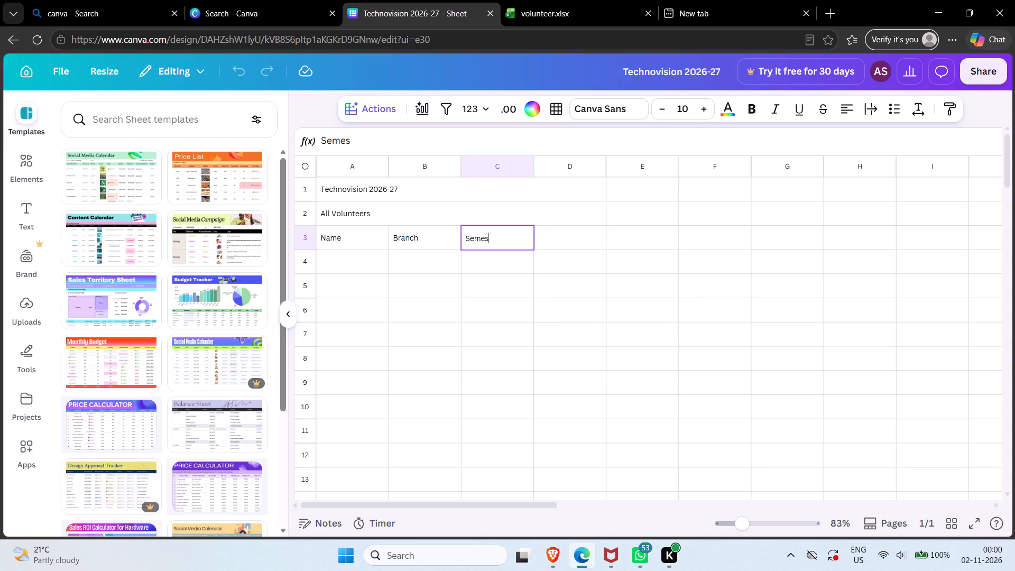
key("BackSpace")
key("s")
key("t")
key("e")
key("r")
Enter the column header "Contact No" in cell D3.
left_click(564, 235)
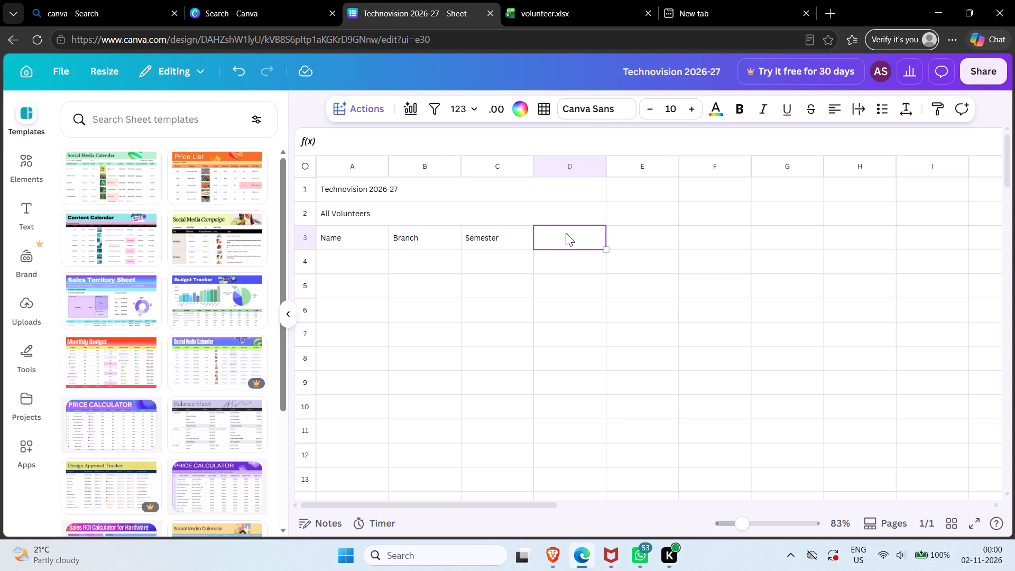
key("shift+c")
type("on")
key("t")
type("ac")
key("t")
key("space")
key("shift+n")
key("o")
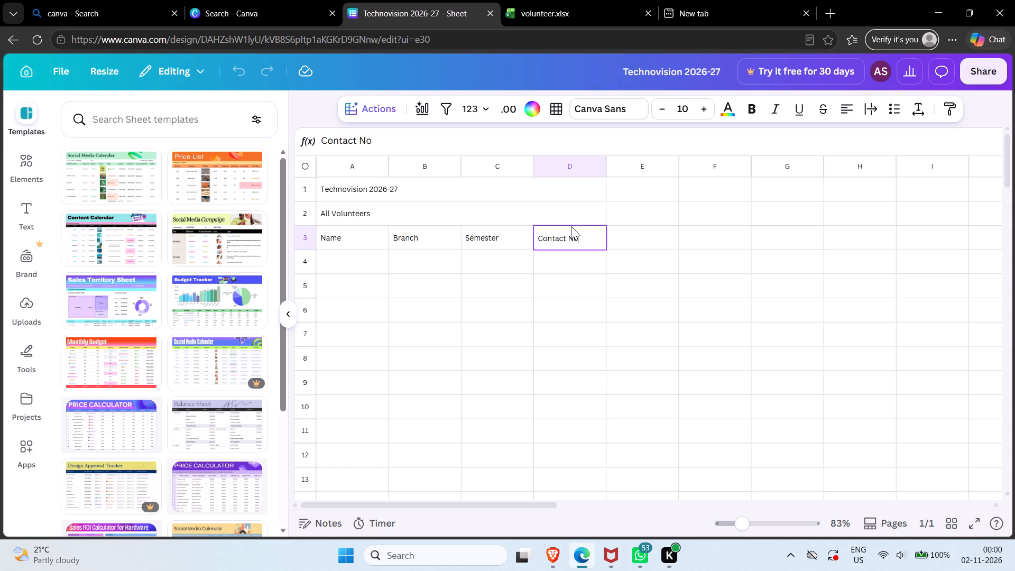
Center-align the text in rows 1 to 3 across columns A to D.
left_click(481, 181)
left_click_drag(463, 184, 540, 254)
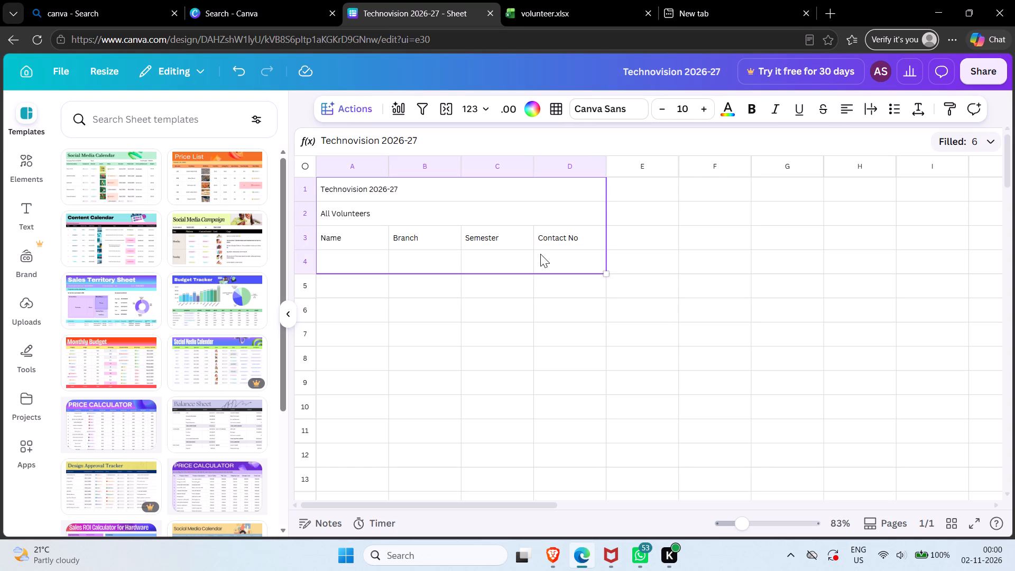
left_click_drag(540, 254, 543, 239)
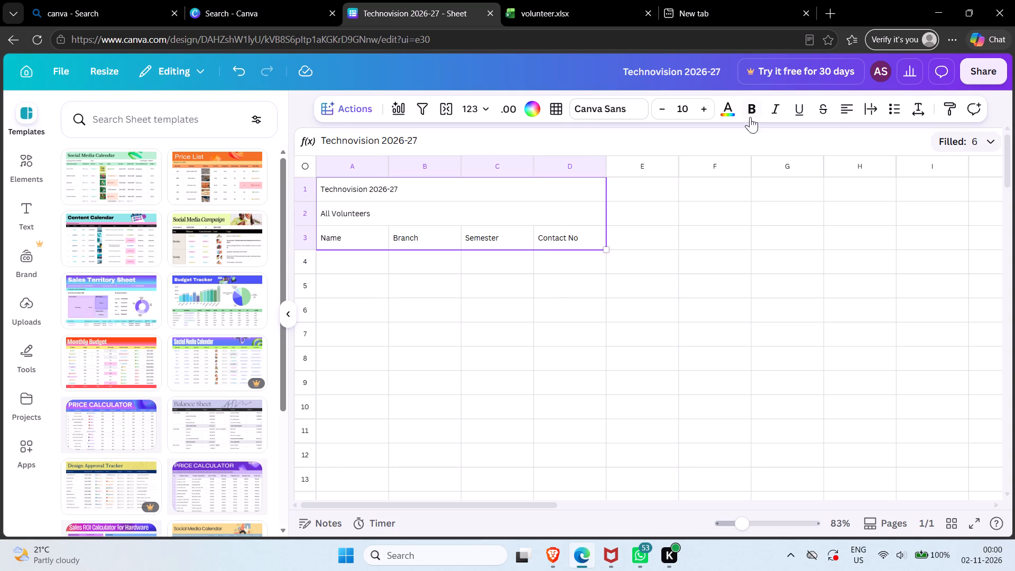
left_click(854, 113)
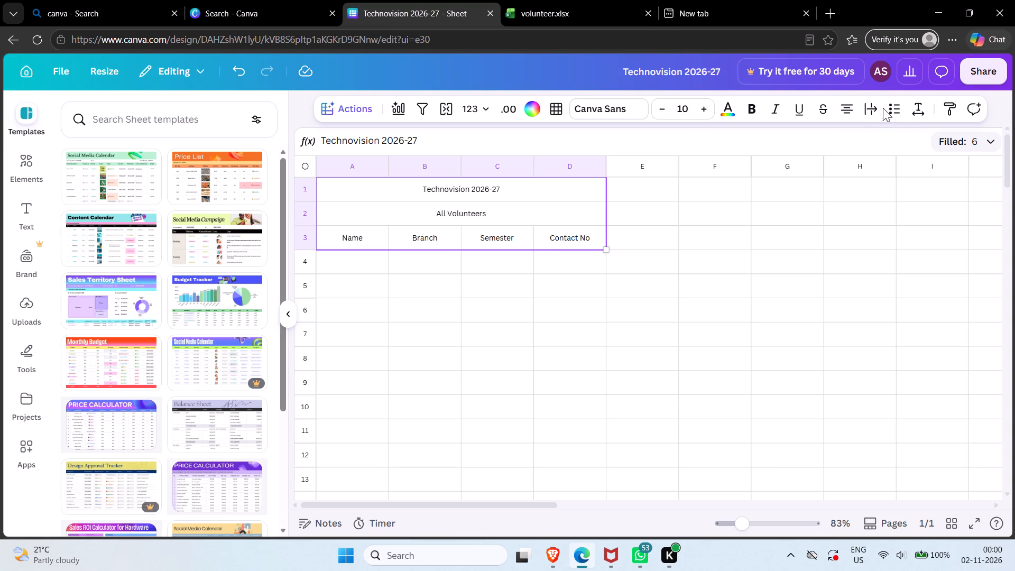
Change the text wrapping mode of the cells in rows 1 to 3, columns A to D.
left_click(874, 109)
left_click(874, 108)
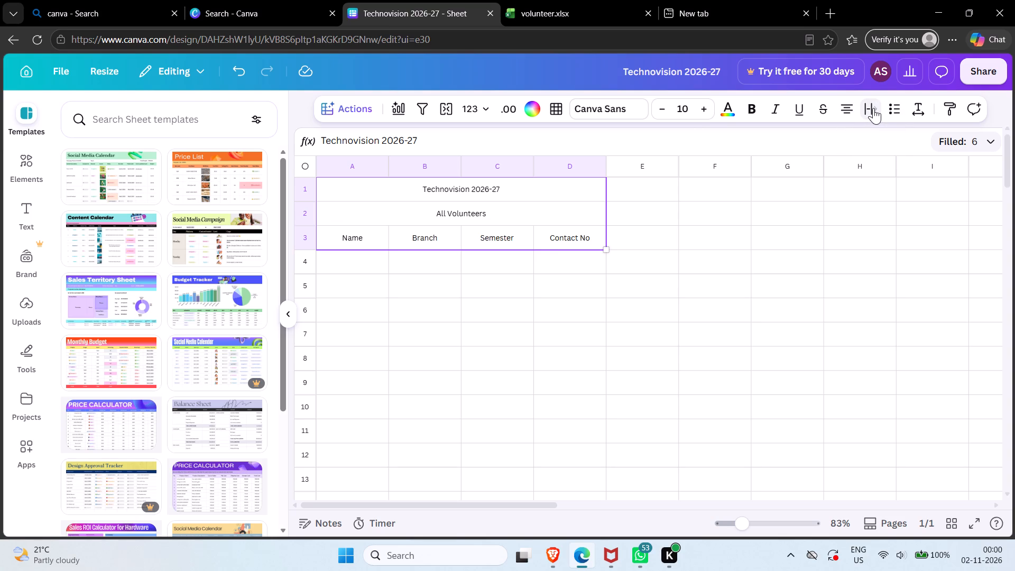
left_click(873, 108)
left_click(869, 106)
left_click(870, 106)
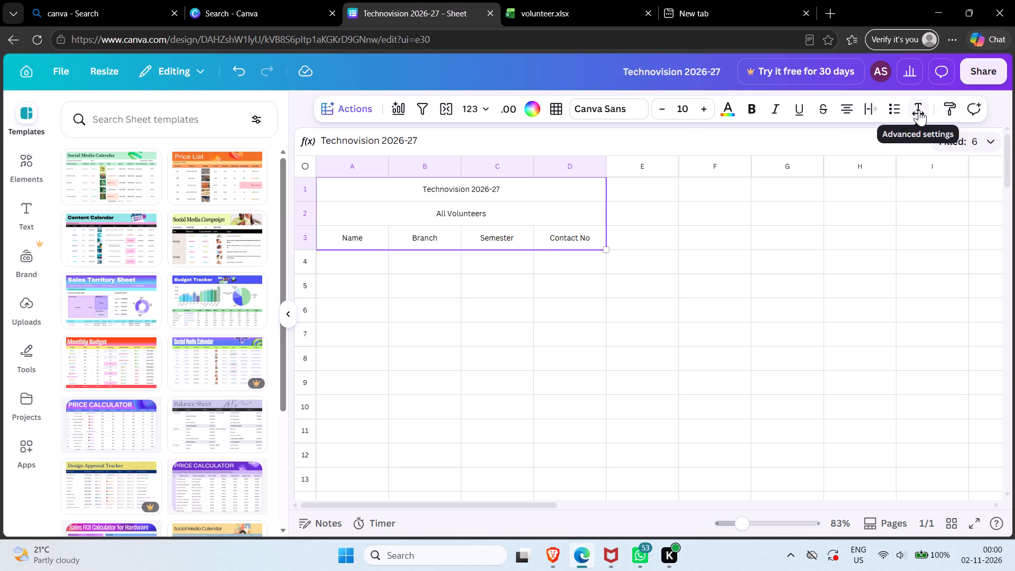
left_click(693, 186)
Make the "Technovision 2026-27" title in row 1 bold and set its font size to 24.
left_click(524, 190)
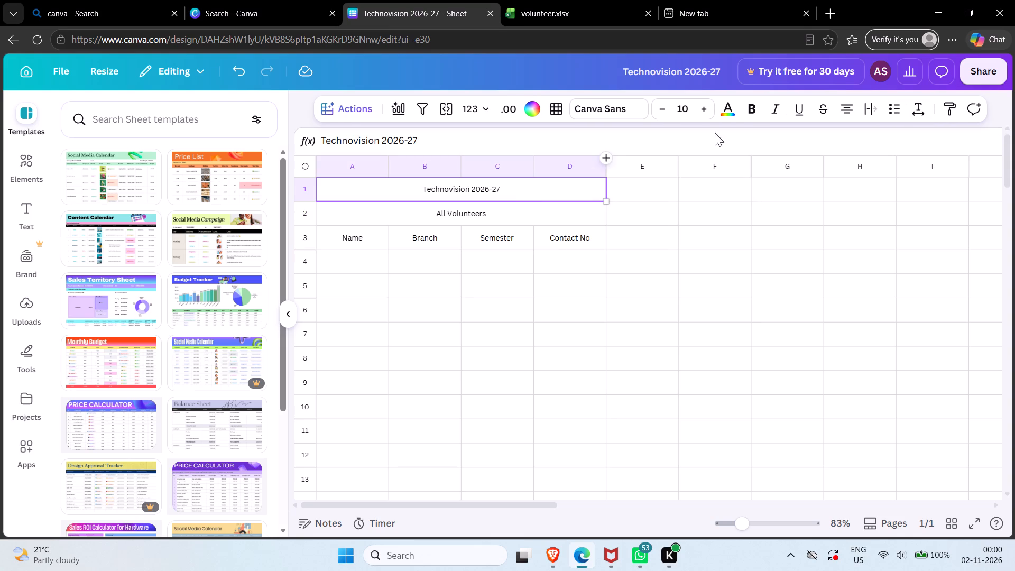
left_click(755, 117)
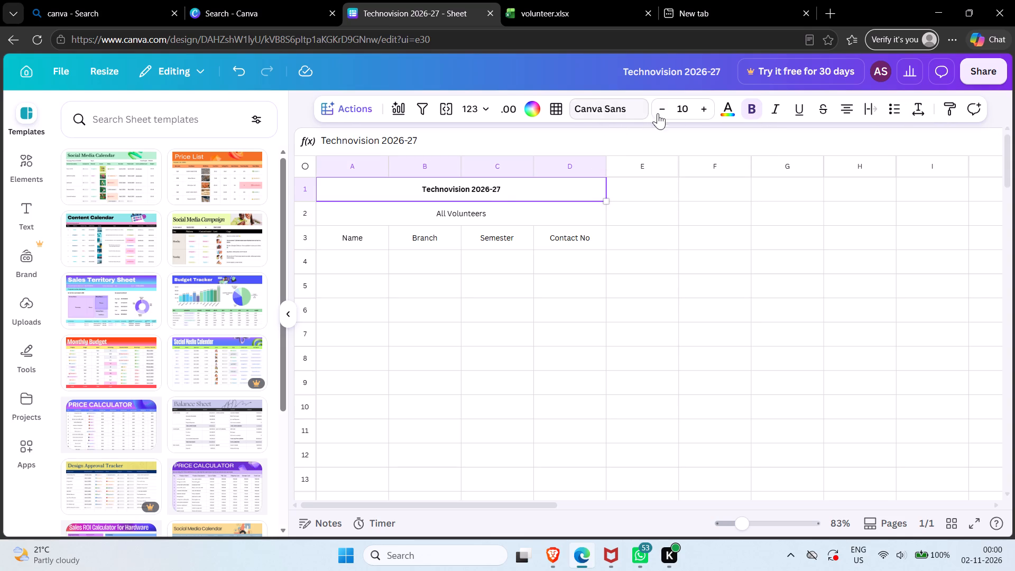
left_click(690, 110)
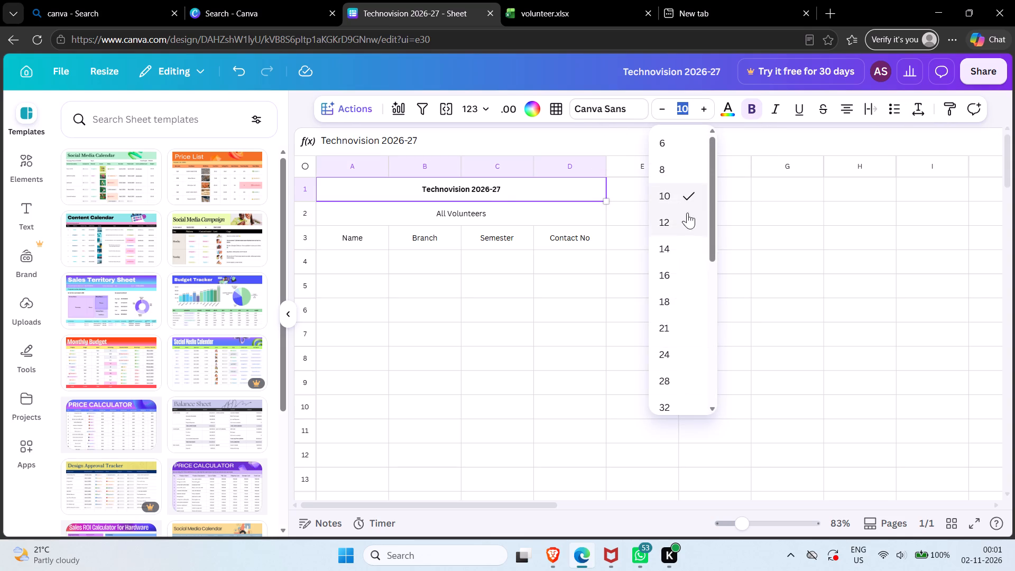
left_click(678, 355)
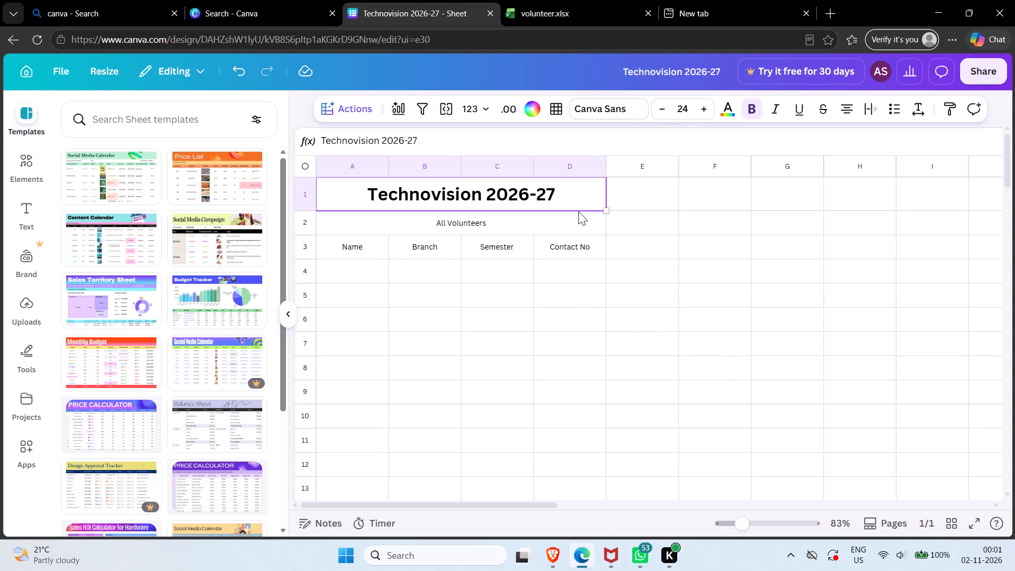
Set the "All Volunteers" subtitle in row 2 to font size 20 and make it bold.
left_click(552, 217)
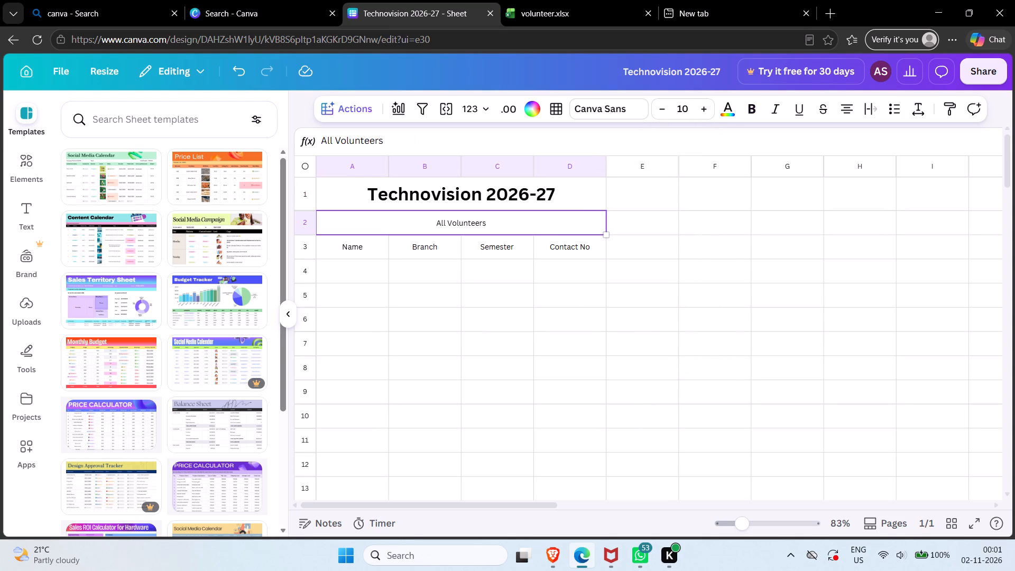
left_click(693, 109)
left_click(686, 107)
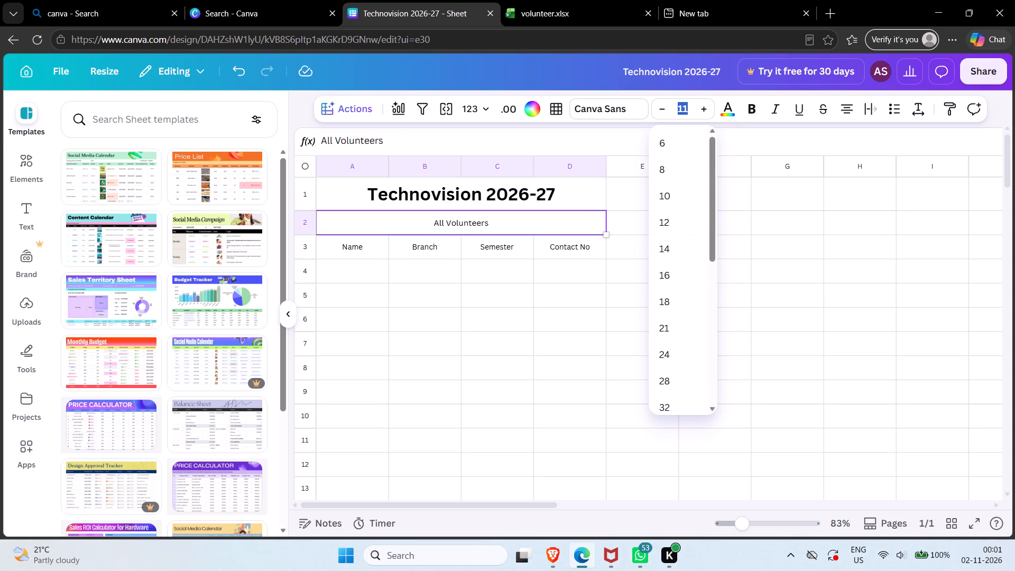
key("2")
key("0")
key("Return")
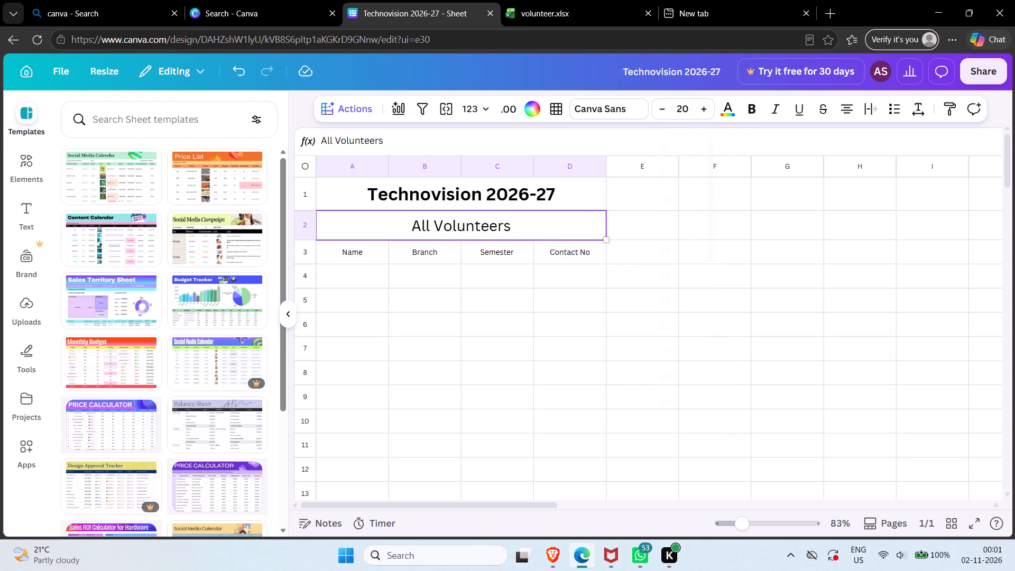
left_click(758, 109)
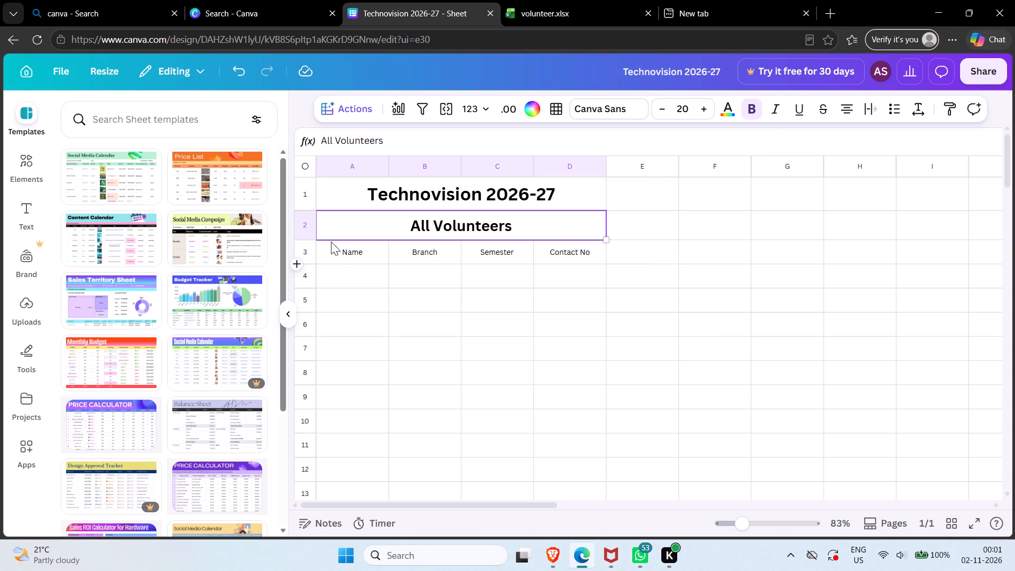
Set the font size of the "Name" header in cell A3 to 16.
left_click(375, 260)
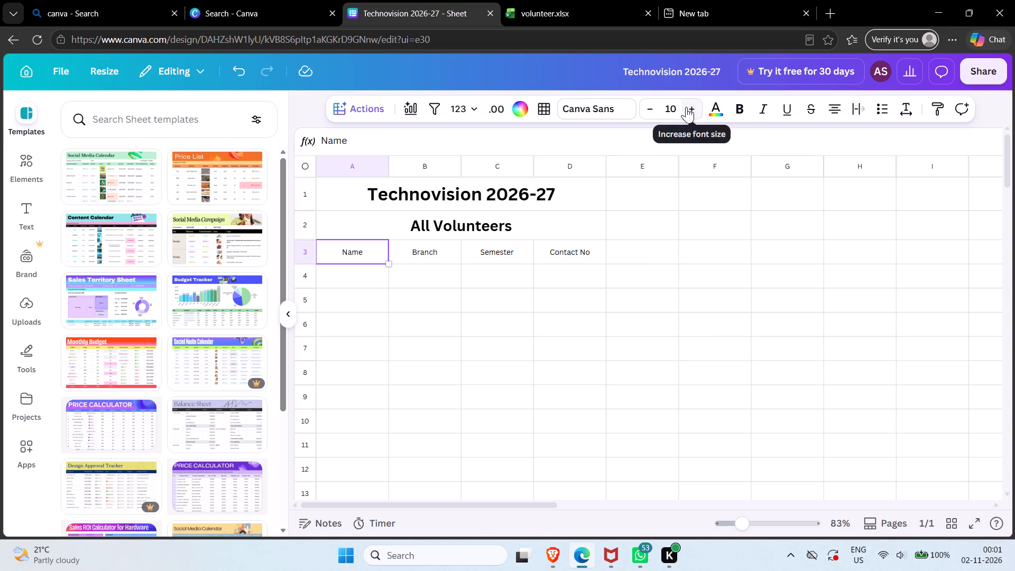
left_click(673, 106)
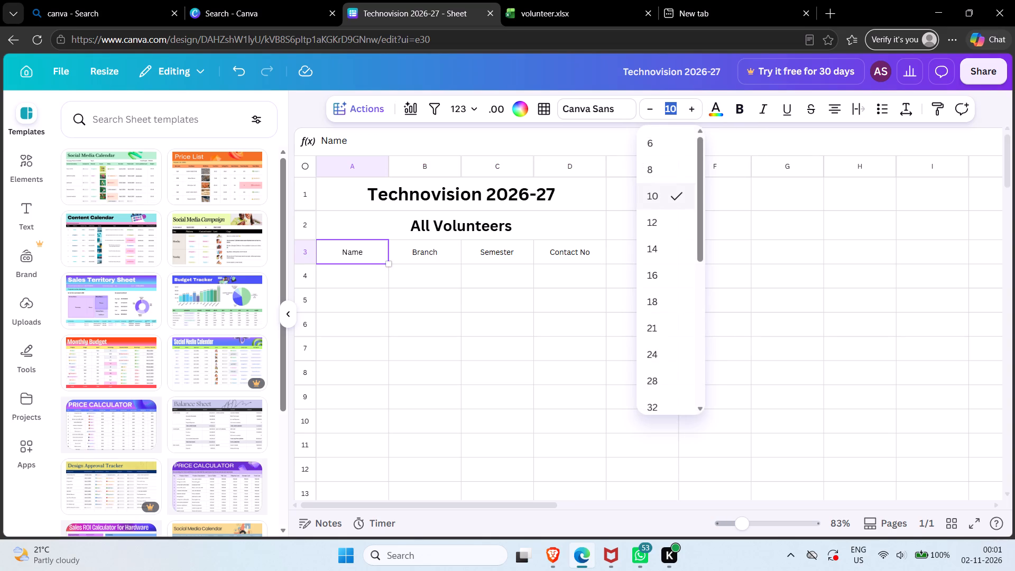
key("1")
key("6")
key("Return")
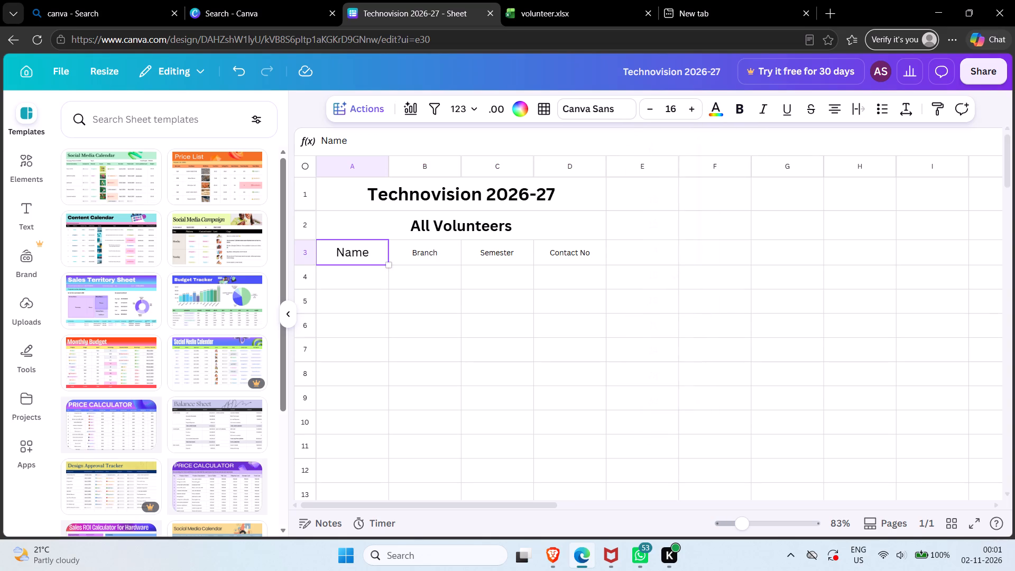
Increase the font size of the Branch, Semester and Contact No headers in B3 to D3 to 15.
left_click(426, 257)
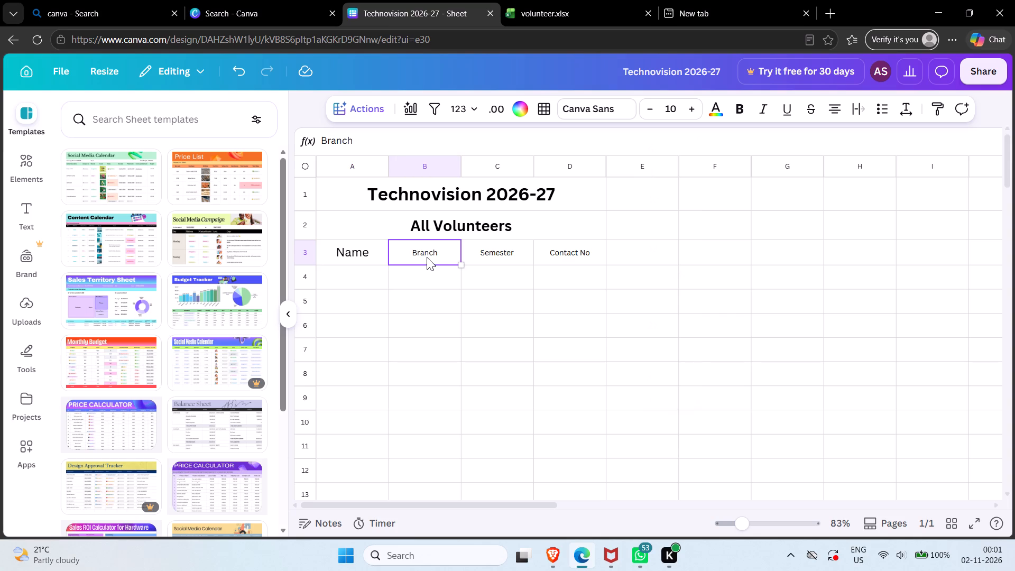
left_click_drag(410, 260, 557, 254)
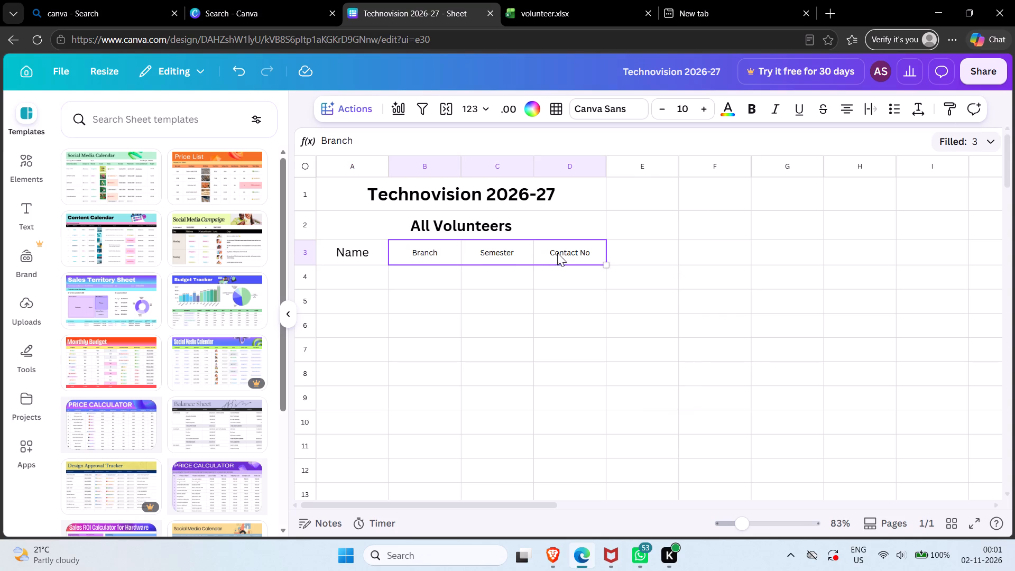
triple_click(702, 110)
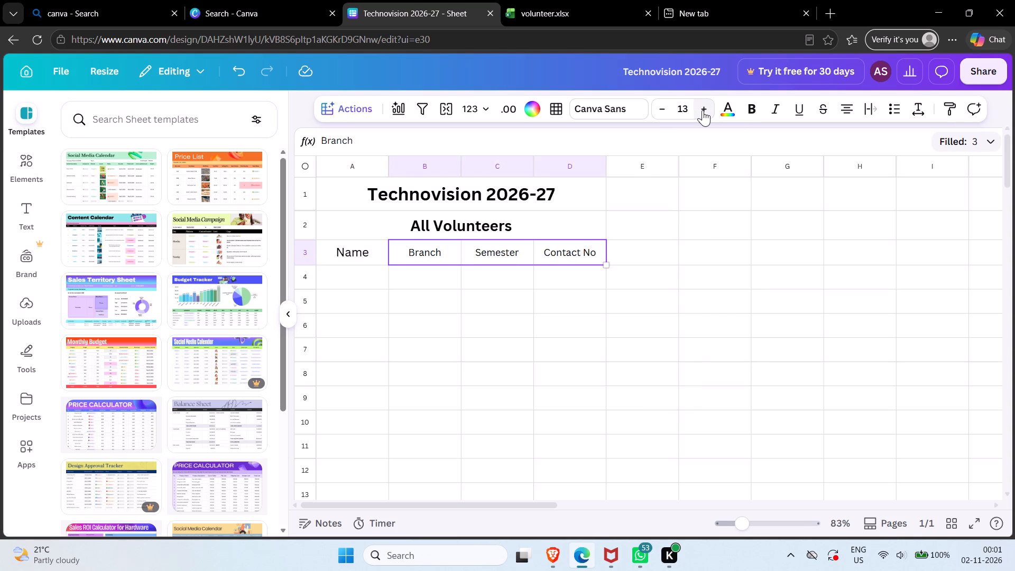
left_click(703, 110)
left_click(704, 109)
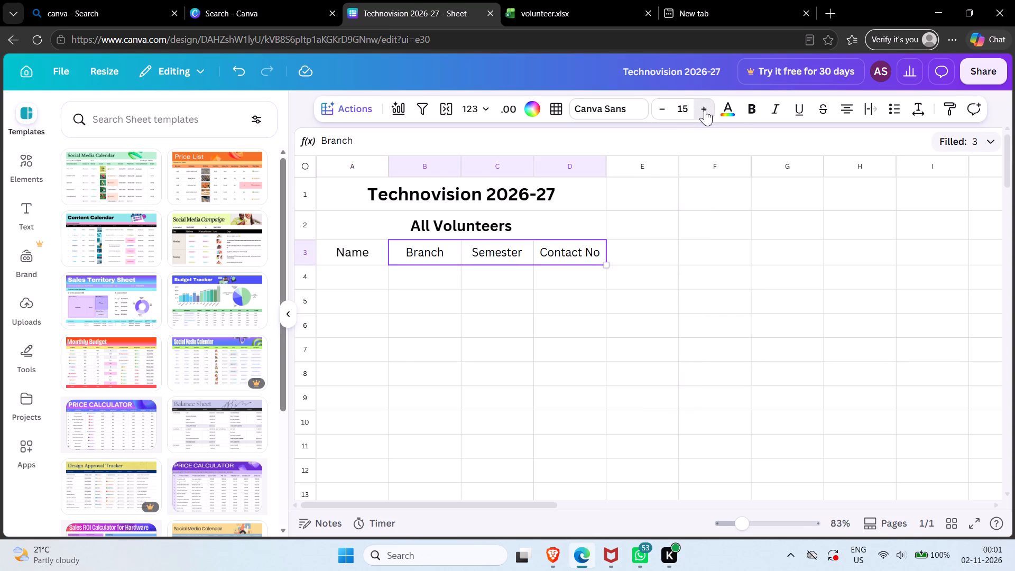
left_click(640, 400)
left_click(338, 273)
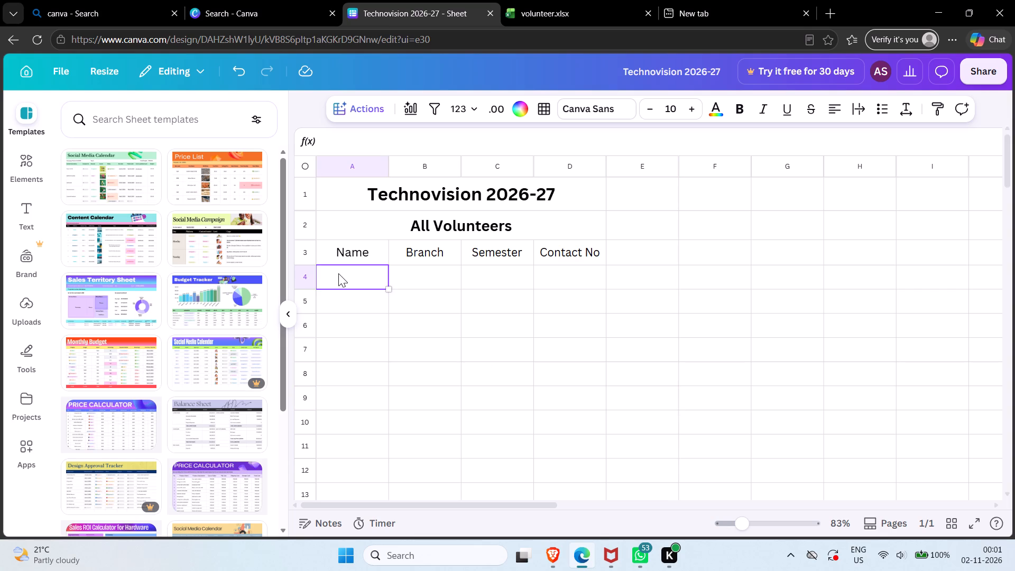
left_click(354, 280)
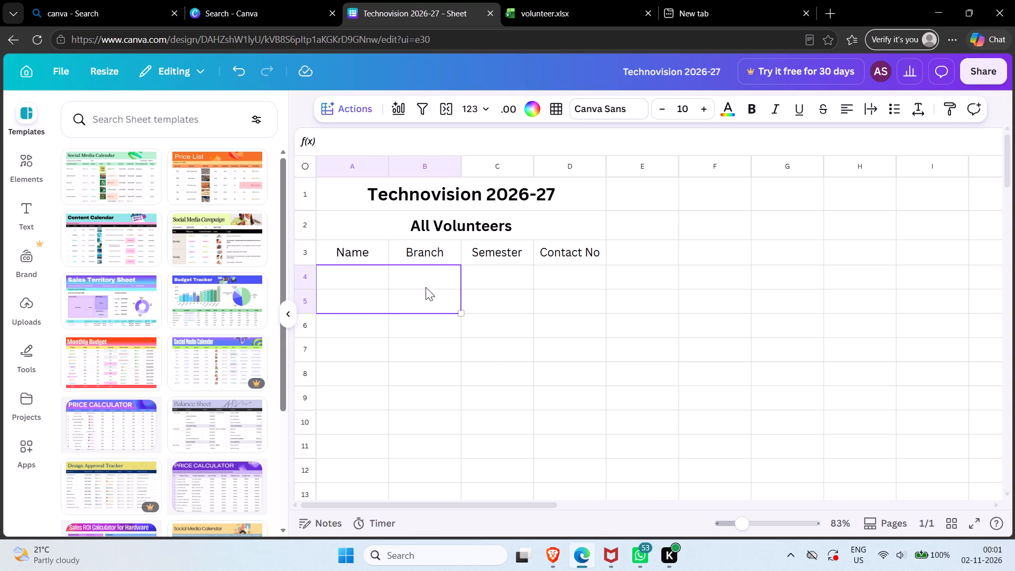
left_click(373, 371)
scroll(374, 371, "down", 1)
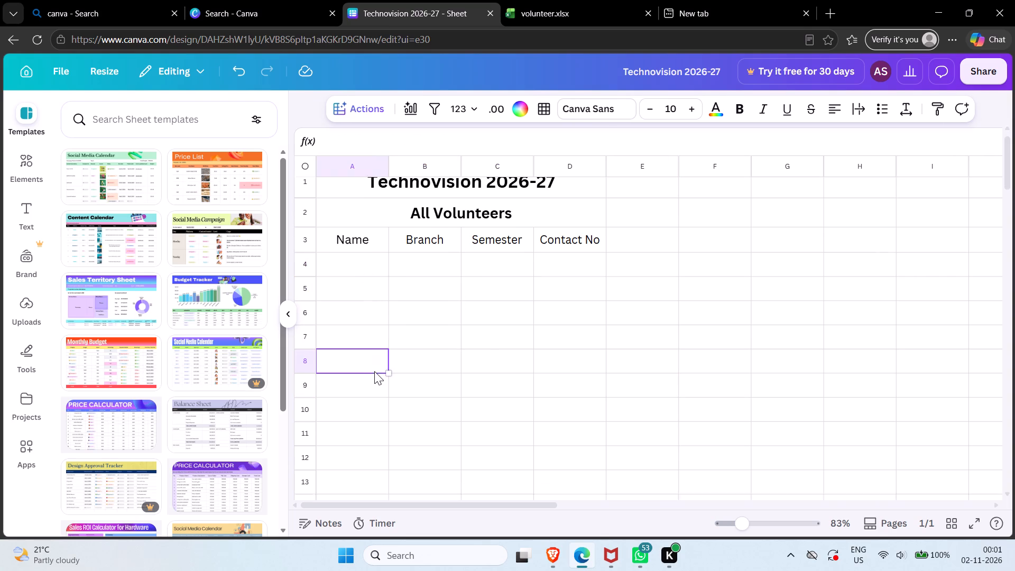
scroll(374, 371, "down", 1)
Copy the volunteer names in A2:A24 of volunteer.xlsx into the Canva sheet's Name column, starting at cell A4.
left_click(578, 15)
scroll(387, 315, "right", 3)
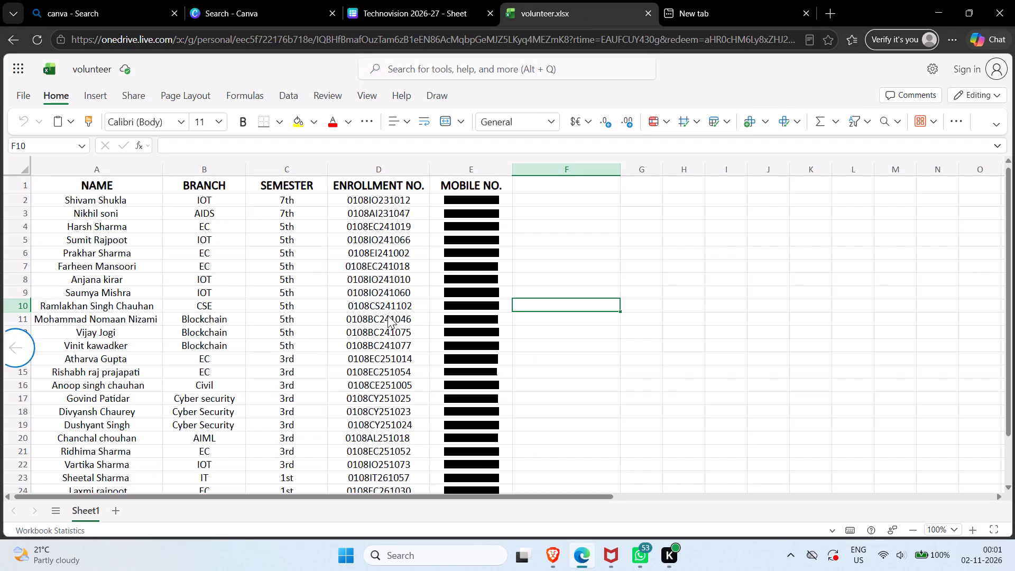
left_click_drag(133, 197, 121, 290)
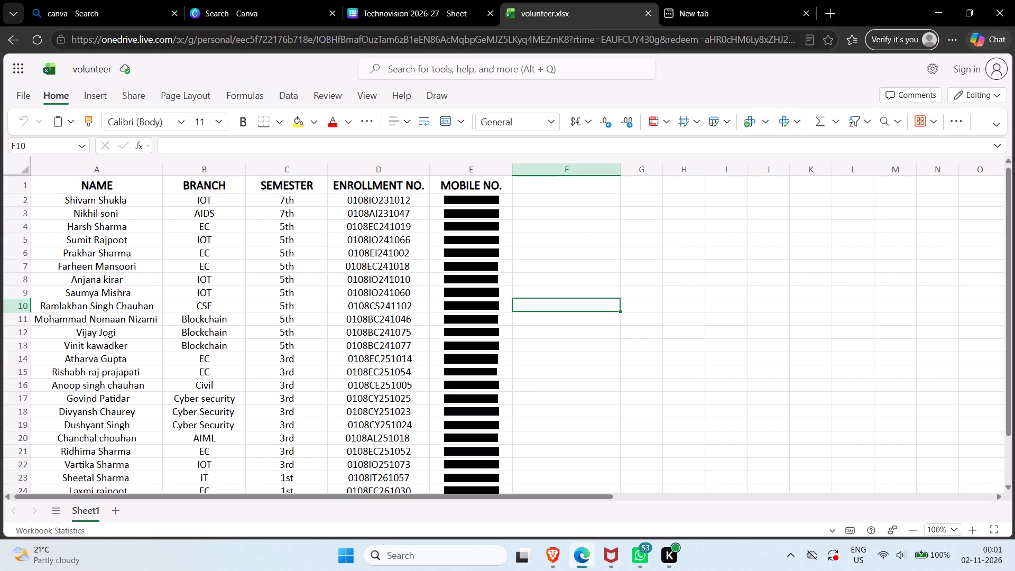
left_click(54, 201)
left_click_drag(56, 199, 84, 460)
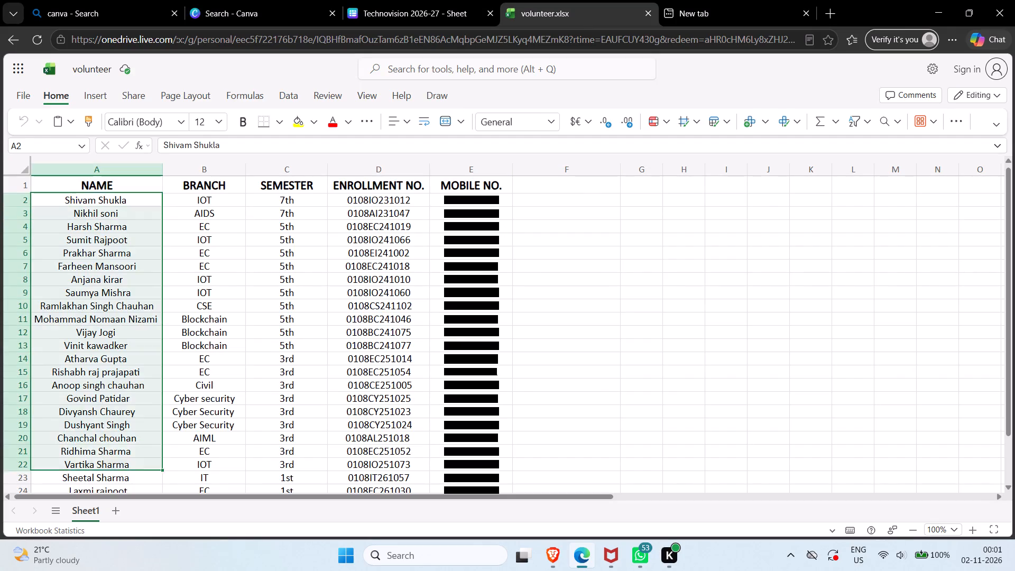
left_click_drag(84, 460, 89, 373)
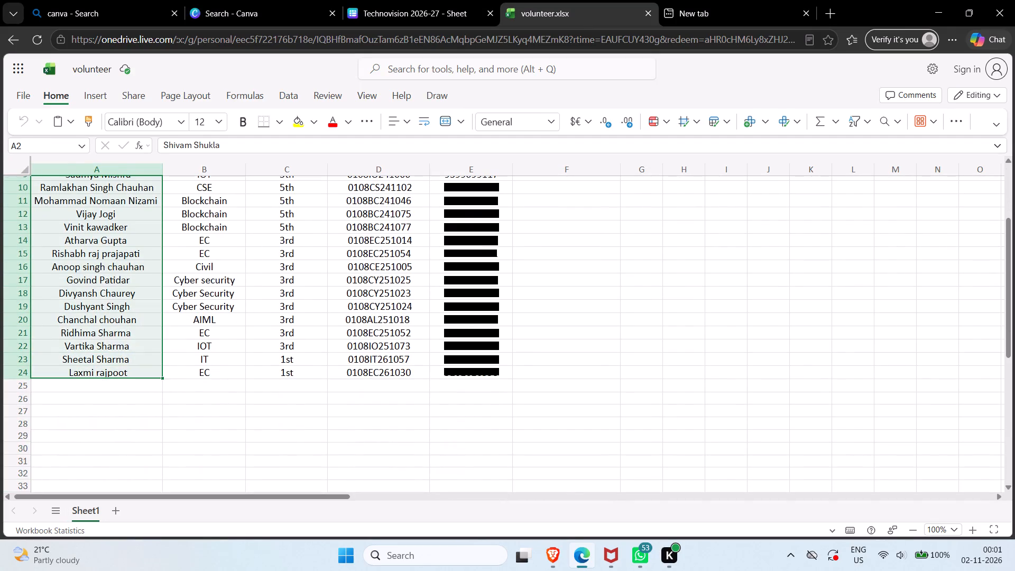
key("ctrl+c")
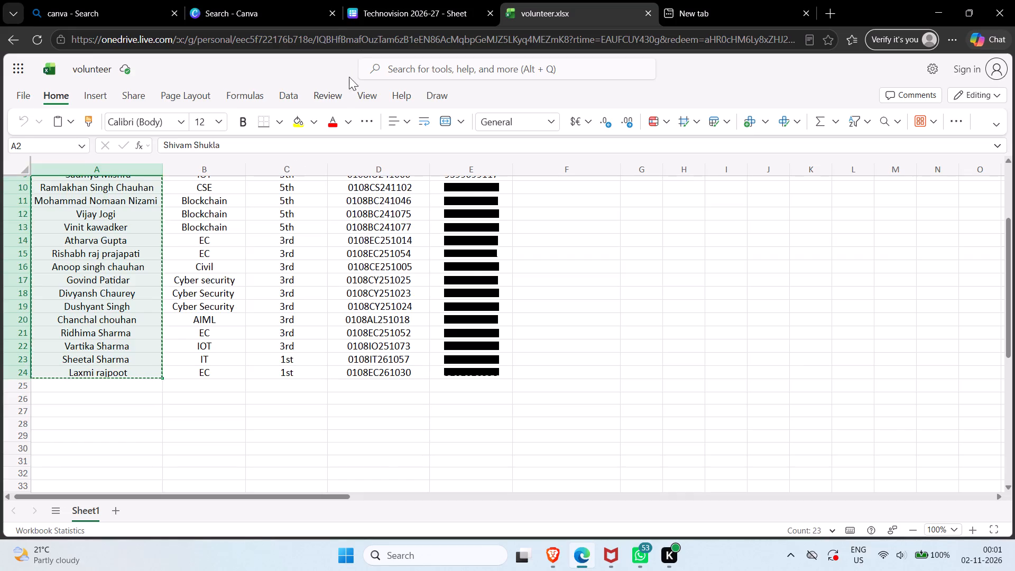
left_click(402, 0)
left_click(337, 247)
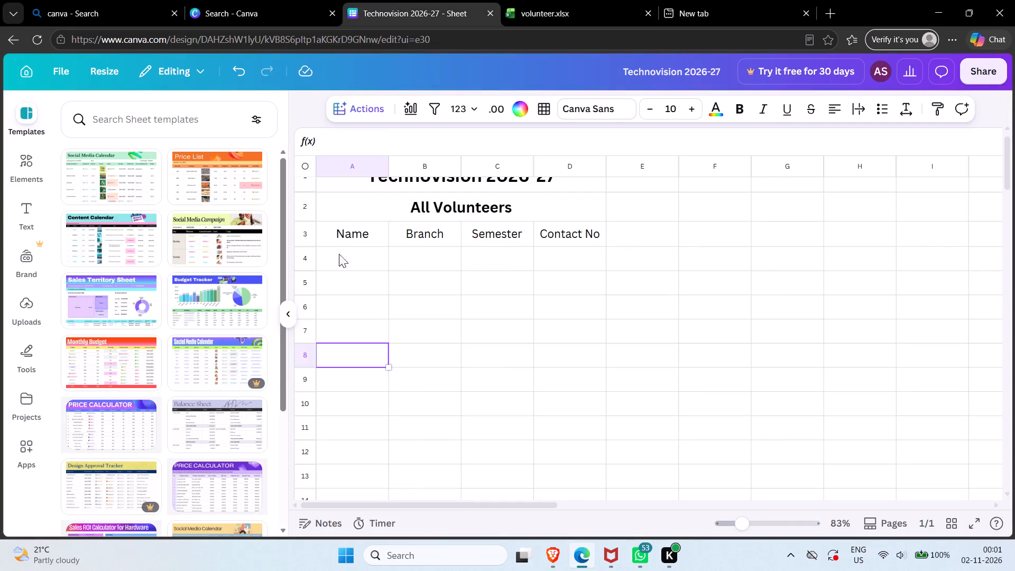
left_click(343, 264)
key("ctrl+v")
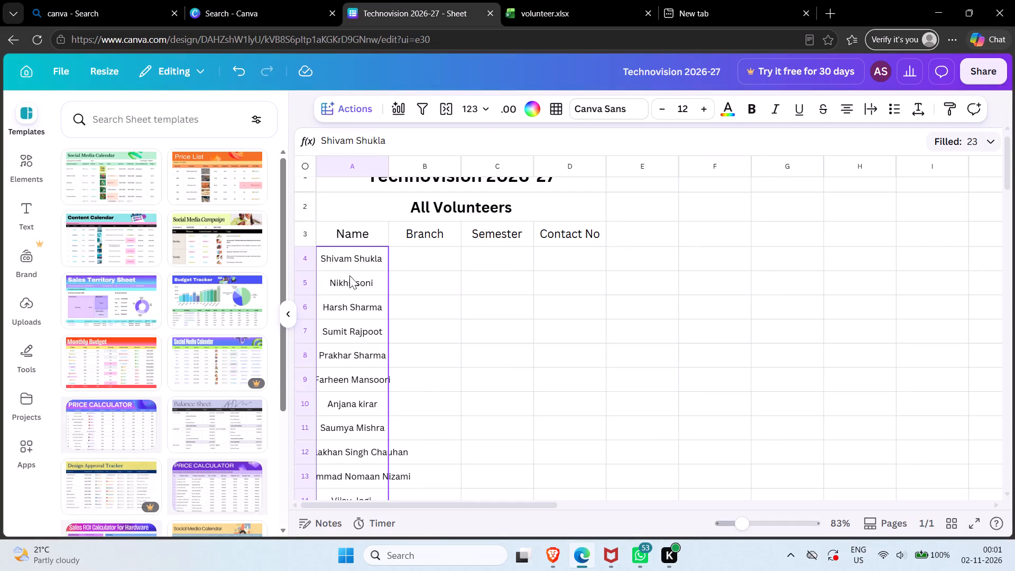
scroll(385, 321, "up", 2)
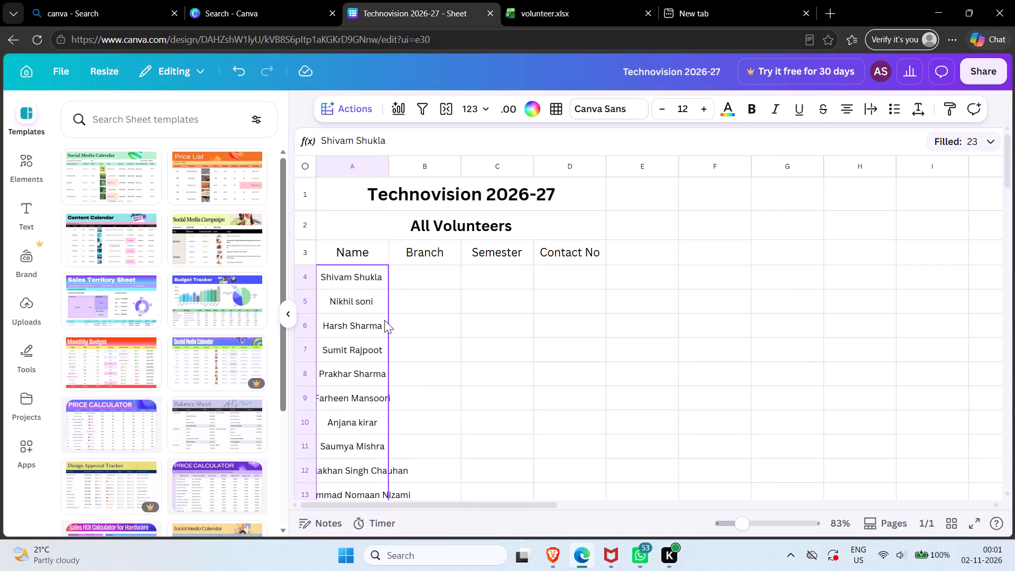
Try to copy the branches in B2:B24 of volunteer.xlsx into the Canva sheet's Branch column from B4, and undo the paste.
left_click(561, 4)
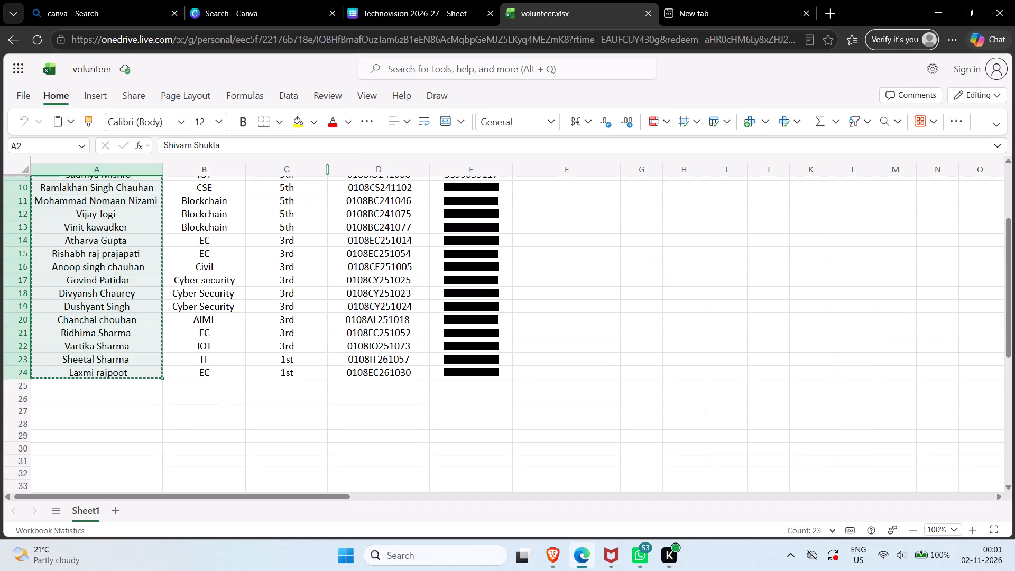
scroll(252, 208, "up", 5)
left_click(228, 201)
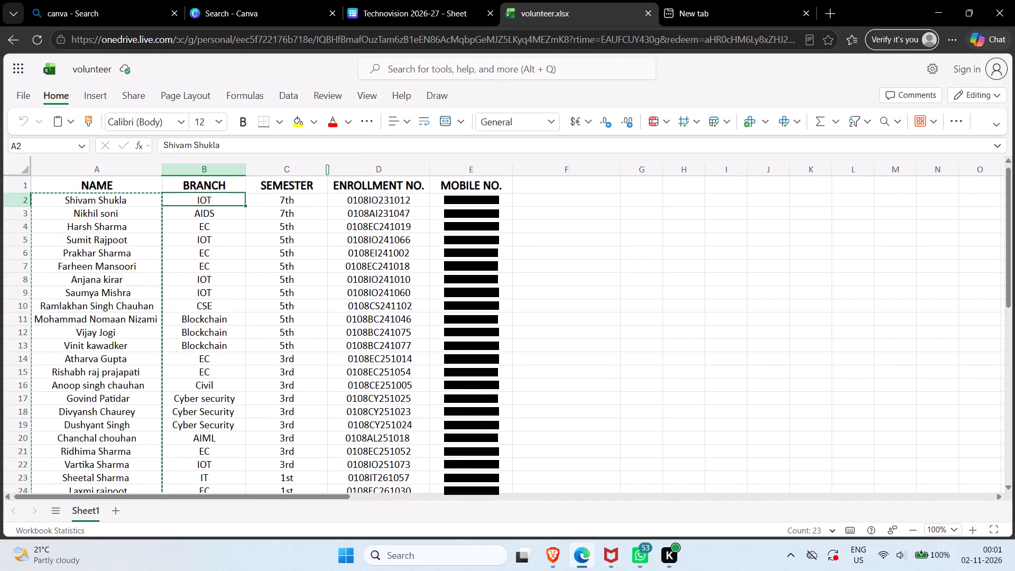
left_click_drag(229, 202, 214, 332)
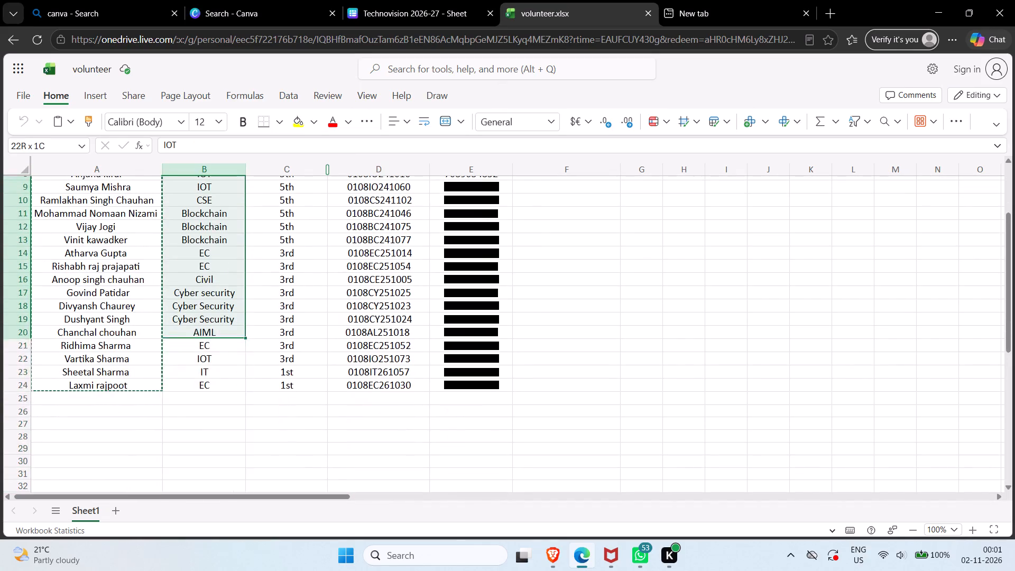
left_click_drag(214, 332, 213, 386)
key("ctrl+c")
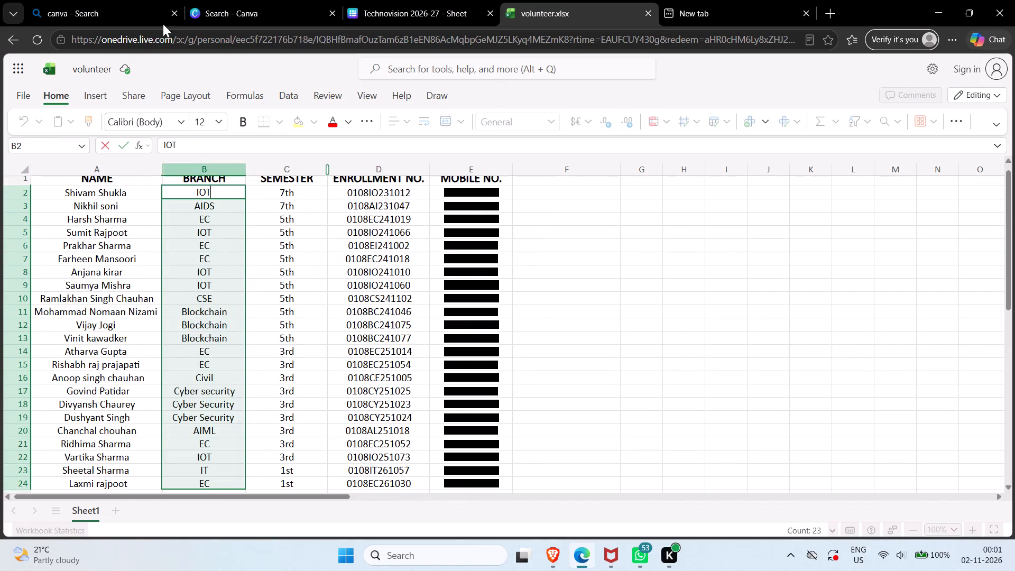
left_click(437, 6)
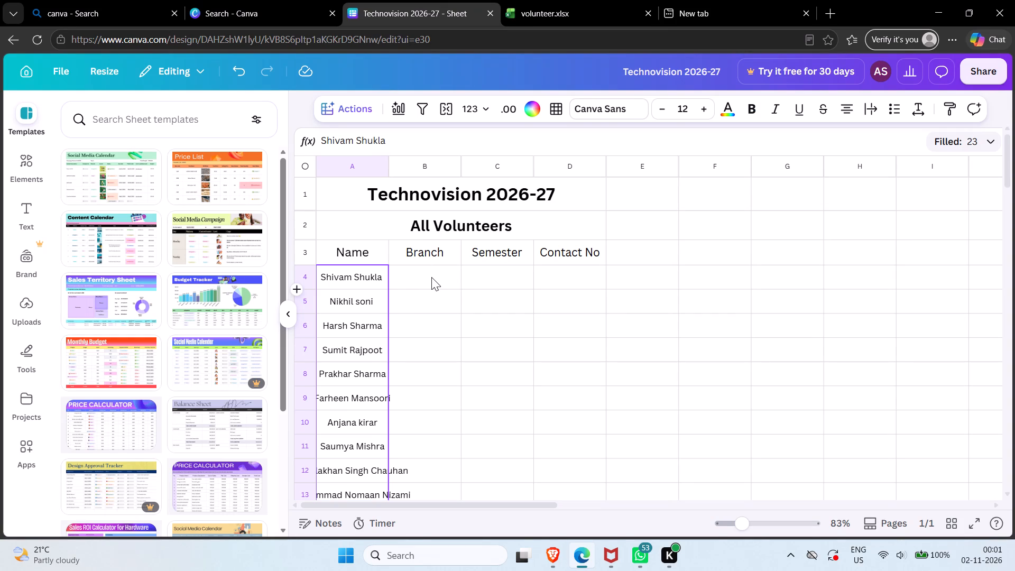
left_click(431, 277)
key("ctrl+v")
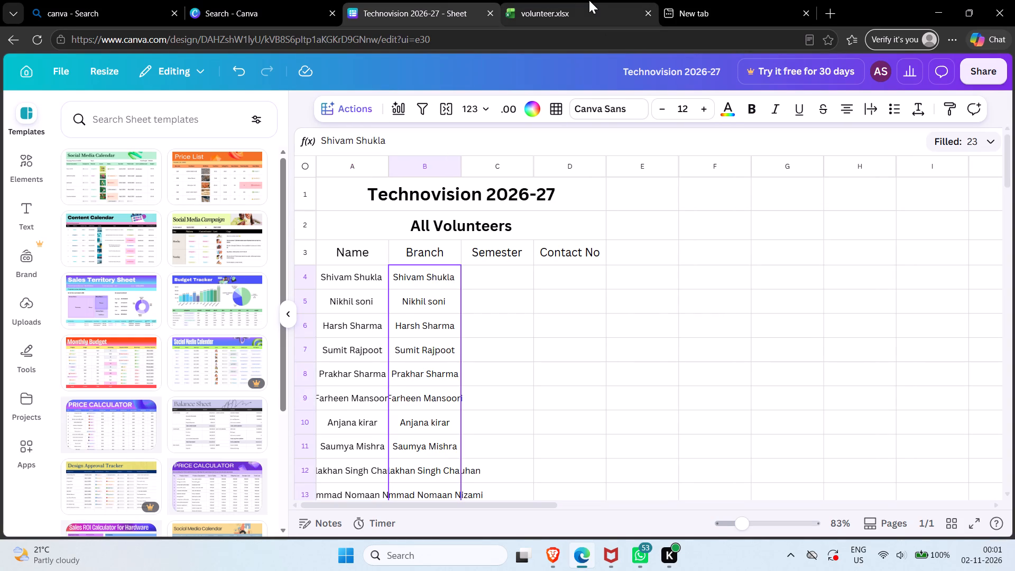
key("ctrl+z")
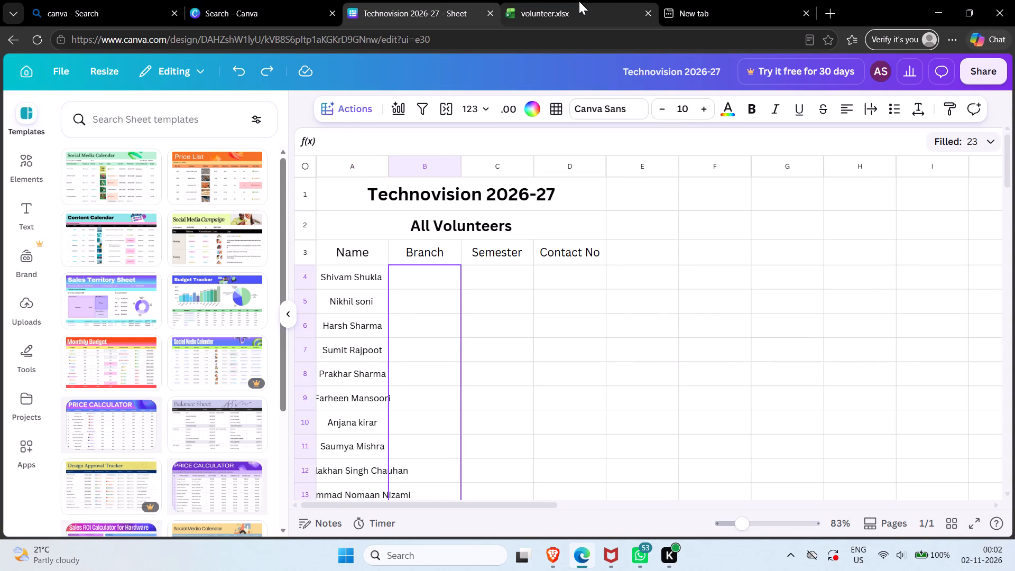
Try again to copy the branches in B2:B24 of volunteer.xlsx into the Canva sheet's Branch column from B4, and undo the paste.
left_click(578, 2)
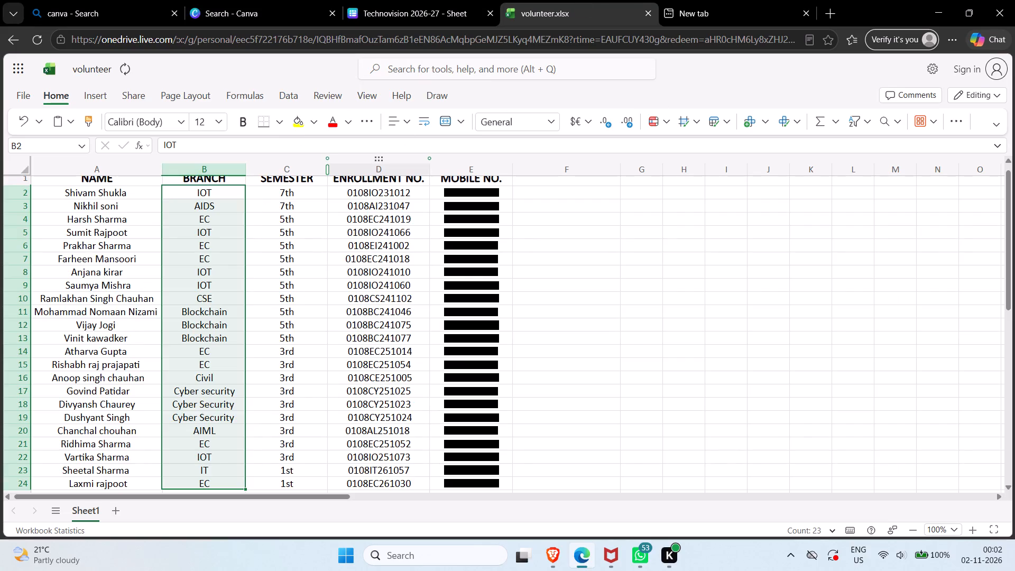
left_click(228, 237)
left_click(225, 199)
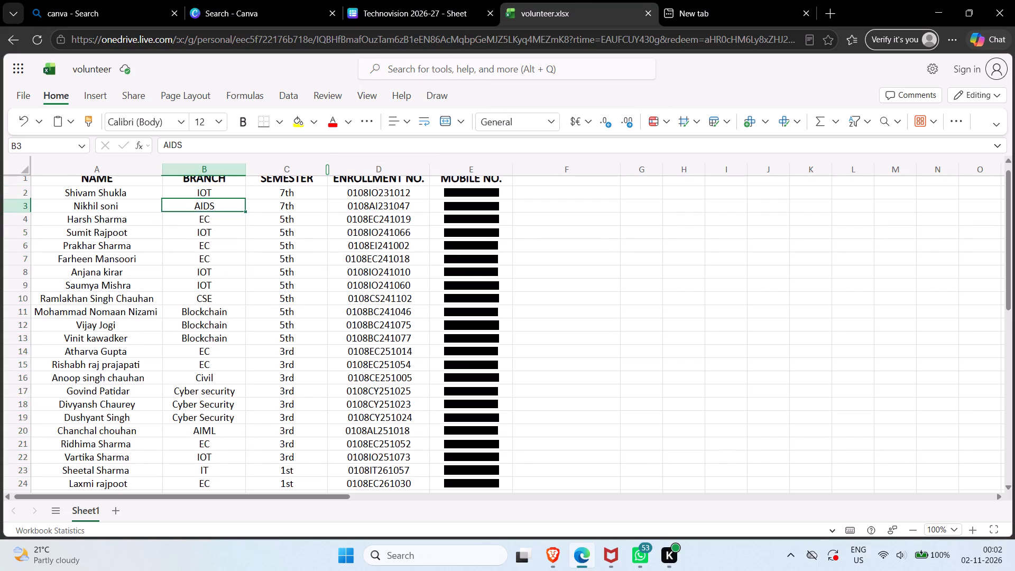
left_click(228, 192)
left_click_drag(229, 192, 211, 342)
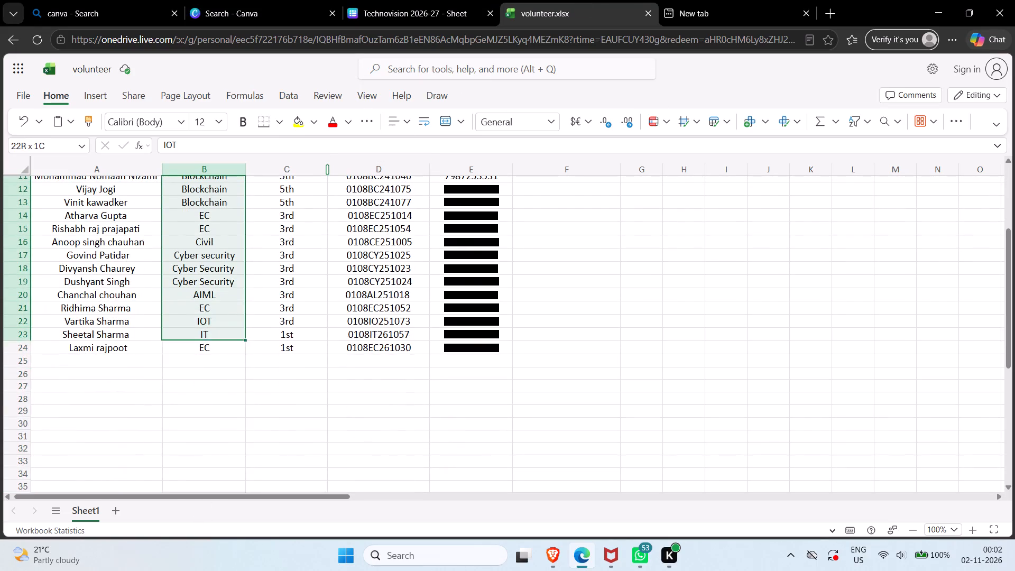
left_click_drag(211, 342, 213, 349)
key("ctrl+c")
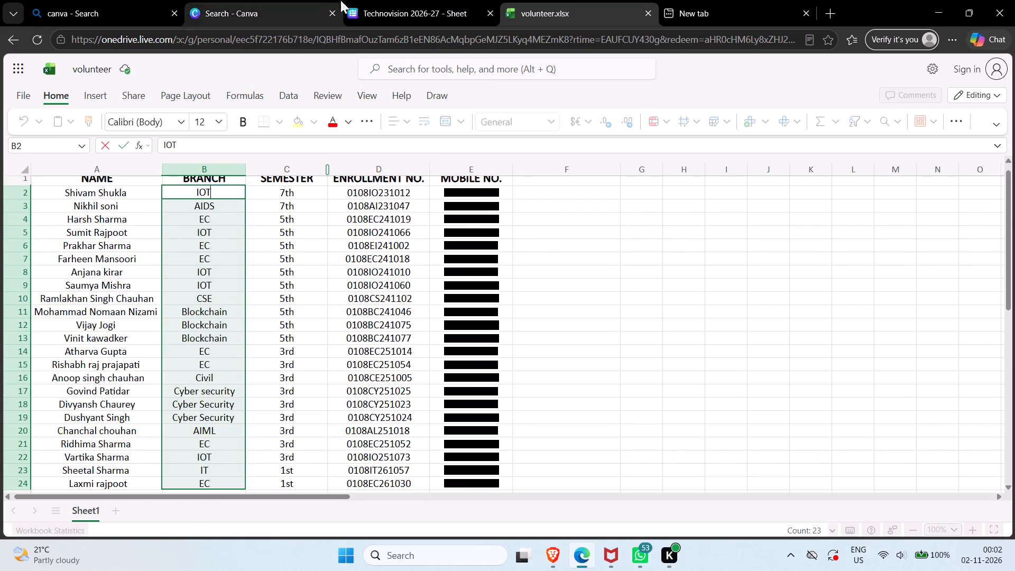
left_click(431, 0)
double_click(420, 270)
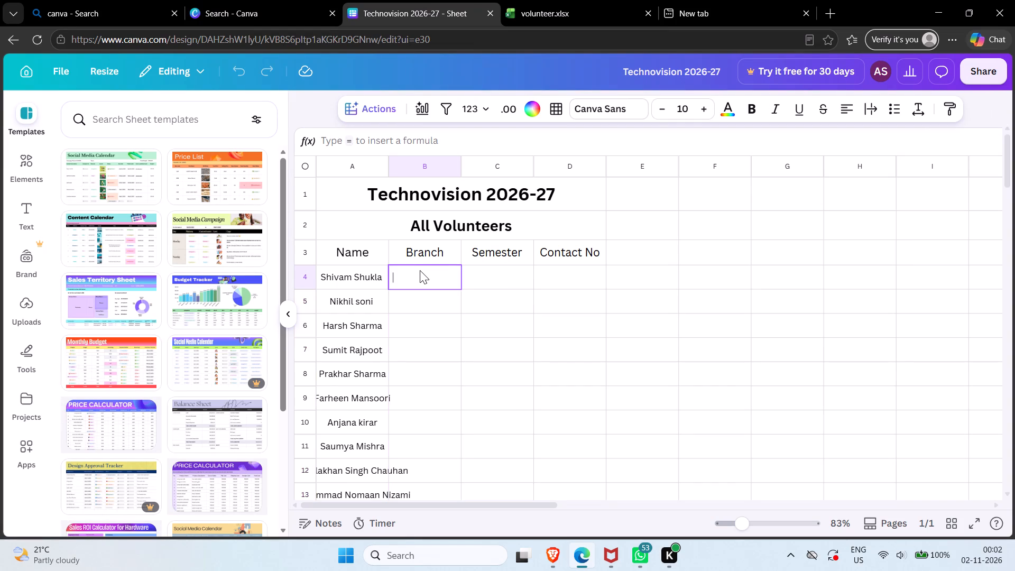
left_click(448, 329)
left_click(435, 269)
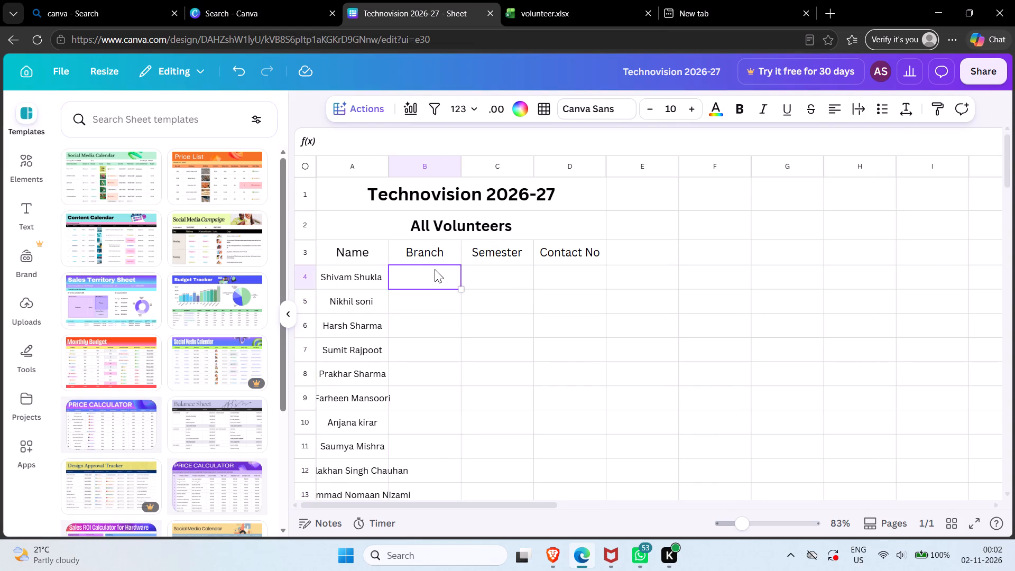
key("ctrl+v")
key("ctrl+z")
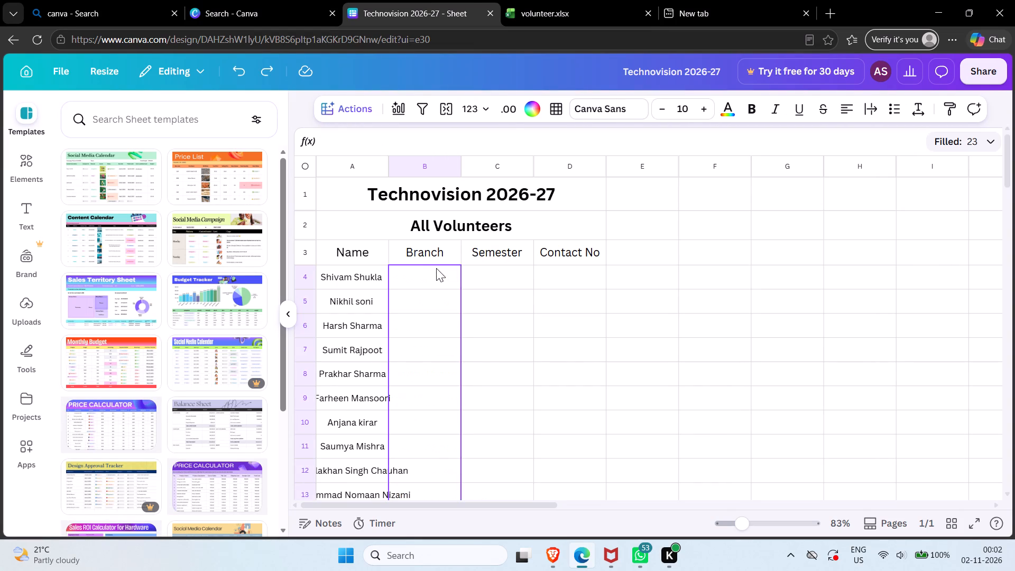
Copy the branches in B2:B24 of volunteer.xlsx into the Canva sheet's Branch column, starting at cell B4.
left_click(613, 0)
left_click(224, 190)
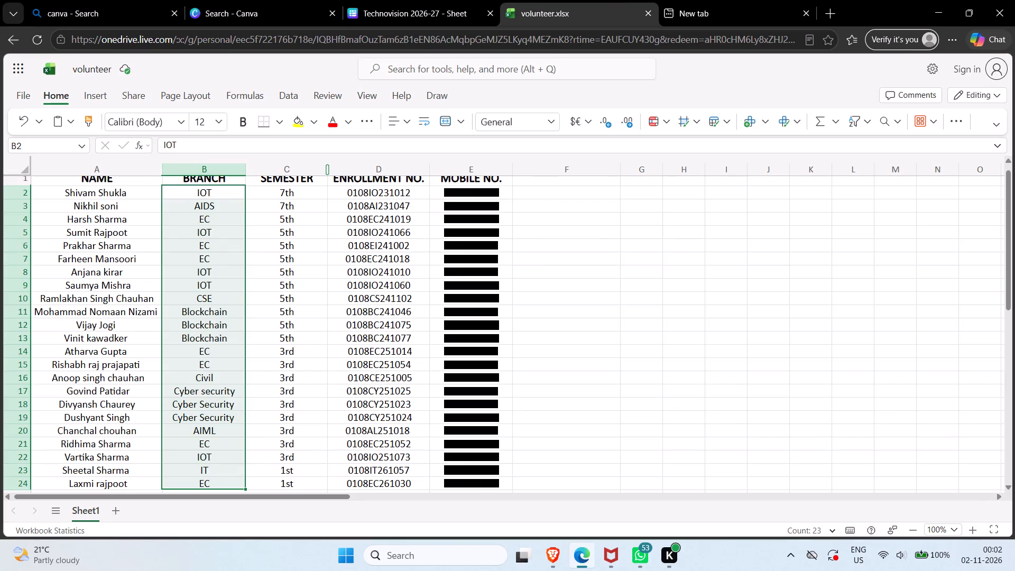
left_click_drag(223, 190, 220, 344)
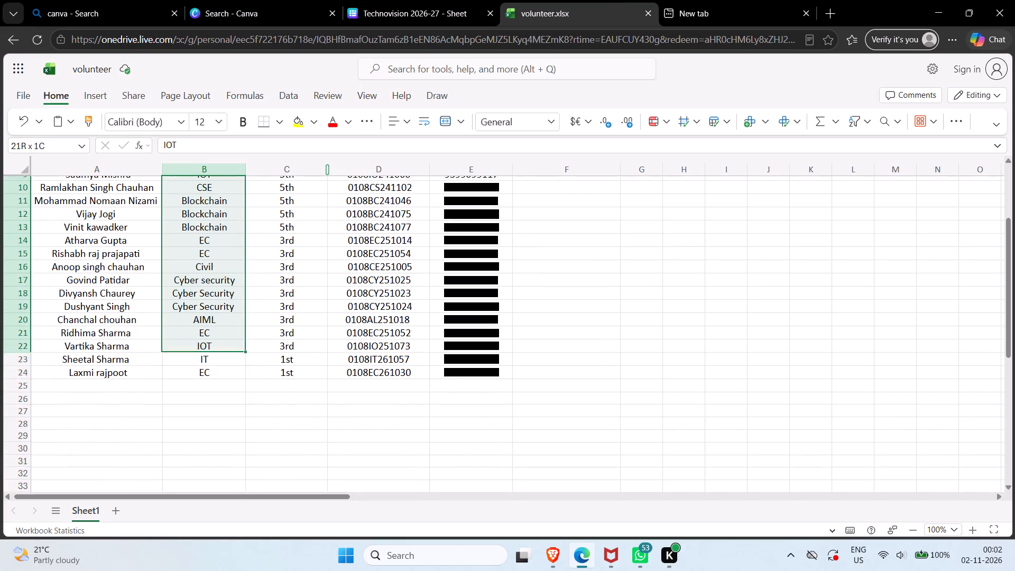
left_click_drag(220, 344, 223, 374)
key("ctrl+c")
key("ctrl+c")
key("ctrl+c")
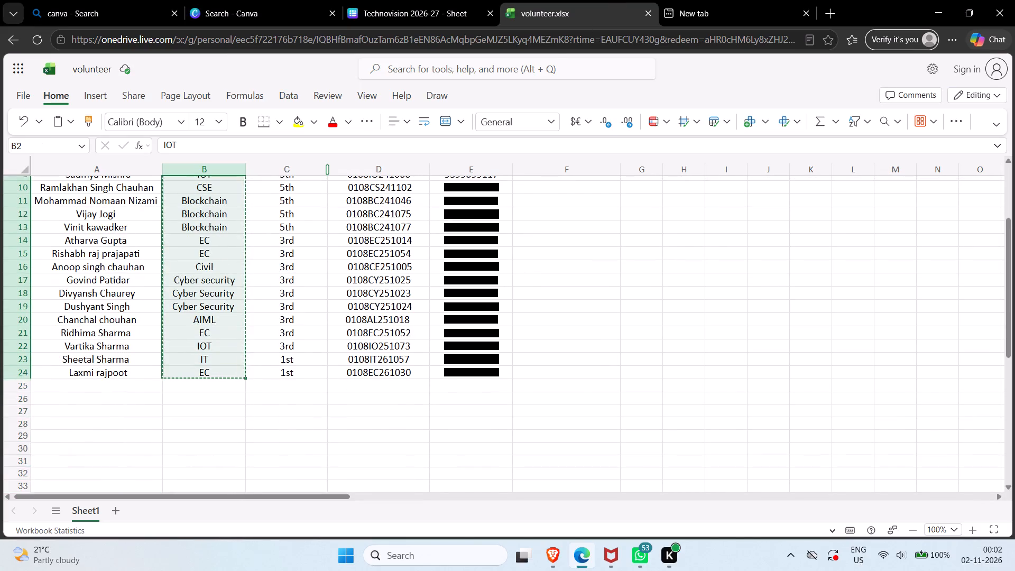
left_click(474, 0)
left_click(430, 282)
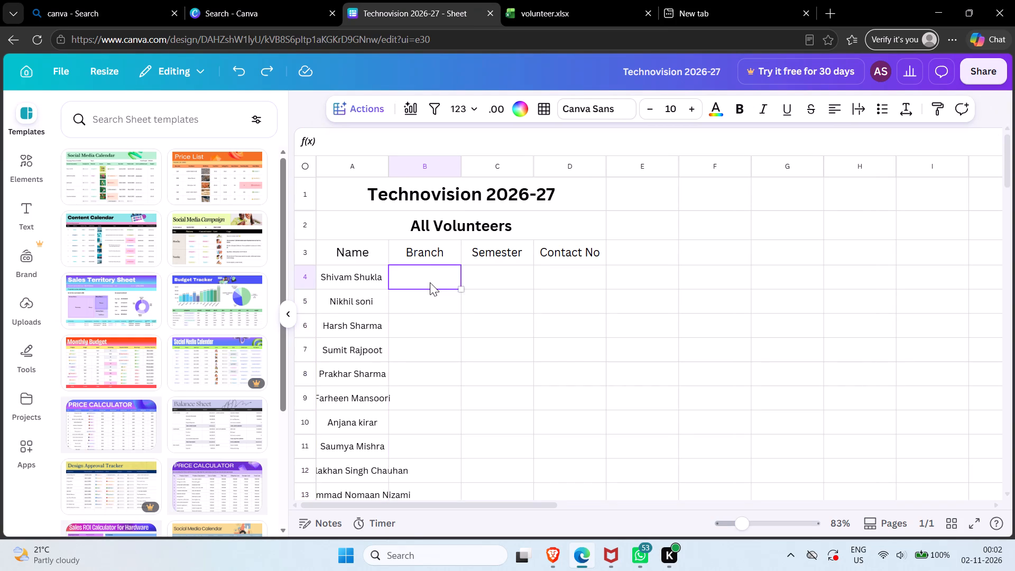
key("ctrl+v")
scroll(430, 282, "down", 7)
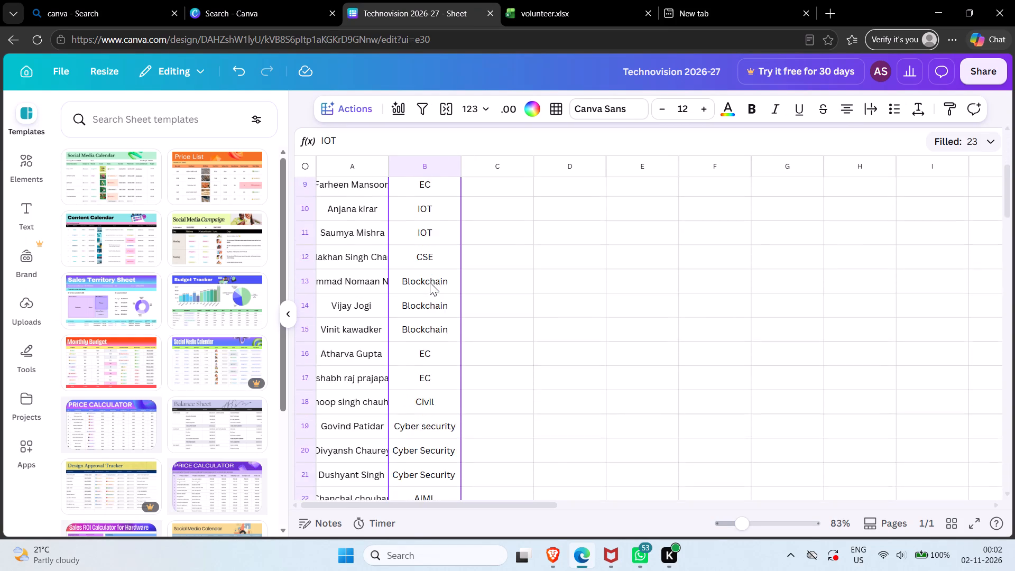
scroll(430, 282, "down", 1)
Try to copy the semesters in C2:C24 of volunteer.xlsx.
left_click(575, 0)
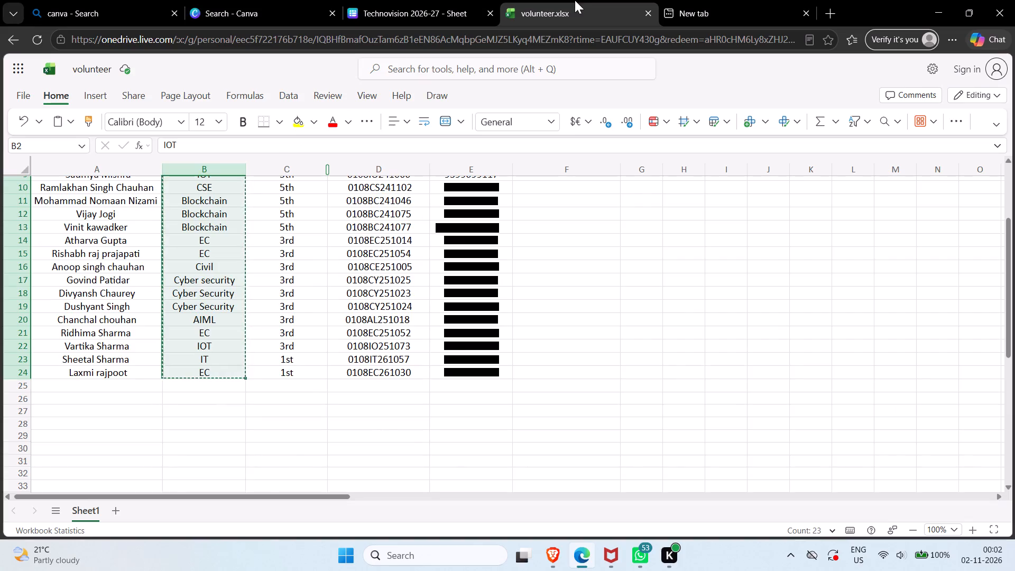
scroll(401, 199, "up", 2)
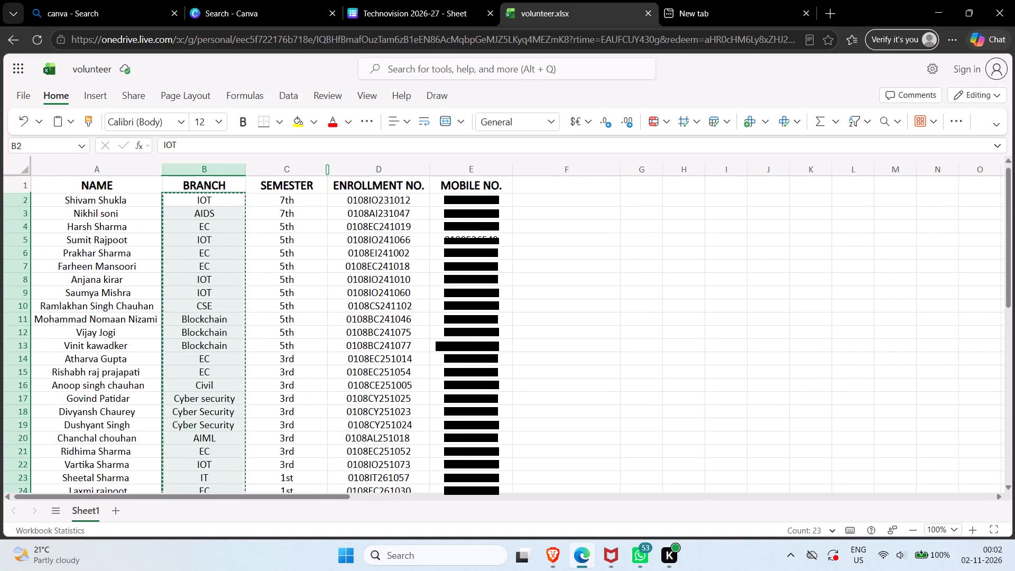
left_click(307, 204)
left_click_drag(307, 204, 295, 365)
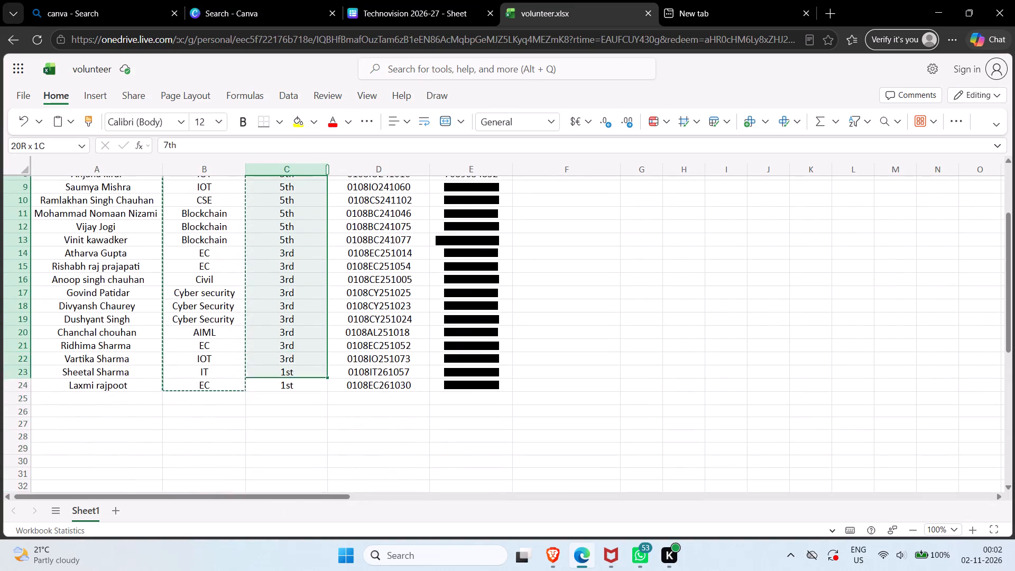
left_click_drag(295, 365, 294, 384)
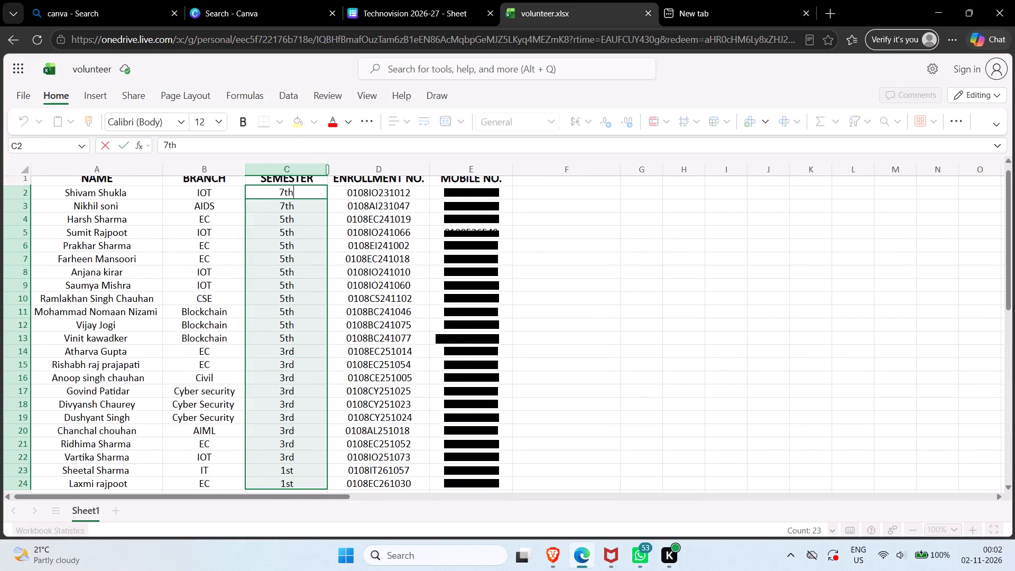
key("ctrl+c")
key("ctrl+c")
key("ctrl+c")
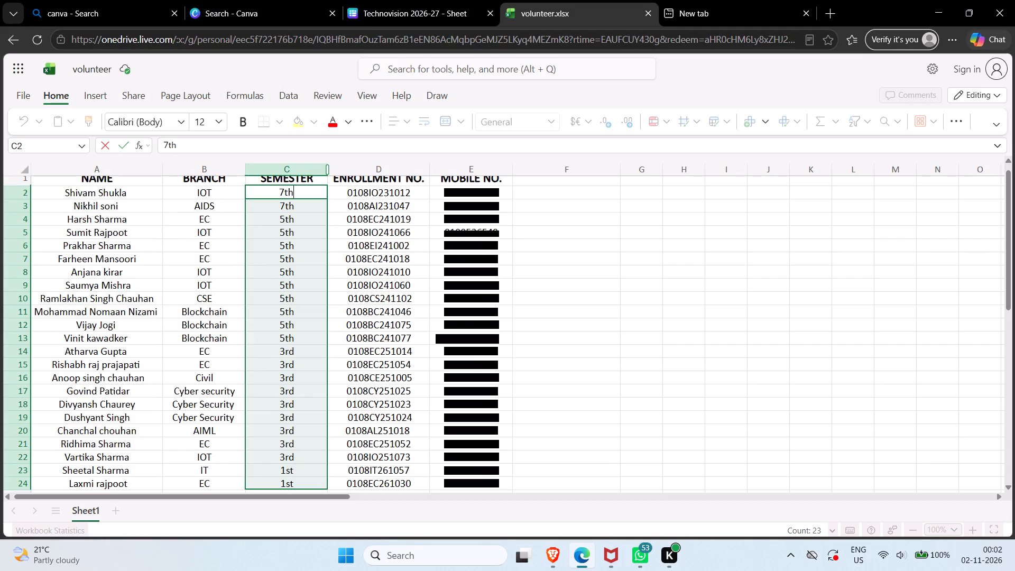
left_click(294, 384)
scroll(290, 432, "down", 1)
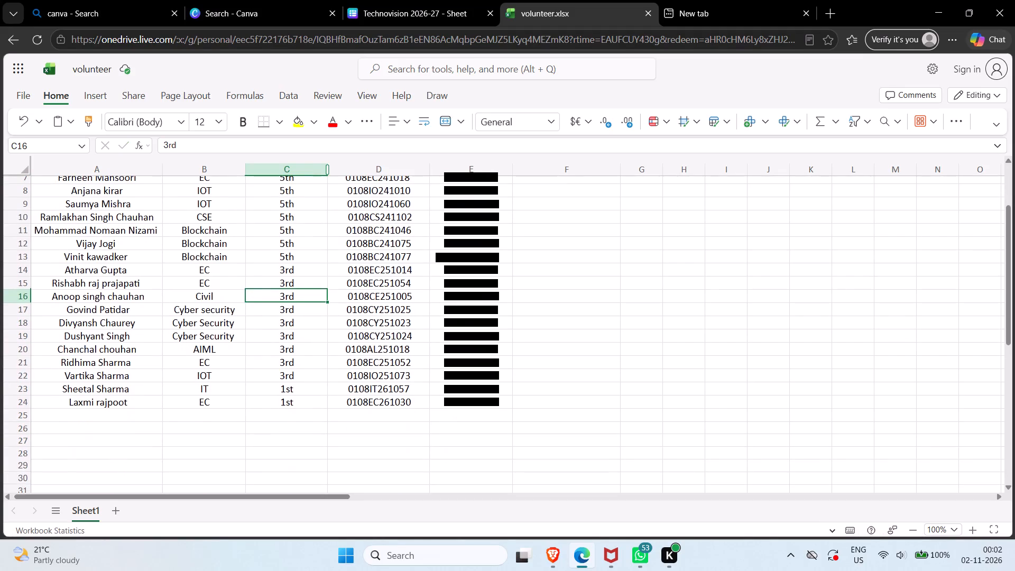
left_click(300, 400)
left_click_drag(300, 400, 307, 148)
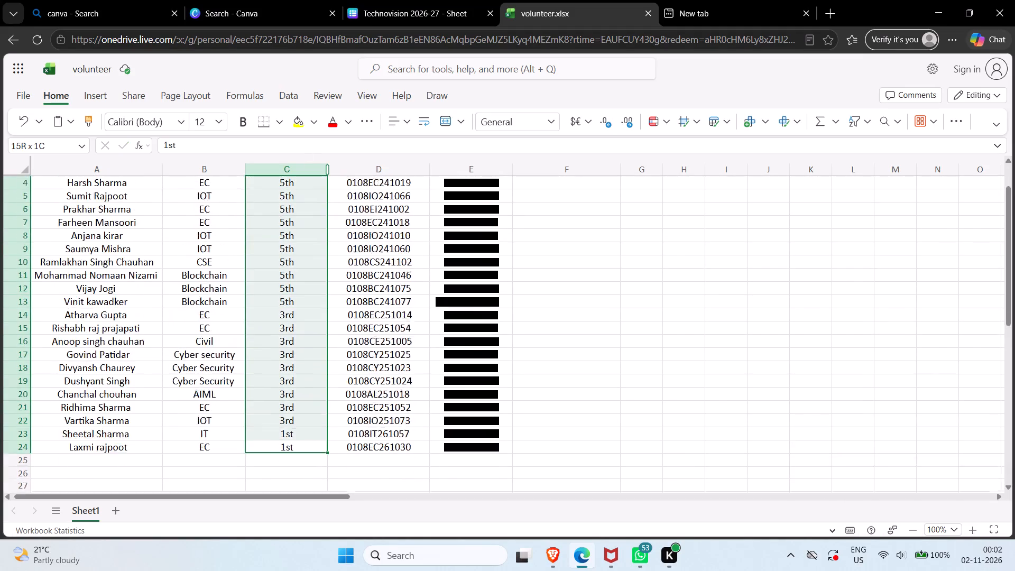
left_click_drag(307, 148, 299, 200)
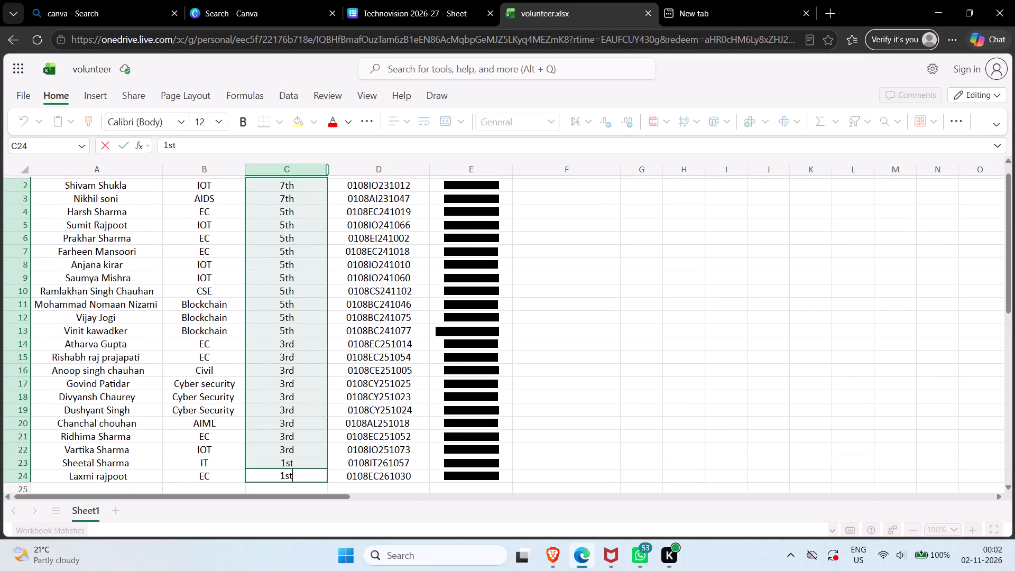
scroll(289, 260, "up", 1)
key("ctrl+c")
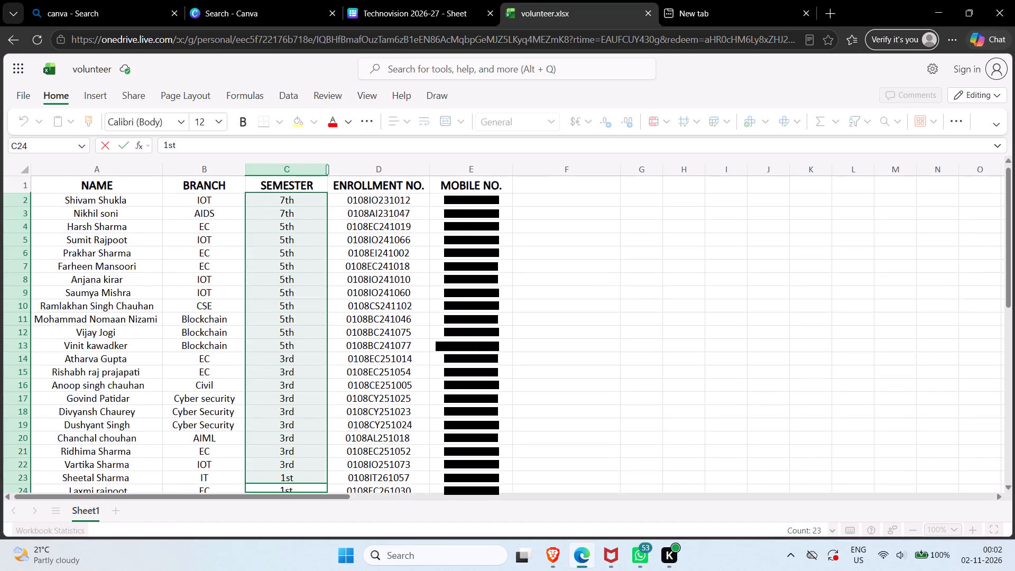
Copy the semesters in C2:C24 of volunteer.xlsx into the Canva sheet's Semester column, starting at cell C4.
left_click(306, 223)
left_click(301, 195)
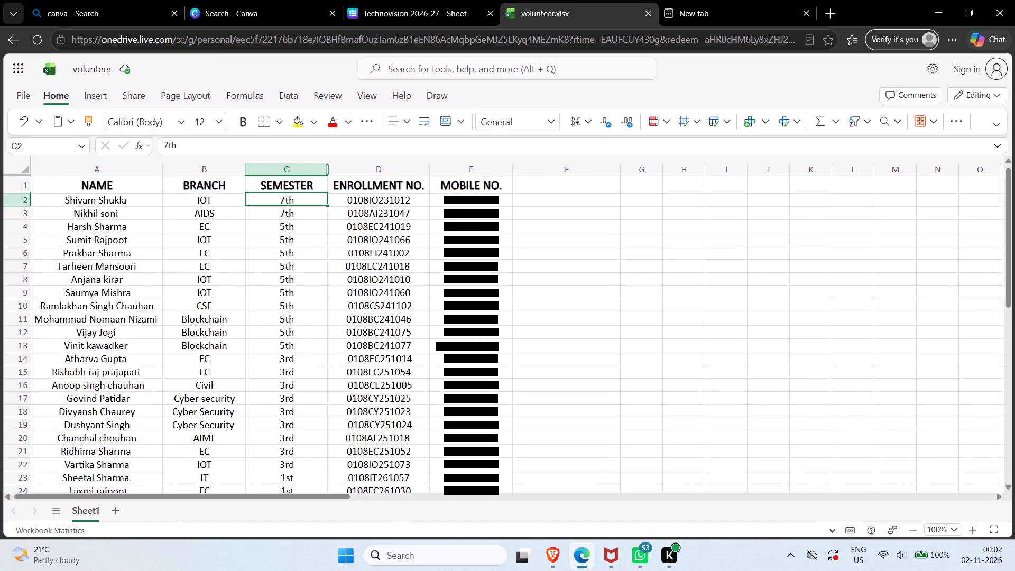
left_click(301, 195)
left_click_drag(296, 201, 272, 436)
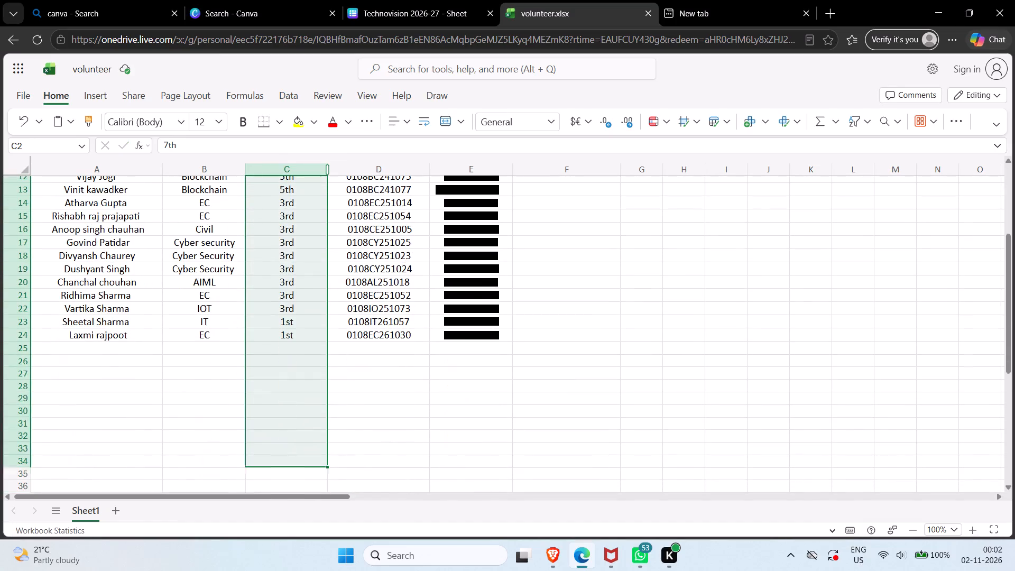
left_click_drag(272, 436, 271, 329)
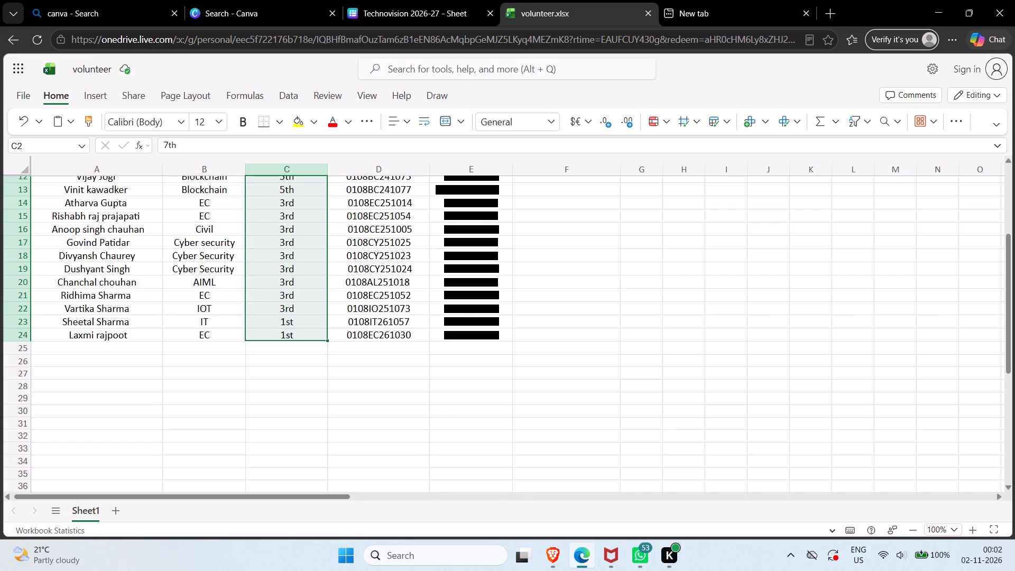
right_click(300, 268)
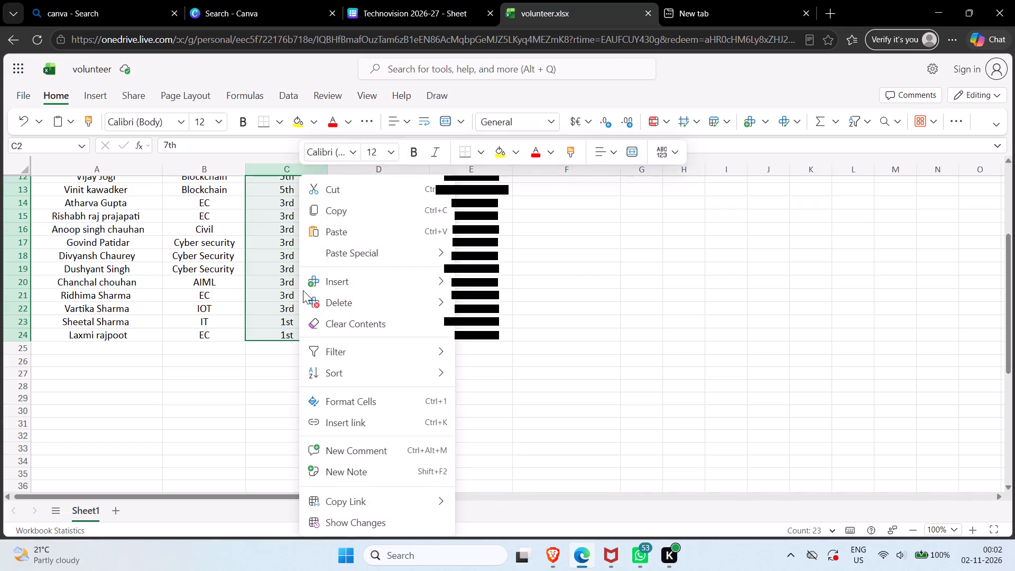
left_click(347, 214)
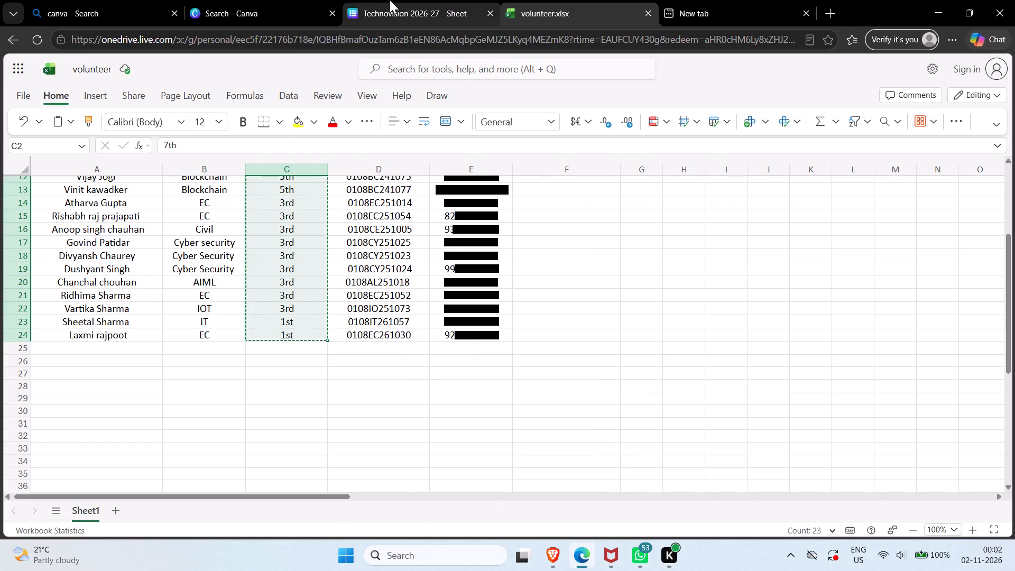
left_click_drag(390, 0, 672, 12)
left_click(488, 190)
scroll(488, 190, "up", 2)
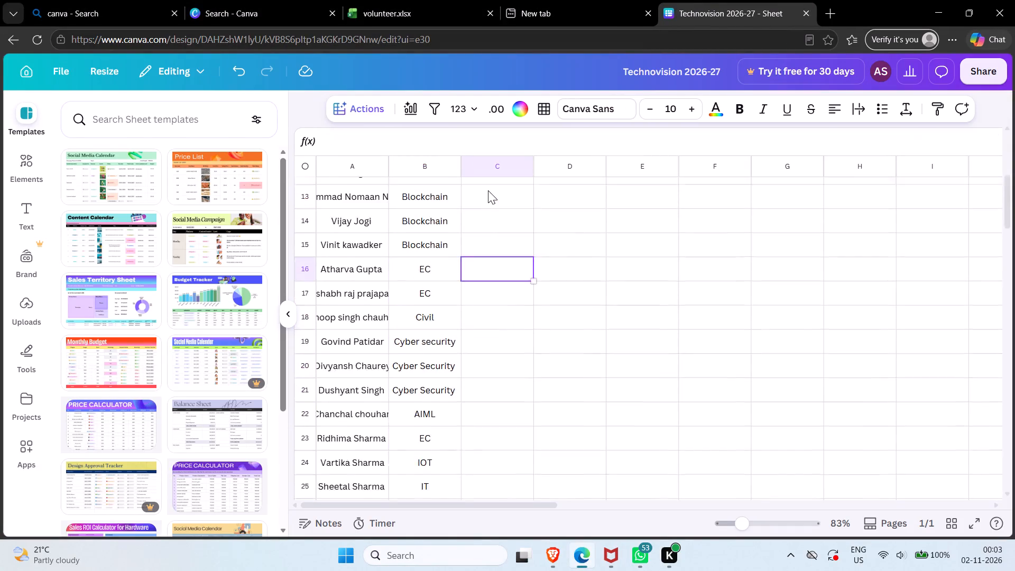
scroll(488, 190, "up", 4)
left_click(490, 269)
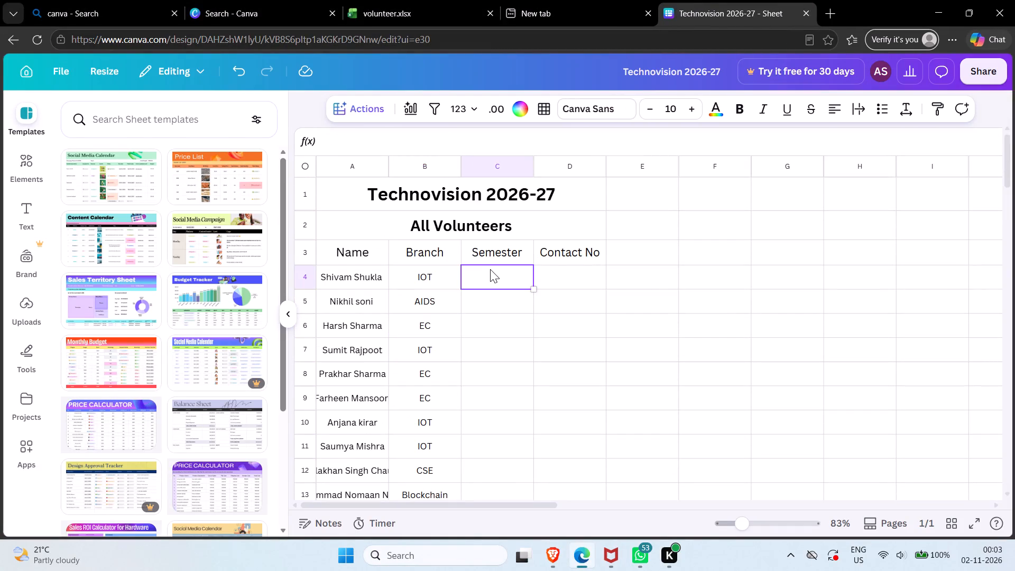
key("ctrl+v")
scroll(490, 269, "right", 1)
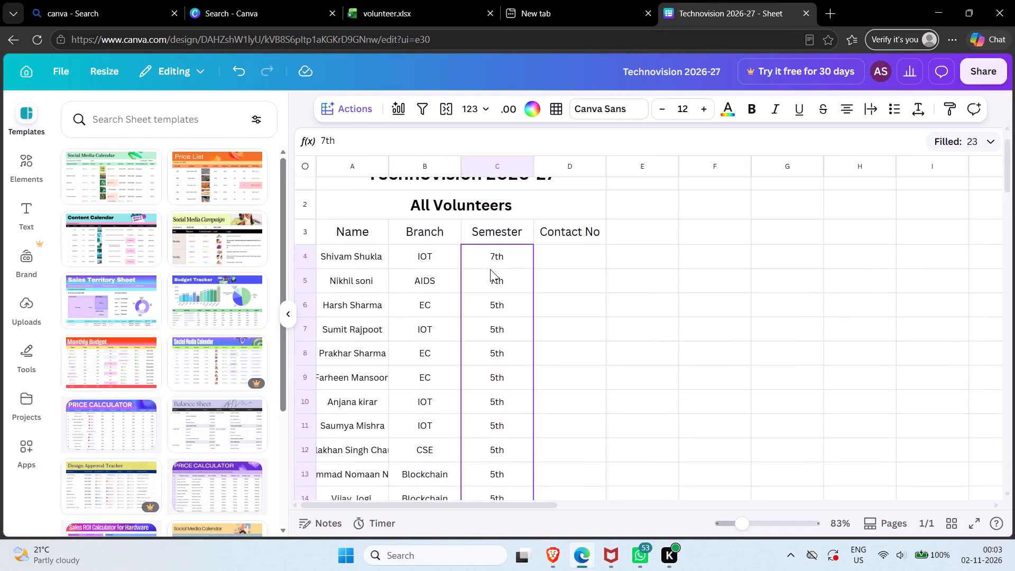
scroll(490, 269, "right", 1)
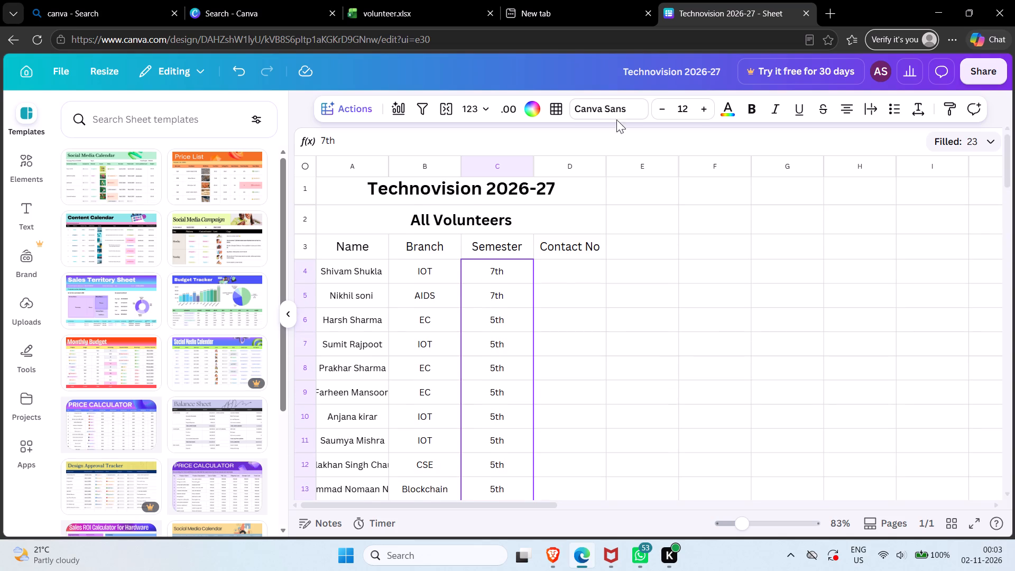
Copy the mobile numbers in E2:E24 of volunteer.xlsx into the Canva sheet's Contact No column, starting at cell D4.
left_click(421, 0)
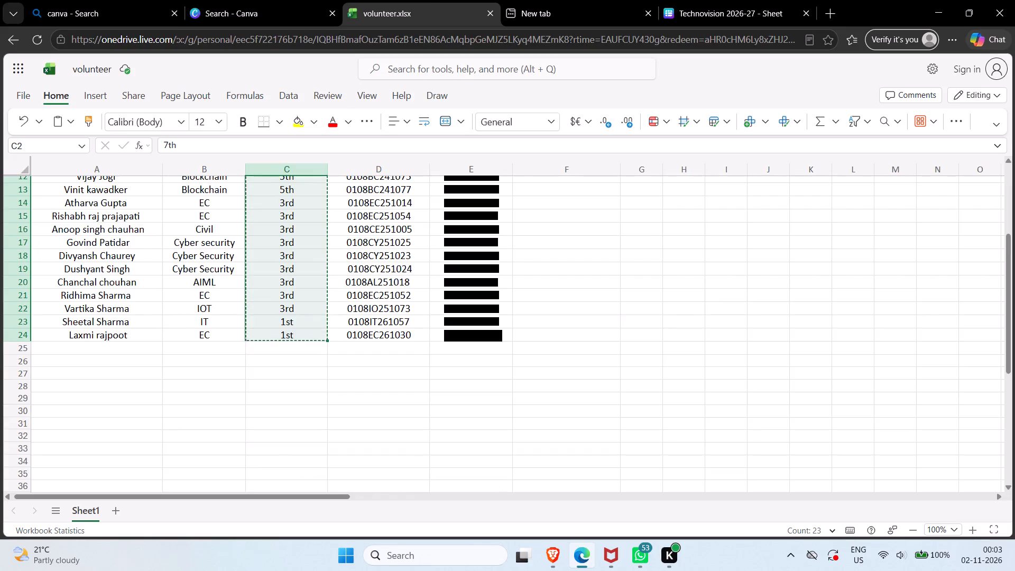
scroll(463, 280, "up", 7)
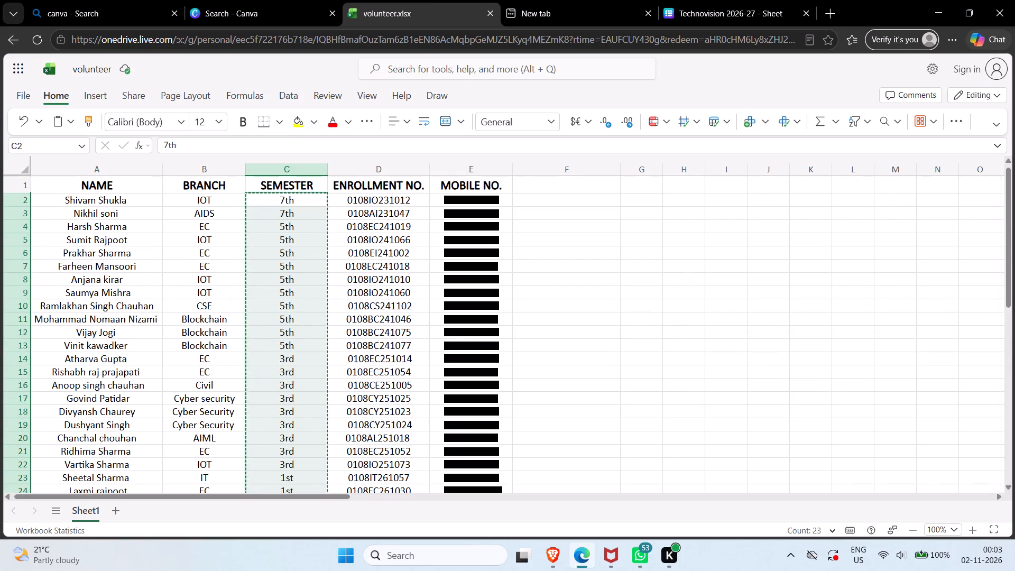
left_click(430, 199)
left_click_drag(439, 200, 461, 495)
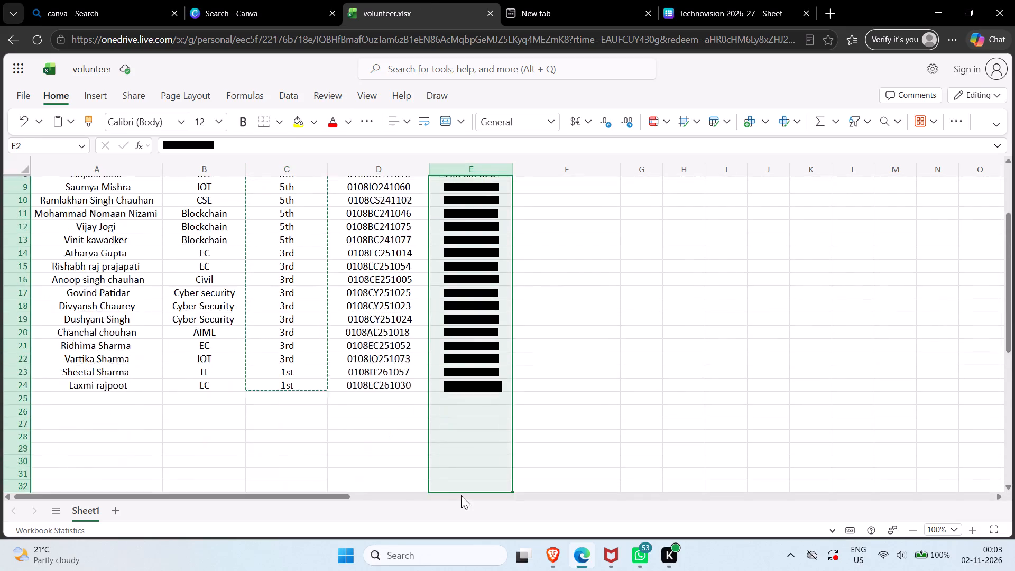
left_click_drag(461, 495, 468, 331)
key("ctrl+c")
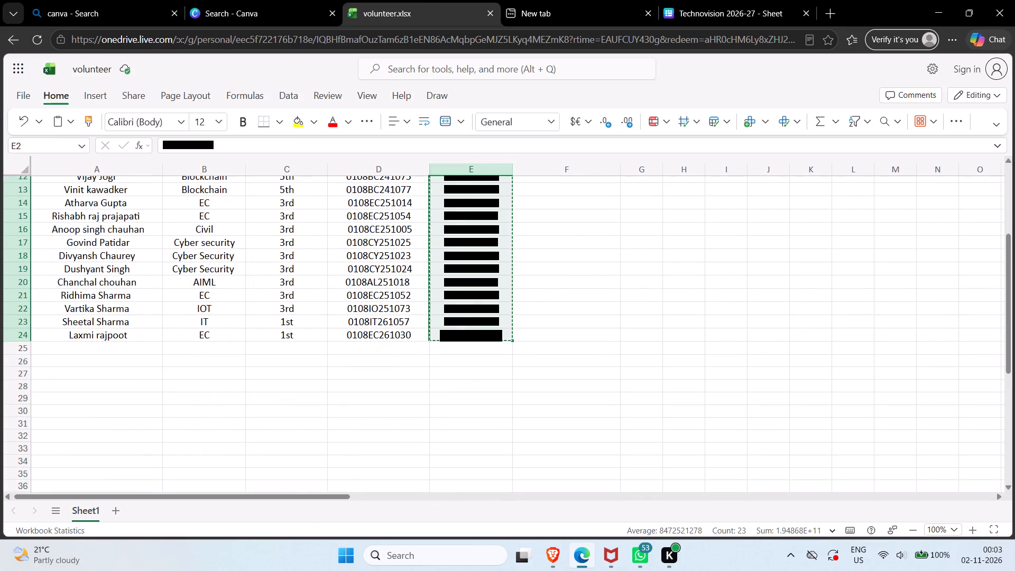
left_click(674, 1)
left_click(559, 289)
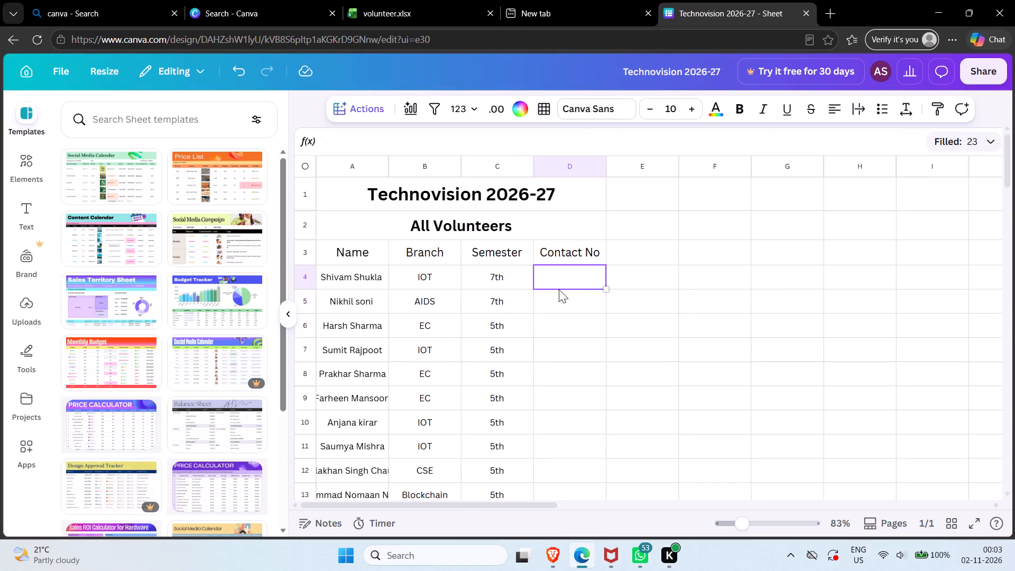
key("ctrl+v")
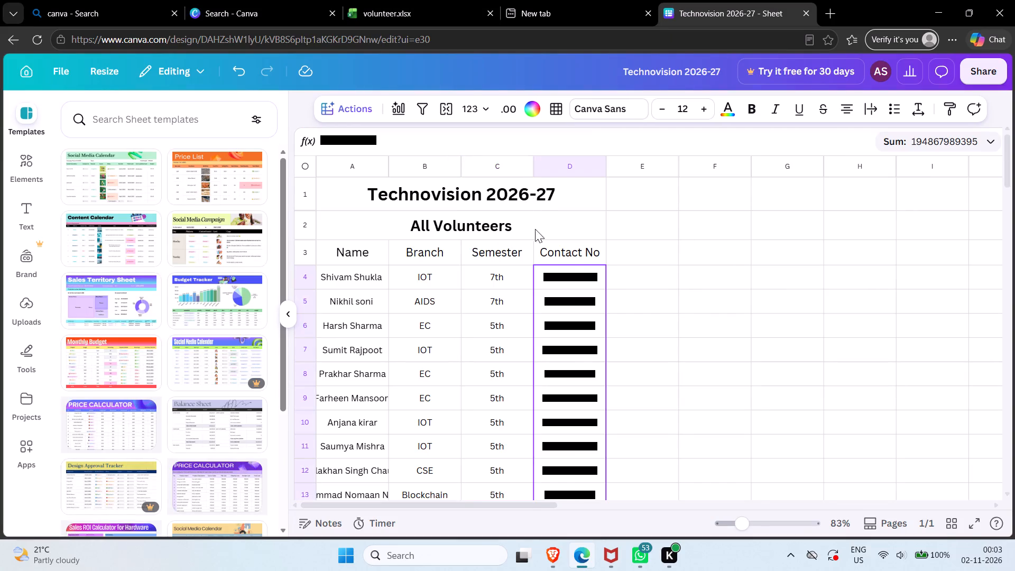
scroll(505, 180, "right", 1)
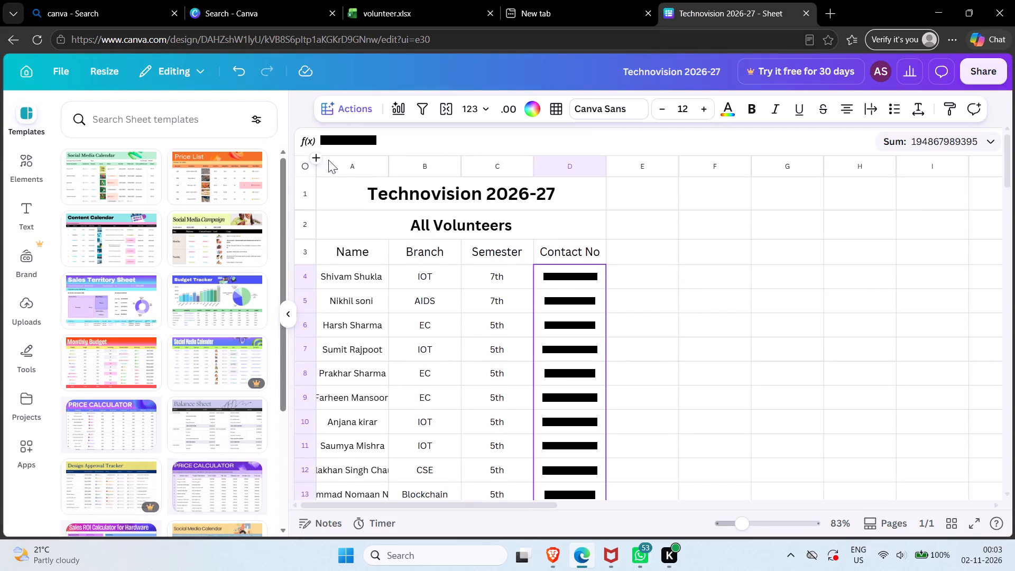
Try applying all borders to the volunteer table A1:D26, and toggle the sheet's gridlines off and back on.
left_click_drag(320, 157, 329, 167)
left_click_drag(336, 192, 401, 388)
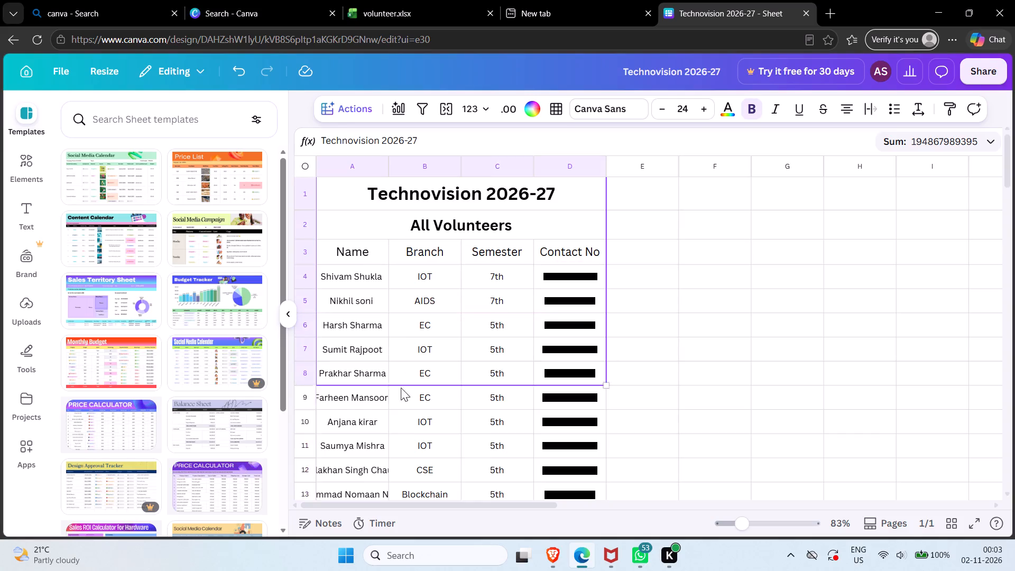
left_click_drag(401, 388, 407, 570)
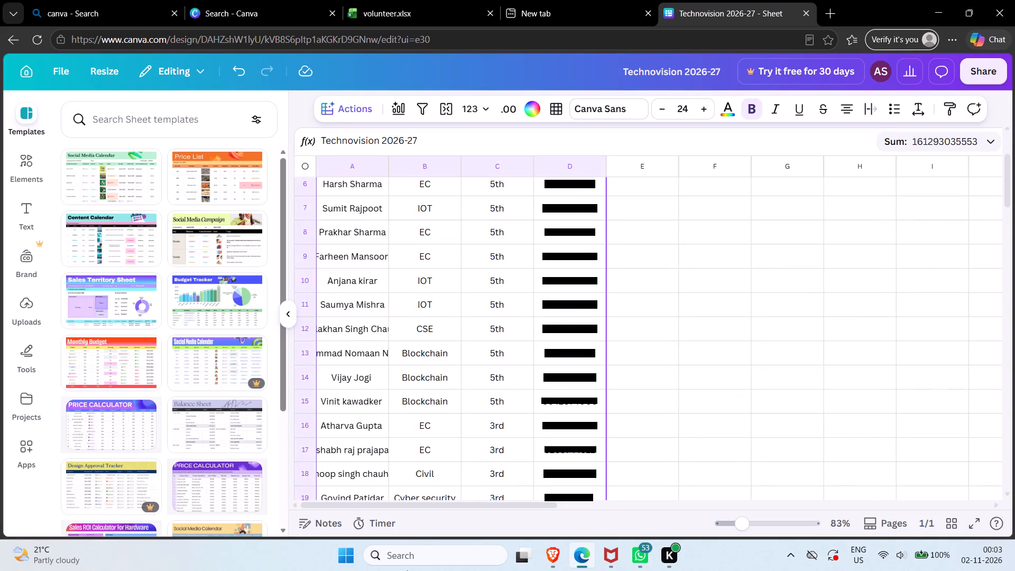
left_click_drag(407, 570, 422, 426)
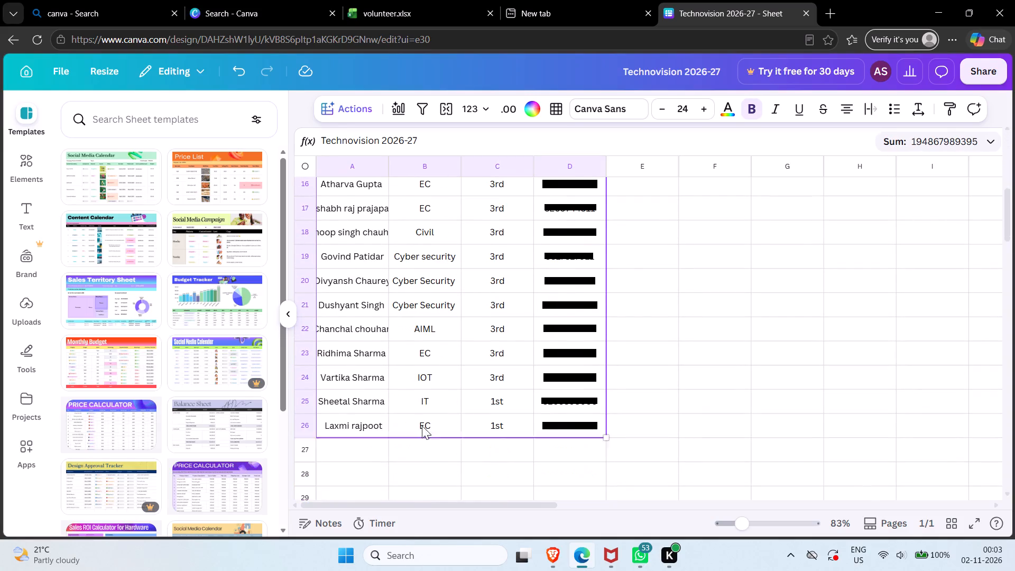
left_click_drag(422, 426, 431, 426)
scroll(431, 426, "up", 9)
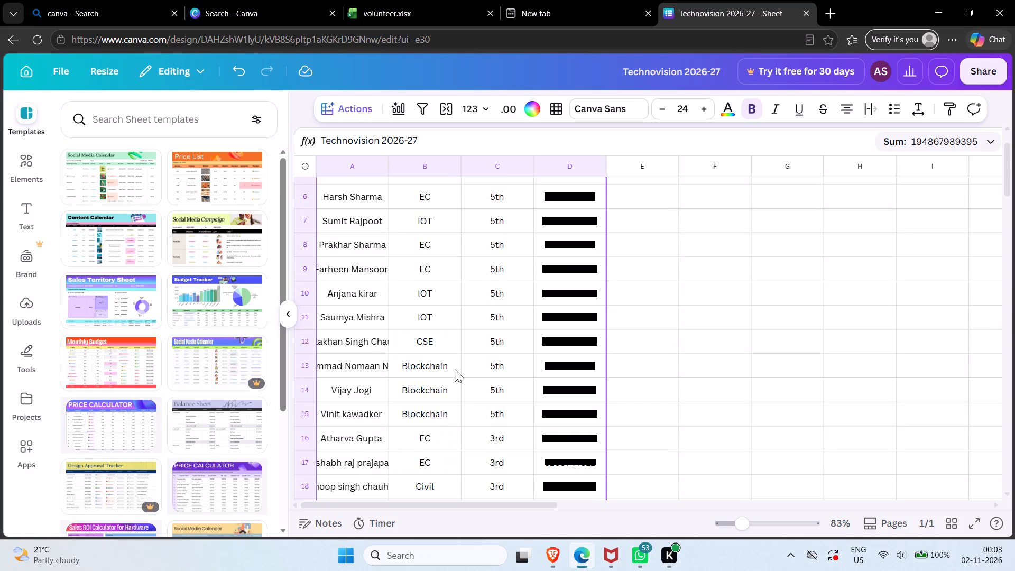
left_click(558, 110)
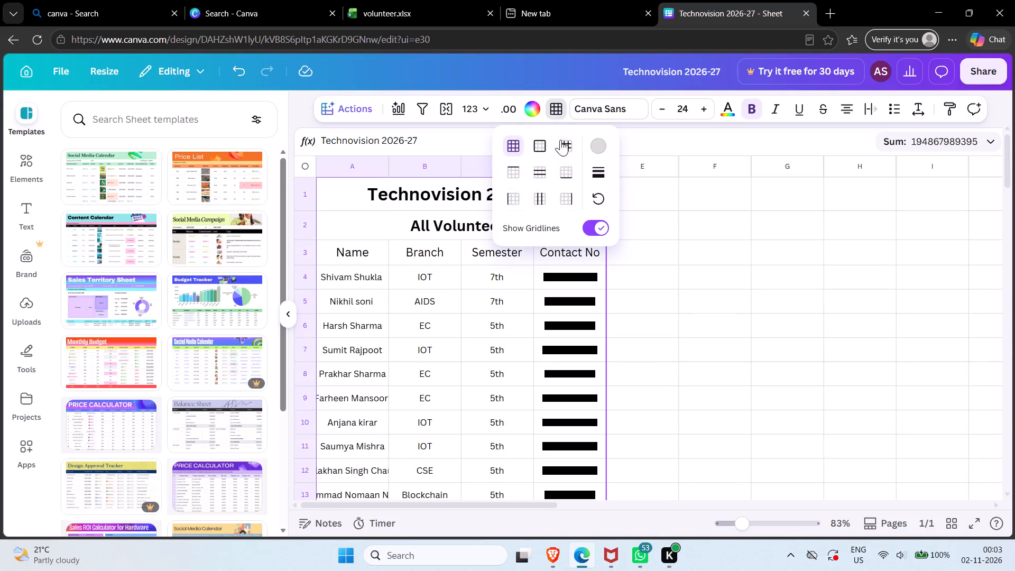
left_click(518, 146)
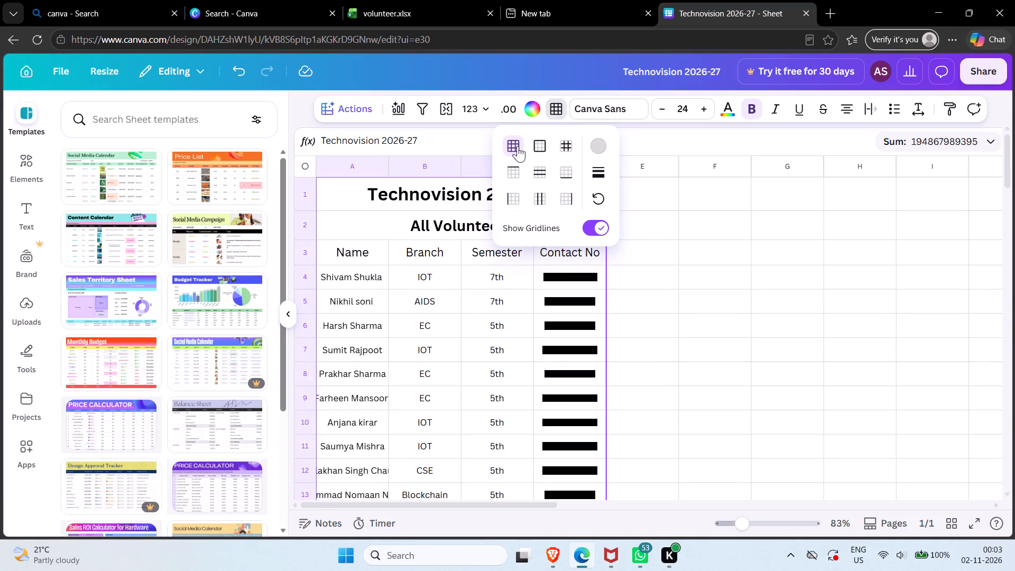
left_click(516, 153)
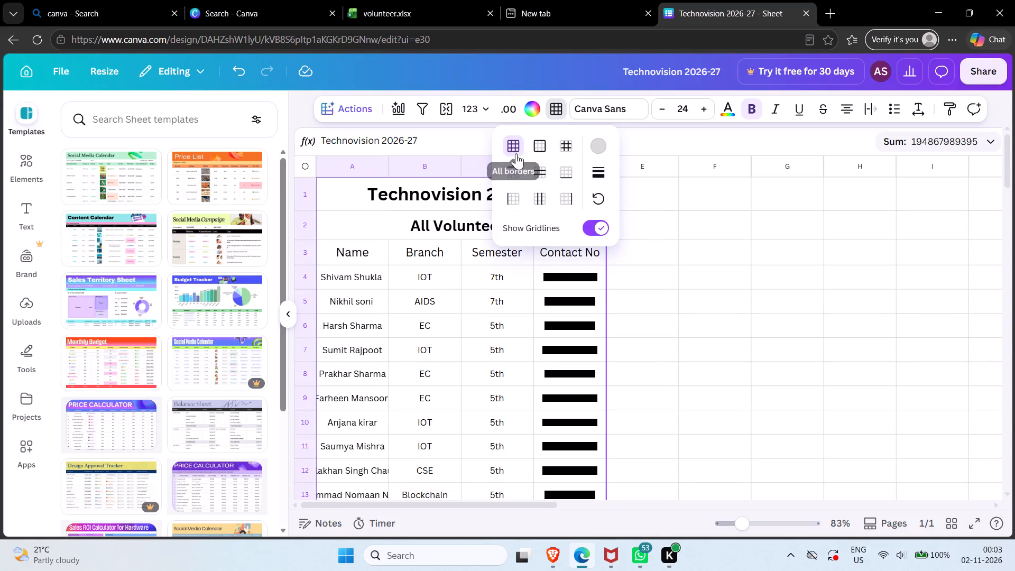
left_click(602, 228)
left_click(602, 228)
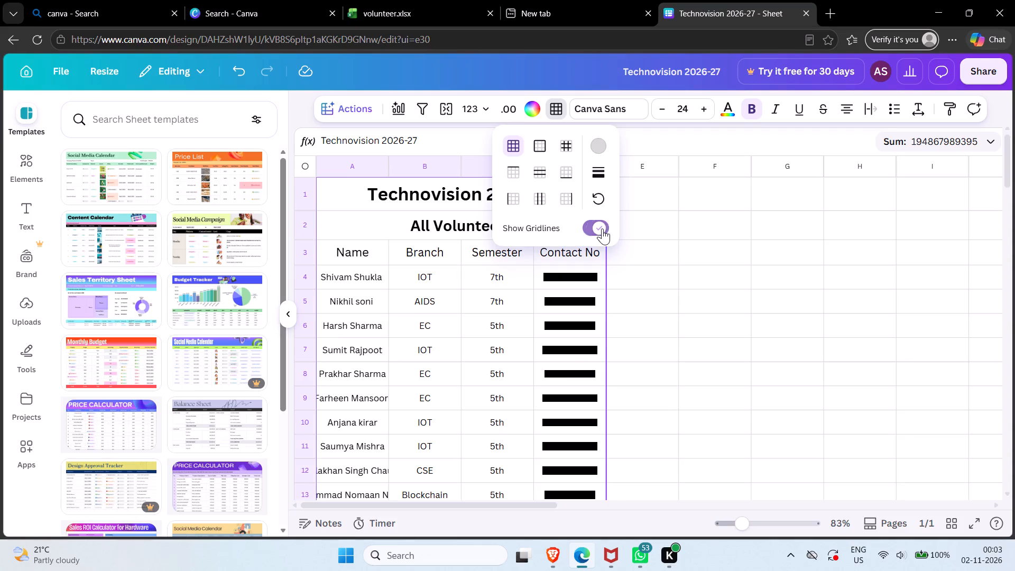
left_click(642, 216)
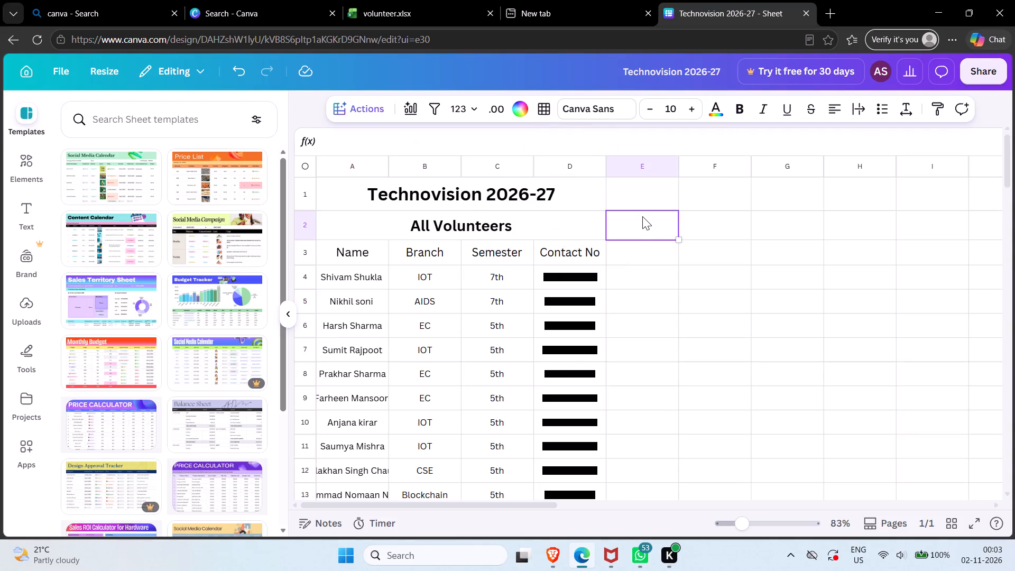
Apply all borders to the whole volunteer table, cells A1:D26, from the title row to the last volunteer.
left_click_drag(333, 186, 395, 329)
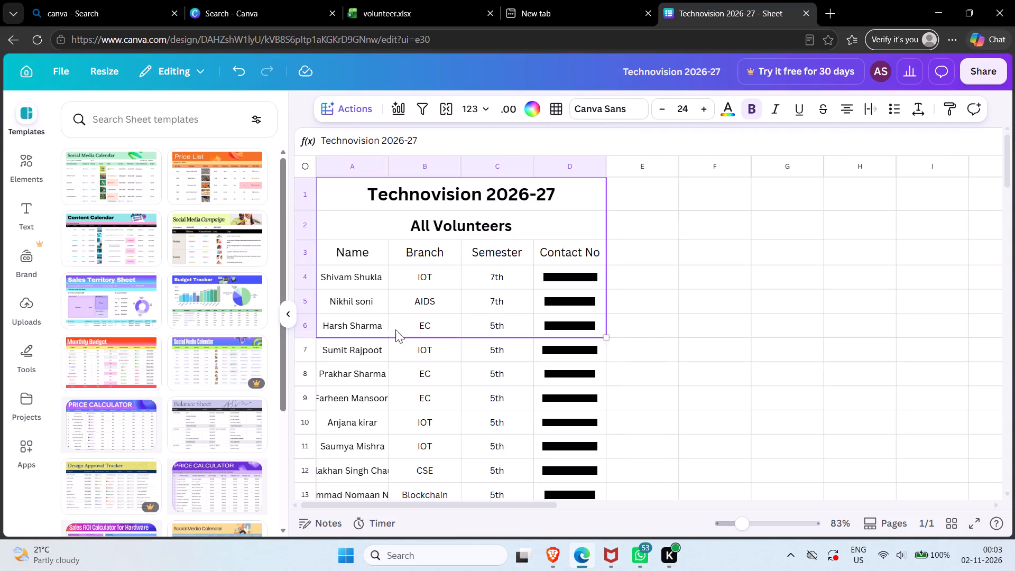
left_click_drag(395, 329, 447, 471)
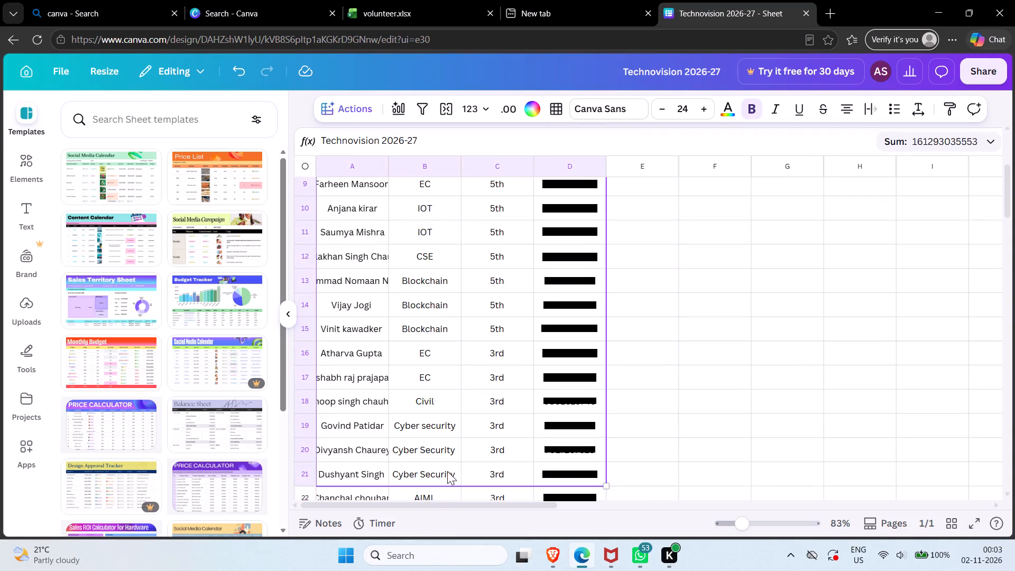
left_click_drag(447, 471, 472, 435)
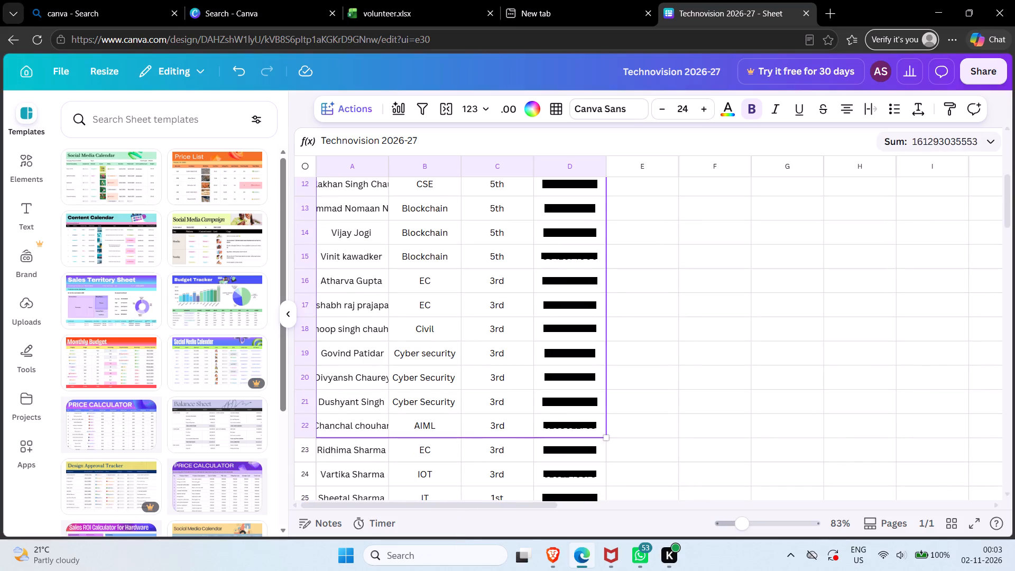
left_click_drag(472, 435, 484, 504)
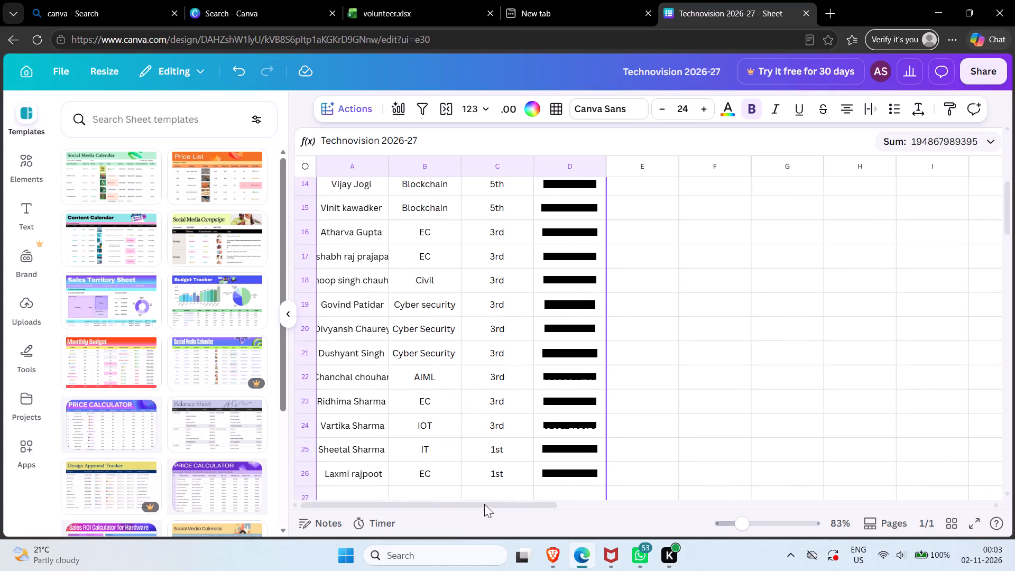
left_click_drag(484, 504, 492, 466)
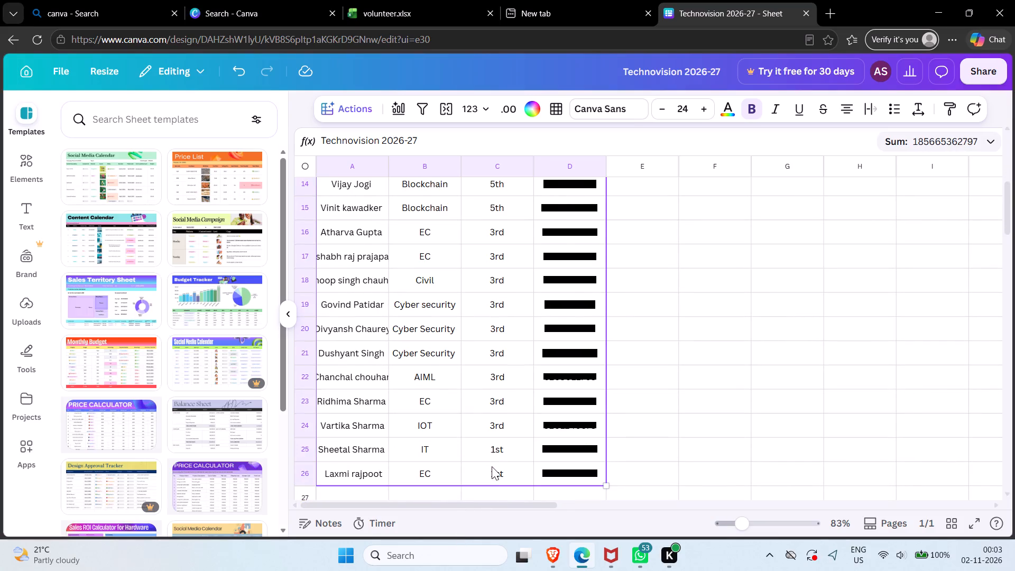
left_click_drag(492, 466, 492, 467)
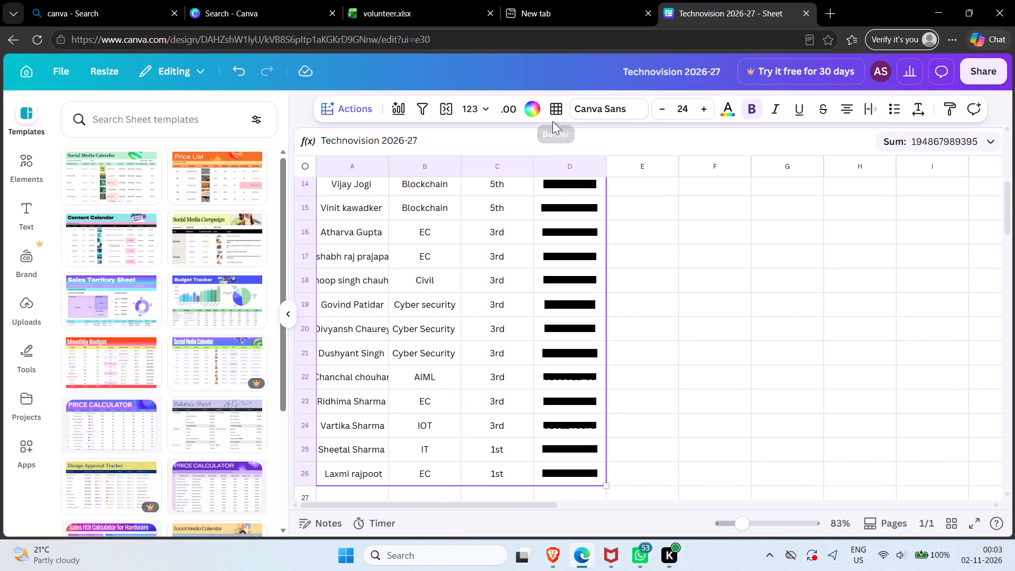
left_click(558, 114)
left_click(516, 144)
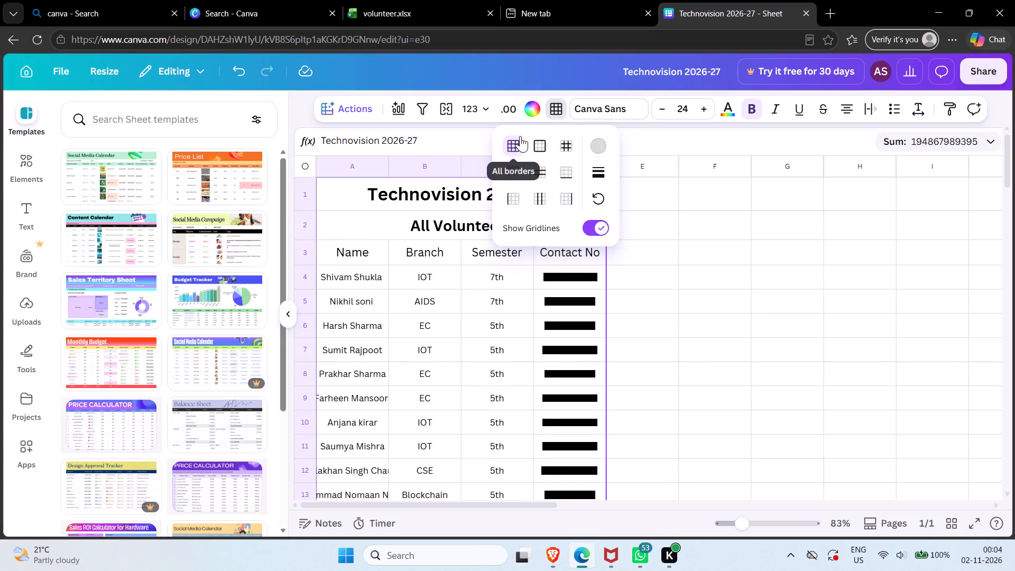
left_click(519, 136)
left_click(516, 142)
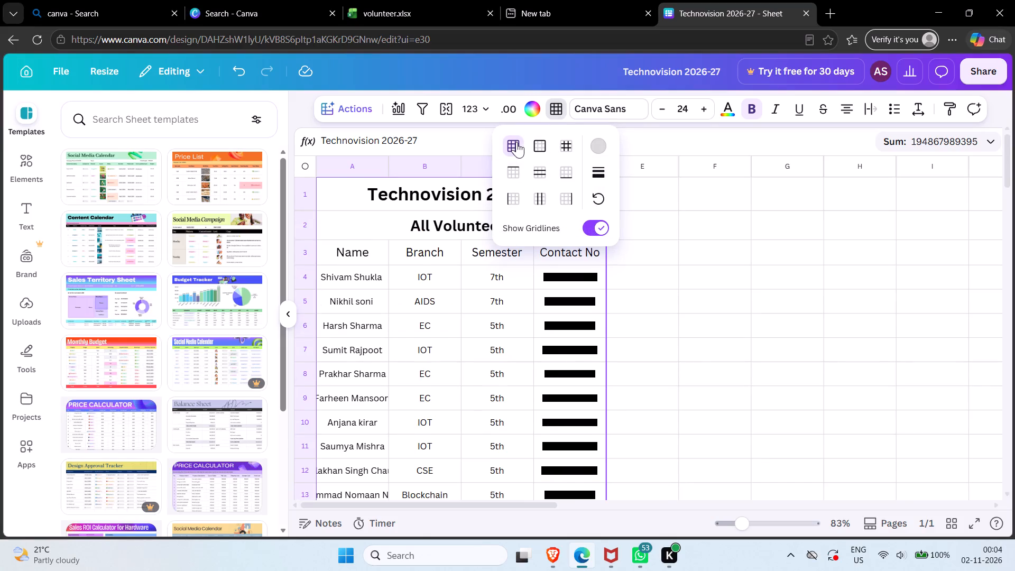
Try black and purple as the table's border colour, and set it to light turquoise.
left_click(601, 144)
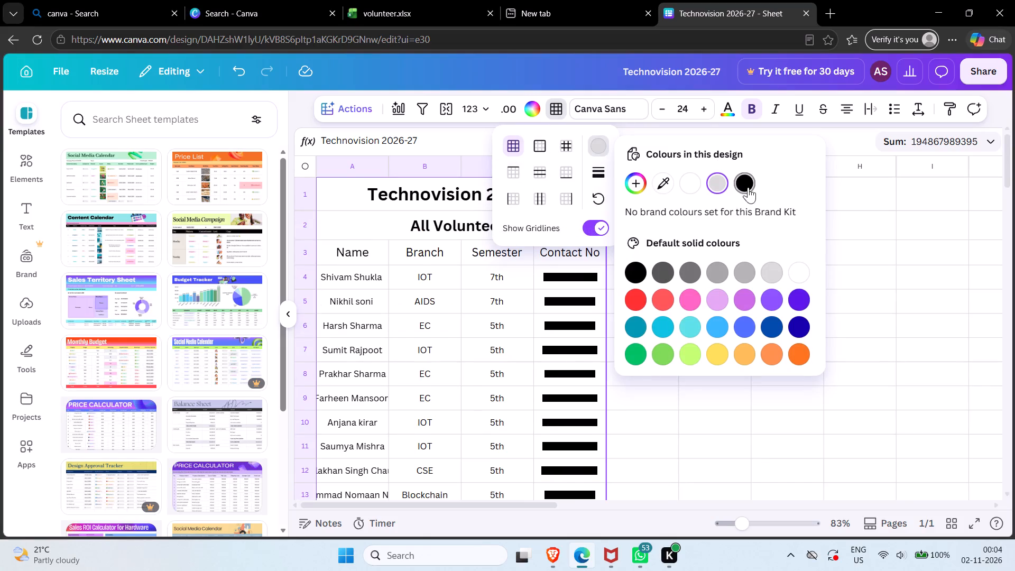
left_click(749, 187)
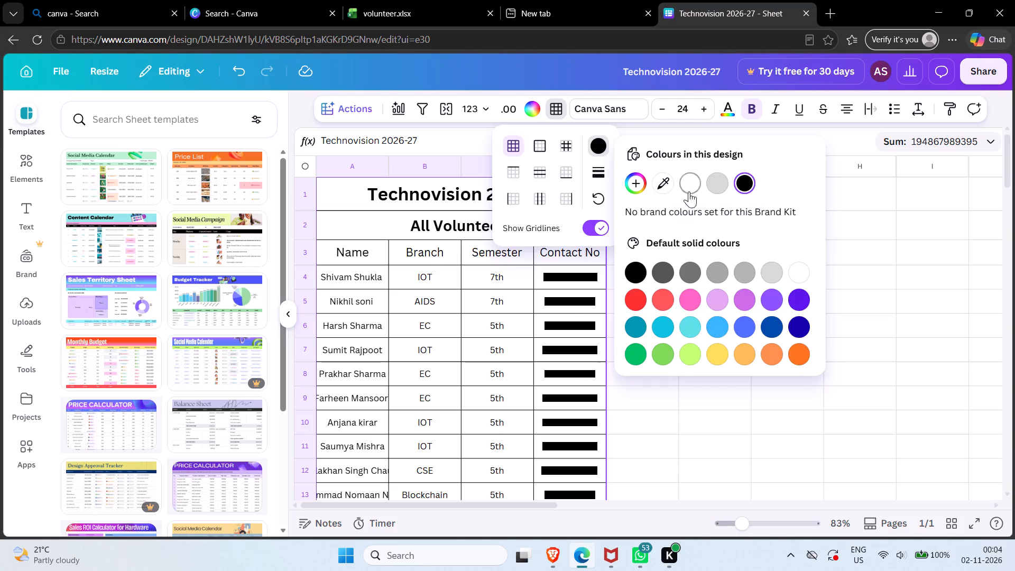
left_click(773, 292)
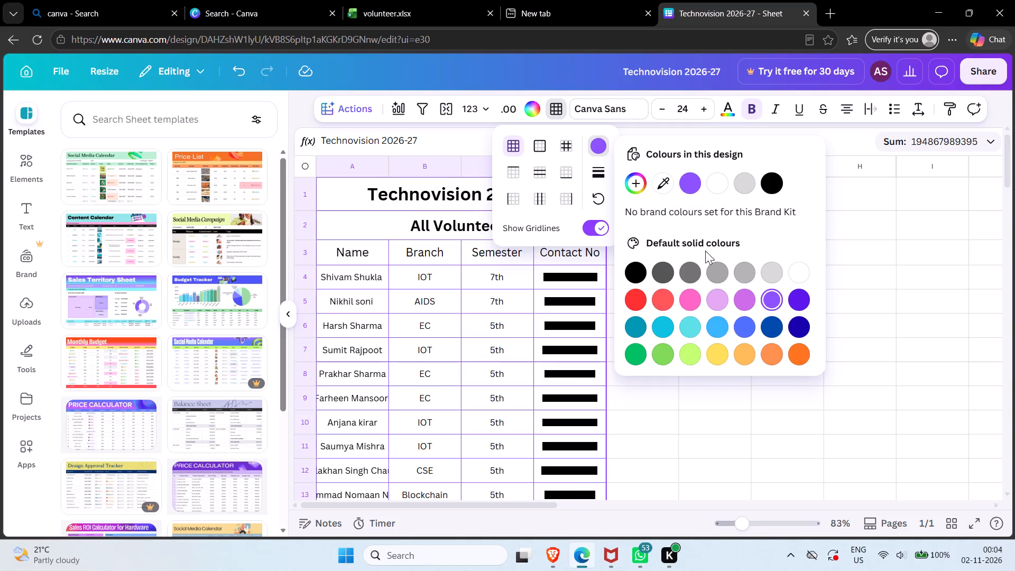
left_click(698, 326)
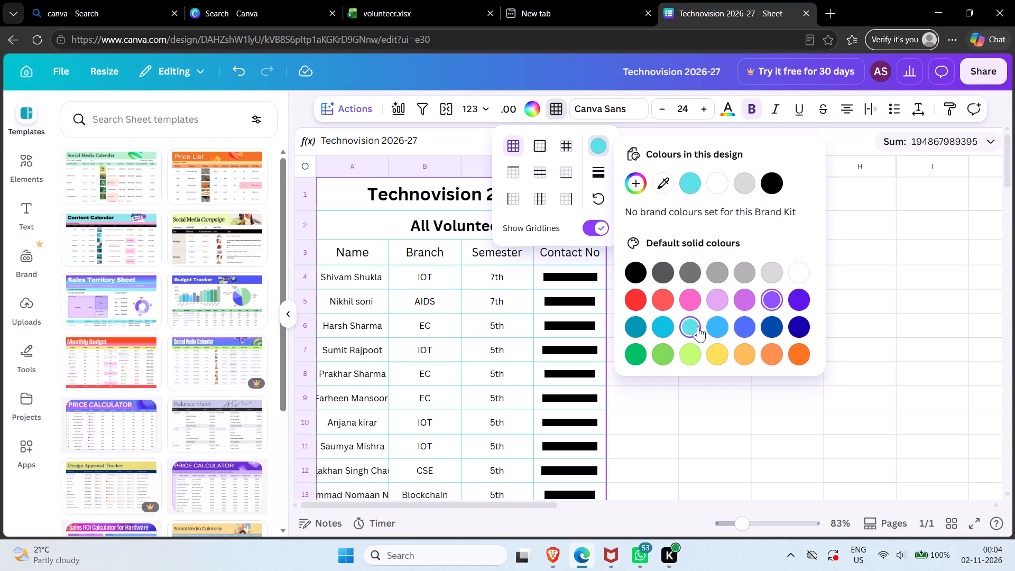
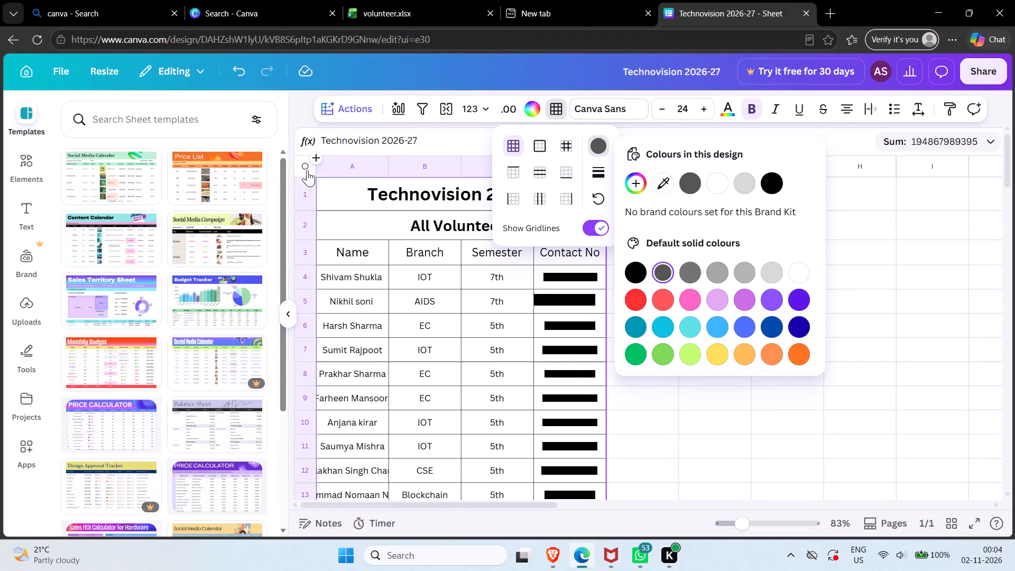
Select the whole volunteer table, cells A1:D26, and review it from the title row to the last volunteer.
left_click(334, 185)
scroll(534, 243, "down", 1)
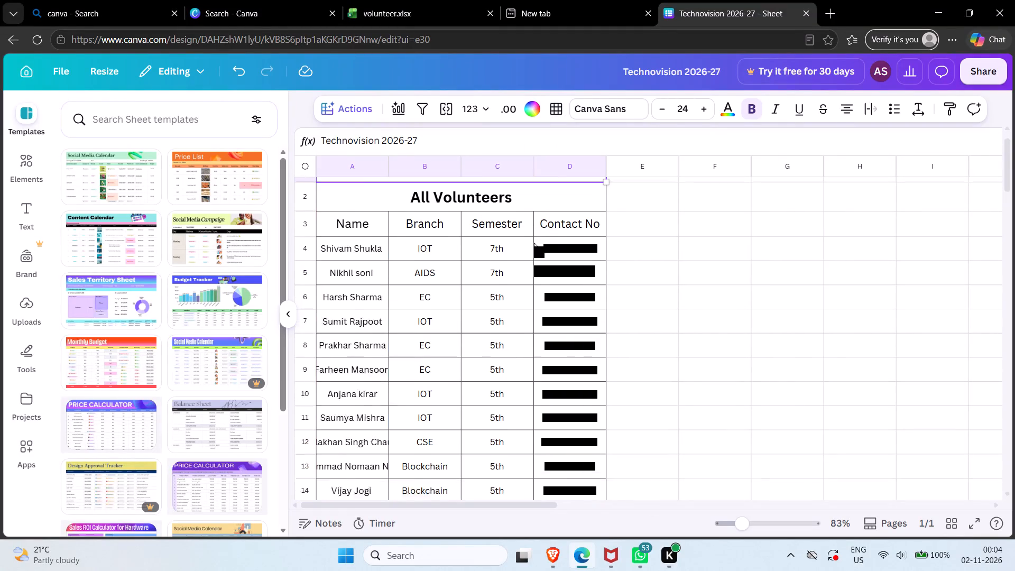
scroll(534, 243, "down", 2)
scroll(520, 263, "up", 3)
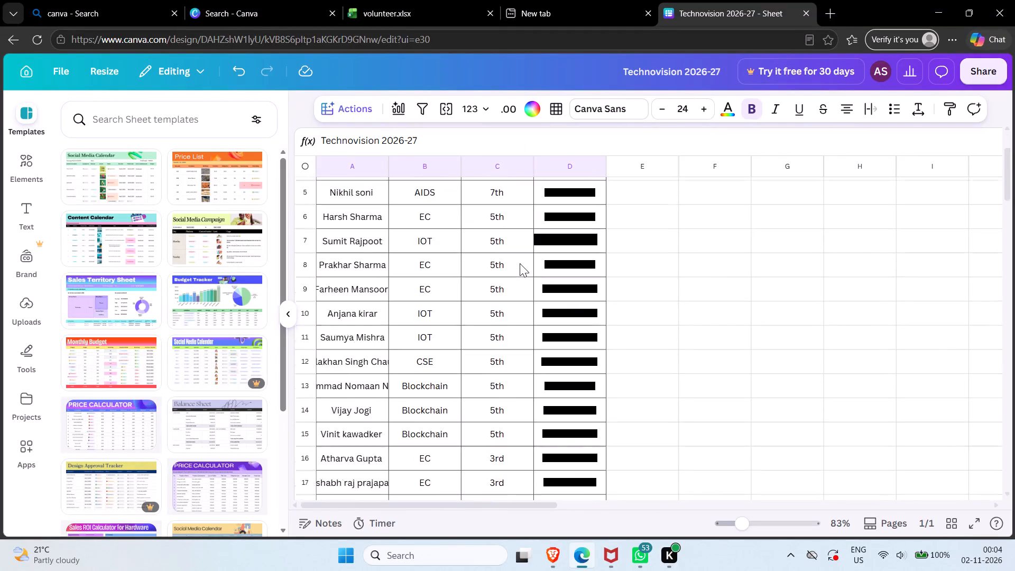
scroll(520, 263, "up", 2)
left_click_drag(322, 183, 416, 454)
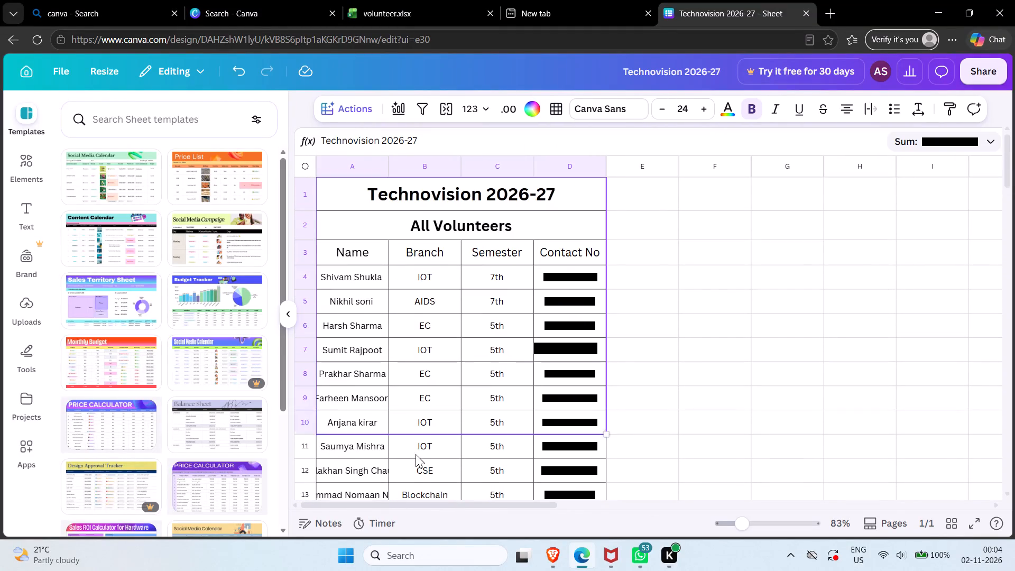
left_click_drag(416, 454, 465, 517)
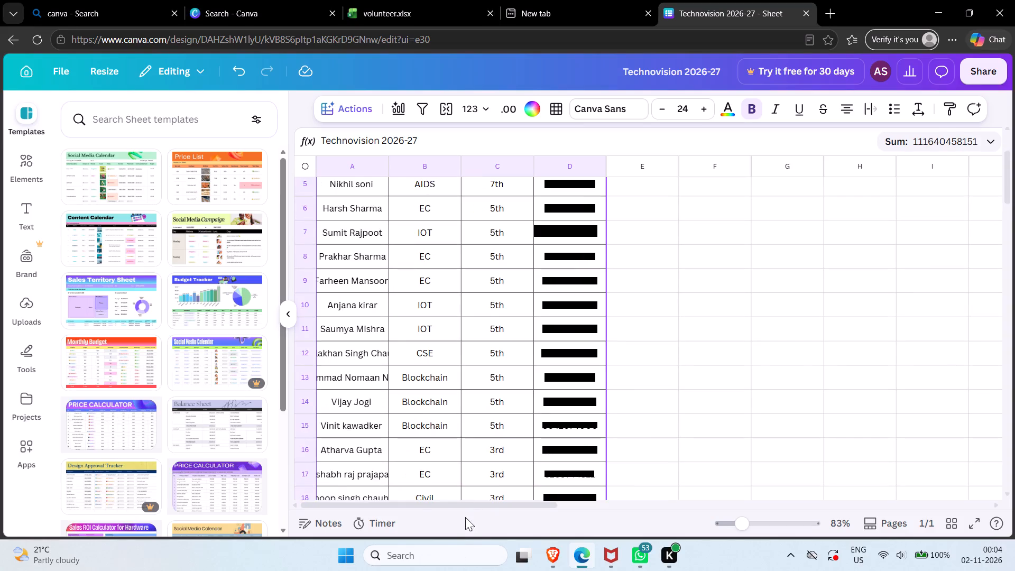
left_click_drag(465, 517, 475, 520)
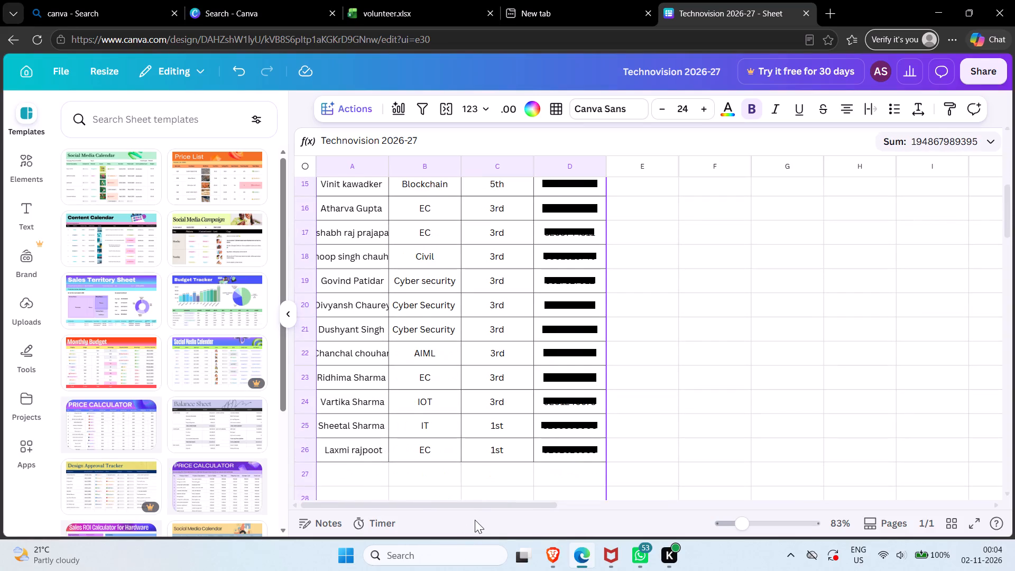
left_click_drag(475, 520, 483, 450)
scroll(483, 450, "up", 8)
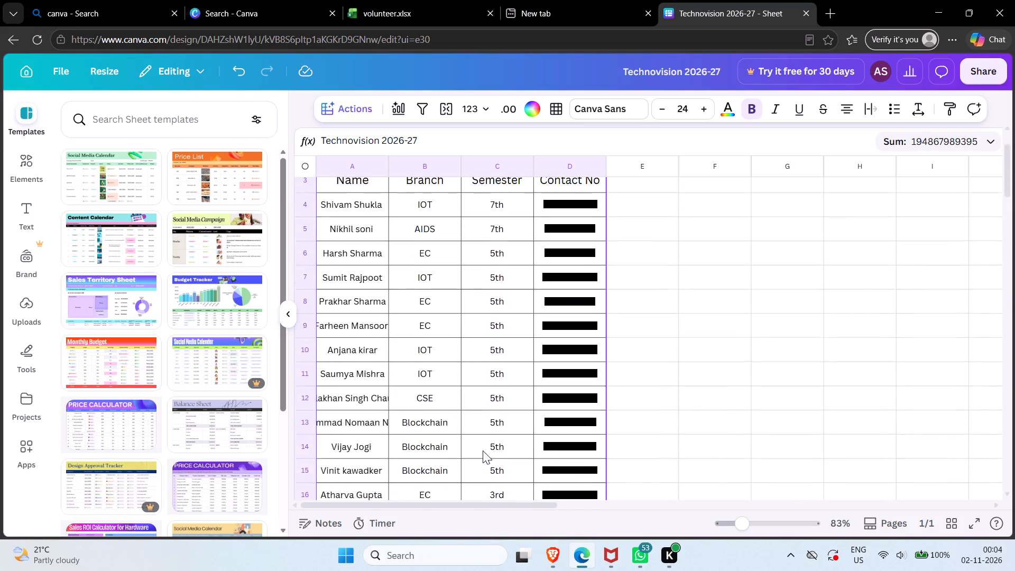
scroll(483, 450, "up", 3)
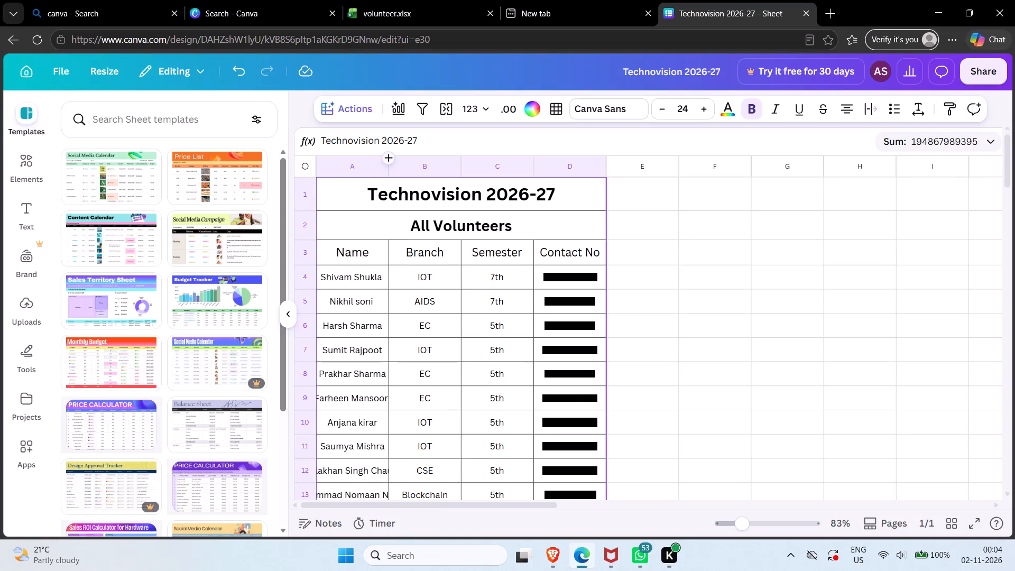
Widen the Name column A until the longest volunteer names fit inside their cells, checking all rows.
left_click_drag(390, 168, 401, 170)
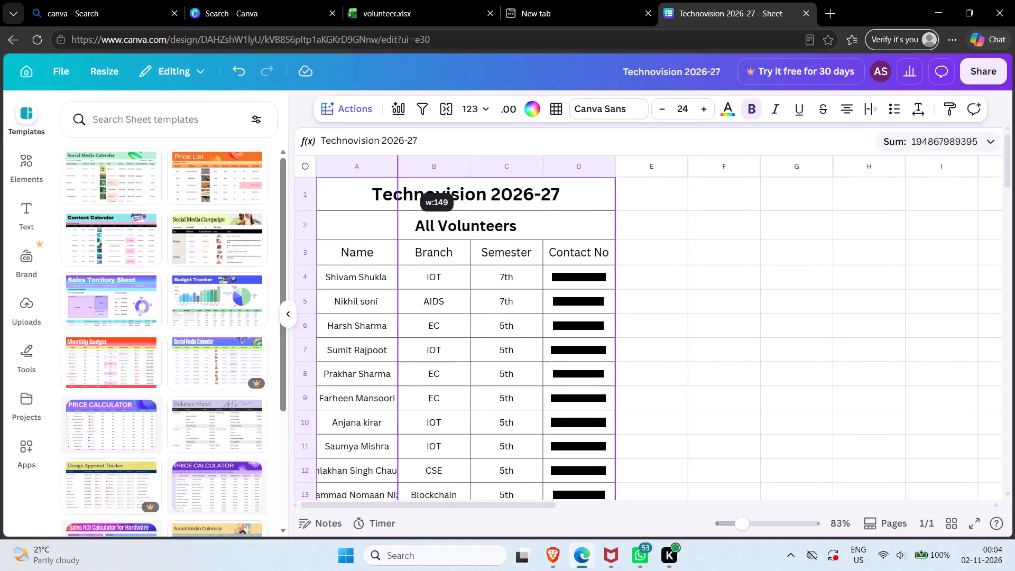
left_click_drag(401, 170, 446, 173)
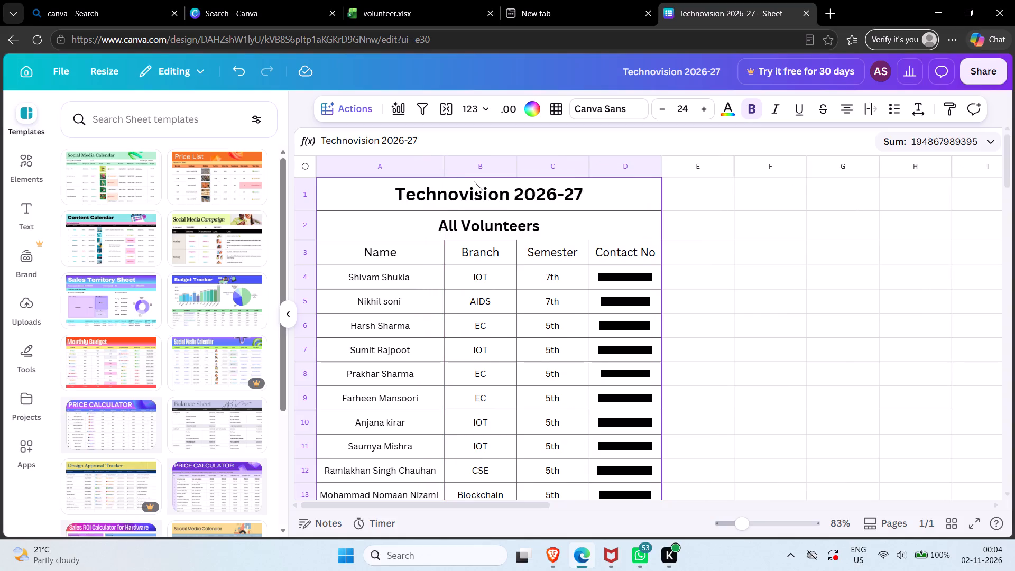
scroll(473, 185, "down", 4)
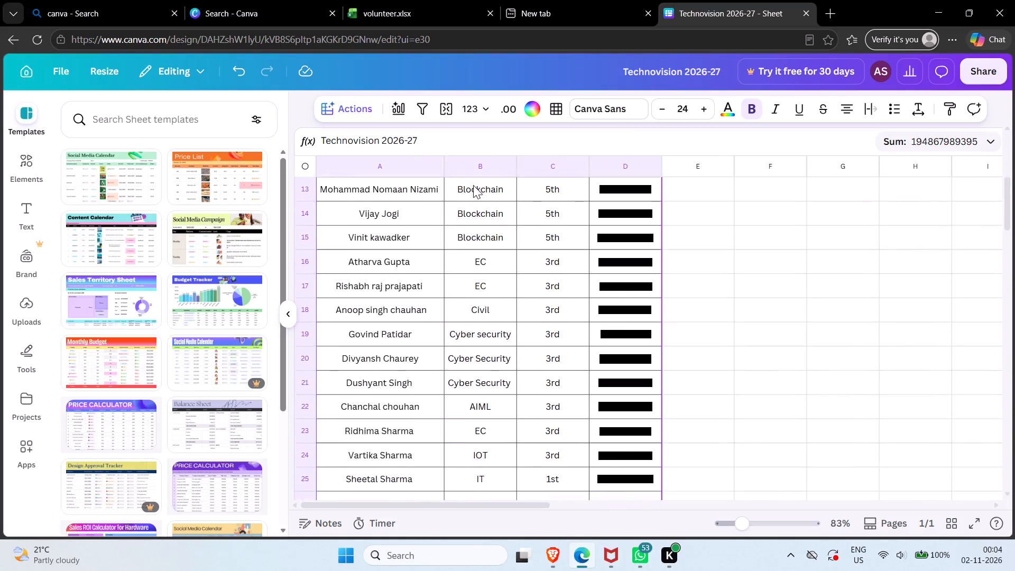
scroll(473, 185, "down", 1)
scroll(473, 185, "up", 9)
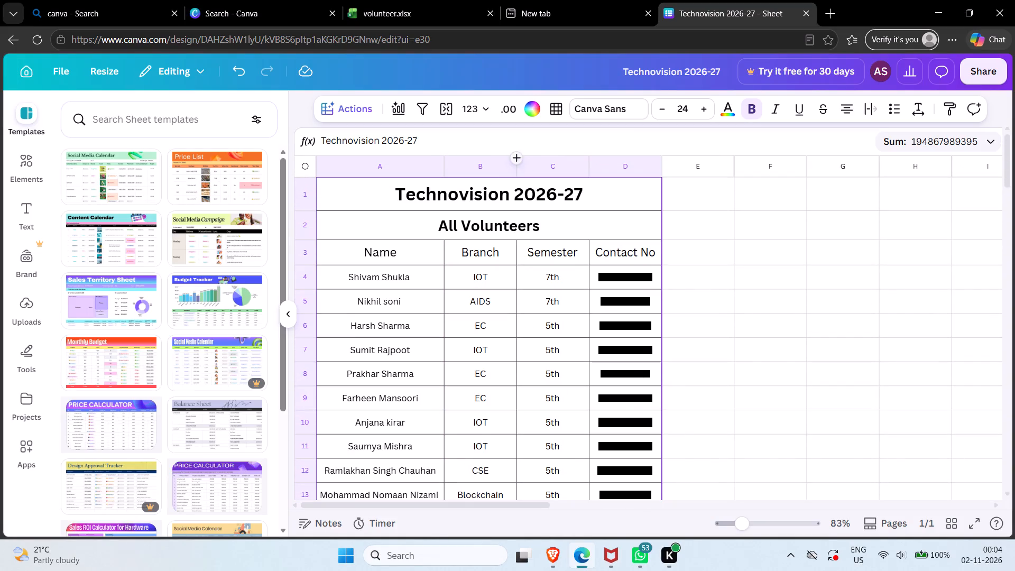
Widen the Branch, Semester and Contact No columns a little to give their entries more room.
left_click_drag(517, 171, 539, 175)
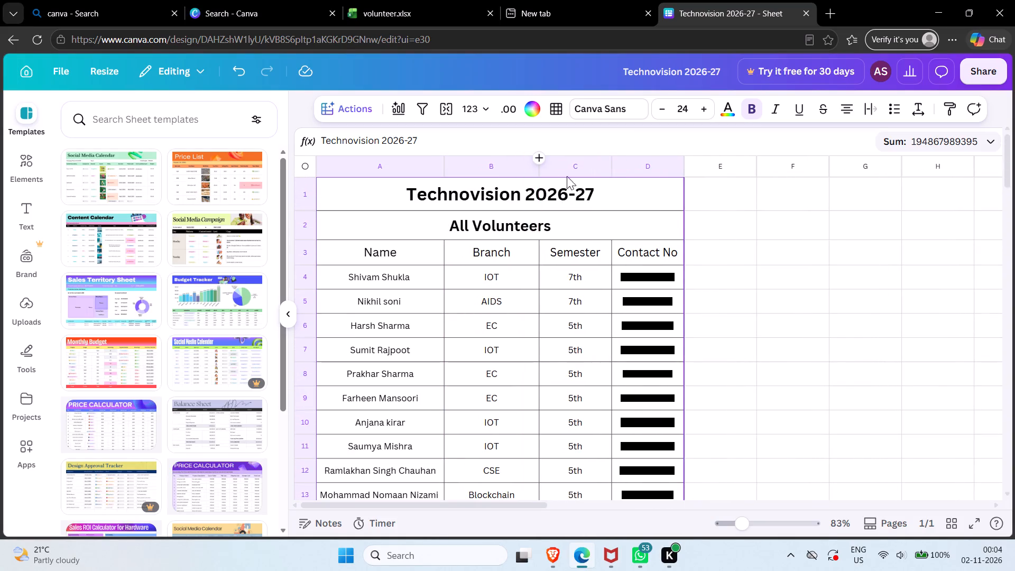
left_click_drag(610, 169, 629, 174)
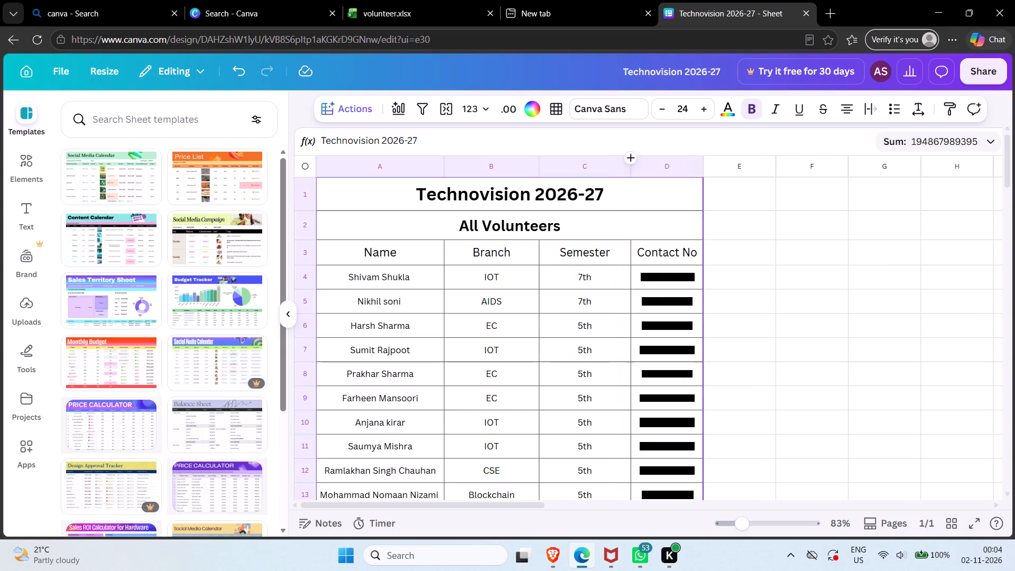
left_click_drag(704, 170, 723, 173)
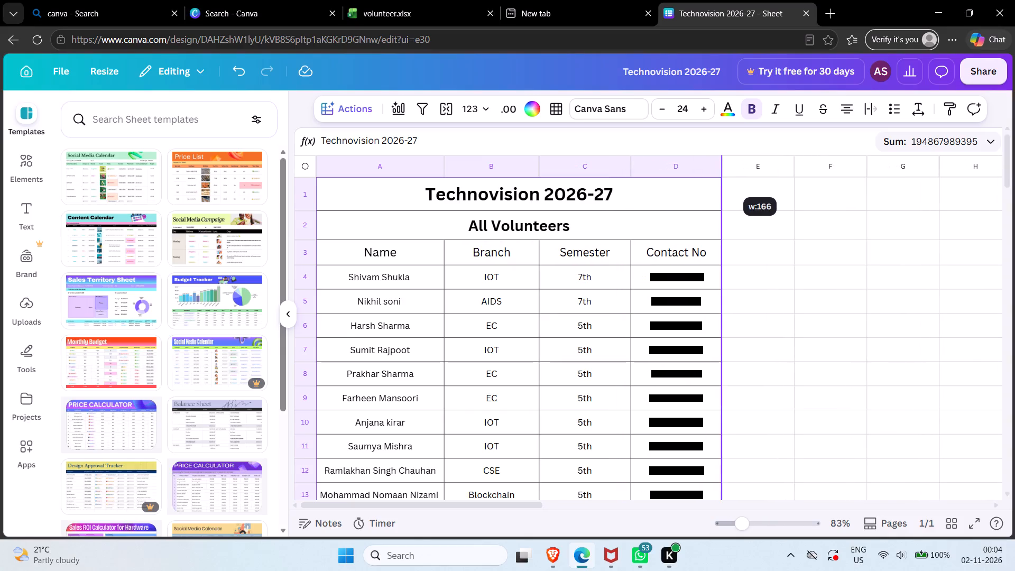
left_click_drag(723, 173, 728, 173)
Review the resized volunteer table from the title row down to the last volunteer.
scroll(677, 273, "down", 6)
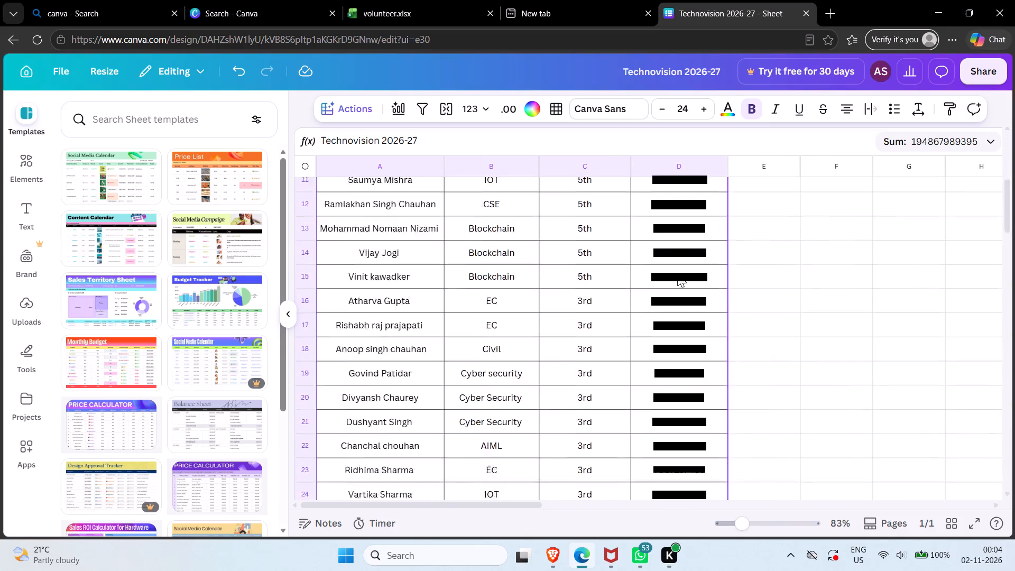
scroll(677, 273, "down", 2)
scroll(677, 273, "up", 11)
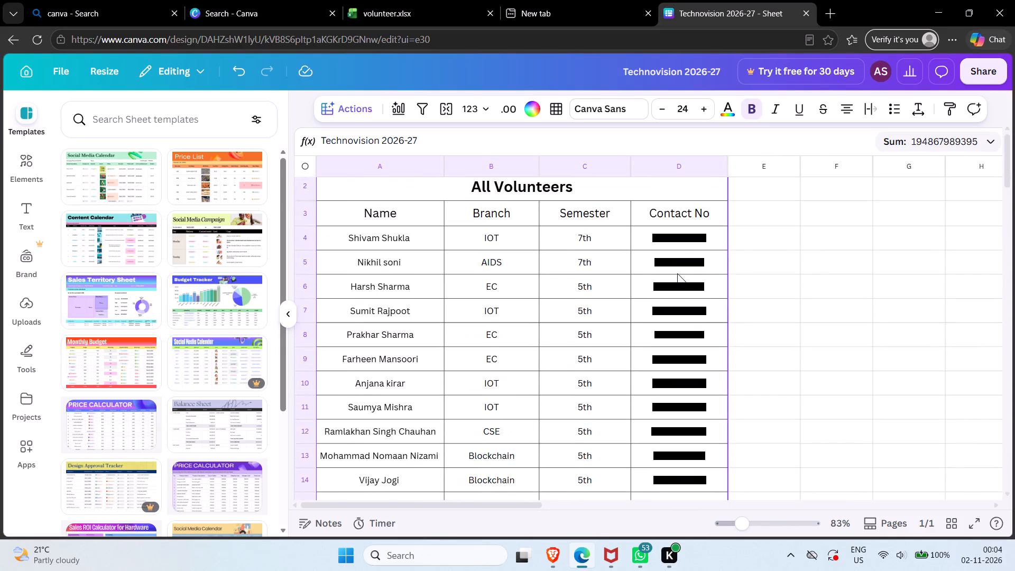
scroll(677, 273, "up", 1)
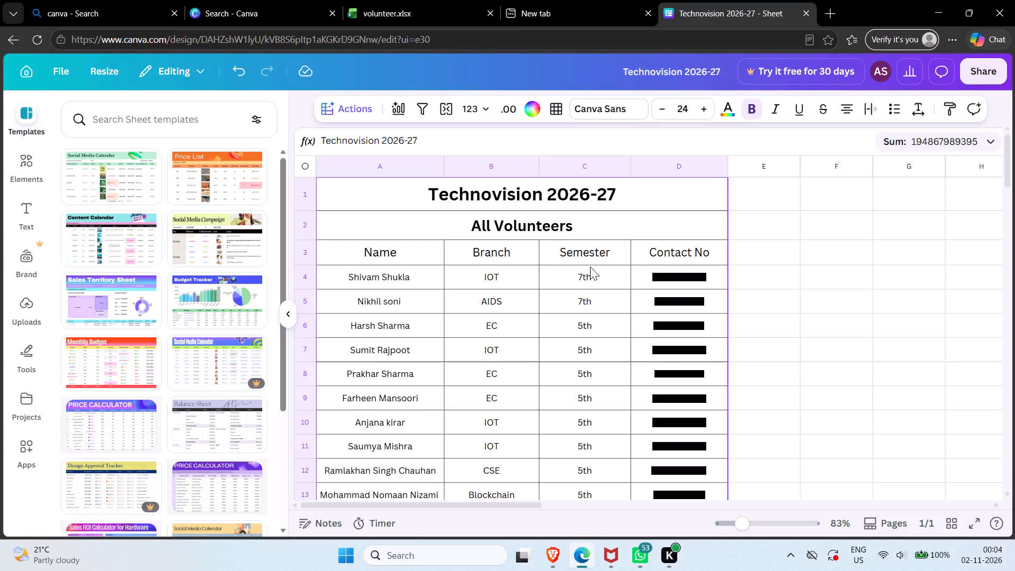
scroll(590, 266, "down", 5)
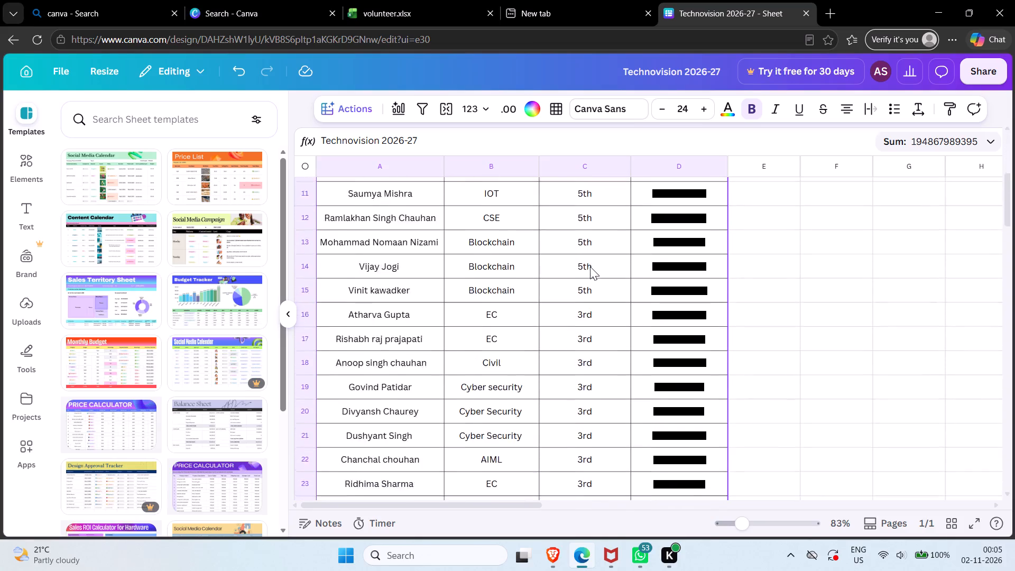
scroll(590, 266, "down", 2)
scroll(590, 266, "up", 8)
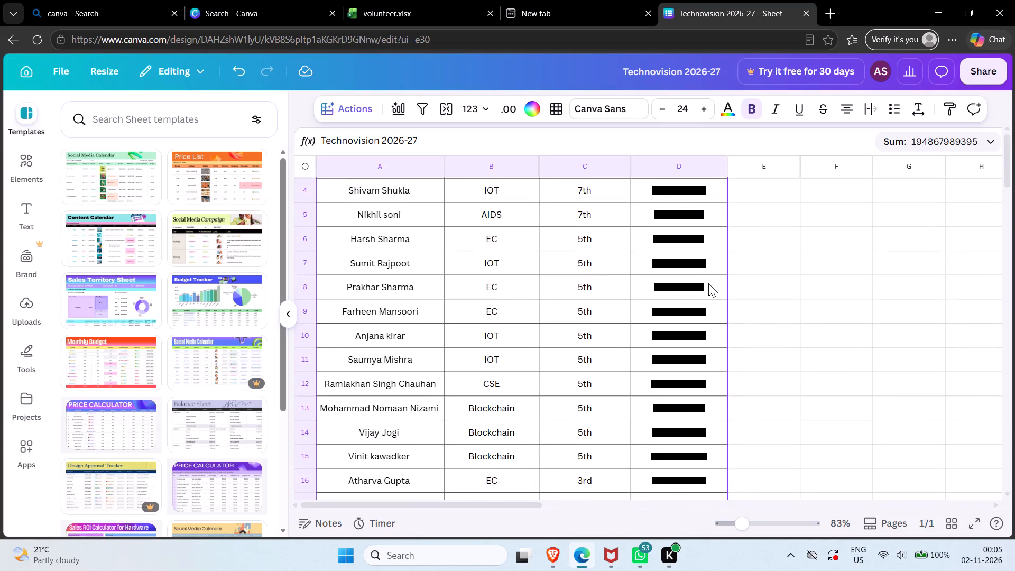
left_click(652, 186)
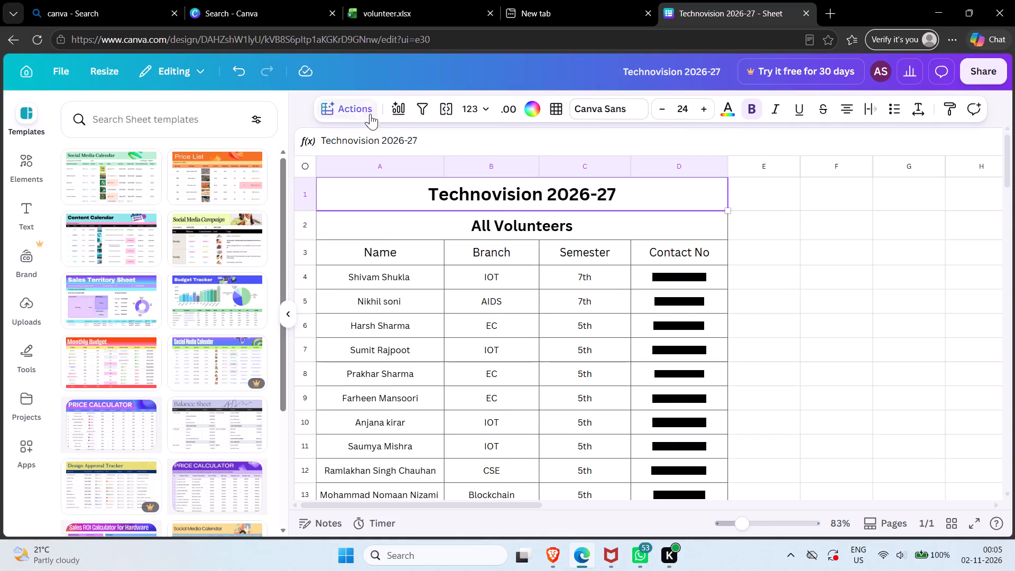
Capitalise the first letter of the last volunteer's surname in the Name column, cell A26.
left_click(409, 251)
scroll(488, 251, "down", 4)
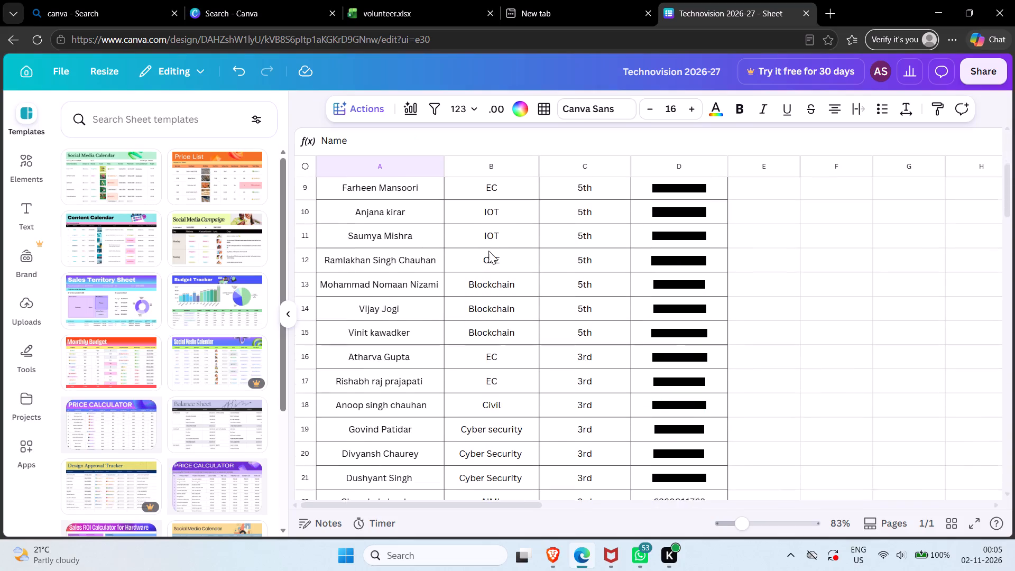
scroll(488, 251, "down", 4)
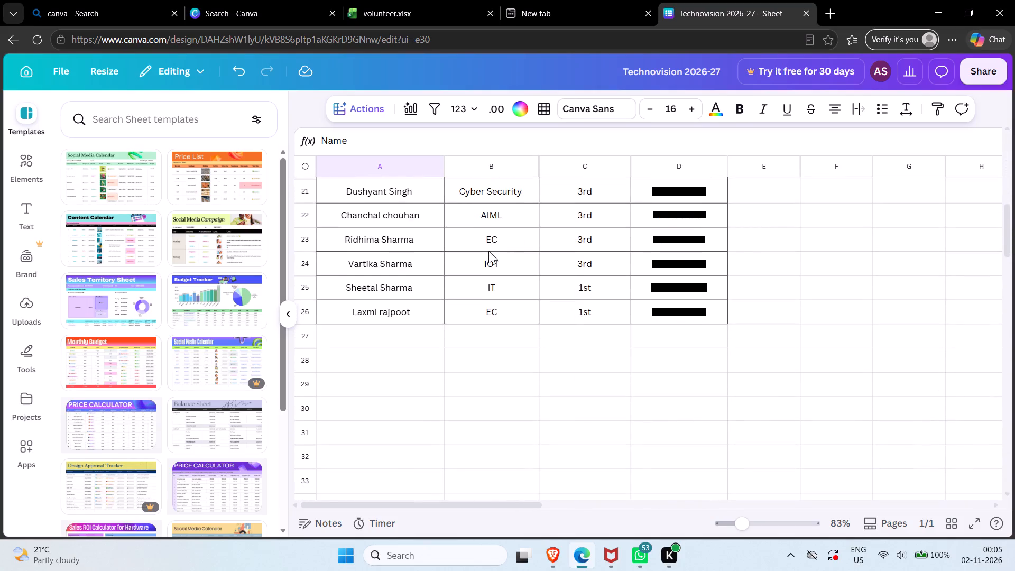
double_click(383, 311)
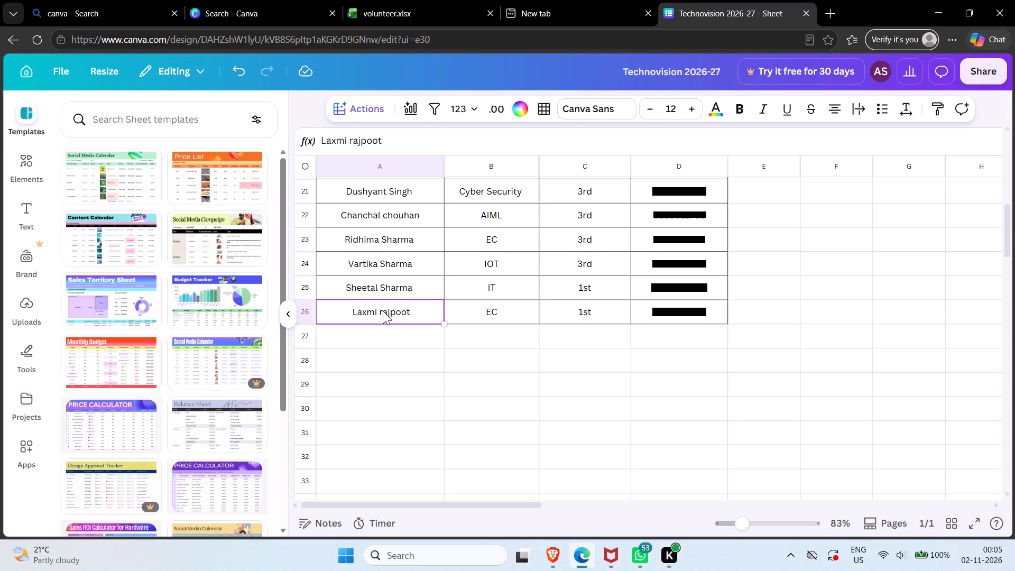
left_click(383, 311)
key("BackSpace")
key("shift+r")
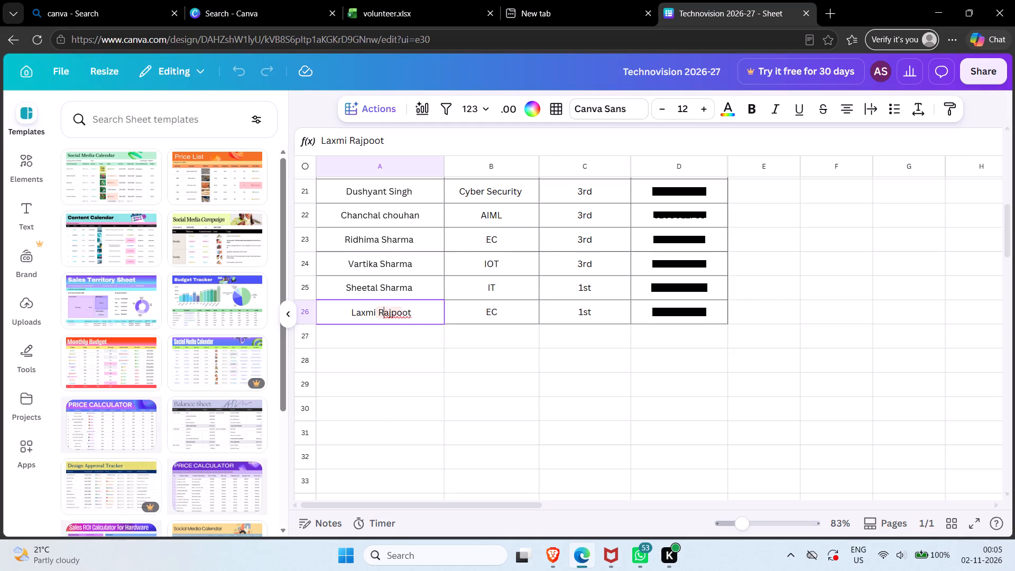
Widen the Branch column B slightly more and check the layout down to the last volunteer.
scroll(538, 302, "up", 6)
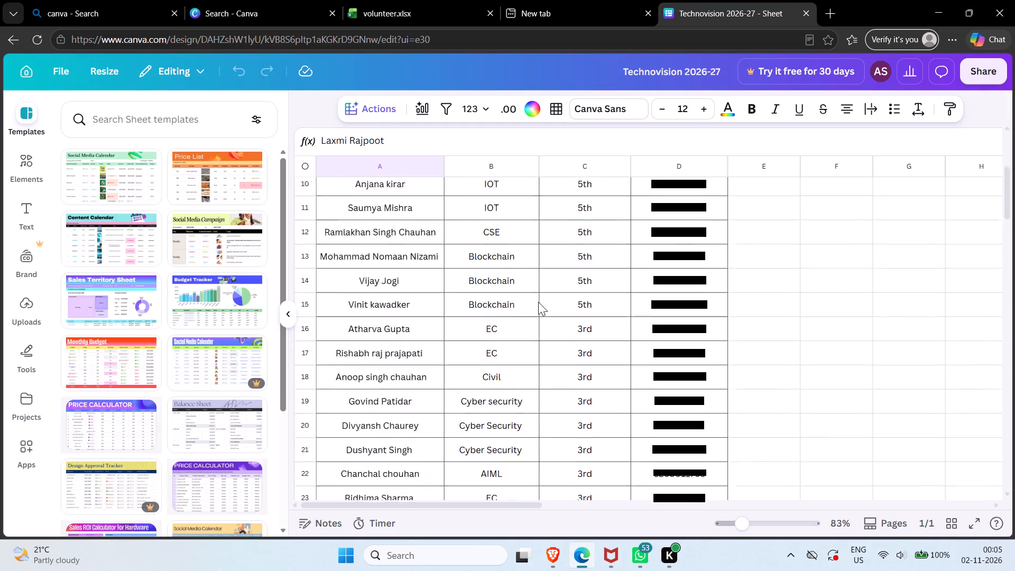
scroll(538, 302, "up", 3)
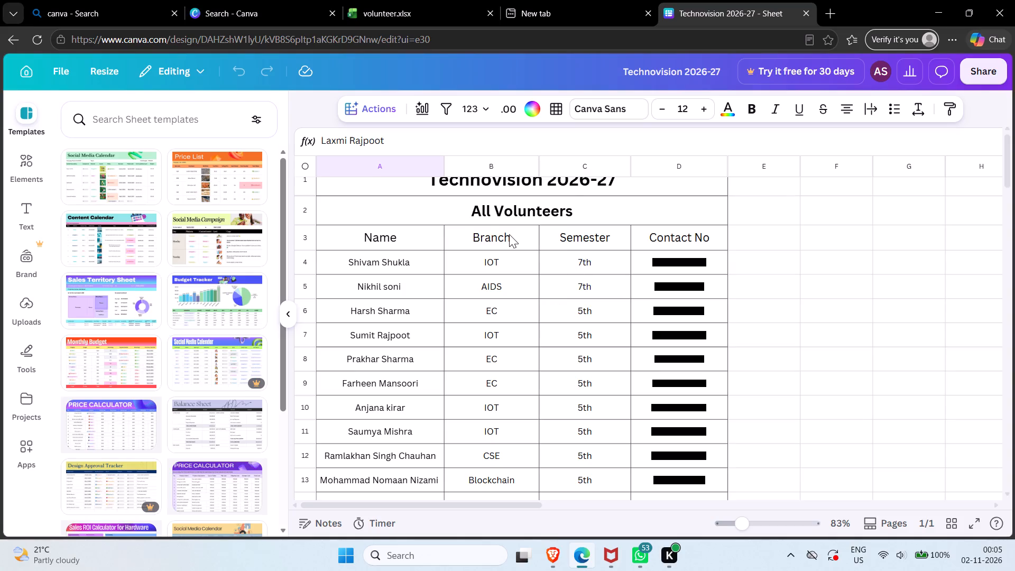
scroll(425, 342, "down", 2)
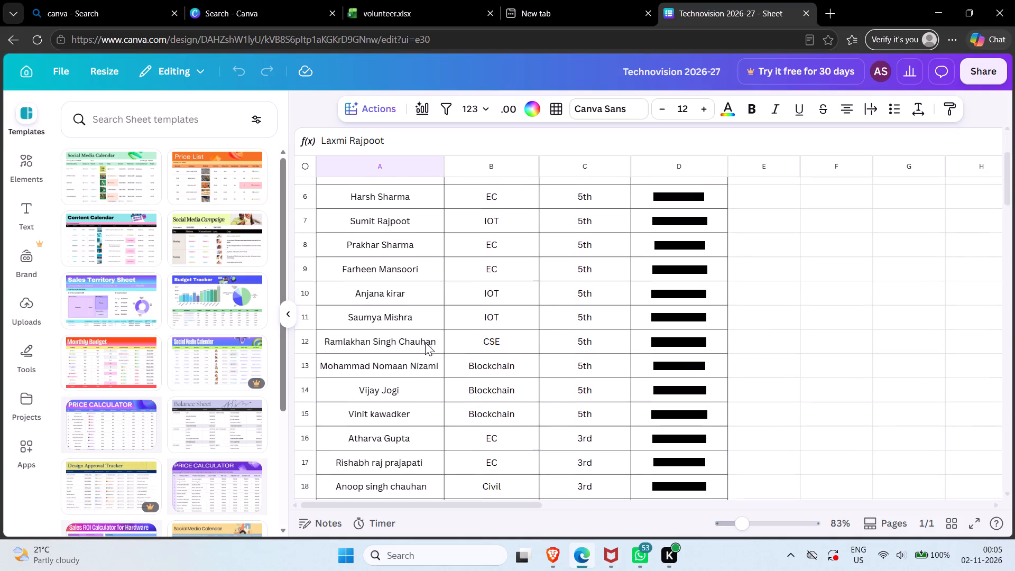
scroll(425, 342, "down", 1)
scroll(431, 390, "up", 6)
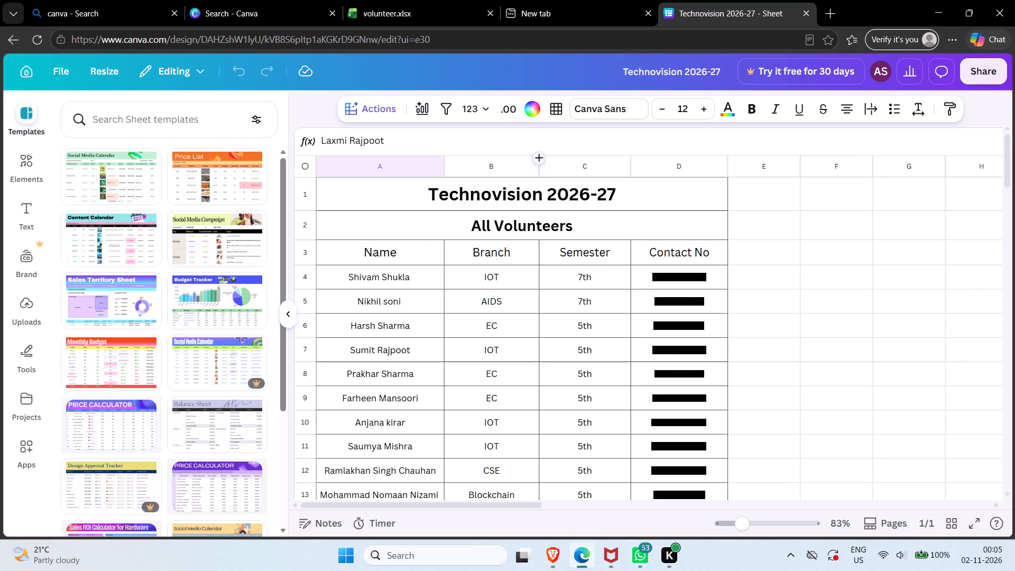
left_click_drag(540, 170, 546, 172)
scroll(583, 291, "down", 8)
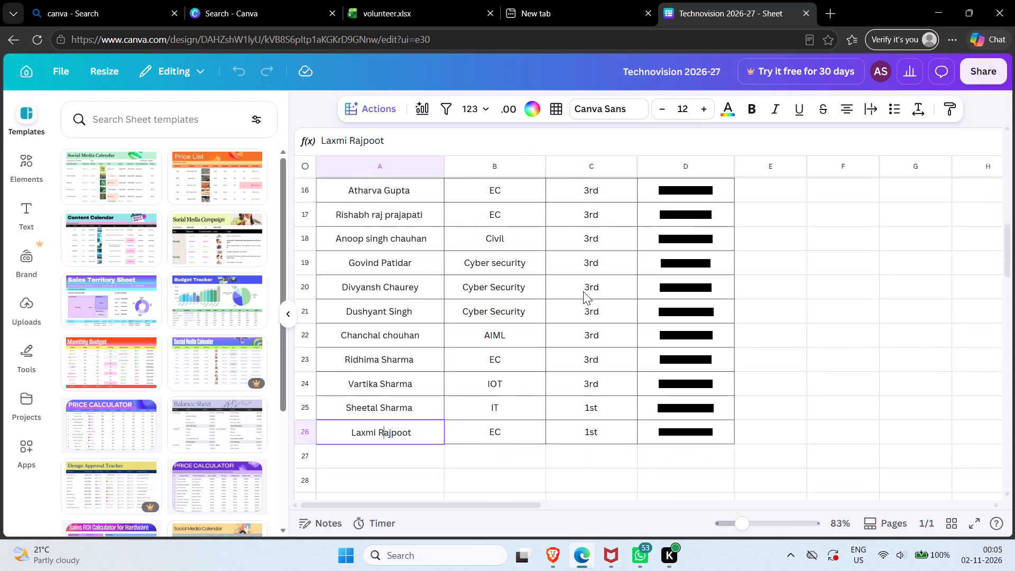
scroll(583, 291, "up", 11)
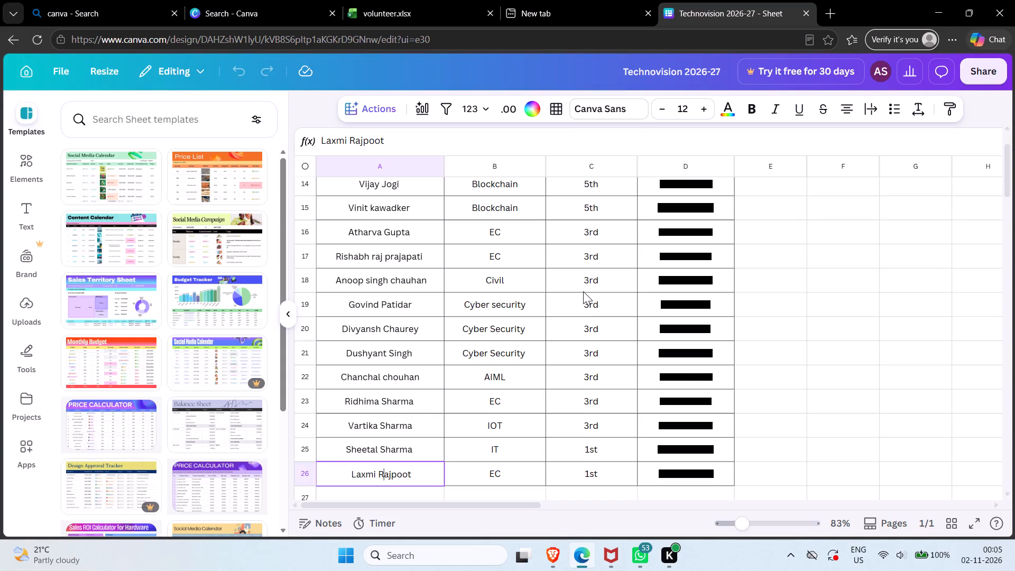
scroll(583, 291, "down", 6)
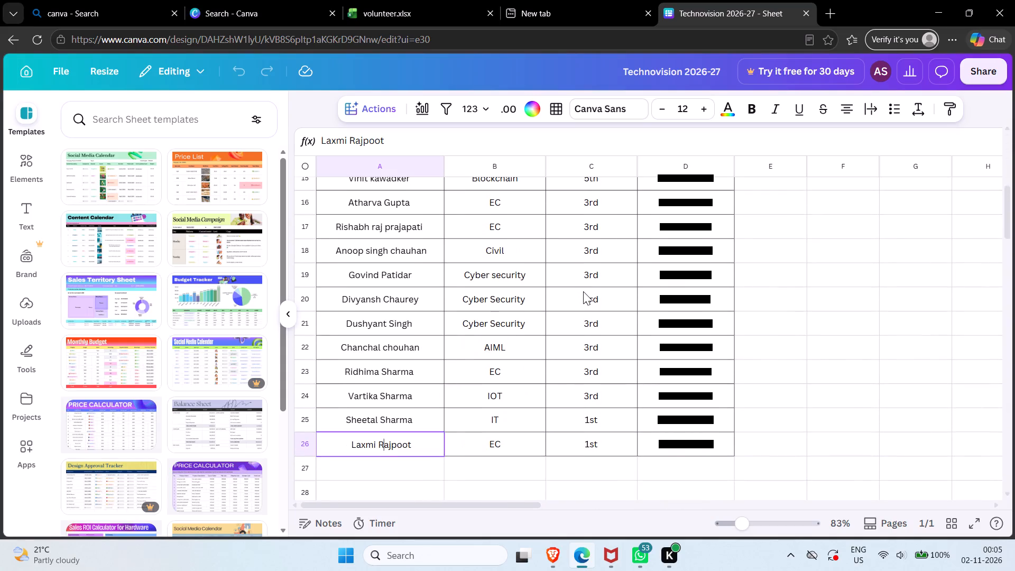
scroll(583, 291, "up", 8)
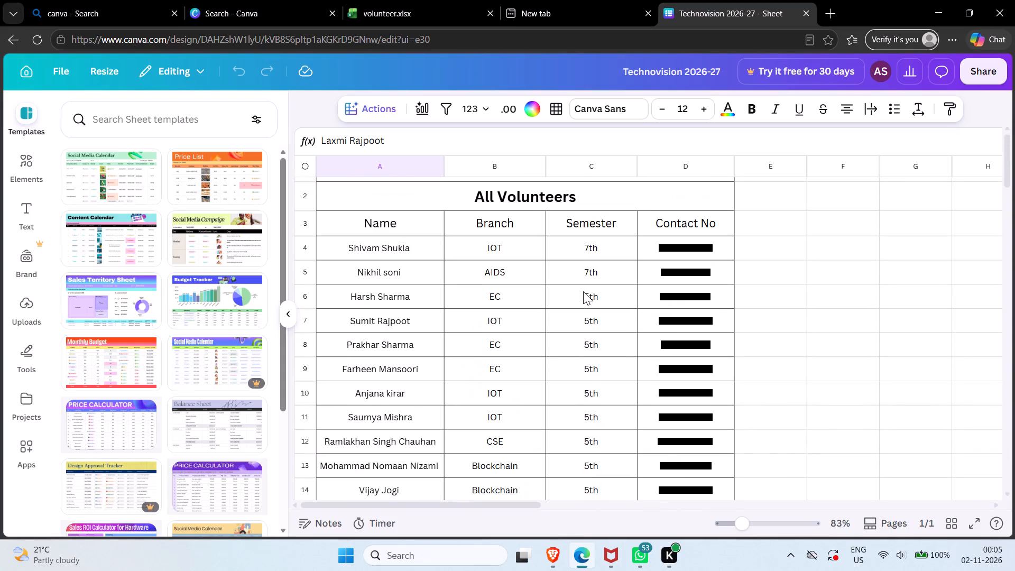
Set the design's sharing access level to Anyone with the link.
left_click(975, 69)
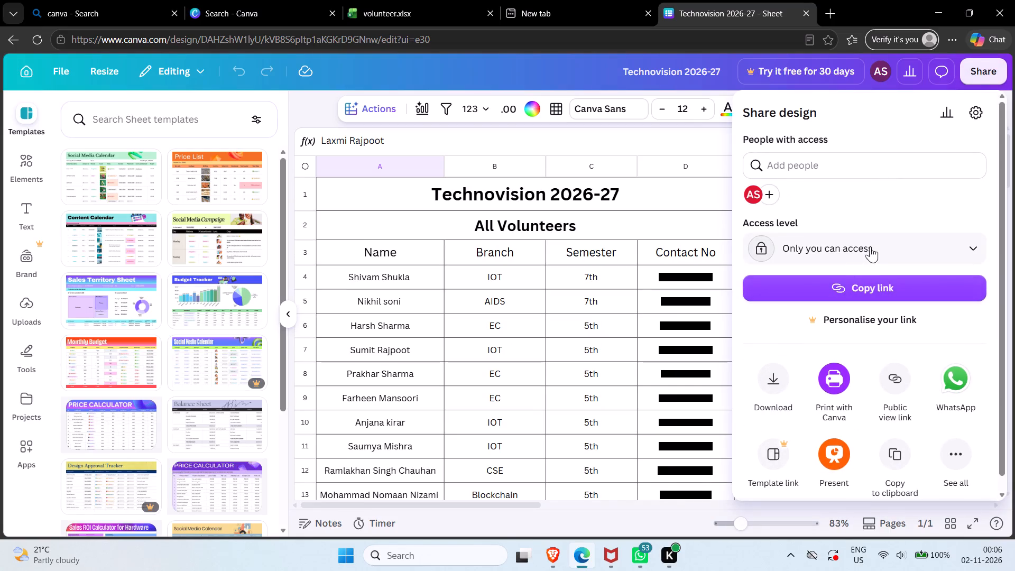
left_click(870, 246)
left_click(814, 342)
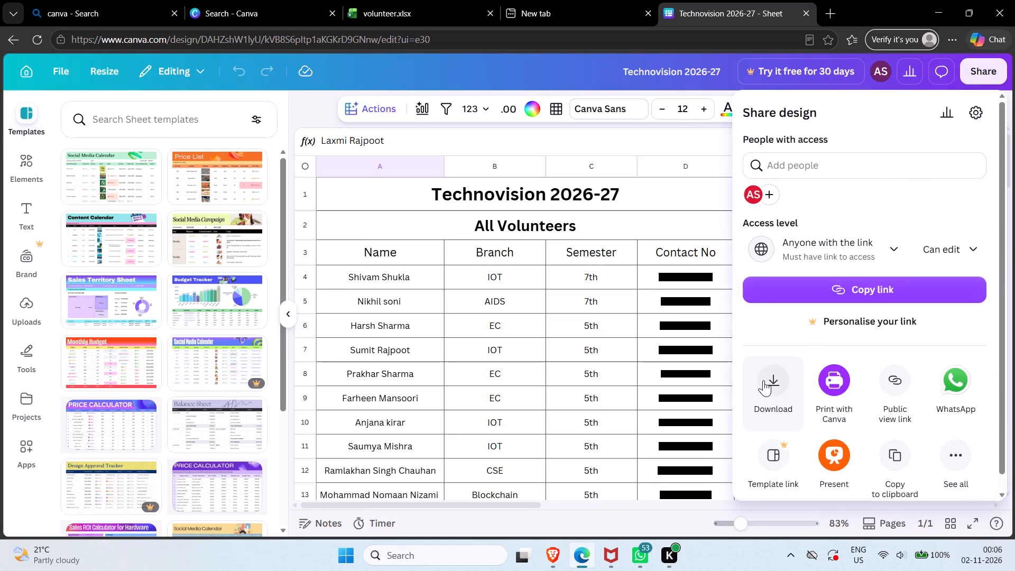
Download the sheet as a PDF using the Digital preset.
left_click(763, 381)
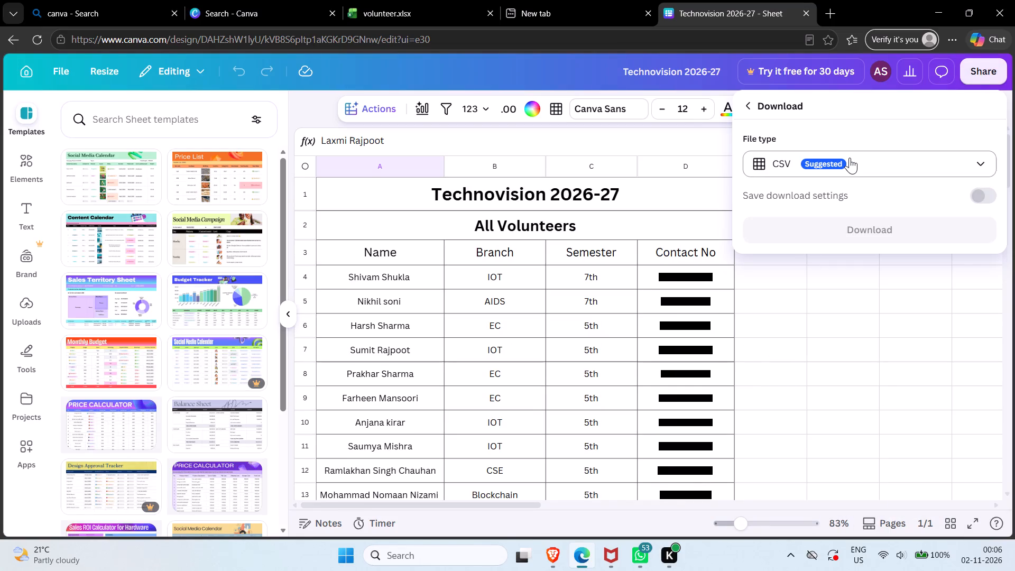
left_click(850, 158)
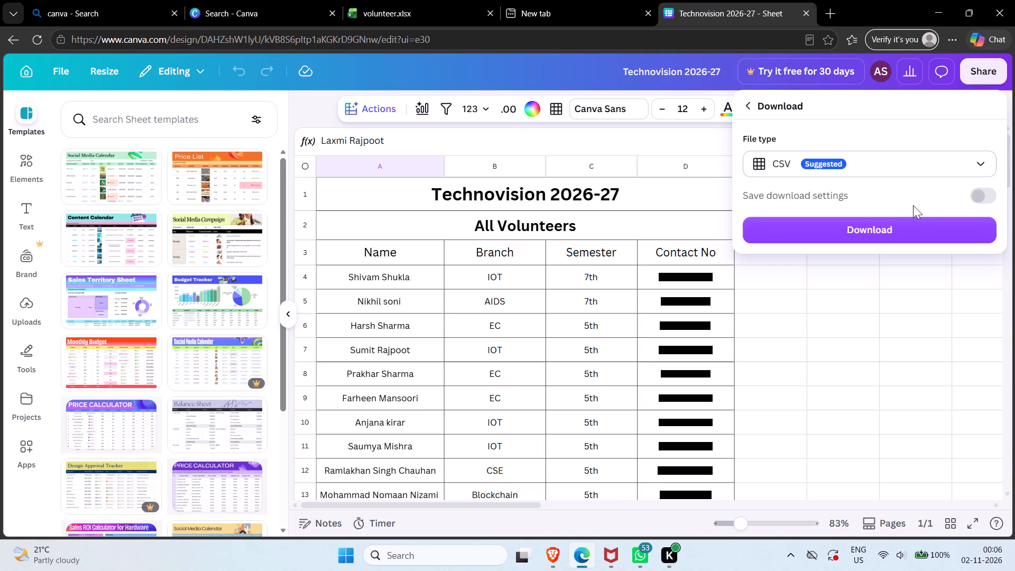
left_click(964, 162)
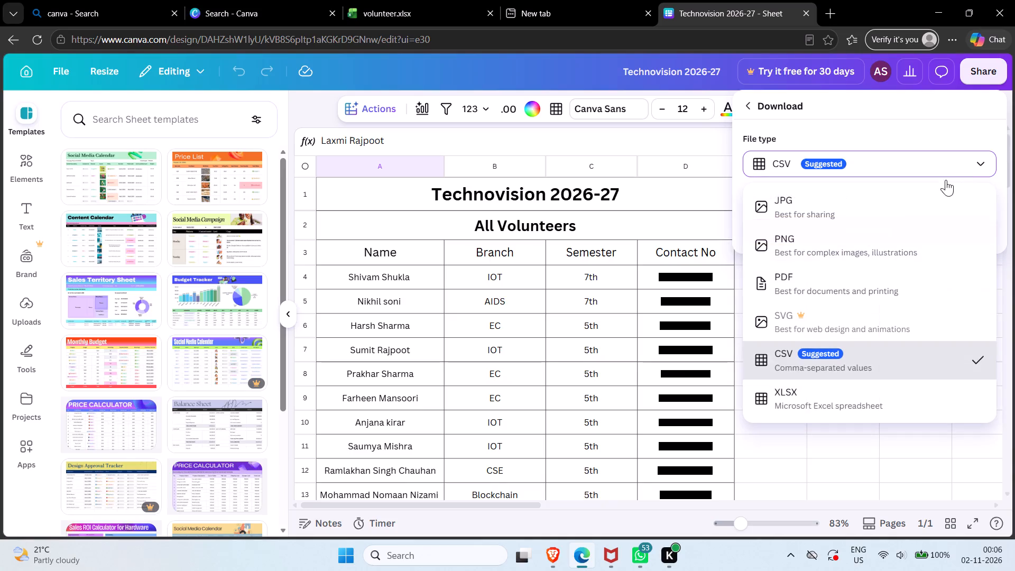
left_click(805, 283)
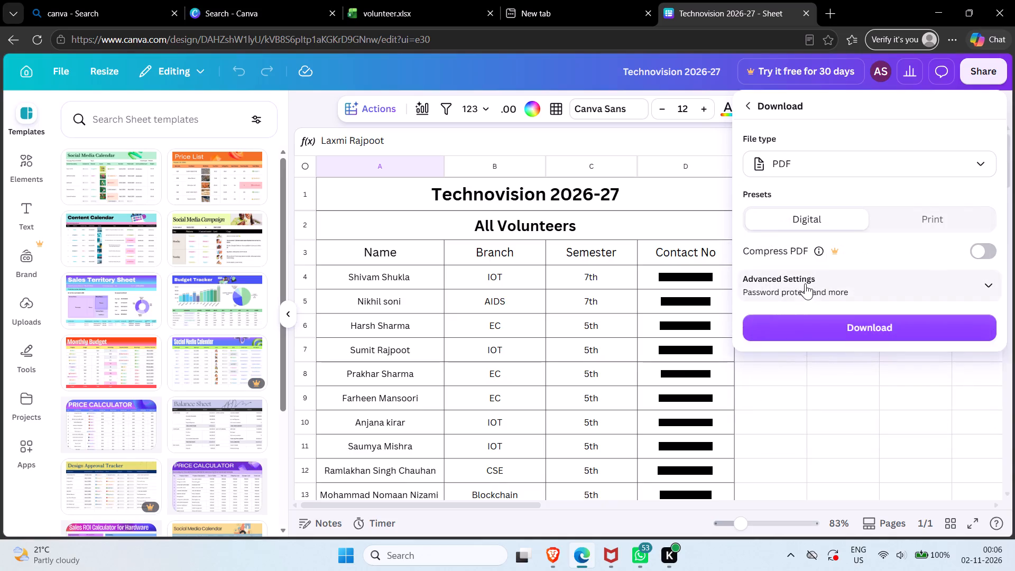
left_click(912, 222)
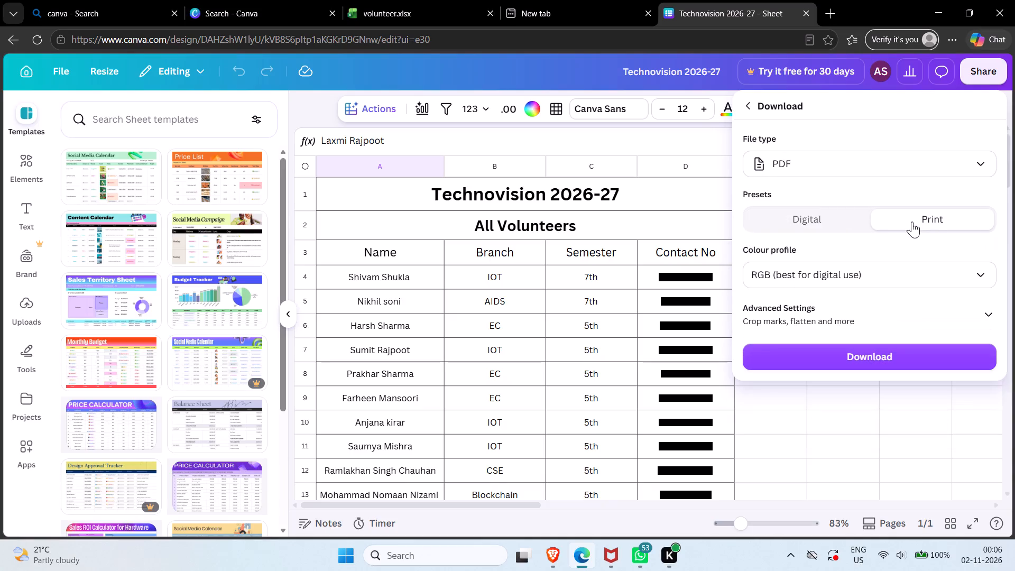
left_click(823, 223)
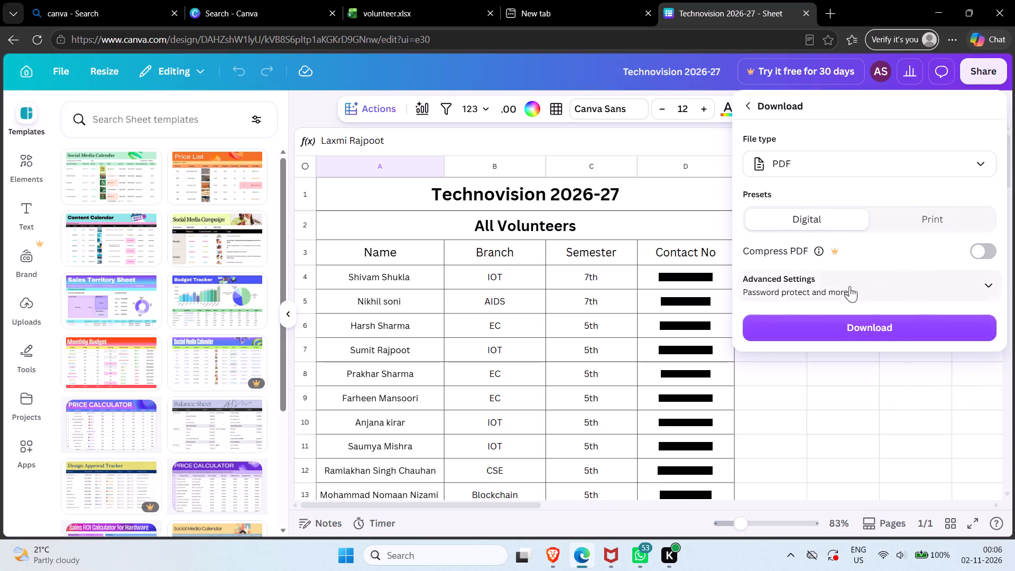
left_click(910, 324)
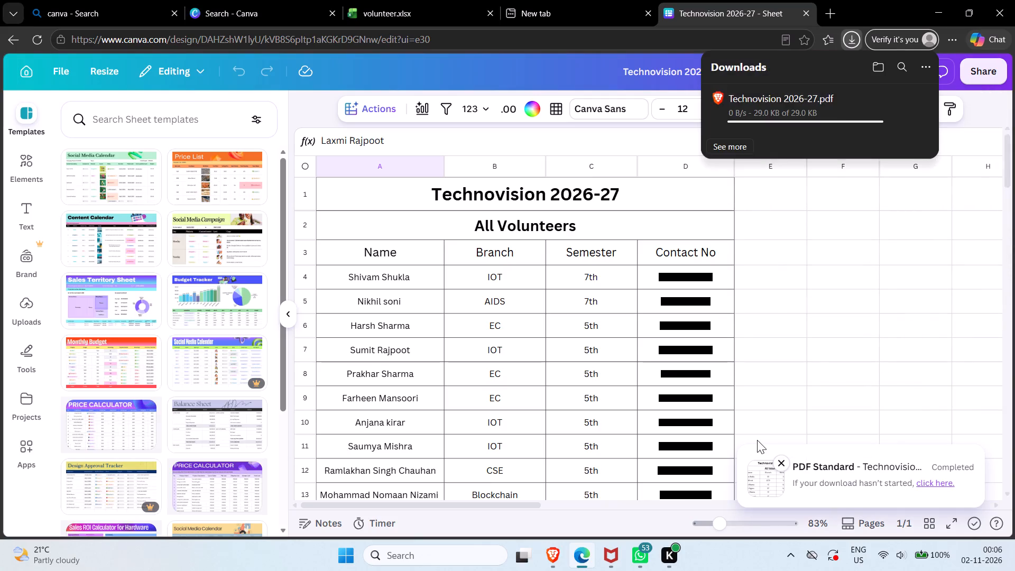
Open the downloaded Technovision 2026-27 PDF and check the table layout, especially the top of the page.
left_click(785, 108)
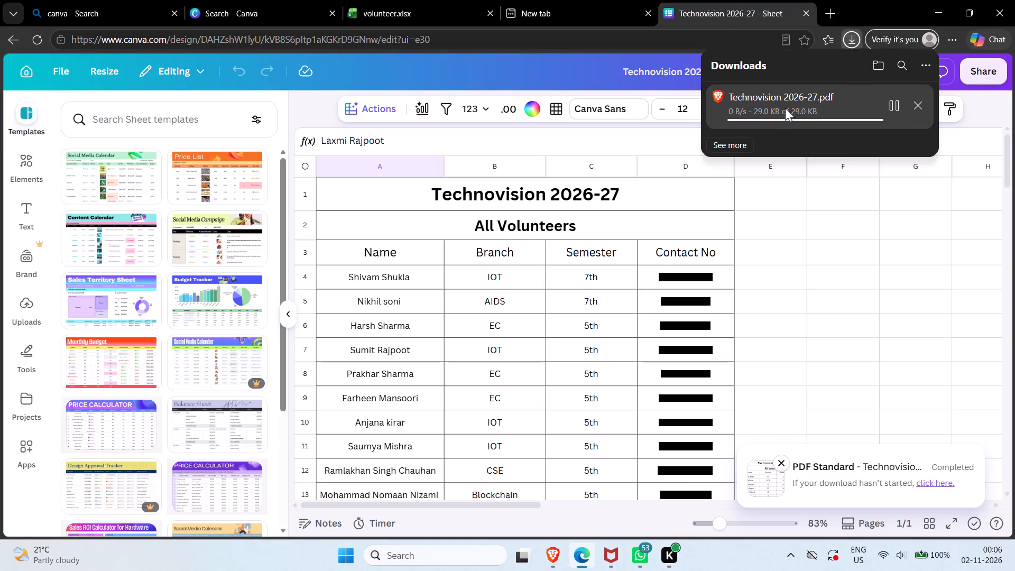
left_click(758, 177)
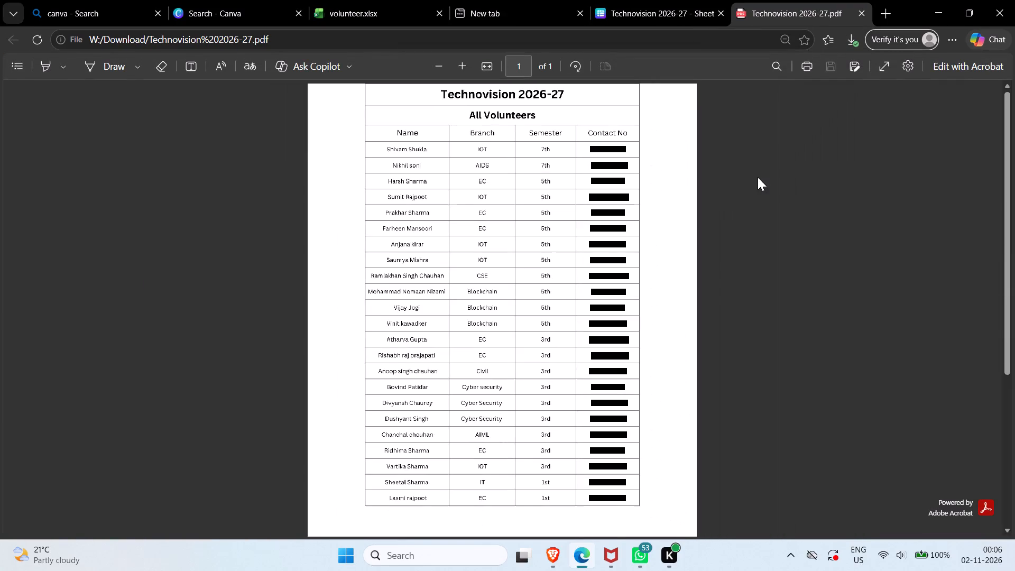
scroll(758, 177, "up", 6)
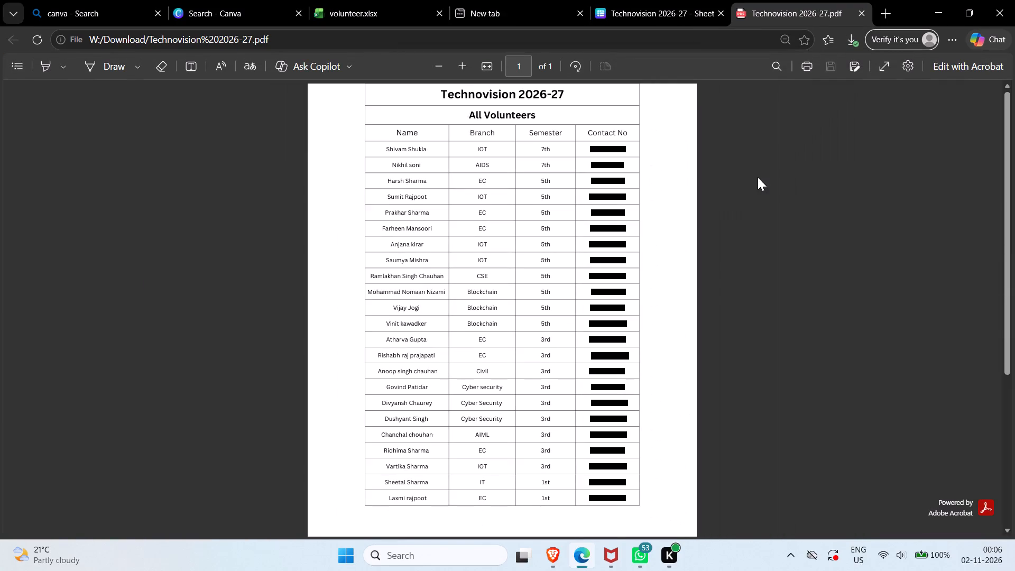
scroll(758, 177, "up", 2)
Return to the Technovision 2026-27 sheet and insert an empty row above the title row.
left_click(678, 0)
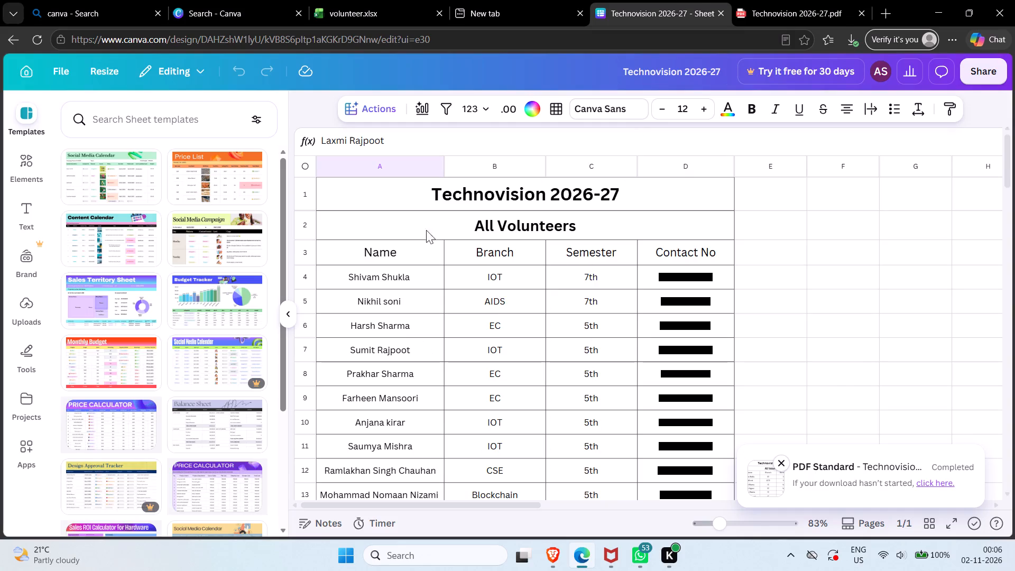
left_click(350, 196)
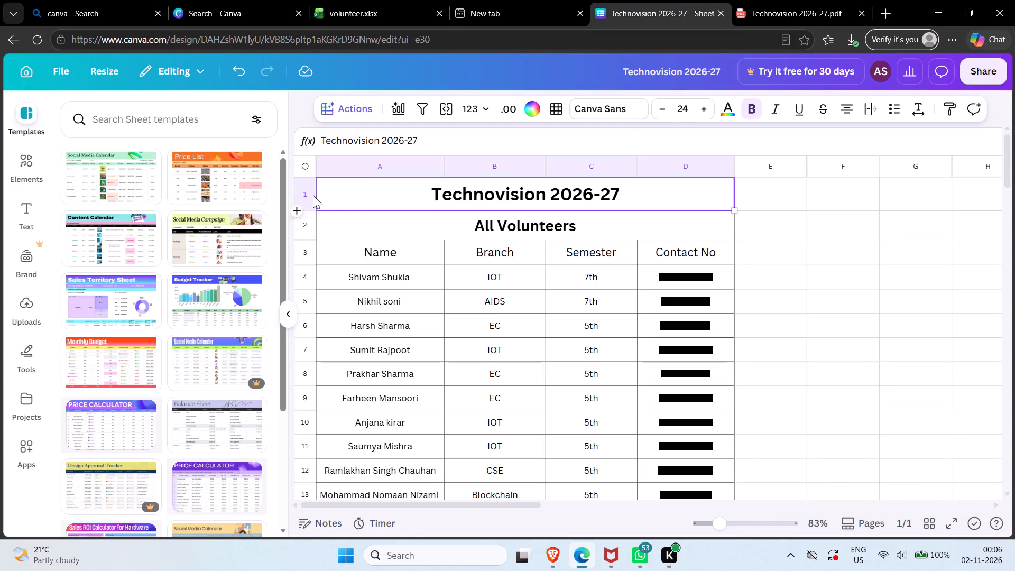
left_click(304, 194)
right_click(312, 198)
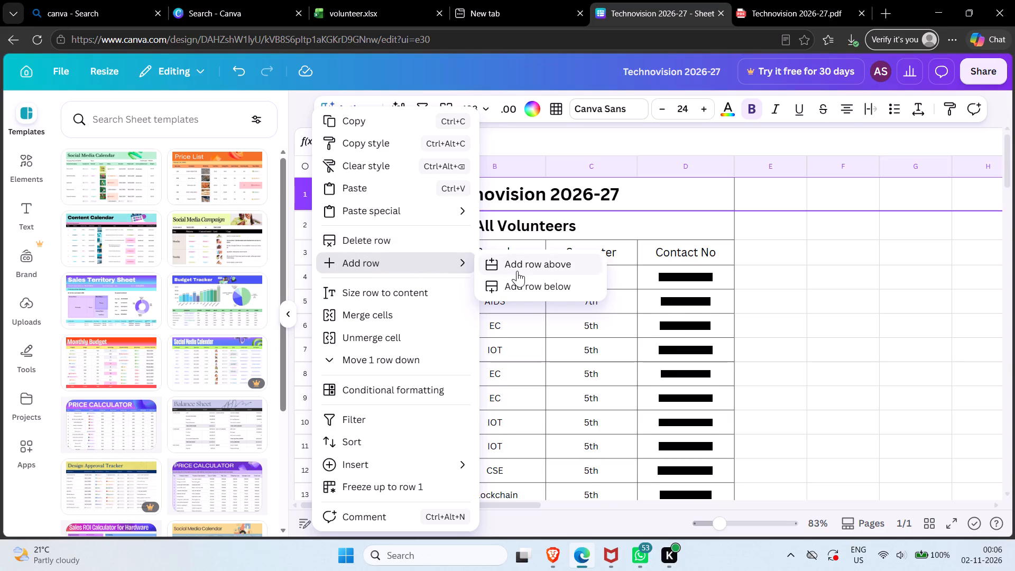
left_click(517, 271)
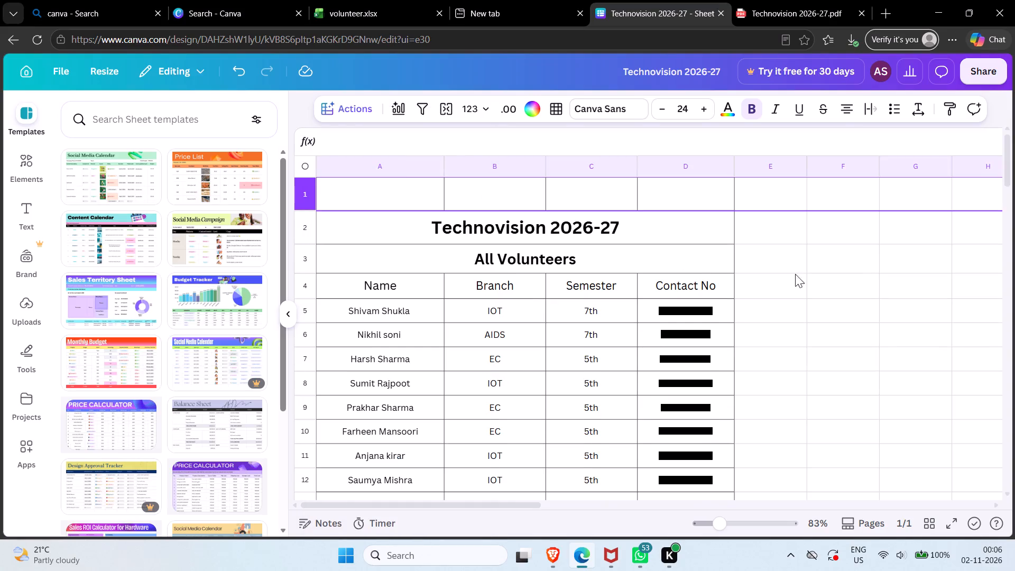
left_click(853, 266)
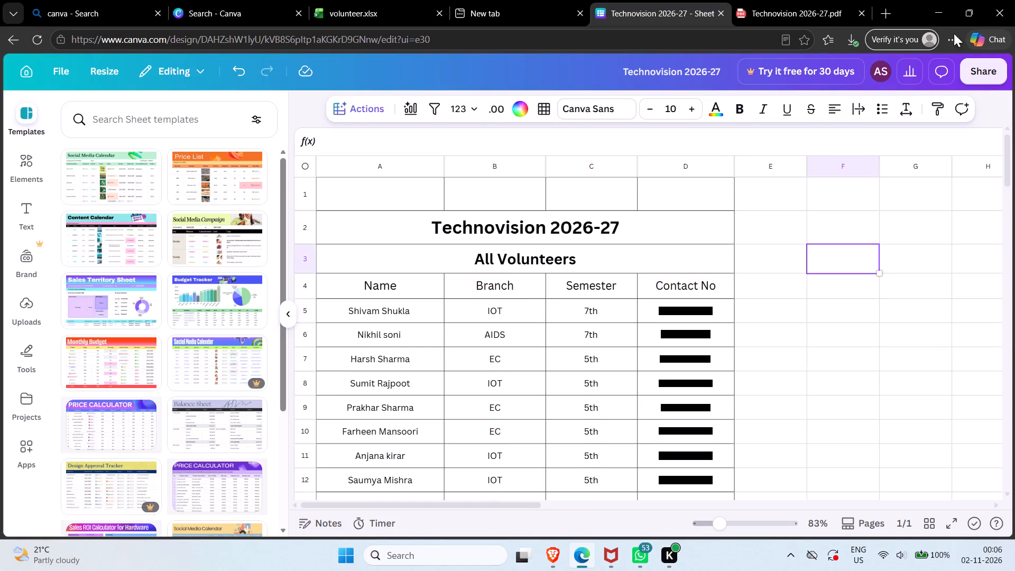
Download the sheet with the added top row as a PDF using the Digital preset.
left_click(983, 67)
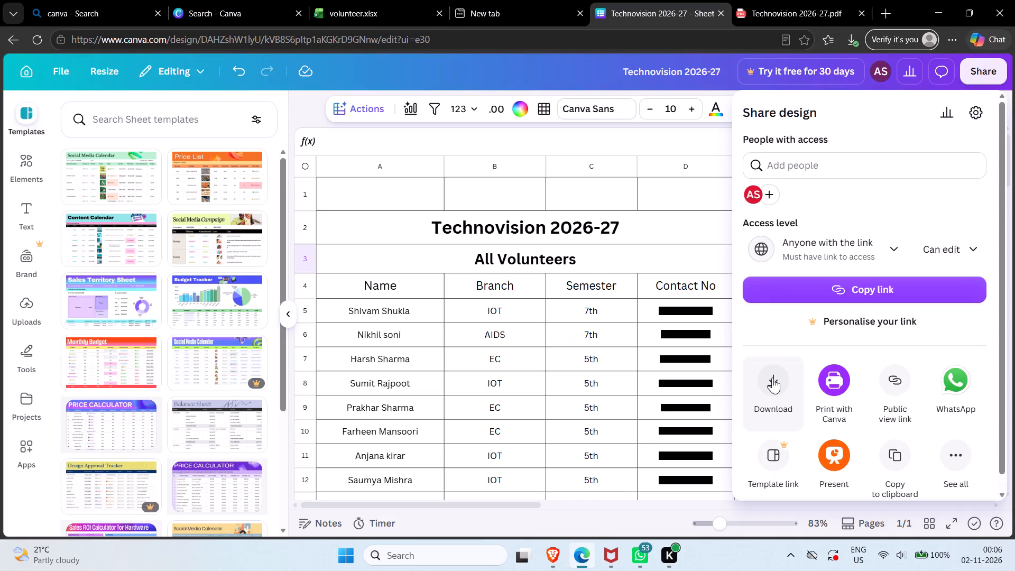
left_click(772, 377)
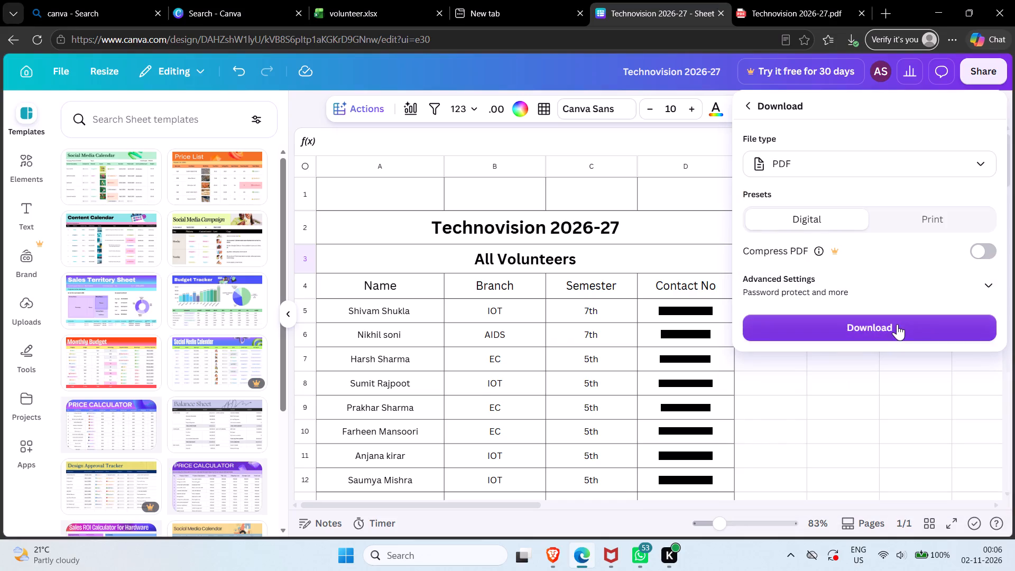
left_click(897, 324)
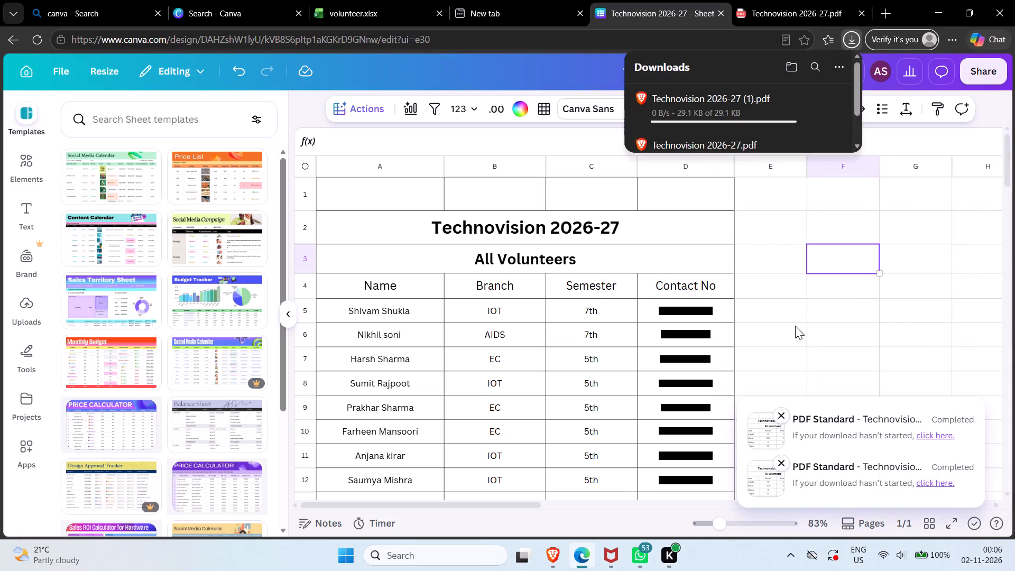
left_click(729, 113)
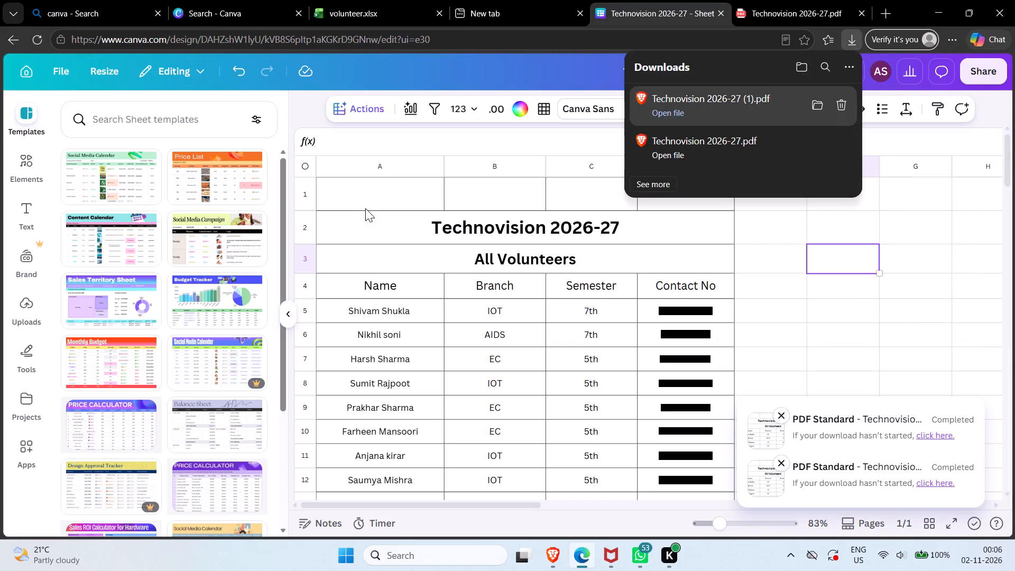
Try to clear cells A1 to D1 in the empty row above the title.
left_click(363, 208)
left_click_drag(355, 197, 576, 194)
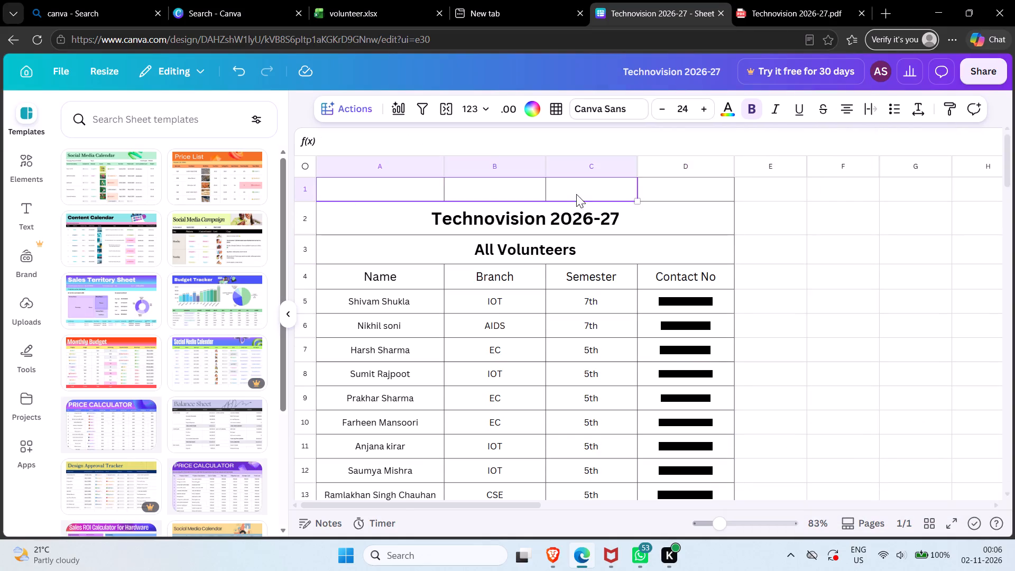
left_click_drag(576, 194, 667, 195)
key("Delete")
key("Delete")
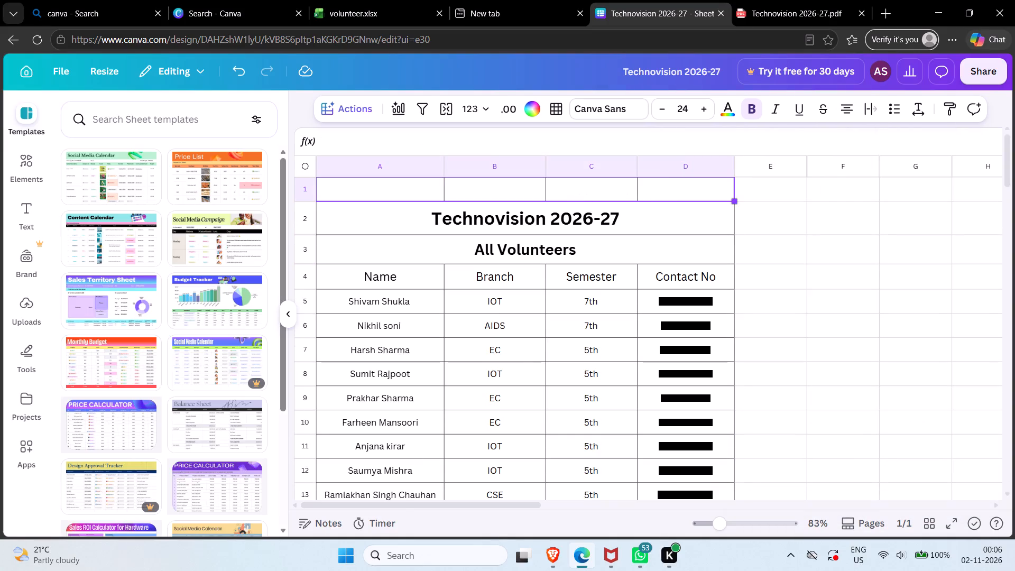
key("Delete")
Download the sheet once more as a PDF using the Digital preset.
left_click(982, 68)
left_click(766, 389)
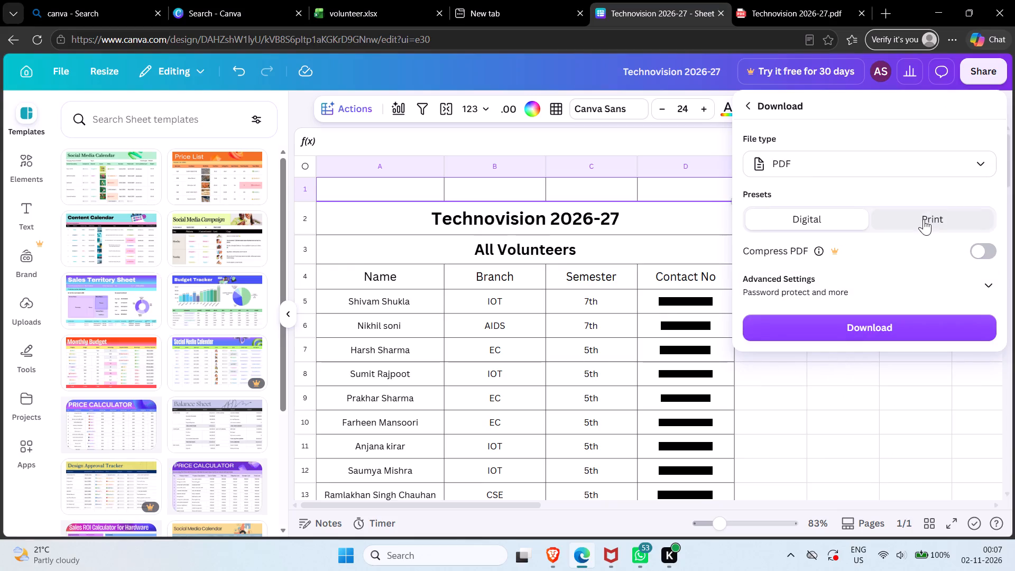
left_click(862, 328)
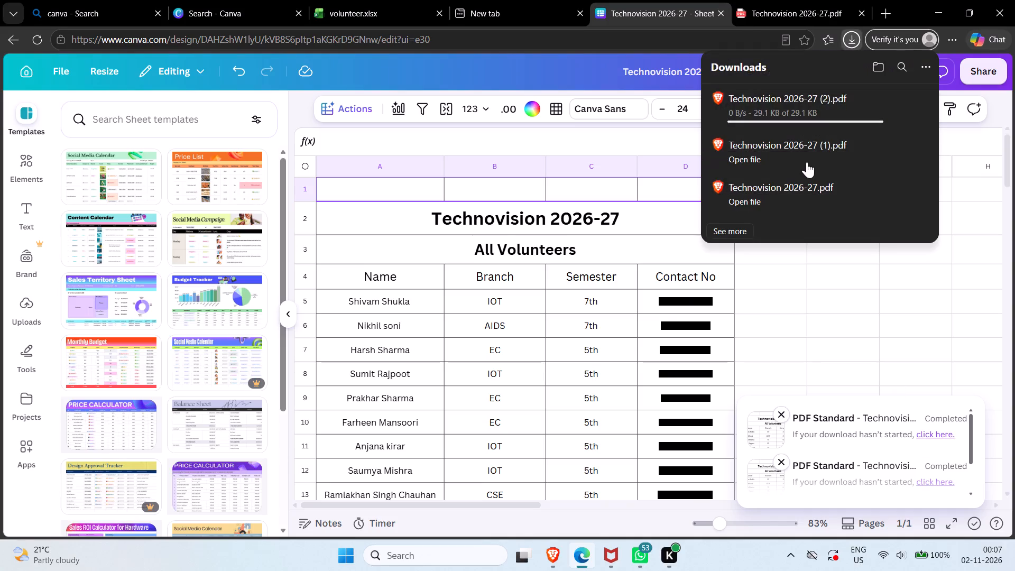
Open the newly downloaded PDF and examine the top row and the whole table's layout on the page.
left_click(798, 102)
scroll(651, 252, "up", 2)
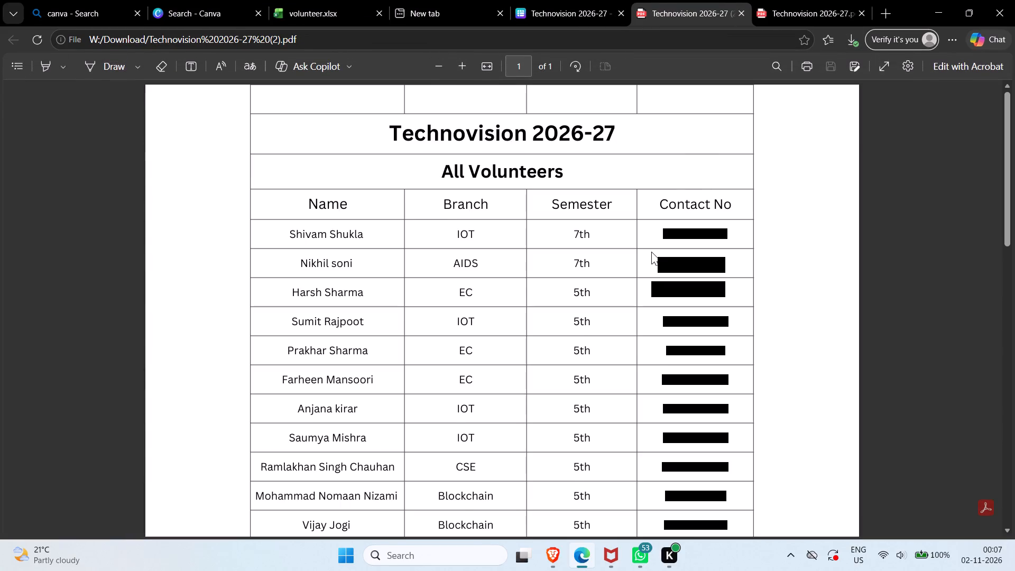
scroll(651, 252, "up", 2)
scroll(651, 252, "down", 11)
scroll(651, 252, "up", 8)
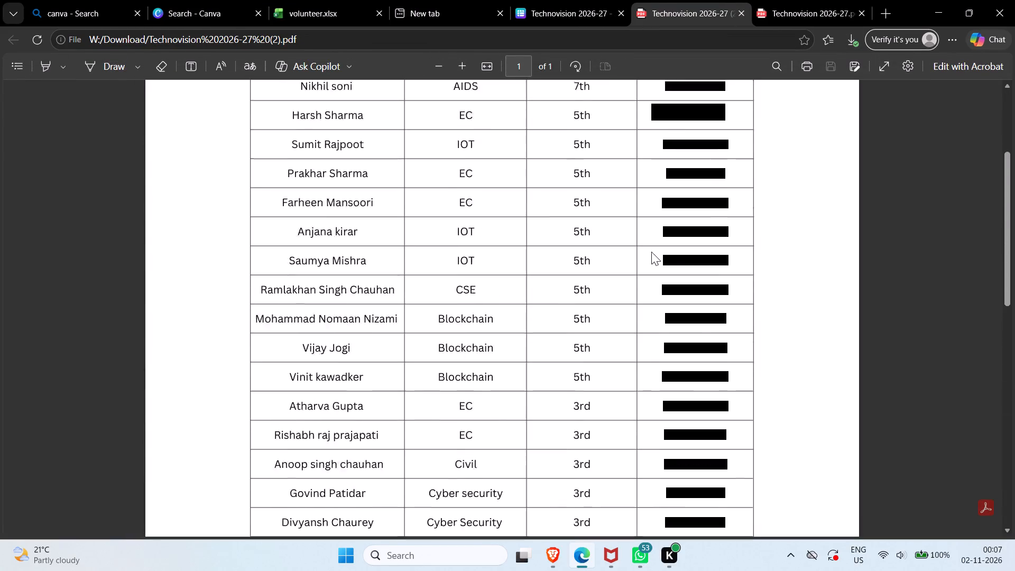
scroll(651, 252, "up", 3)
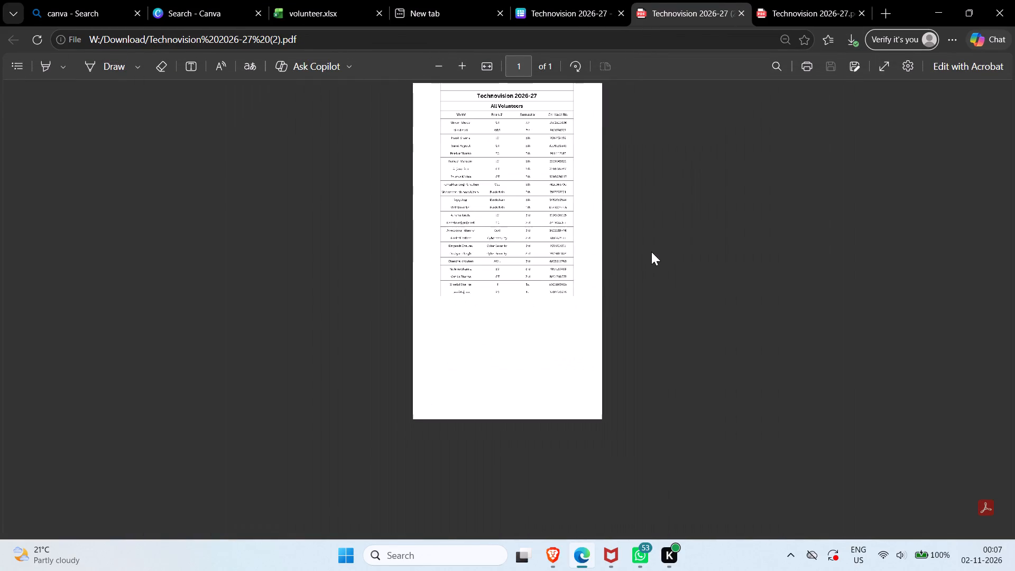
scroll(651, 252, "up", 3)
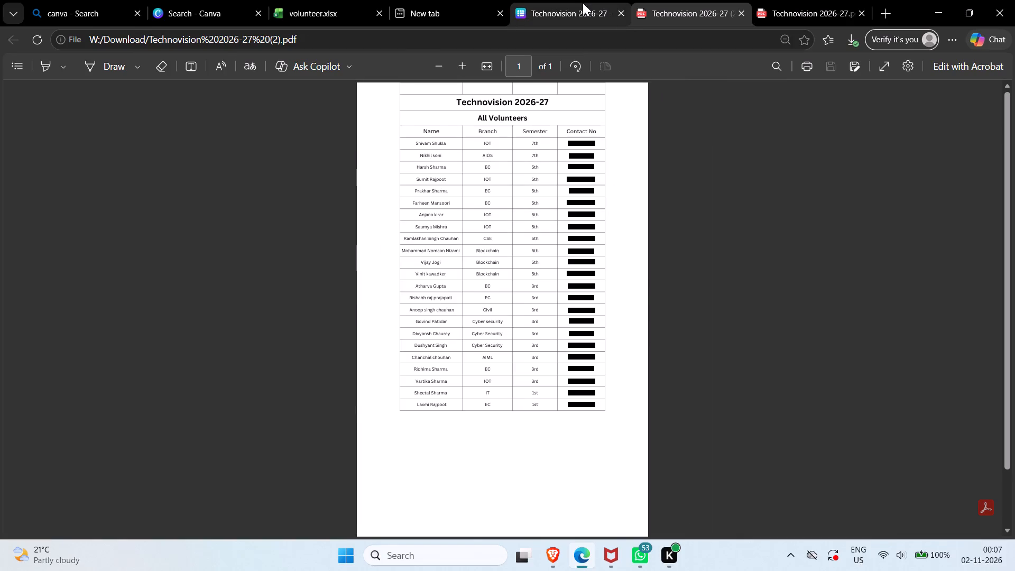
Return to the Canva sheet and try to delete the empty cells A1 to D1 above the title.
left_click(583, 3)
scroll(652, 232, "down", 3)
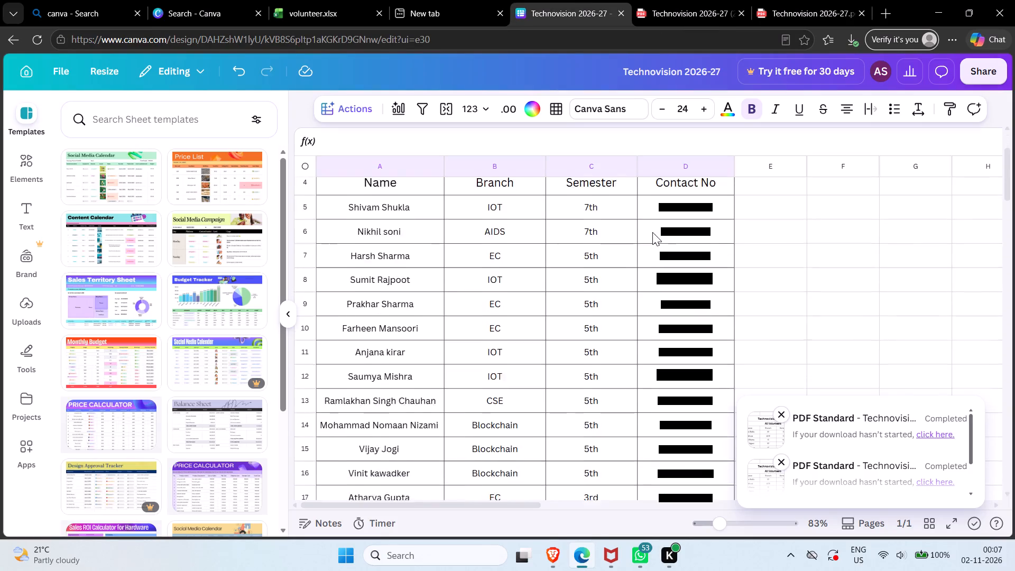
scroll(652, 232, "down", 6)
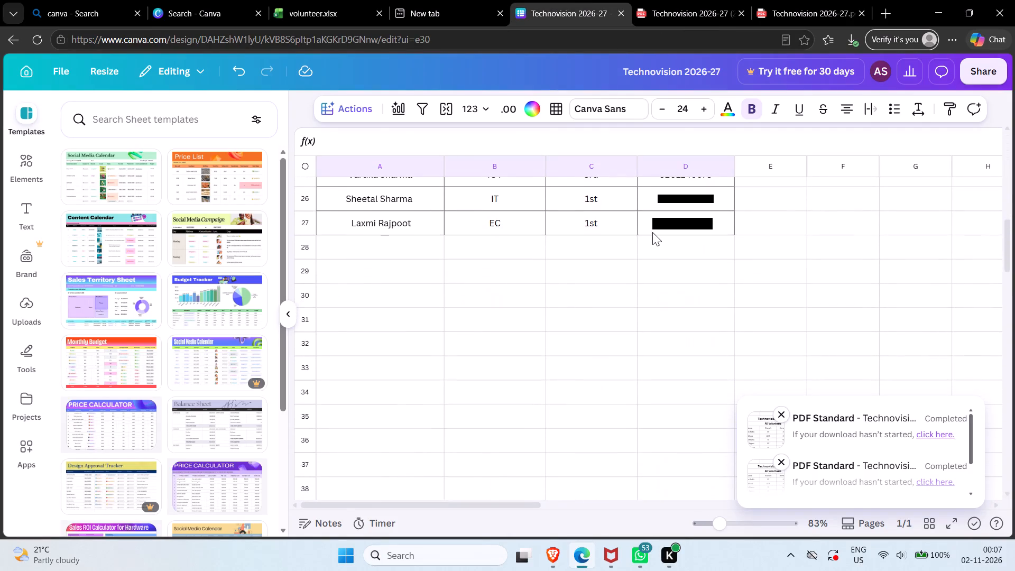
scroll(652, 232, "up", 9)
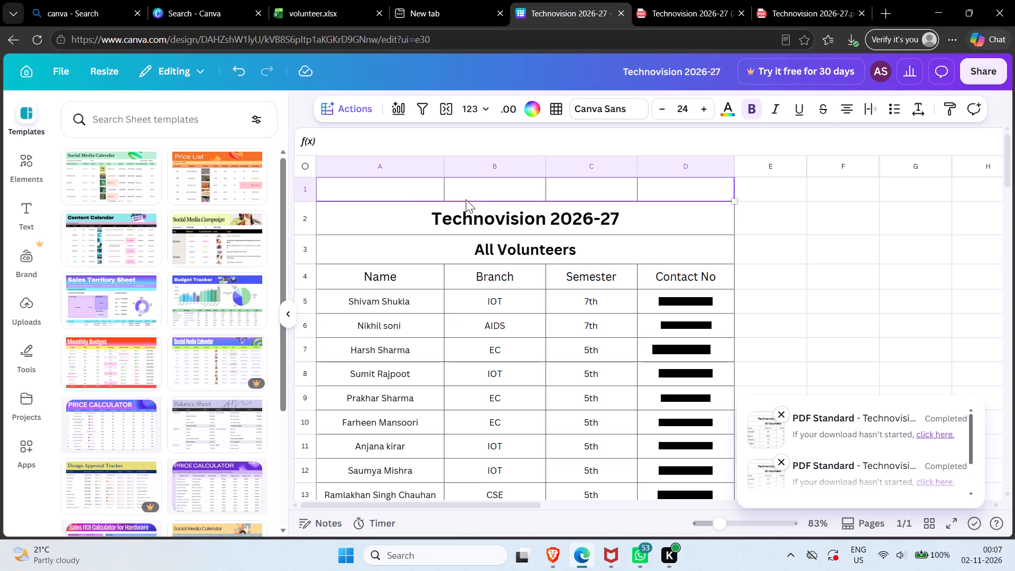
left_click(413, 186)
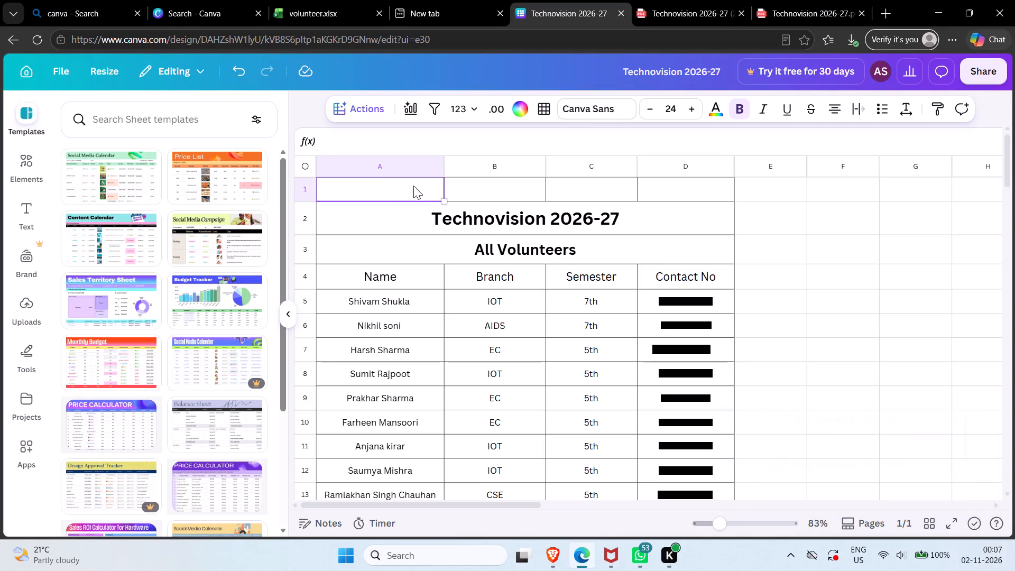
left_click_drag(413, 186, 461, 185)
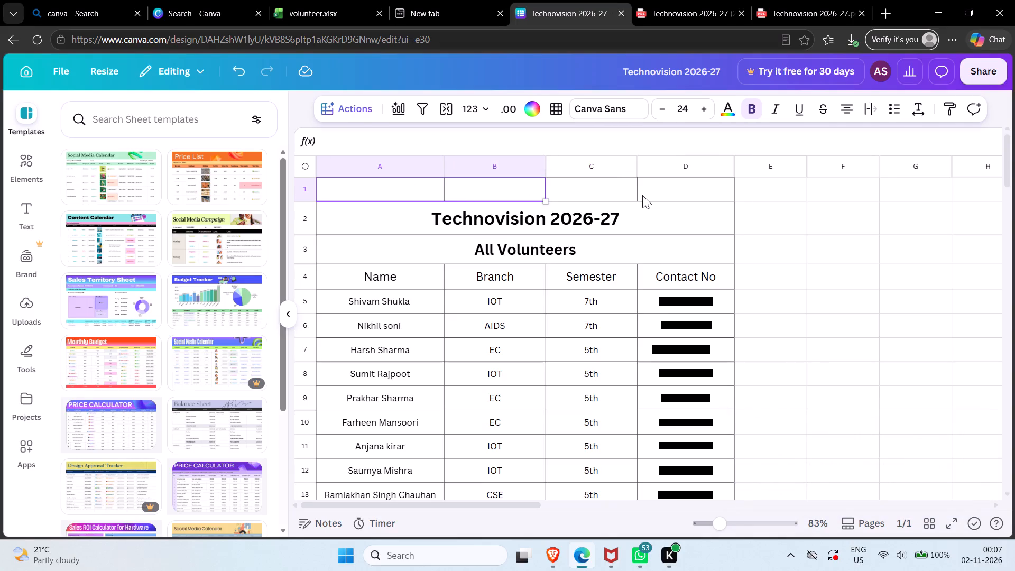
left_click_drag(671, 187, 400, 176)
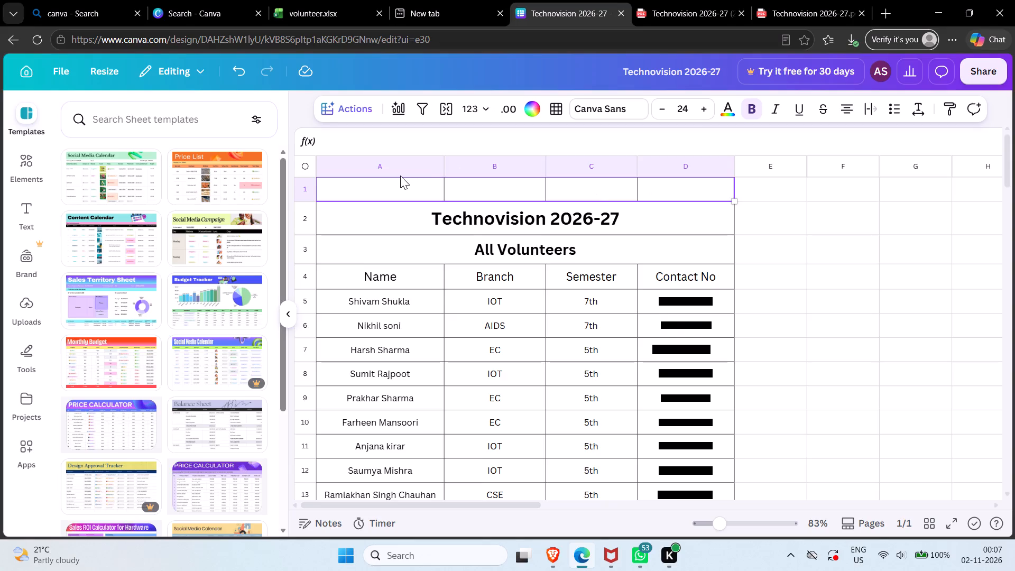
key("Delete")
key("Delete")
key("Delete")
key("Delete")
Undo the recent changes back through the insertion of the empty row above the Technovision 2026-27 title.
key("ctrl+z")
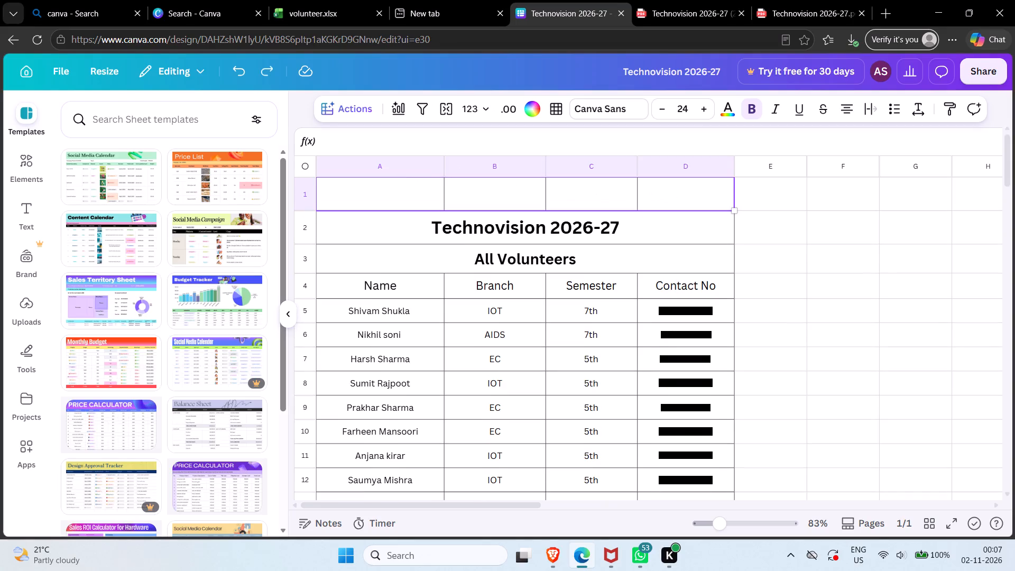
key("ctrl+z")
scroll(400, 176, "up", 2)
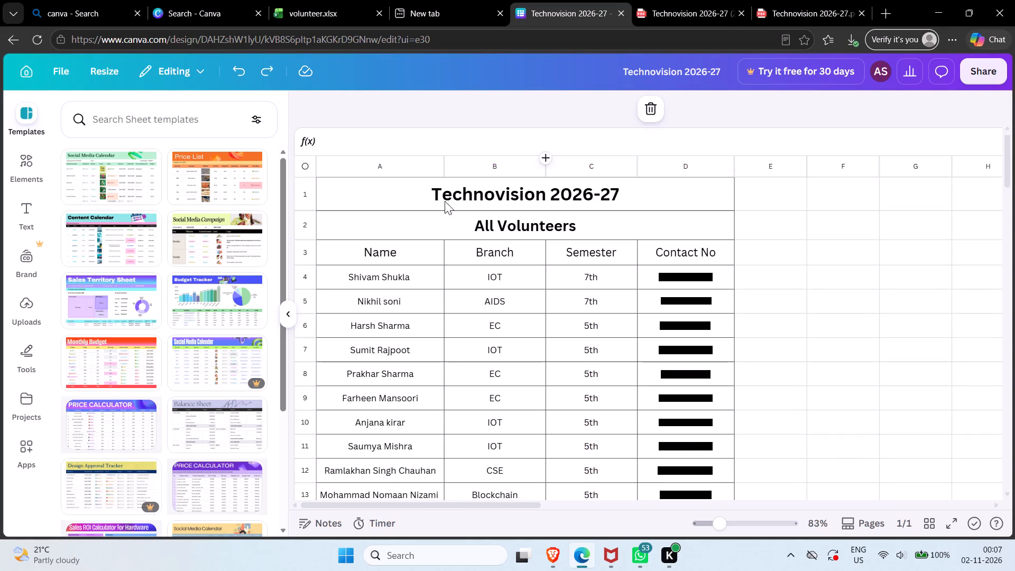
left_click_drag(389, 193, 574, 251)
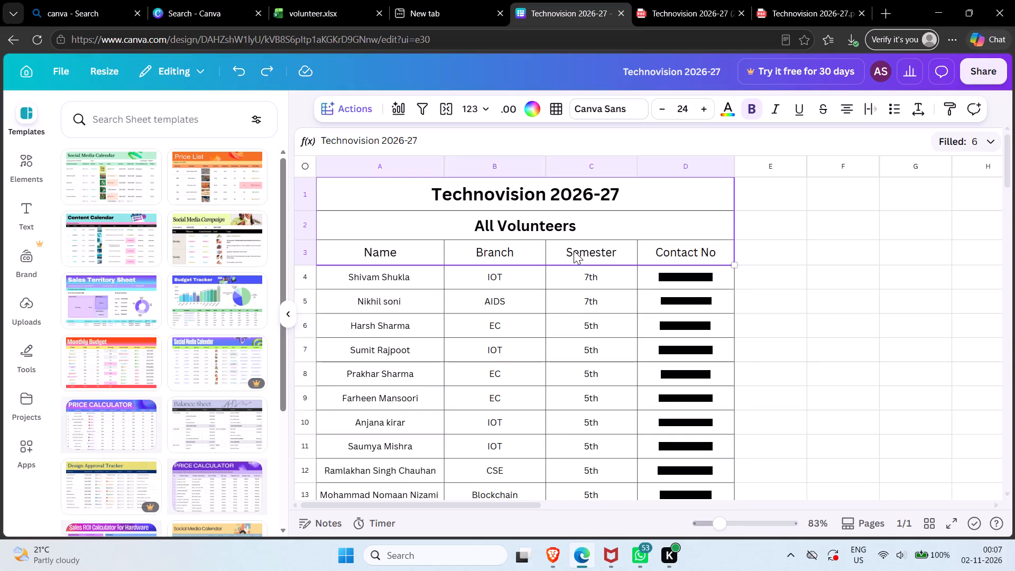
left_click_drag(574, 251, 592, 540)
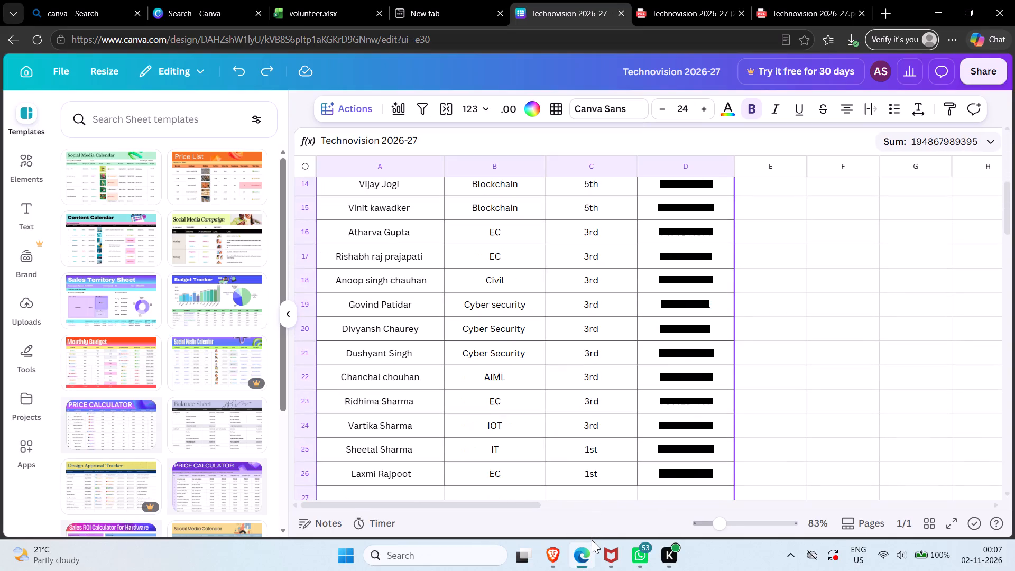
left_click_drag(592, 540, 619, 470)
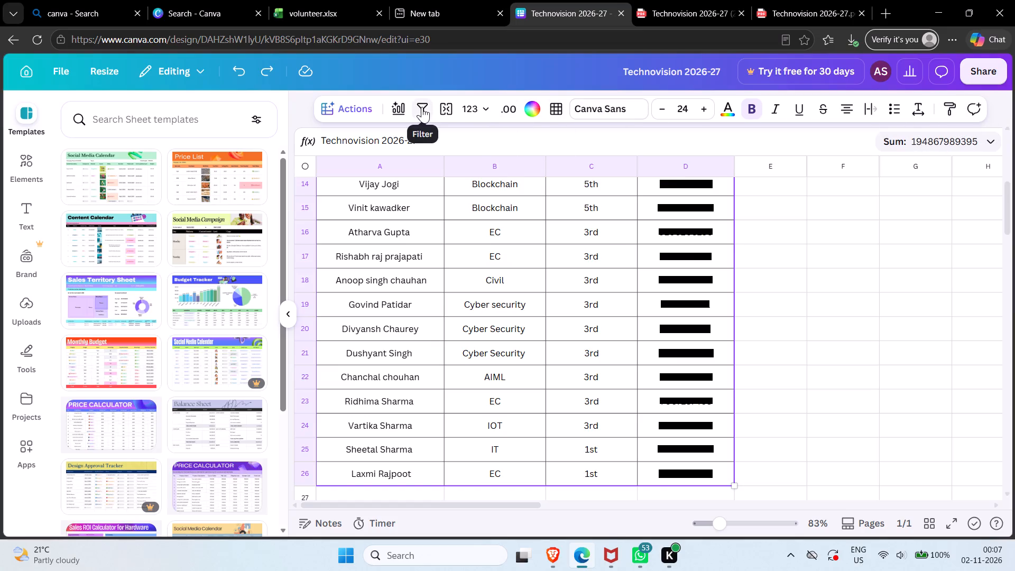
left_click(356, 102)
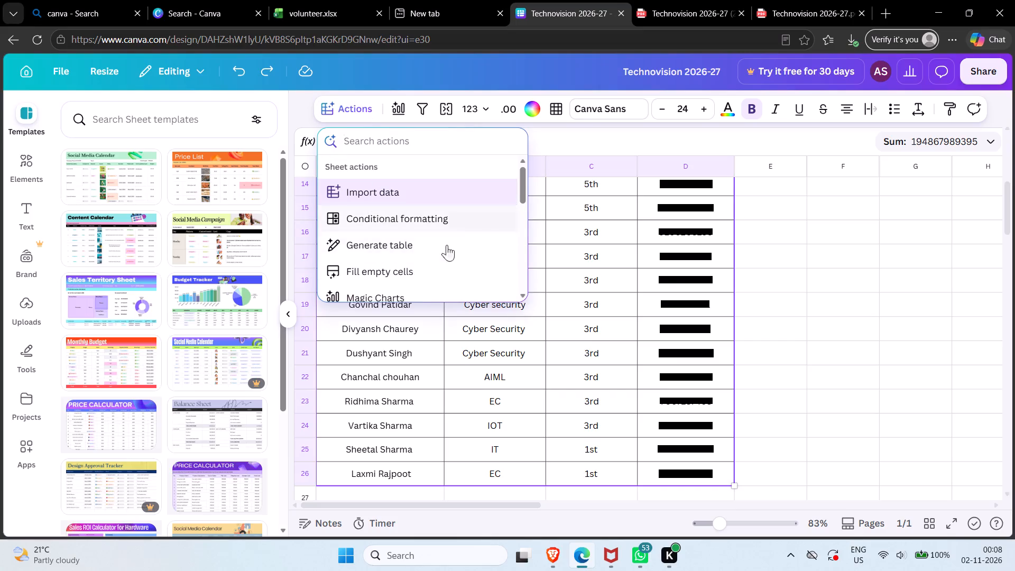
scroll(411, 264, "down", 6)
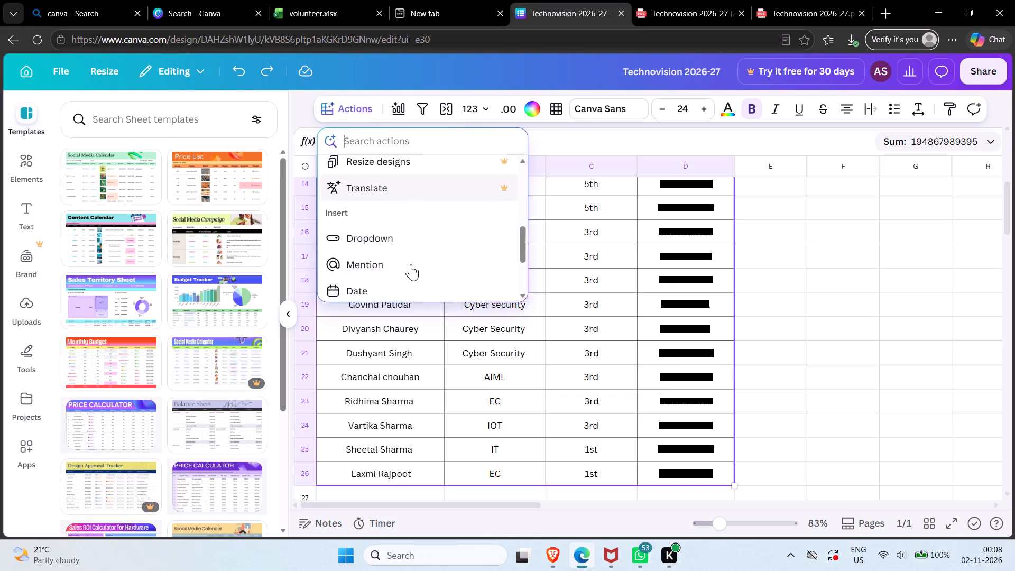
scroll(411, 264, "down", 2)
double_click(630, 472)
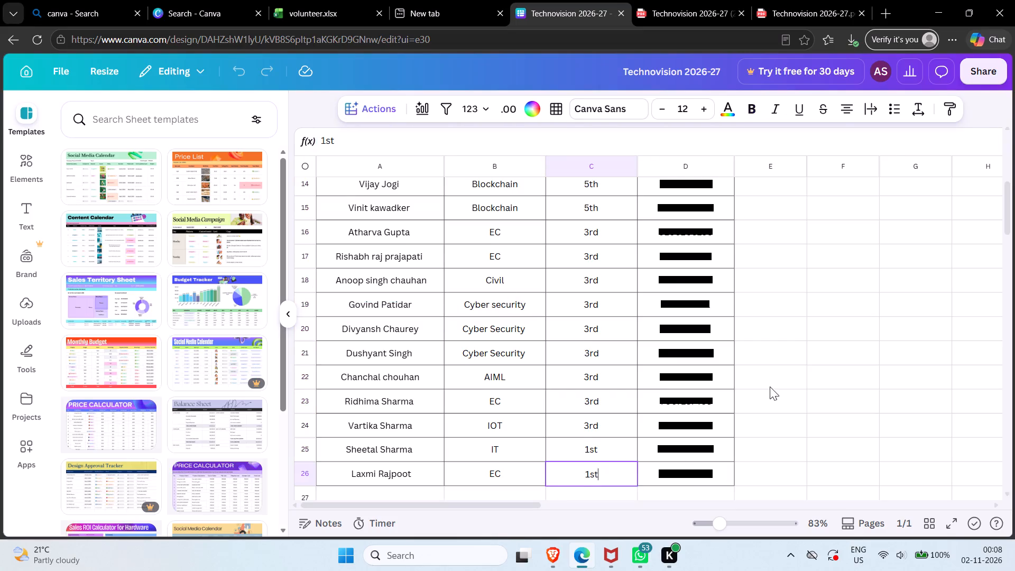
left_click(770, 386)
Collapse the template sidebar so the sheet takes up the full width.
scroll(770, 386, "up", 13)
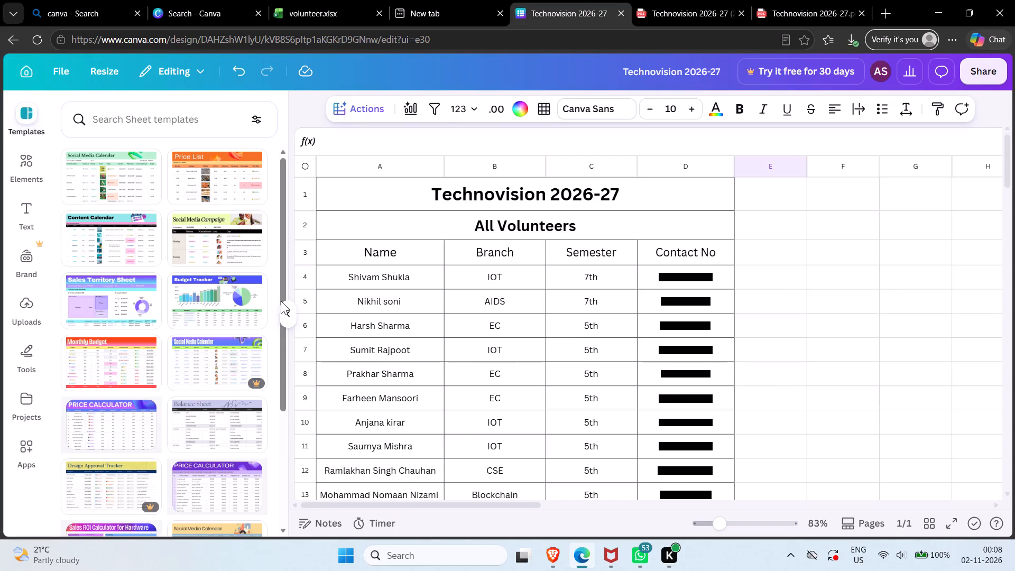
left_click(293, 318)
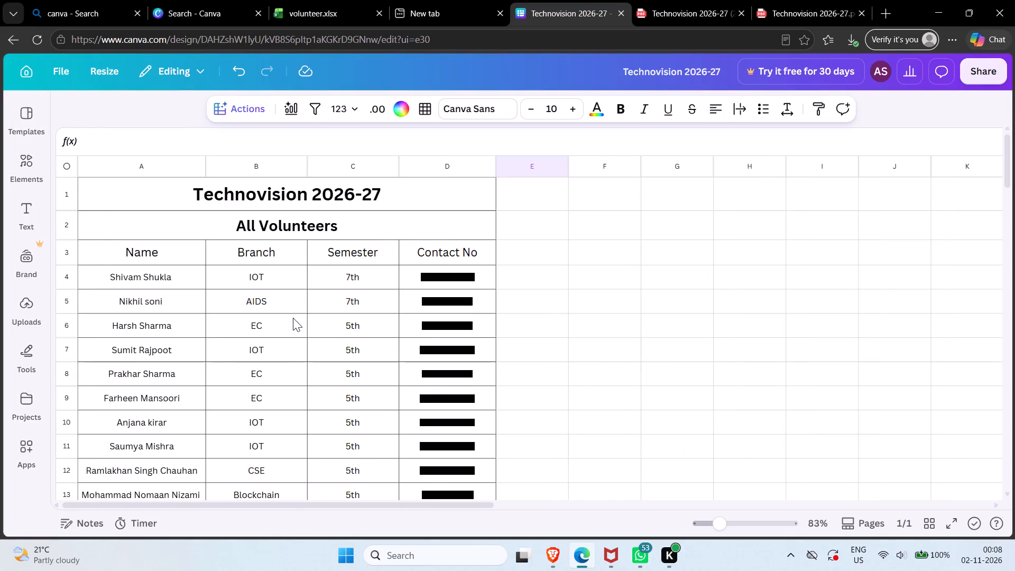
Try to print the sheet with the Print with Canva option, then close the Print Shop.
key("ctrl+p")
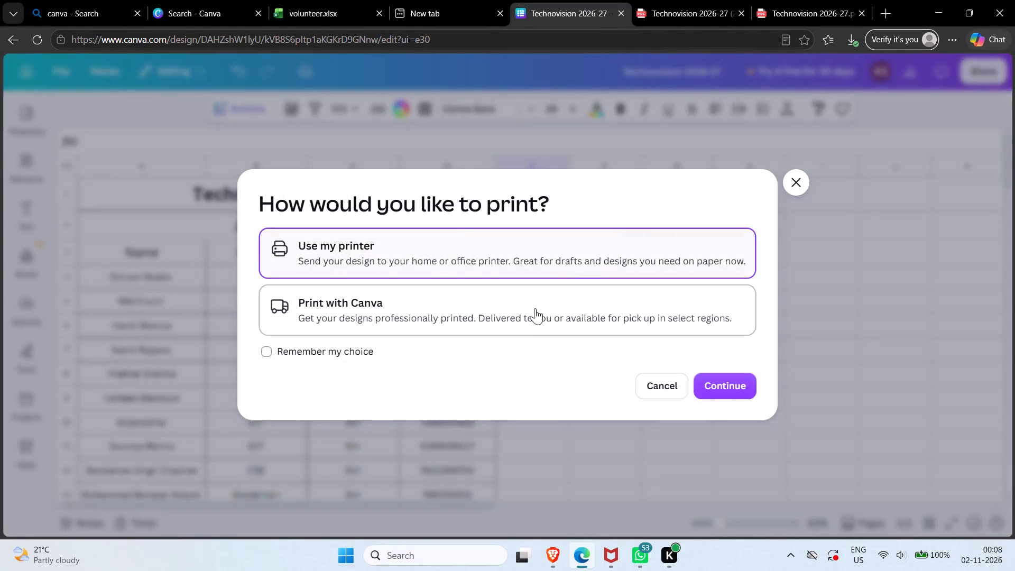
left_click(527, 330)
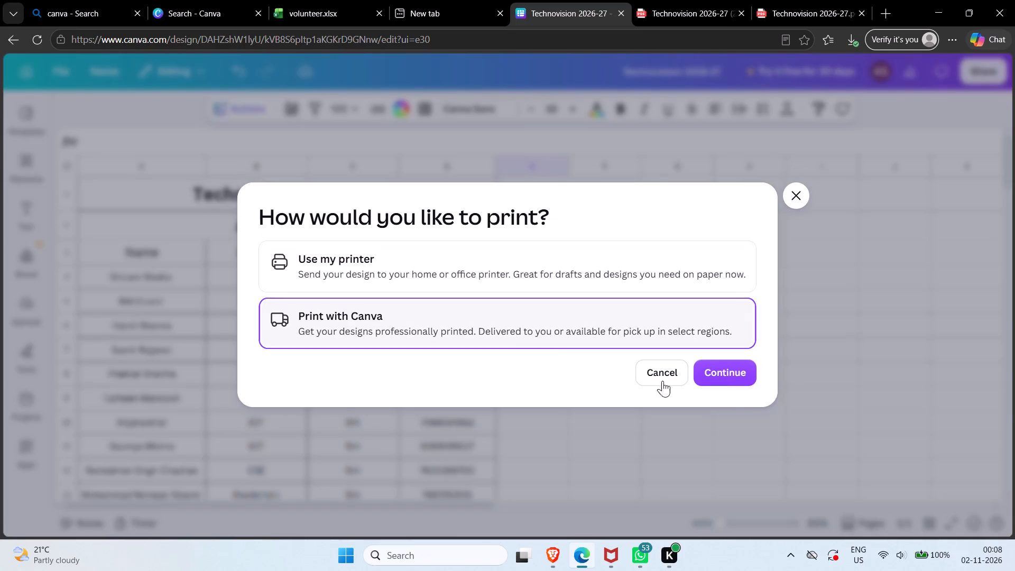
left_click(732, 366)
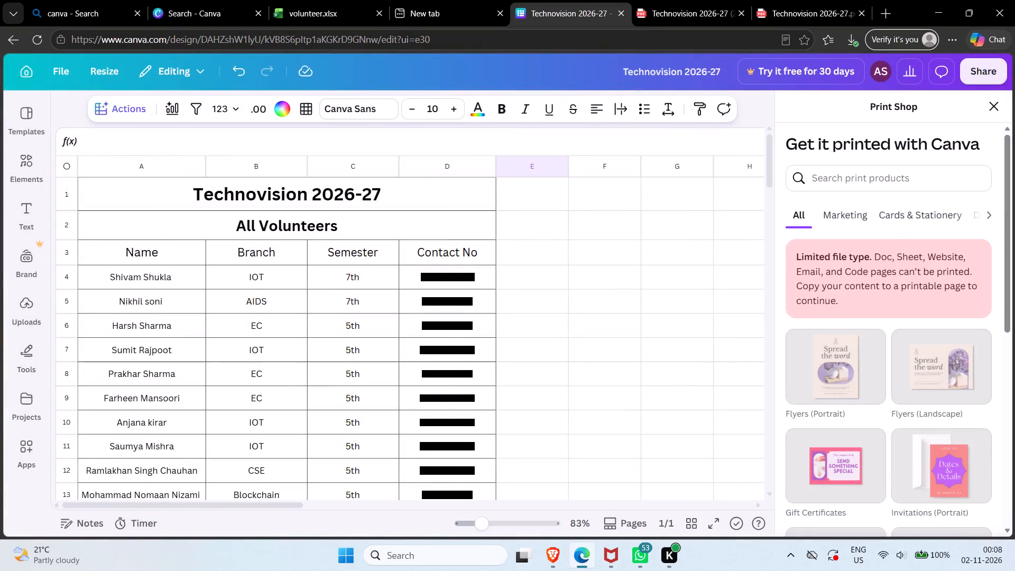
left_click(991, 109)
Start printing the sheet with the Use my printer option and bring up its print preview.
key("ctrl+p")
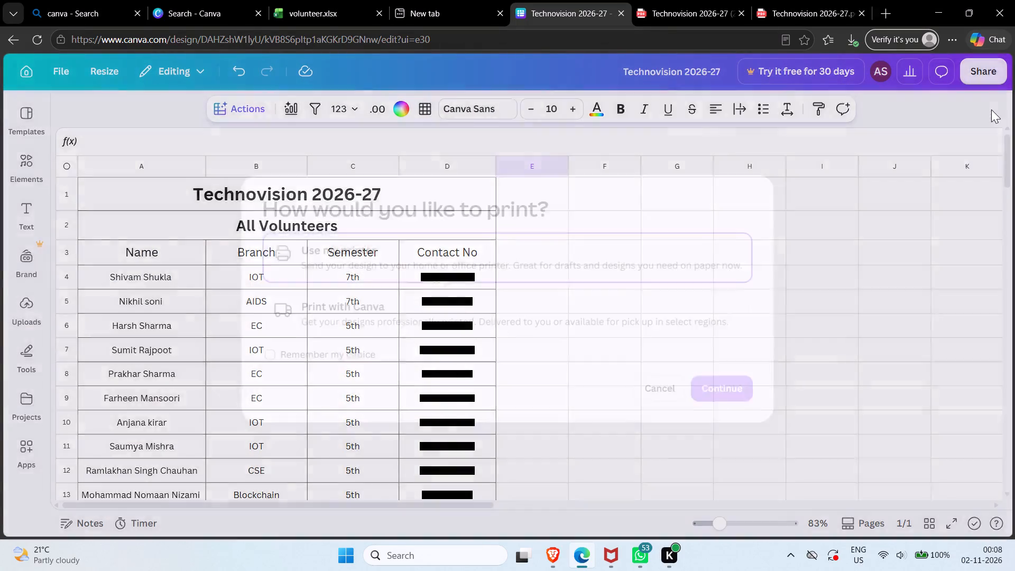
left_click(734, 380)
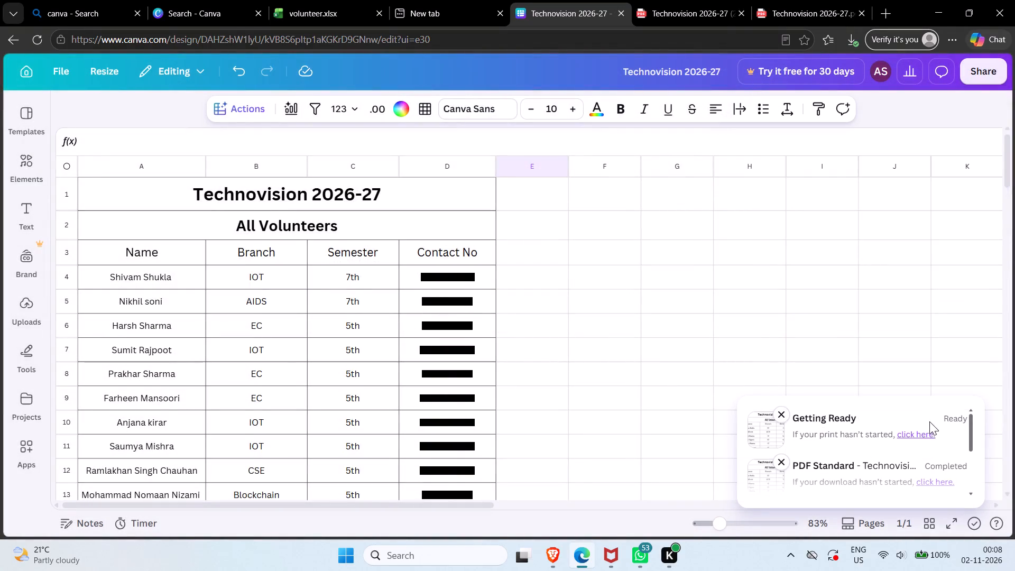
left_click(936, 437)
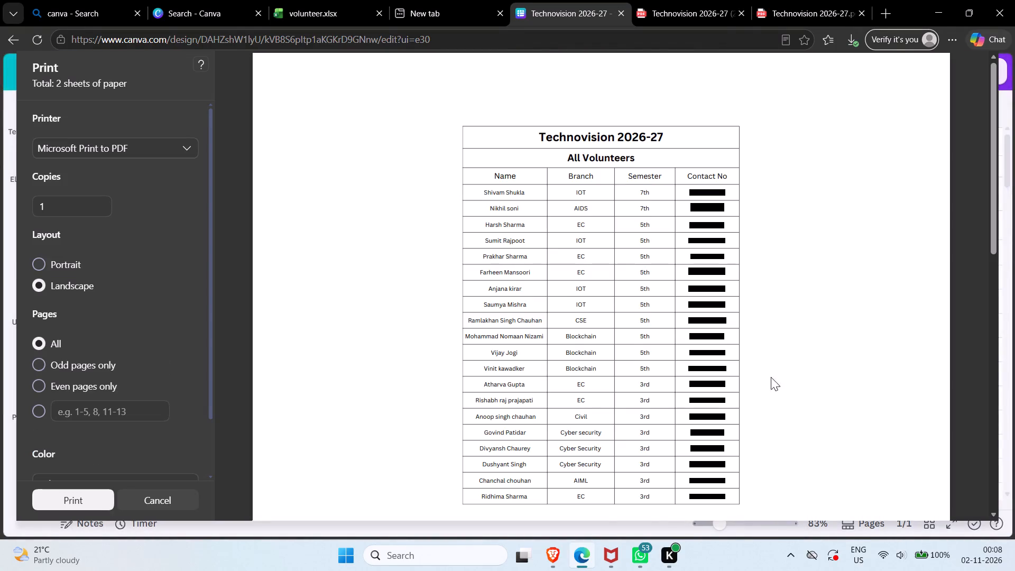
Check how the table breaks across the landscape pages and set the print layout to Portrait.
scroll(761, 377, "down", 7)
scroll(761, 377, "up", 5)
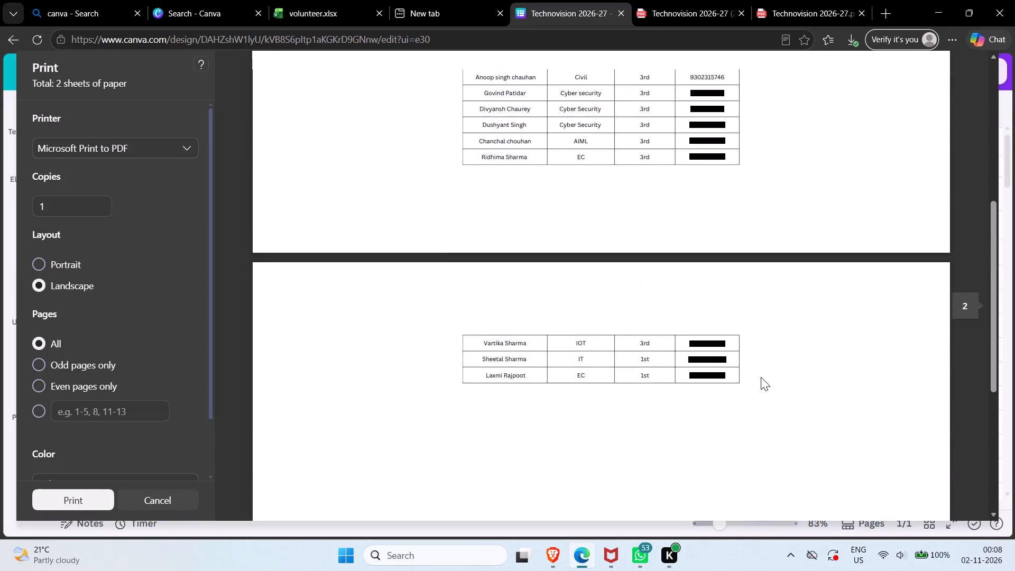
scroll(761, 377, "up", 4)
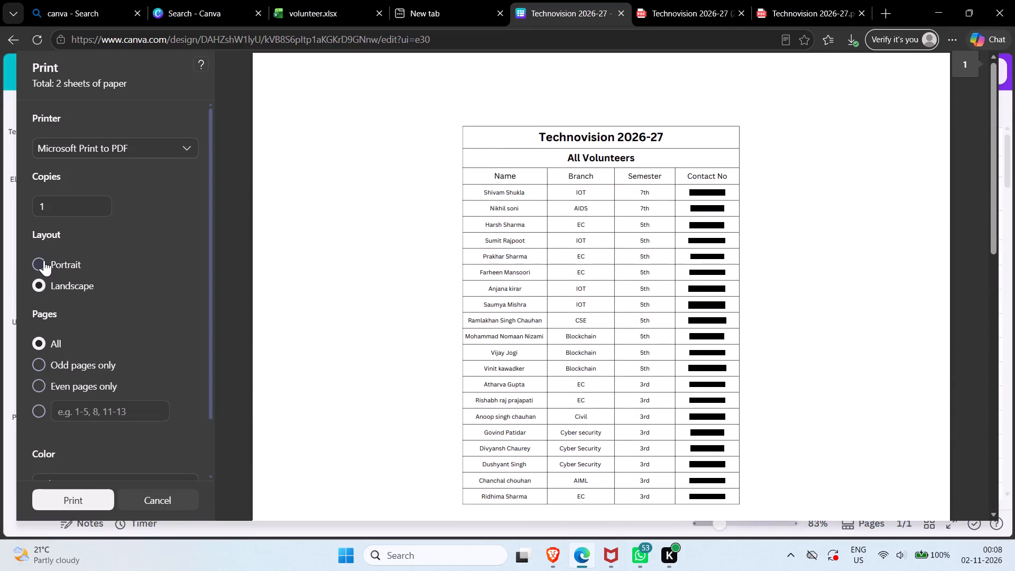
left_click(44, 260)
Examine the portrait preview of the volunteer table and the available print settings.
scroll(44, 260, "down", 2)
scroll(44, 260, "up", 1)
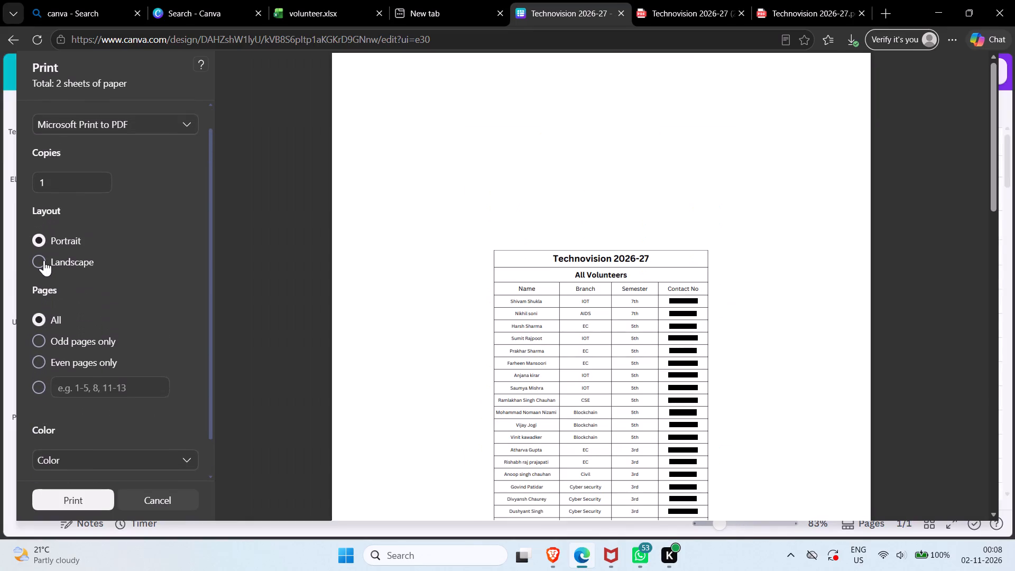
scroll(408, 332, "down", 1)
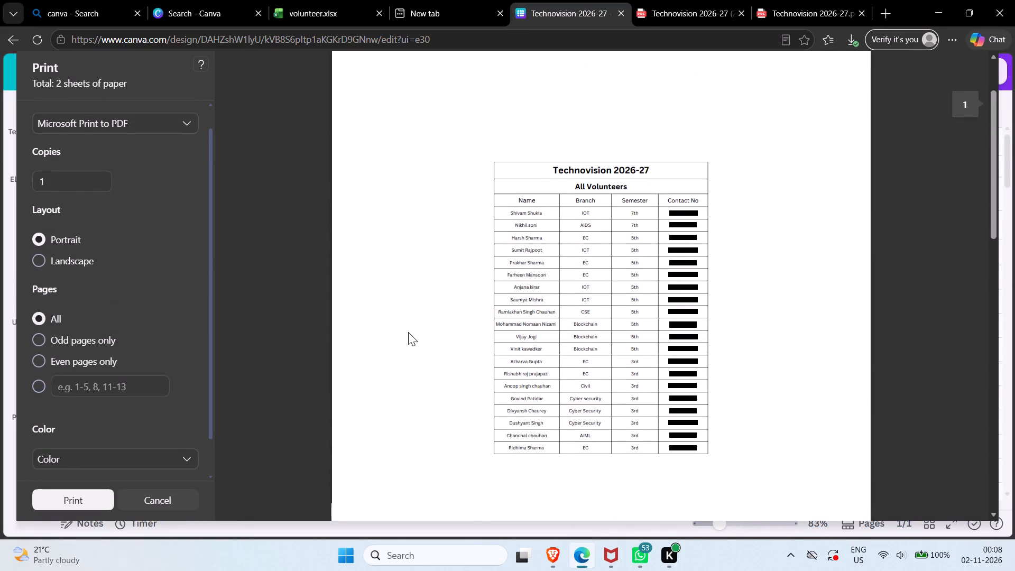
scroll(408, 332, "down", 1)
scroll(103, 210, "down", 1)
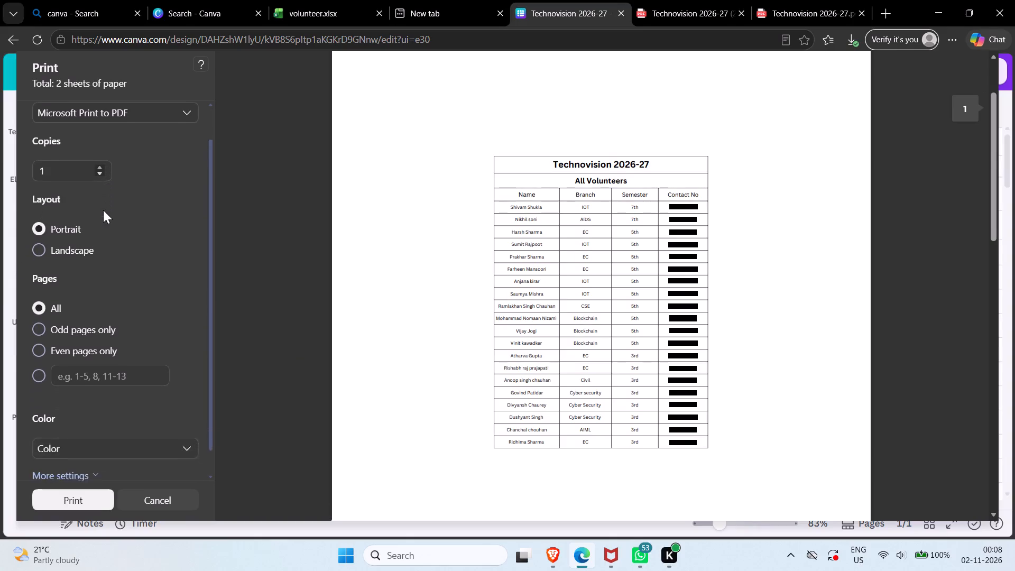
scroll(103, 210, "down", 1)
scroll(97, 407, "up", 3)
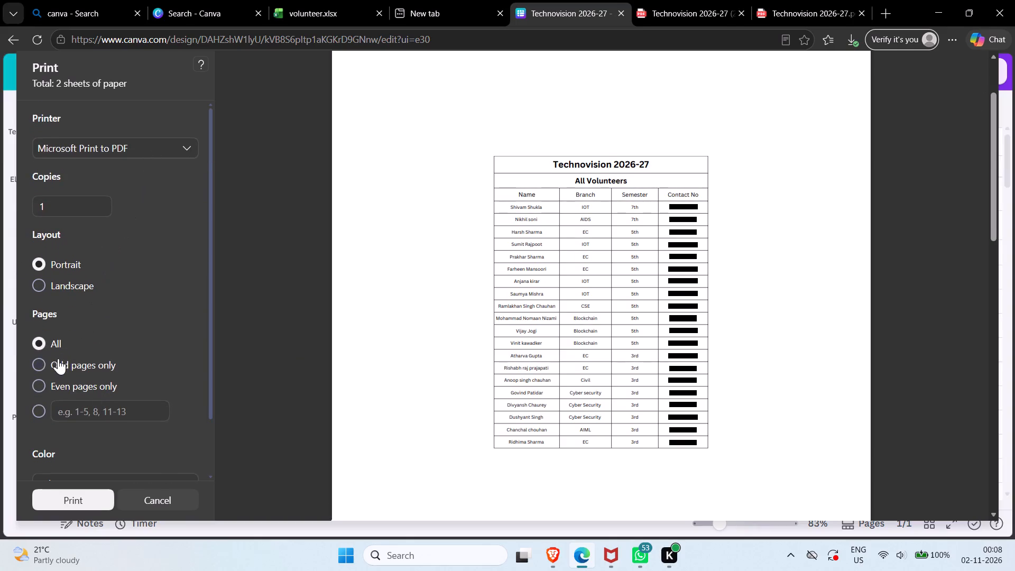
scroll(43, 370, "down", 3)
scroll(43, 370, "up", 1)
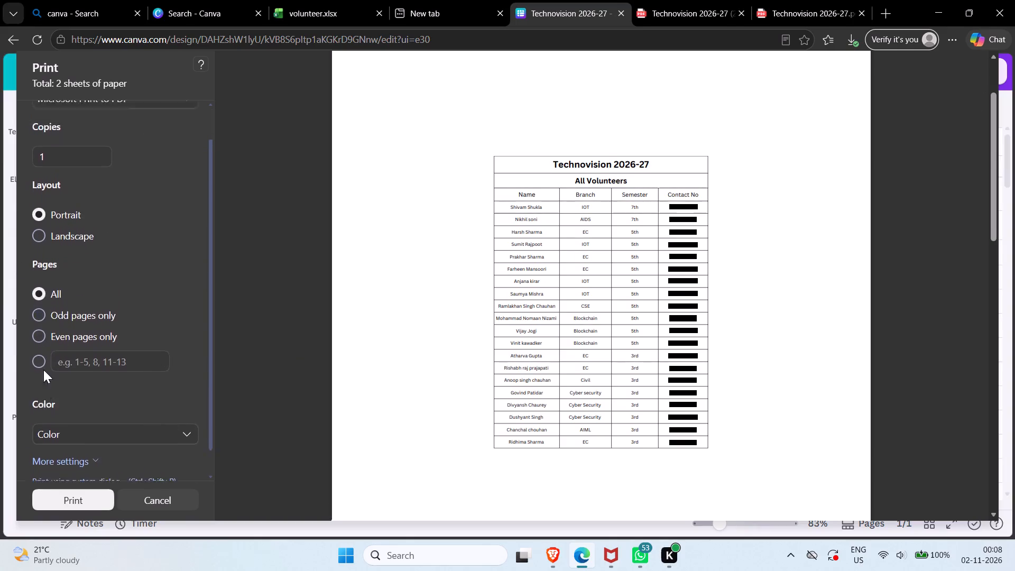
scroll(43, 370, "up", 1)
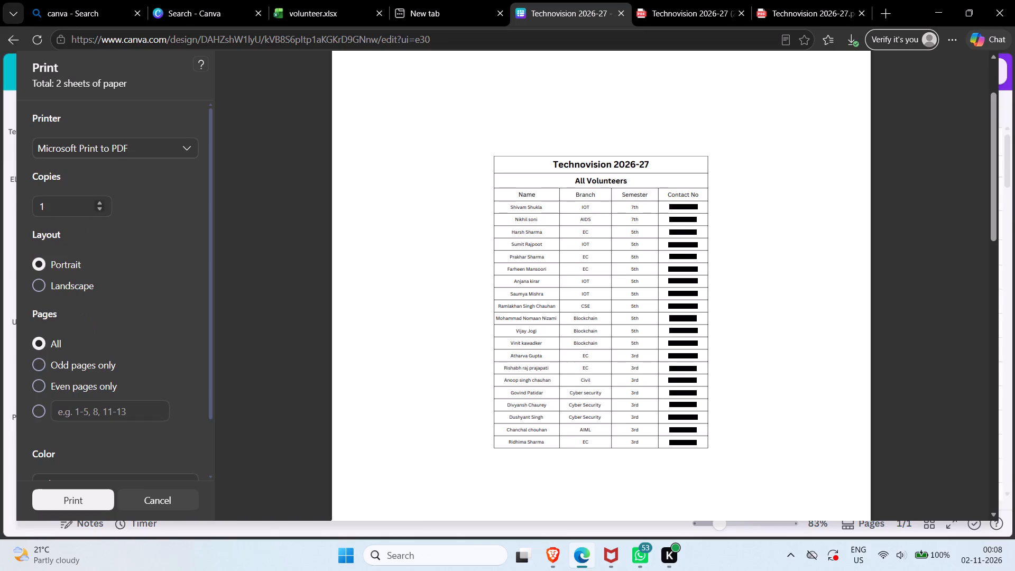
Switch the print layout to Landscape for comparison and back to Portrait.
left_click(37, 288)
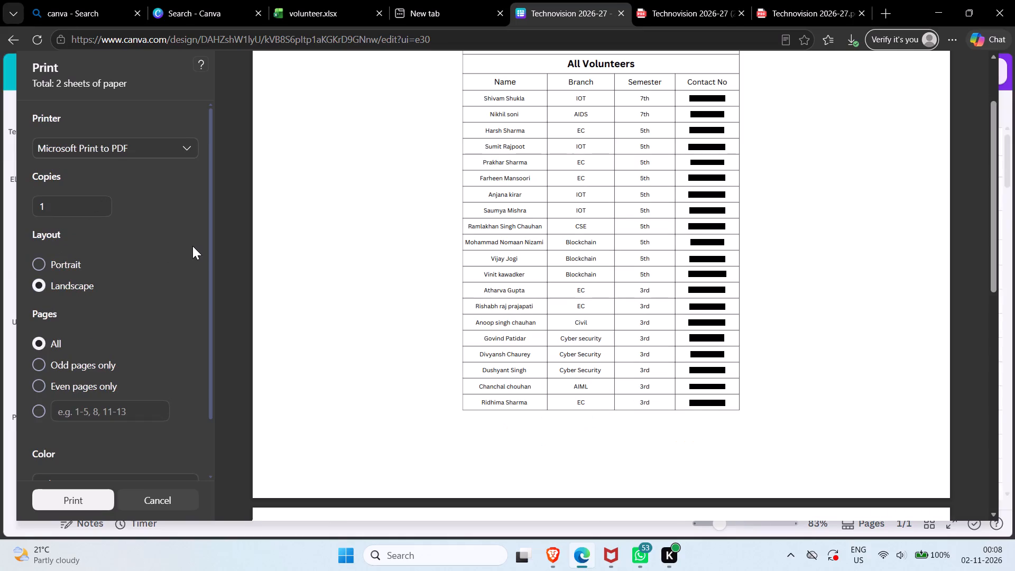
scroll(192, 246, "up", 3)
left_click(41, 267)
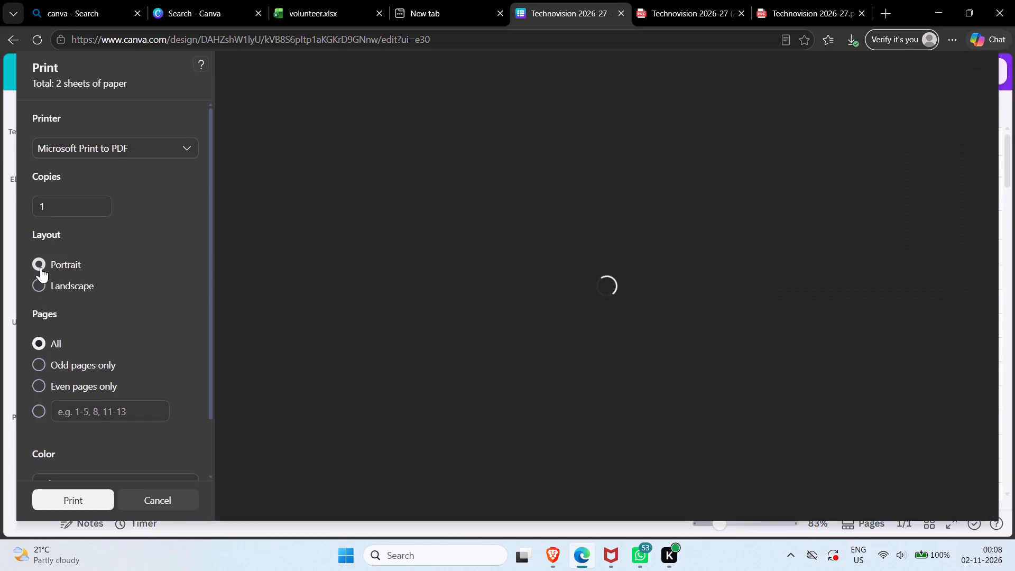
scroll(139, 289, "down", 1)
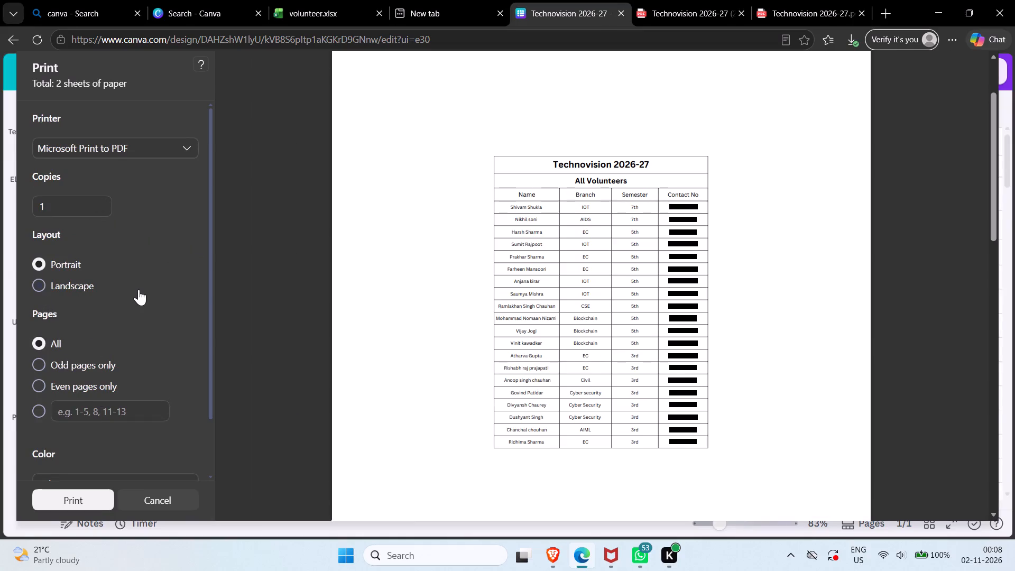
Expand the additional print settings and try a custom print scale of 215 percent.
scroll(139, 289, "down", 1)
scroll(127, 372, "down", 4)
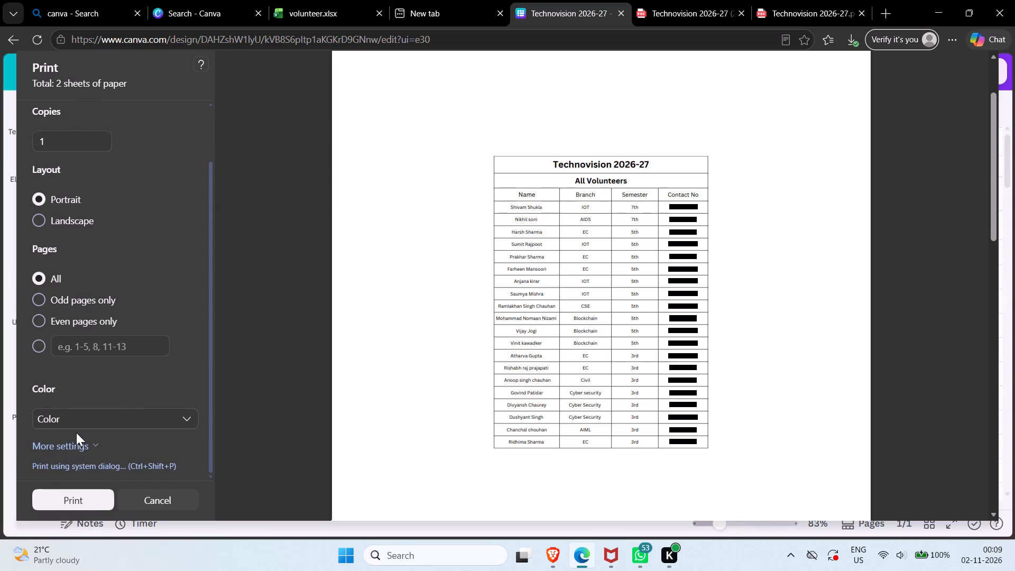
left_click(78, 440)
scroll(78, 440, "down", 3)
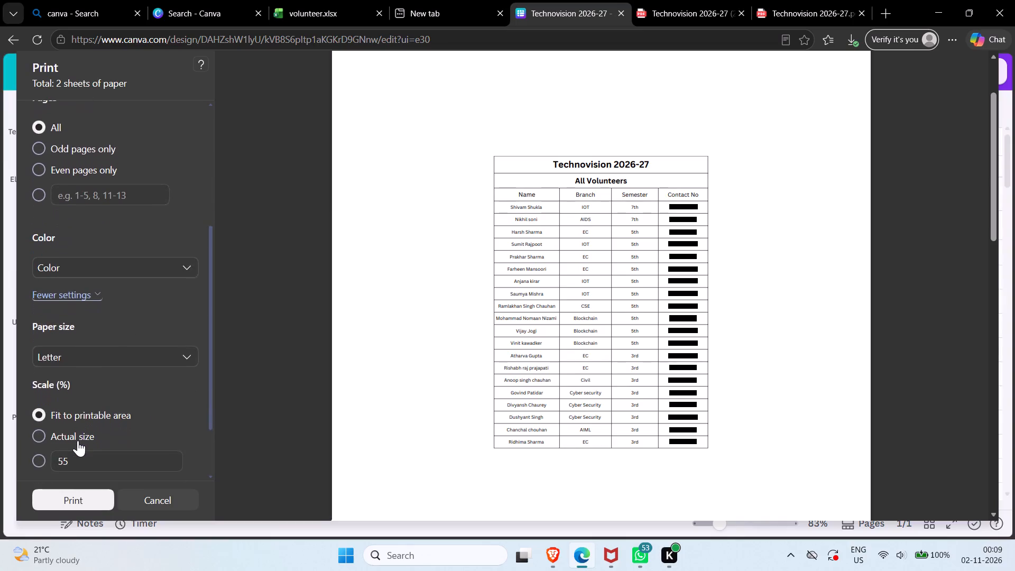
scroll(78, 440, "down", 2)
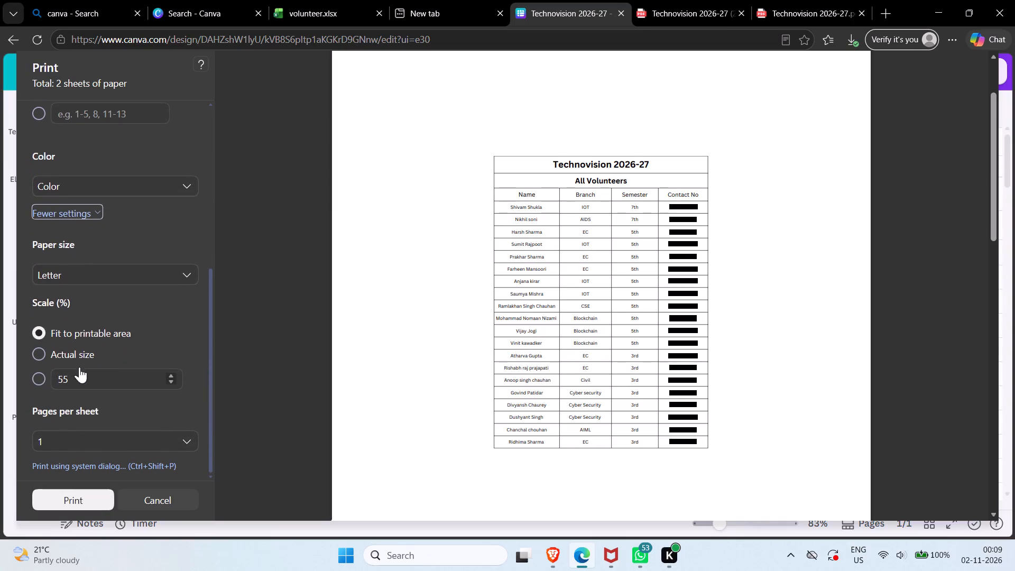
left_click(85, 374)
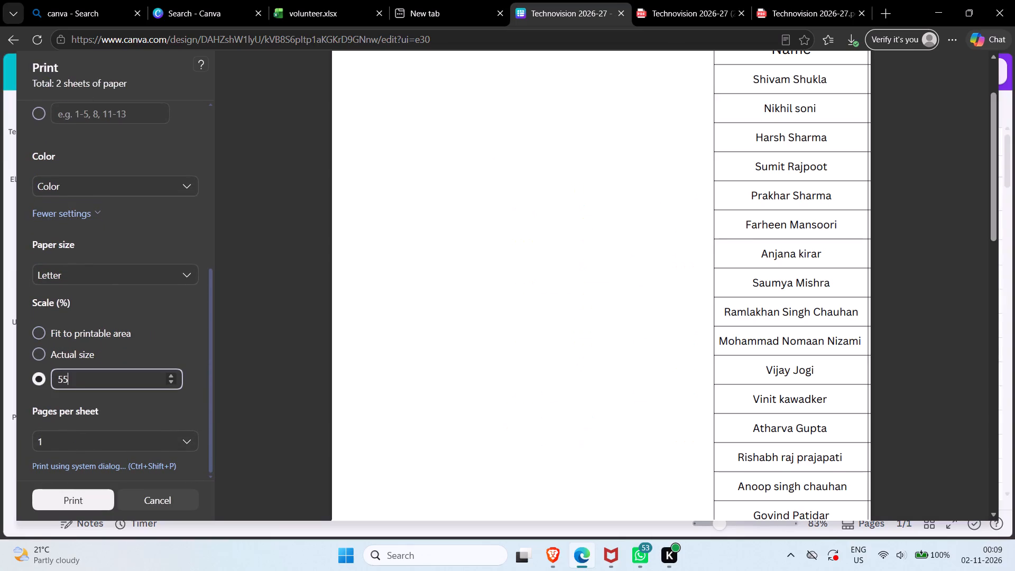
key("bracketright")
key("BackSpace")
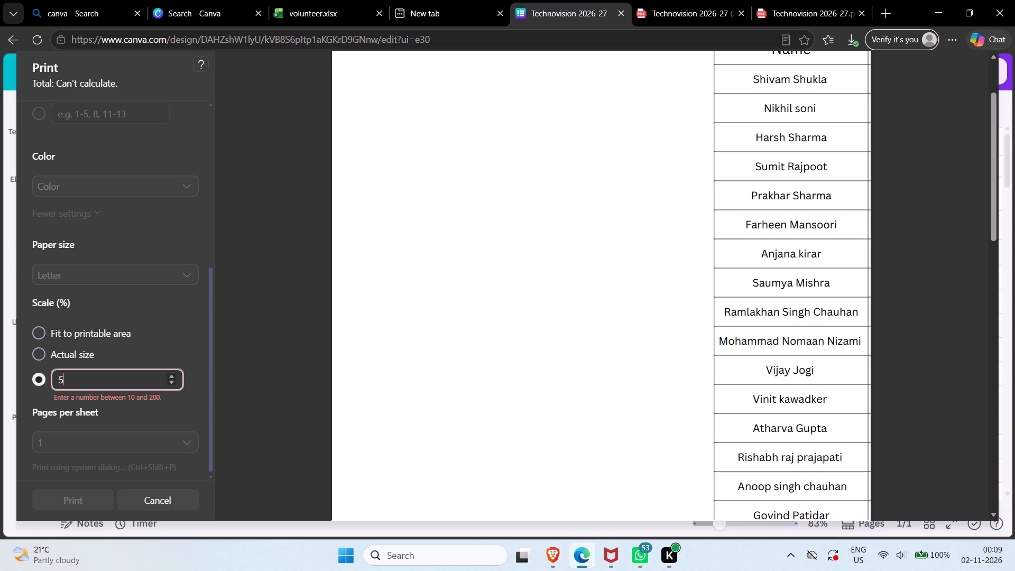
key("BackSpace")
key("2")
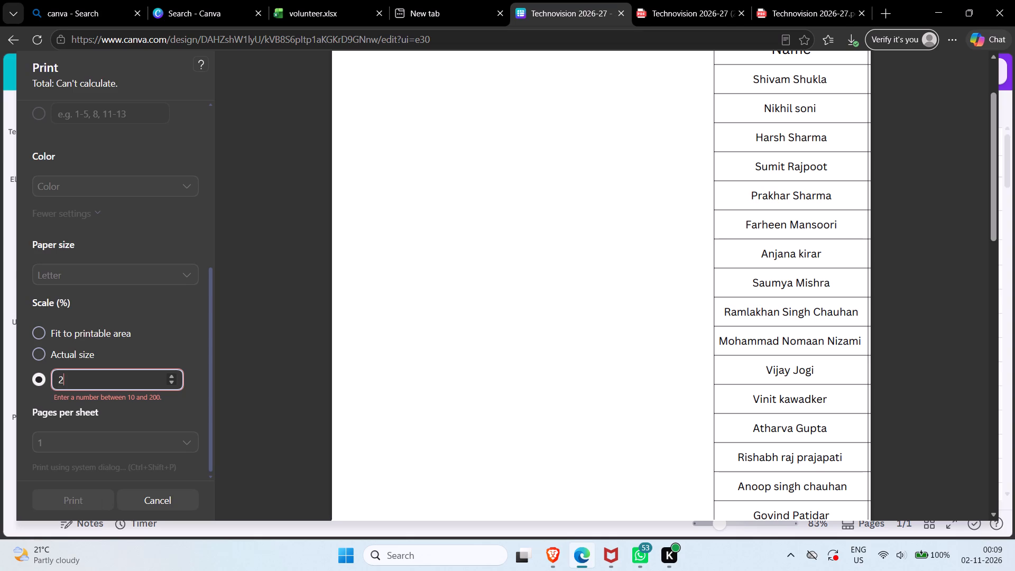
type("15")
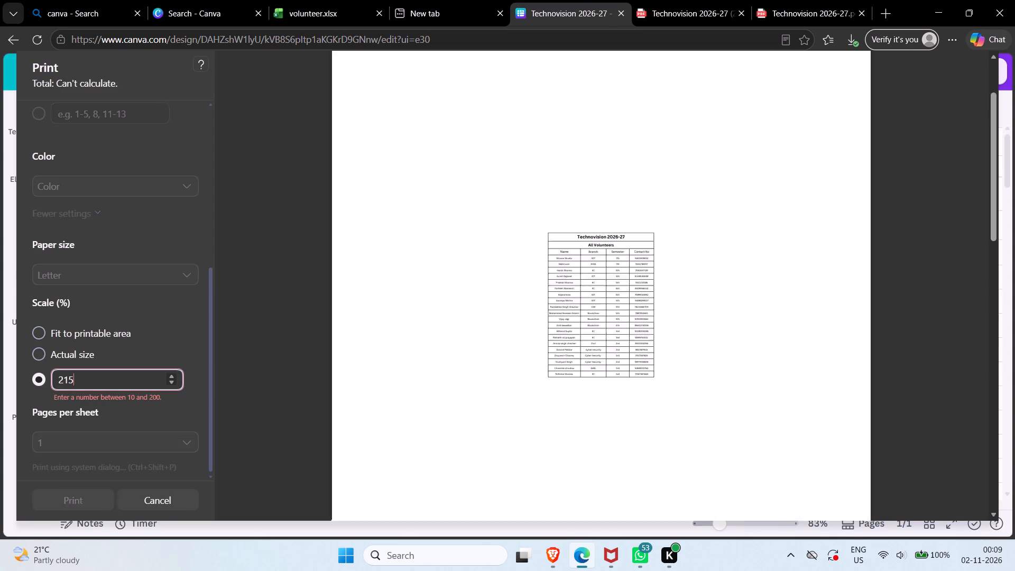
Clear the entered value from the custom print scale.
key("BackSpace")
key("BackSpace")
key("BackSpace")
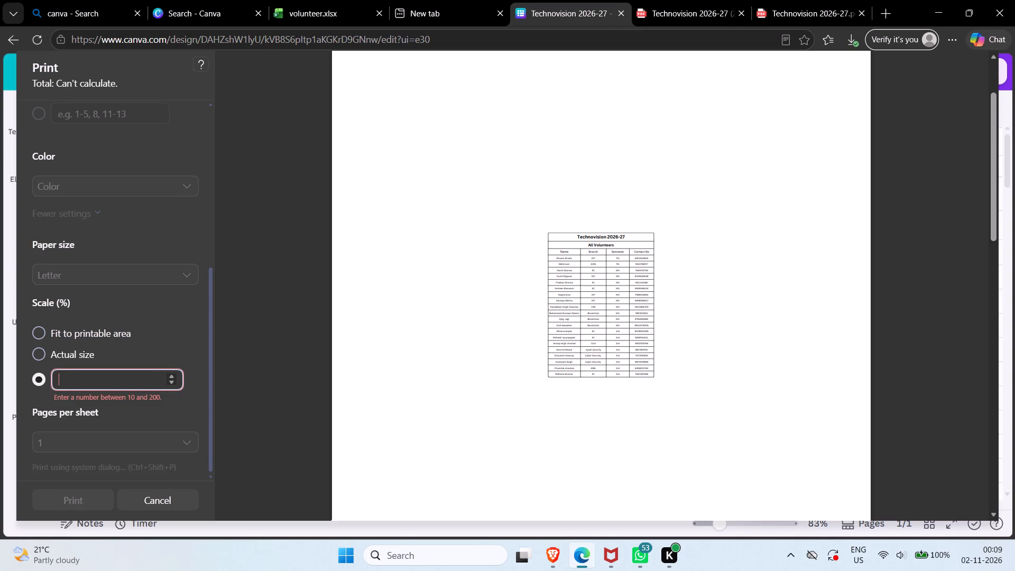
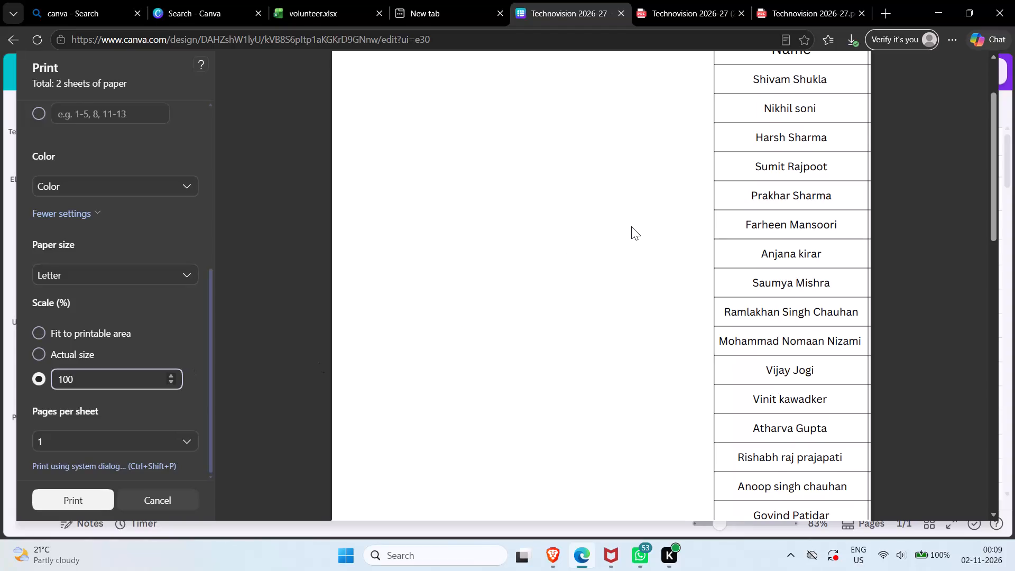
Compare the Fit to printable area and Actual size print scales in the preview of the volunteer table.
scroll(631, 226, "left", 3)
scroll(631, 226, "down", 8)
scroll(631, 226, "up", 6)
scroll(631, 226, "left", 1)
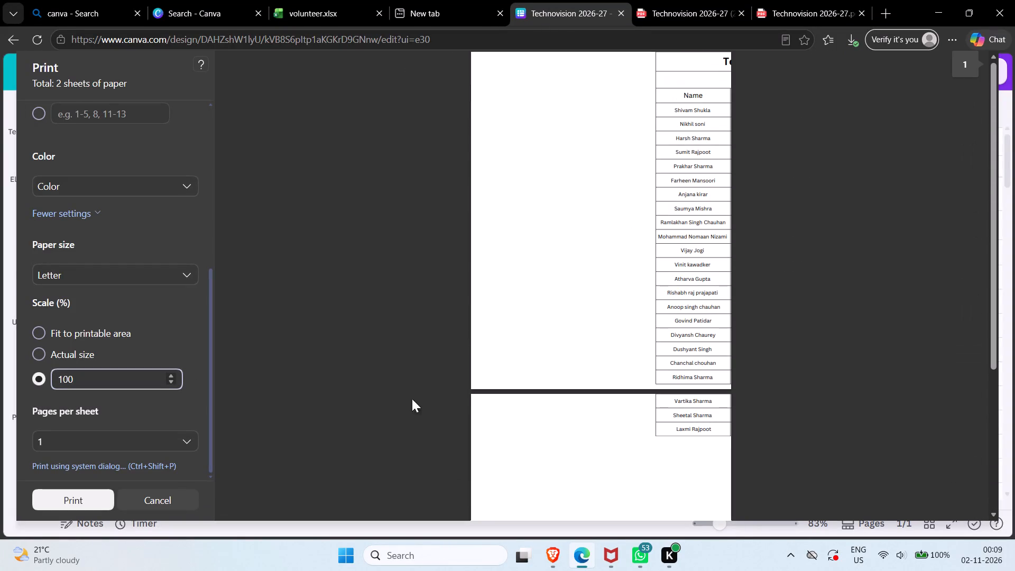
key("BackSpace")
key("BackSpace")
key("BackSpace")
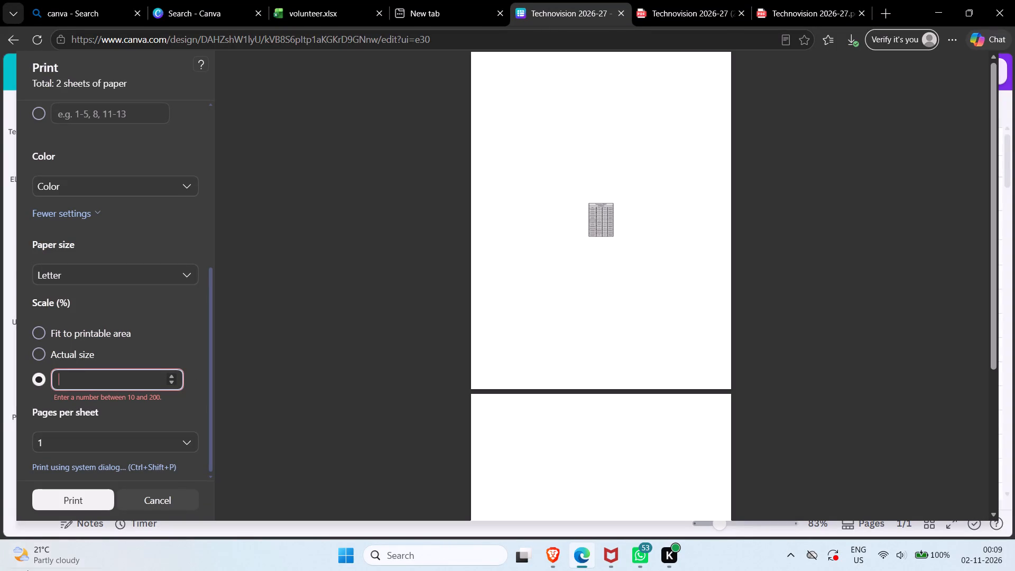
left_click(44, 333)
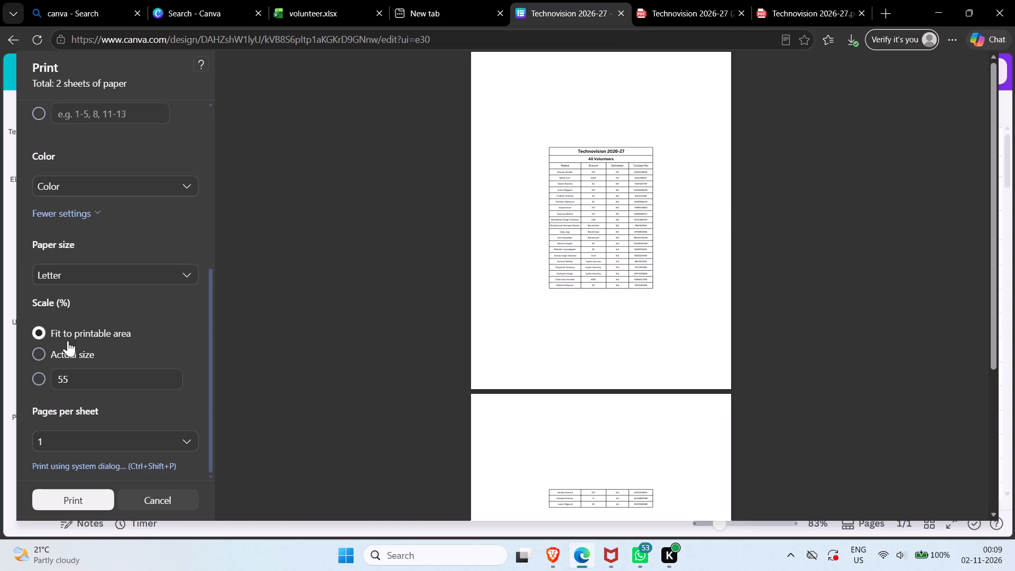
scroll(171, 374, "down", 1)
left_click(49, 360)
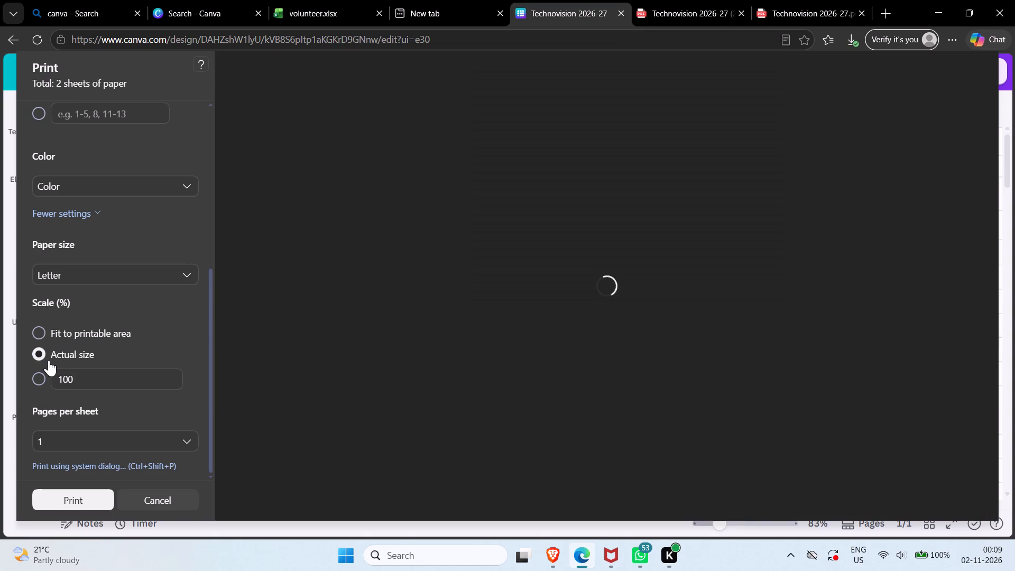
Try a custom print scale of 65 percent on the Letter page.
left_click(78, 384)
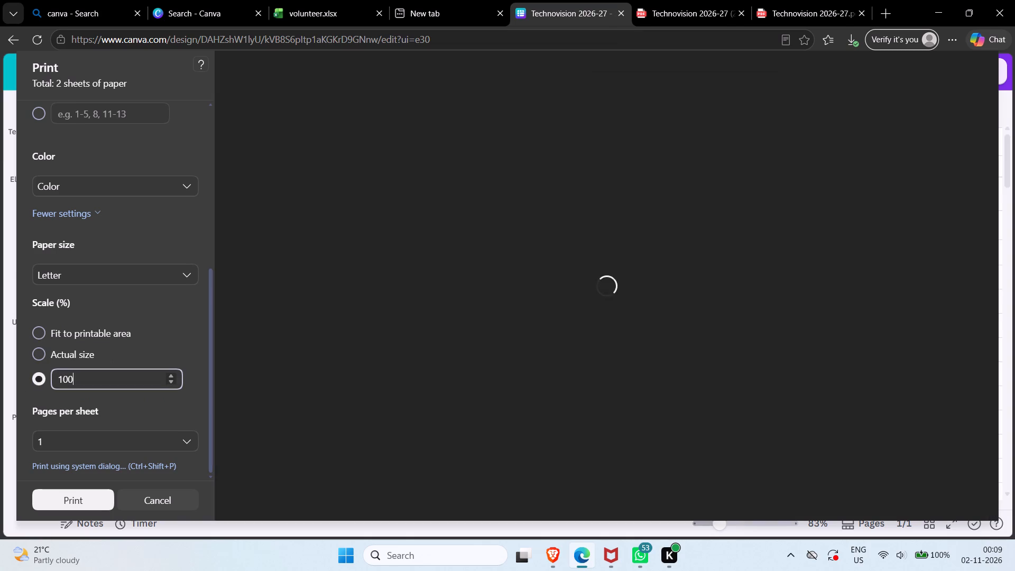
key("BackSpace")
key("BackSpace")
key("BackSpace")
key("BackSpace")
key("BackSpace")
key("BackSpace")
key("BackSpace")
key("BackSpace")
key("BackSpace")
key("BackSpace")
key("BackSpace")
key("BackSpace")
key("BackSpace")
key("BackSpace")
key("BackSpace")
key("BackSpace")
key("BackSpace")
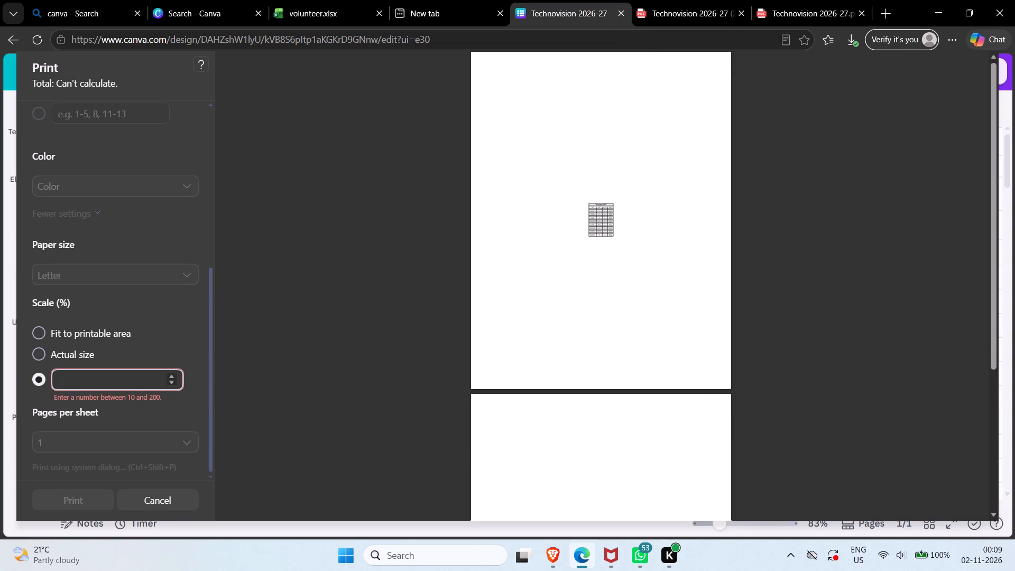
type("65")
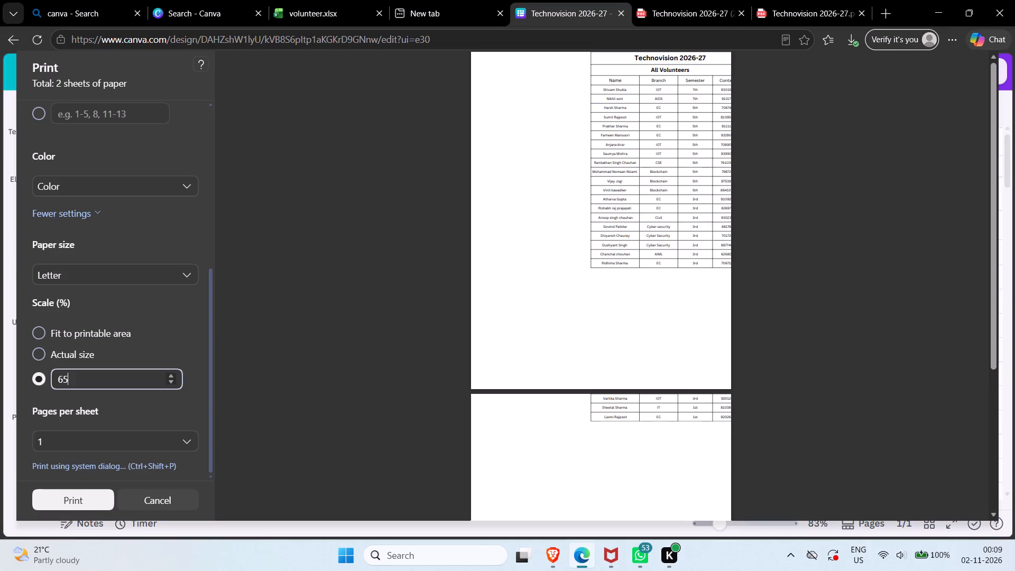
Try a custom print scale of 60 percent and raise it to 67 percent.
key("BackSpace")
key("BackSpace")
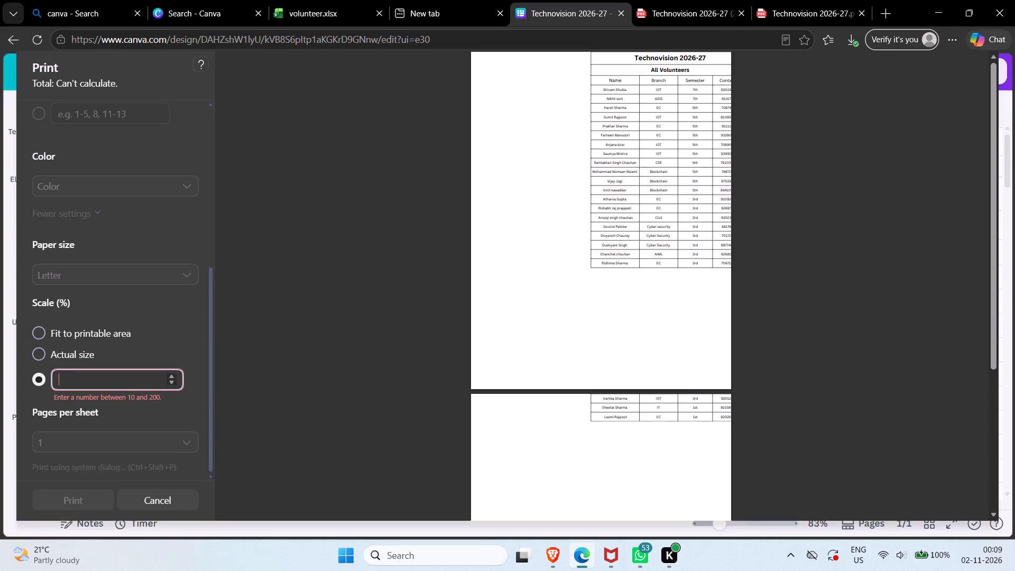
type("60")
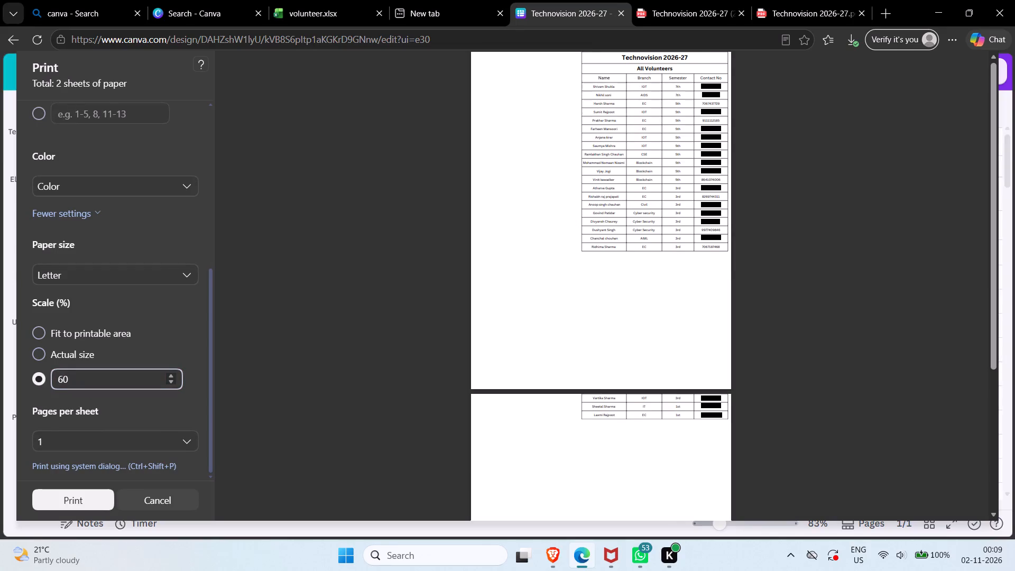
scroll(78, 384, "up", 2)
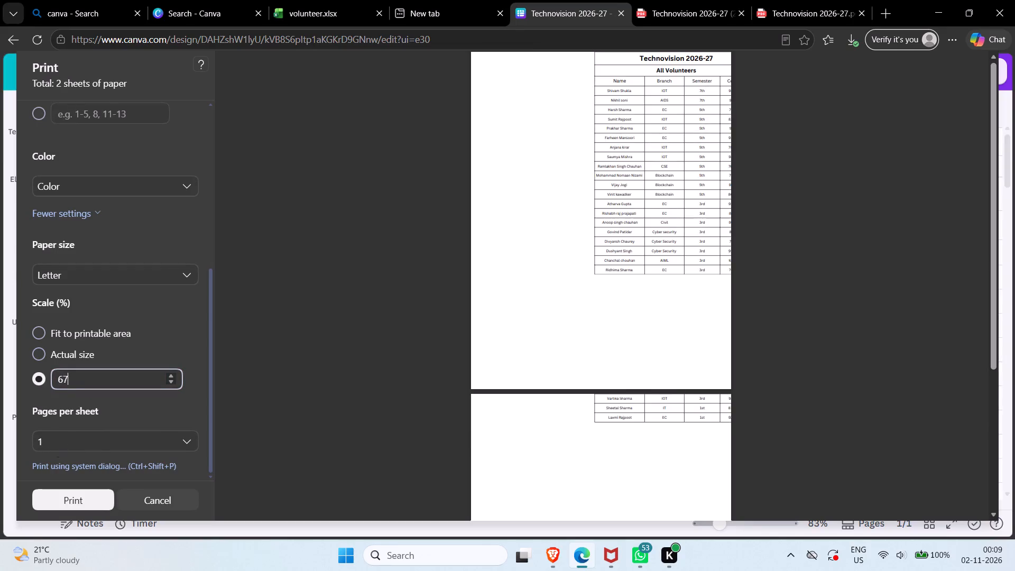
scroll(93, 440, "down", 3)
Set the print paper size to A4.
scroll(130, 284, "up", 4)
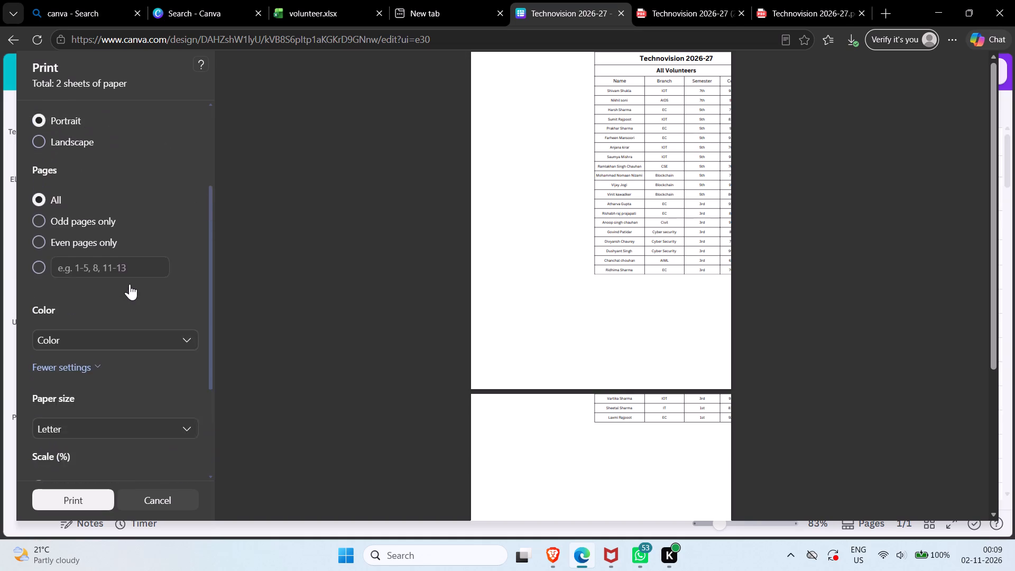
scroll(130, 284, "down", 4)
left_click(133, 312)
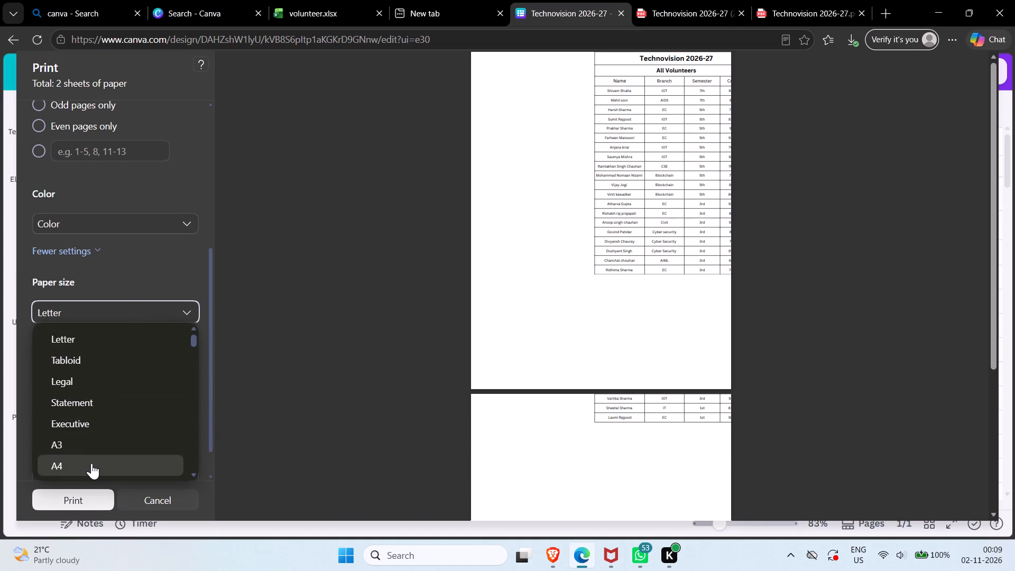
left_click(91, 463)
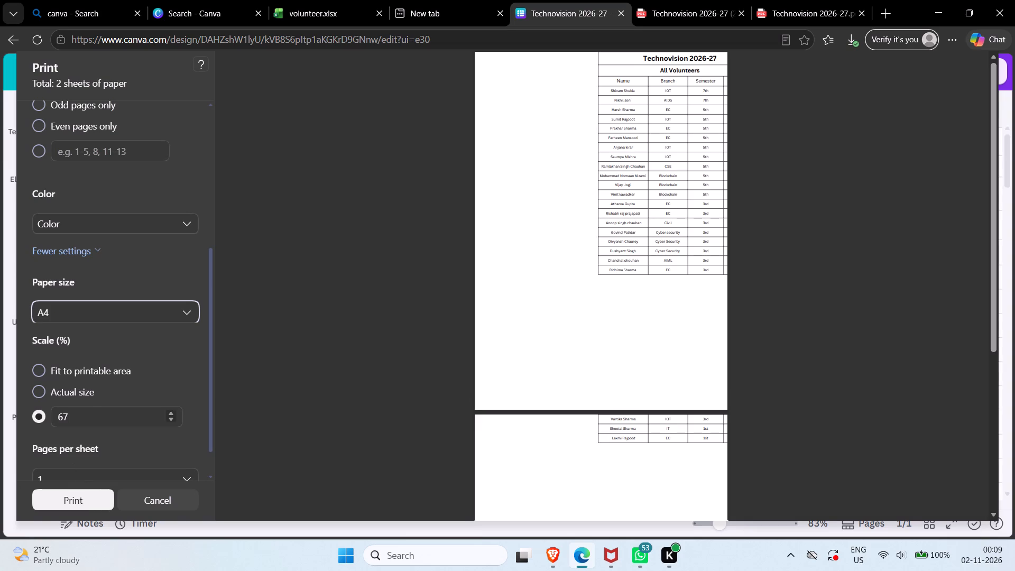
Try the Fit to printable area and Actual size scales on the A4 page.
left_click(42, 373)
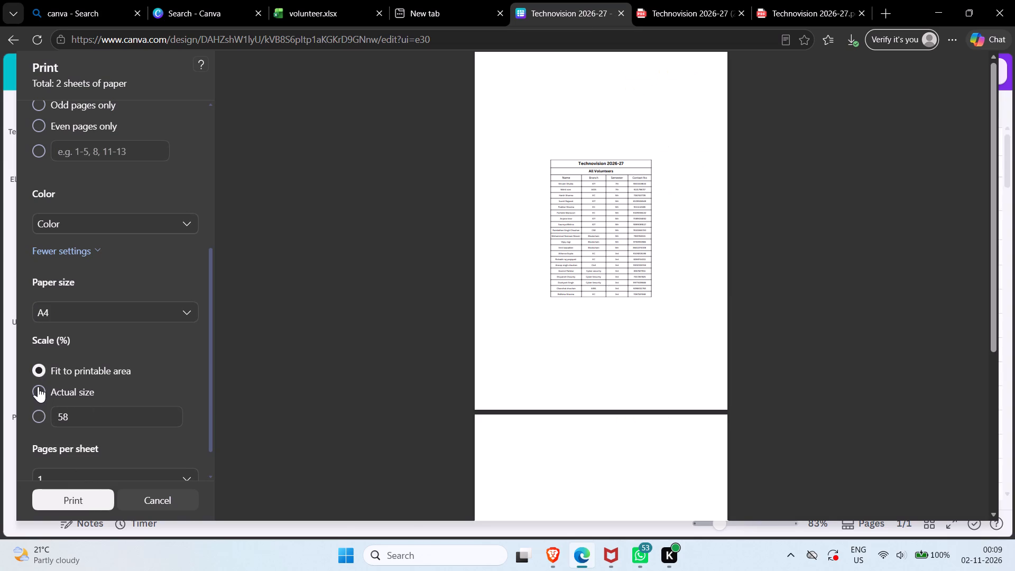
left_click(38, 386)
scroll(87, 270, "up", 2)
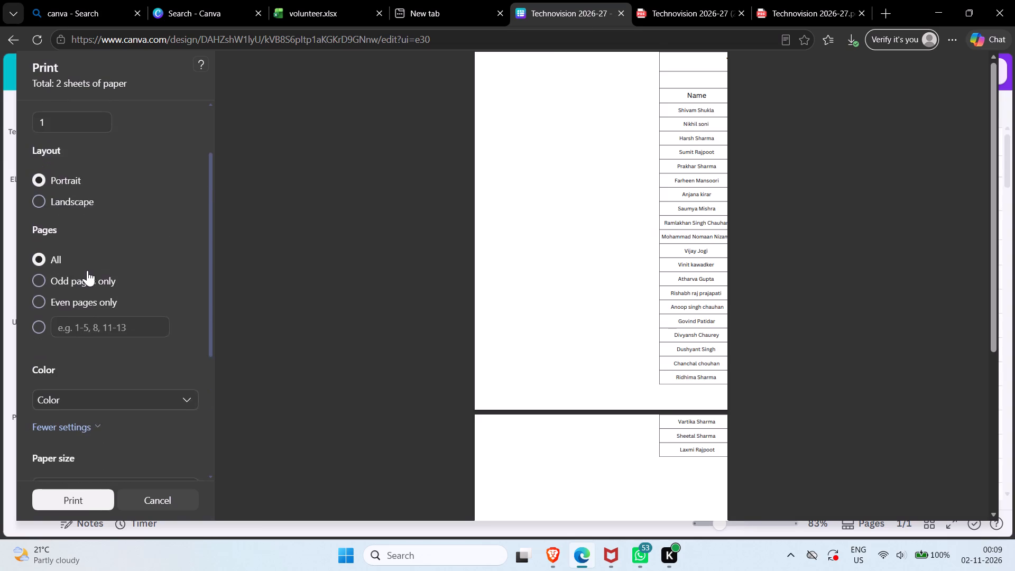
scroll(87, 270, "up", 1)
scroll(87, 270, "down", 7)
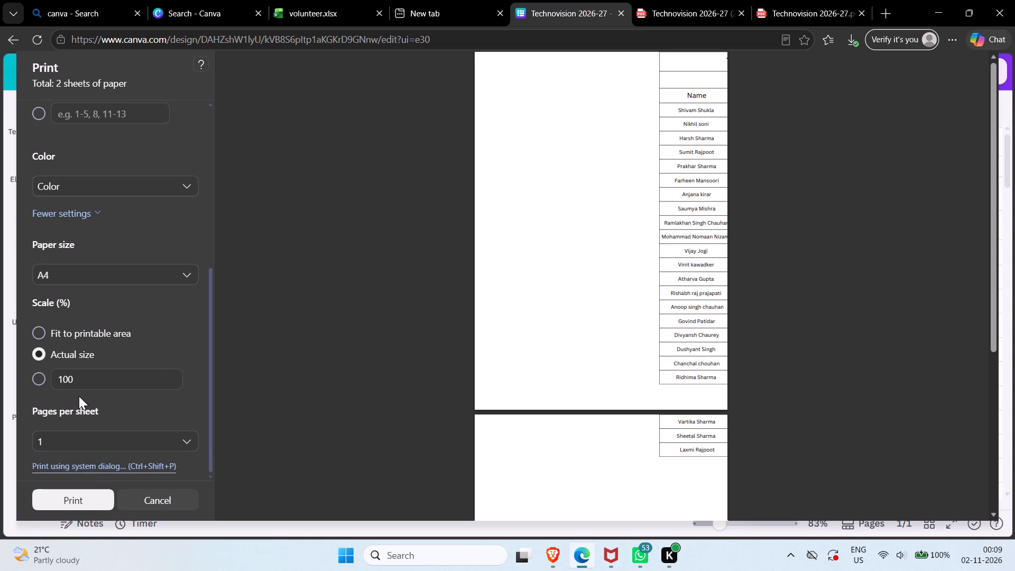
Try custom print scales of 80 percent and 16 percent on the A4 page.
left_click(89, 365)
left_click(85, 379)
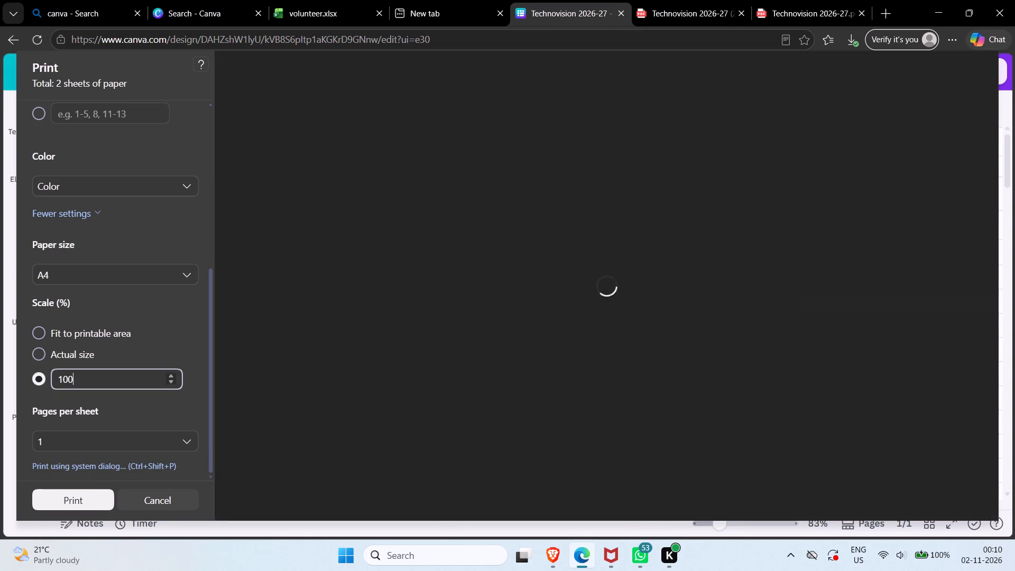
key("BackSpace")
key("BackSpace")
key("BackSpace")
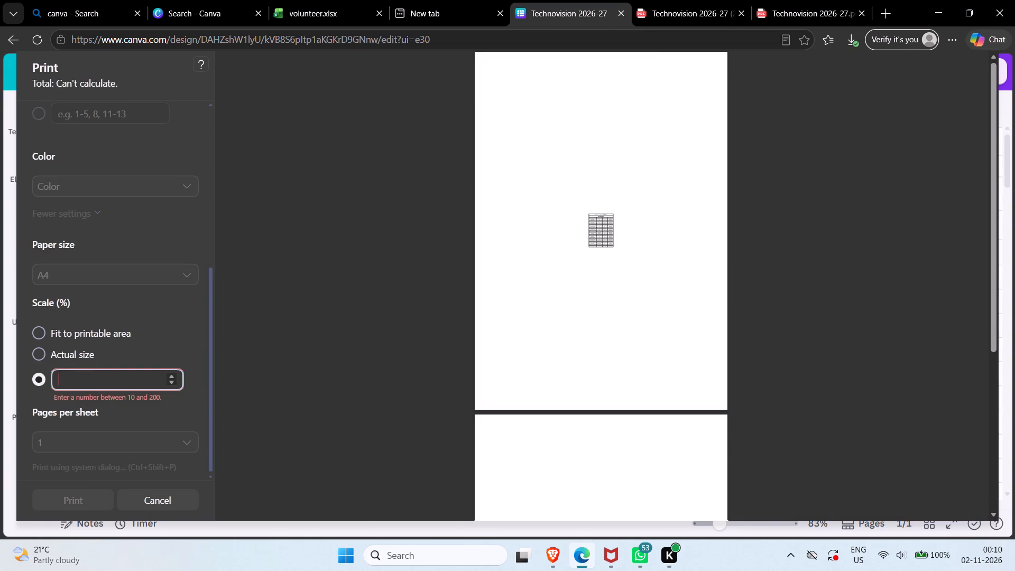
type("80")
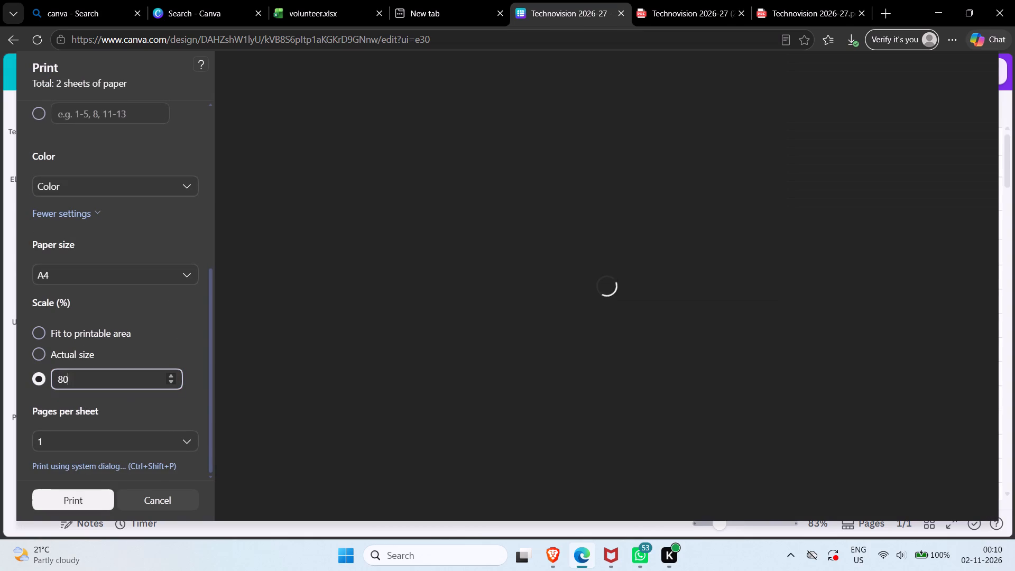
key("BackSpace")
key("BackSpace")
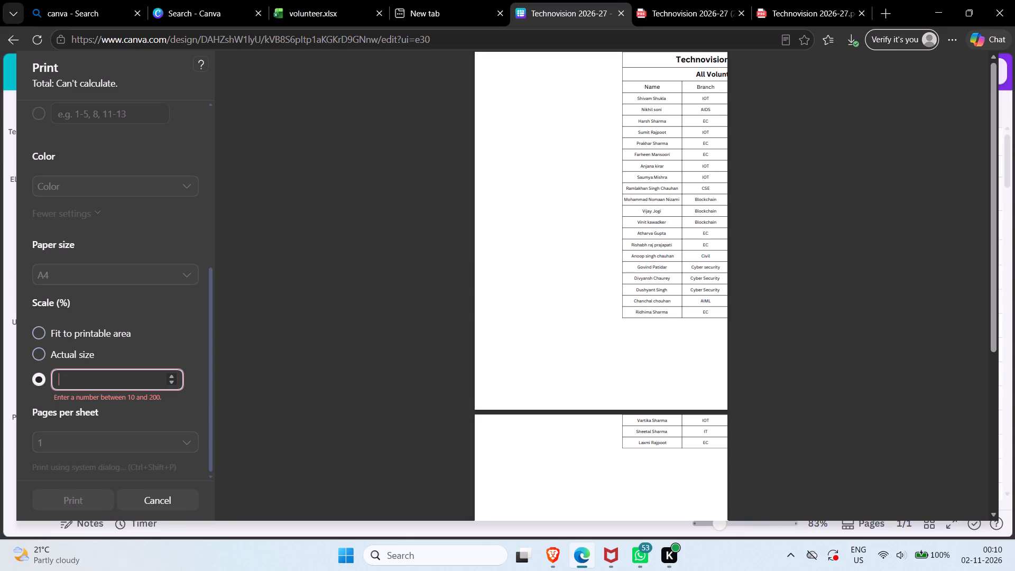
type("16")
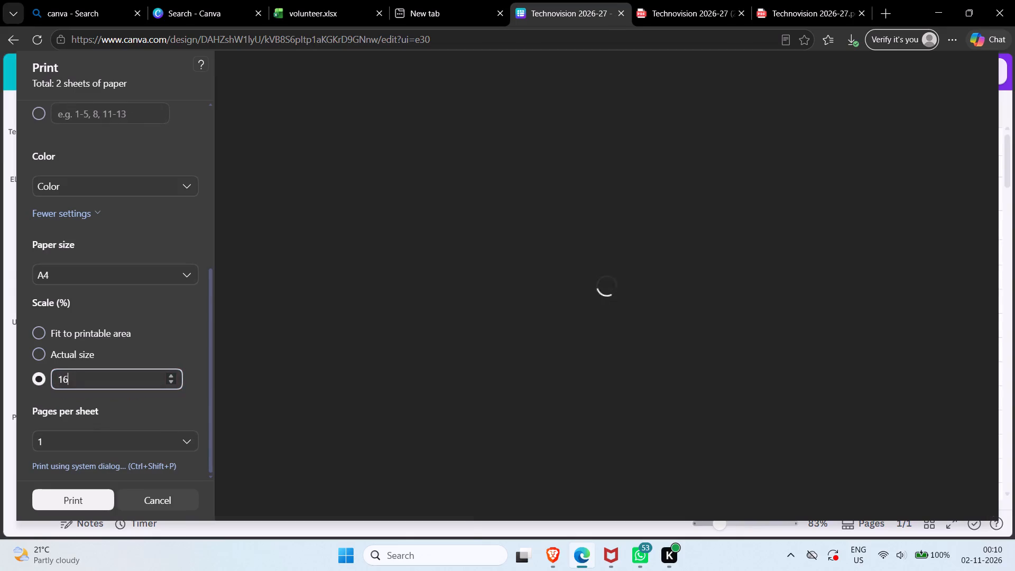
Set the custom print scale to 45 percent and raise it to 49 percent.
key("BackSpace")
key("BackSpace")
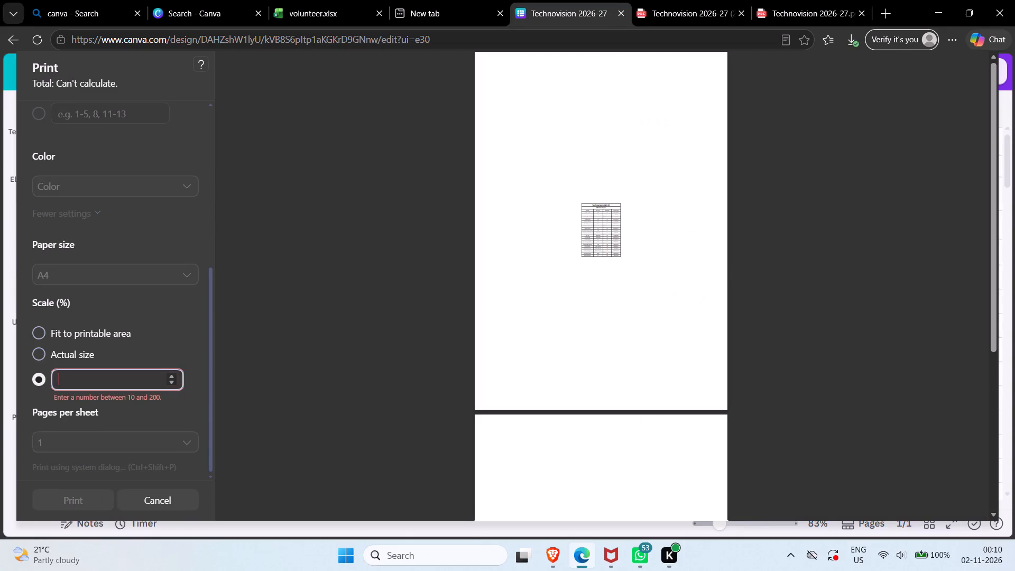
type("45")
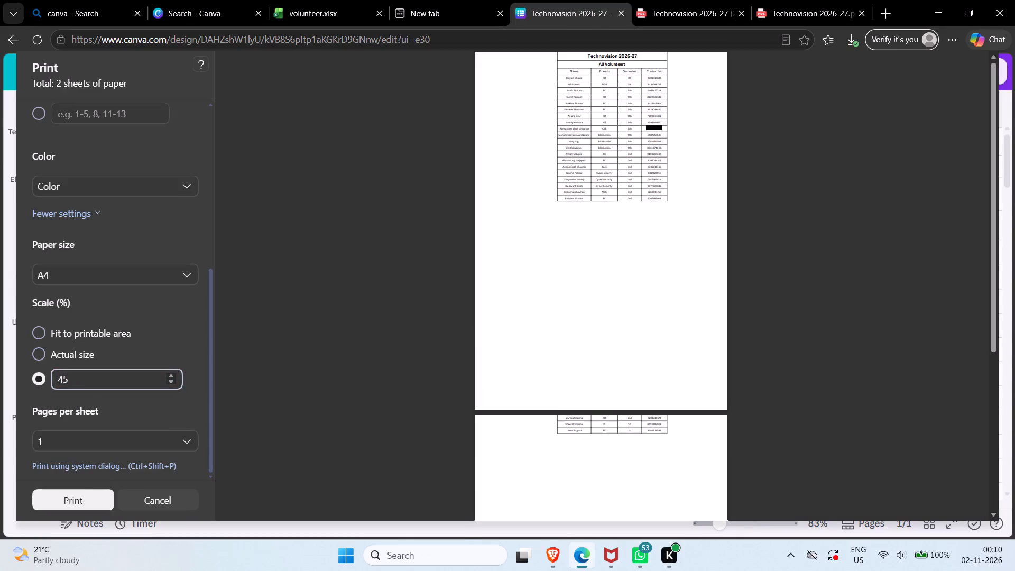
scroll(85, 379, "up", 2)
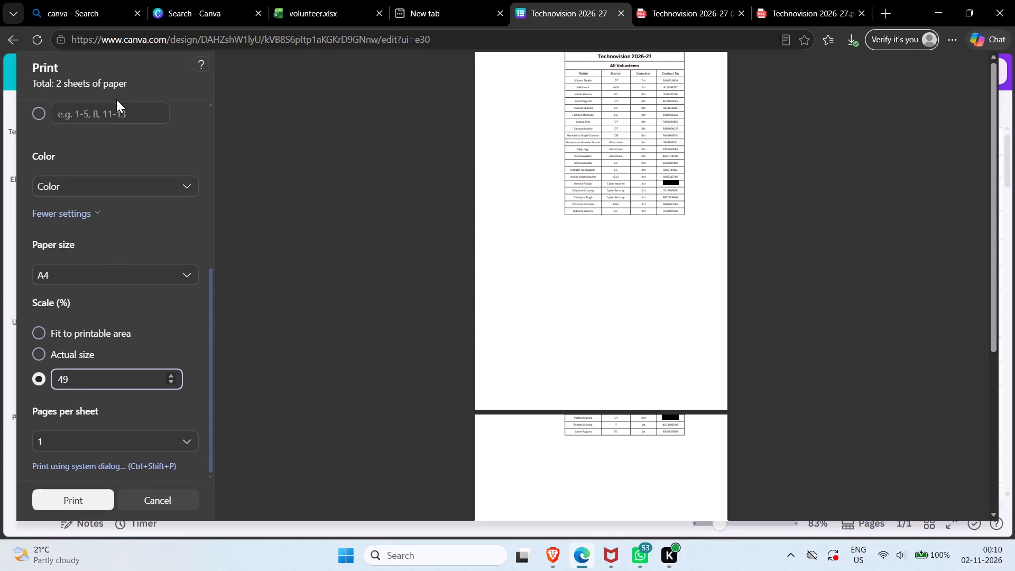
Examine the columns of the volunteer.xlsx workbook and return to the Technovision print preview.
left_click(331, 0)
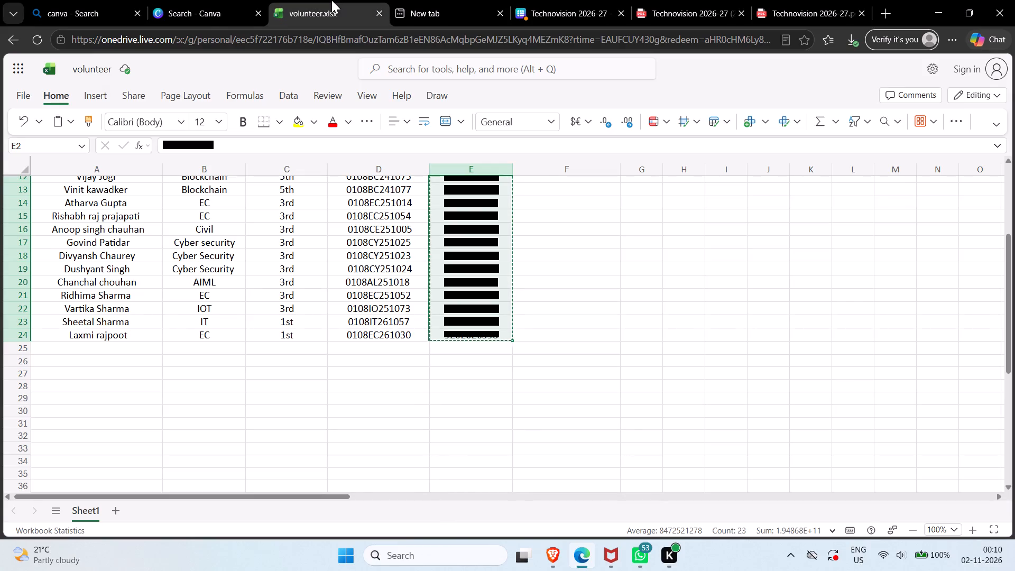
scroll(410, 172, "up", 5)
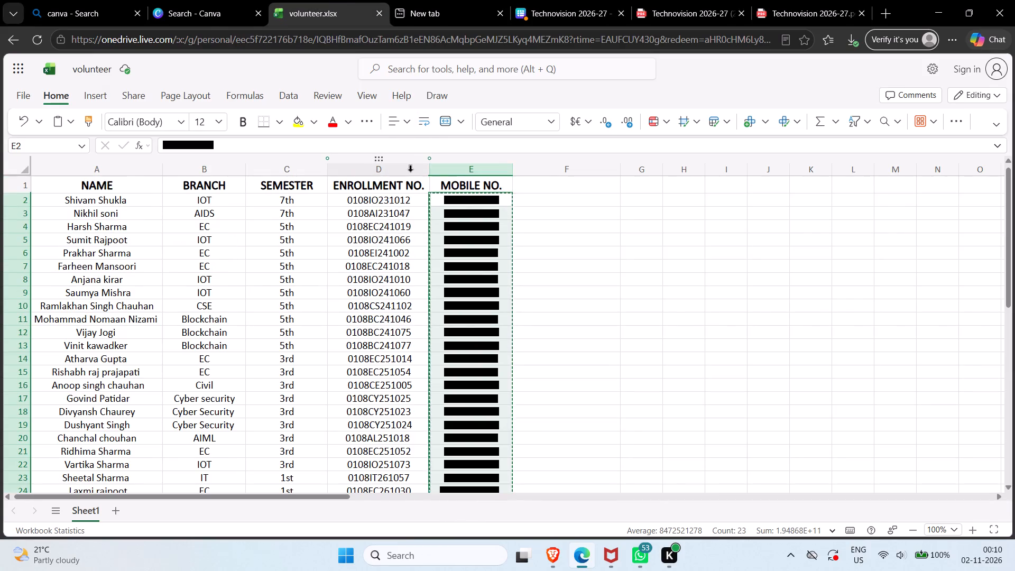
scroll(410, 172, "up", 6)
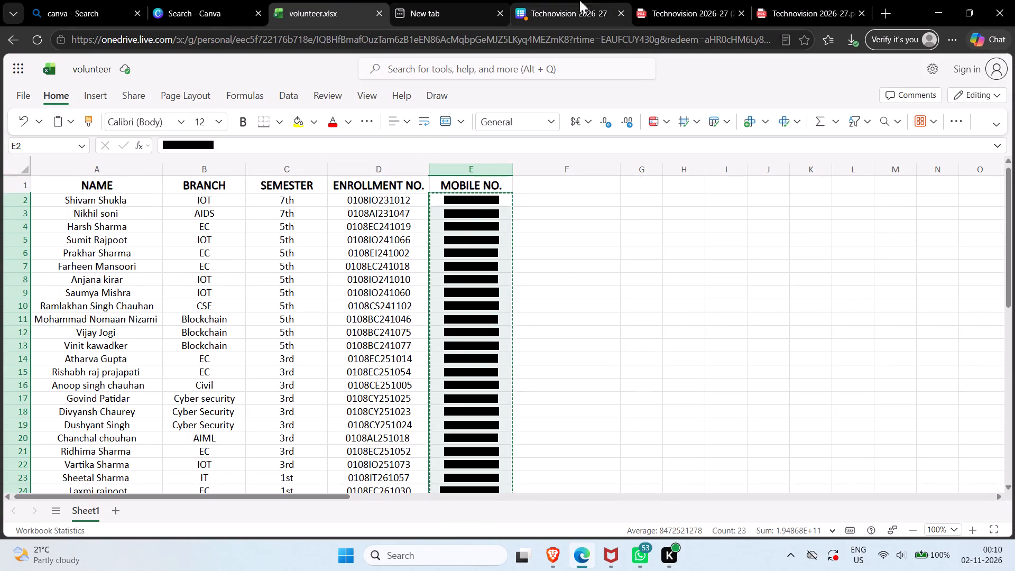
left_click(576, 7)
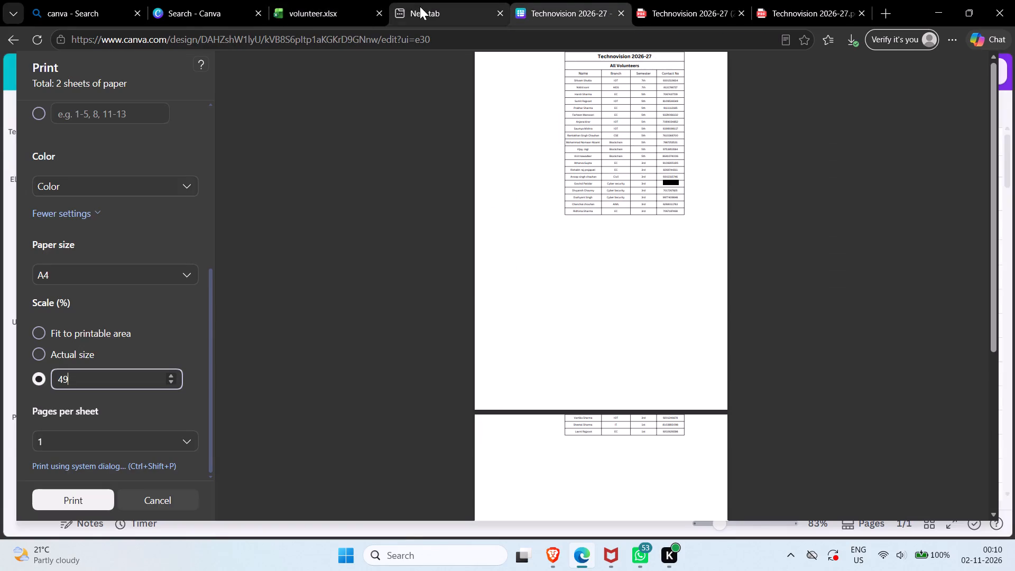
Search the web for Google Sheets in a new browser tab and open its home page.
left_click(420, 6)
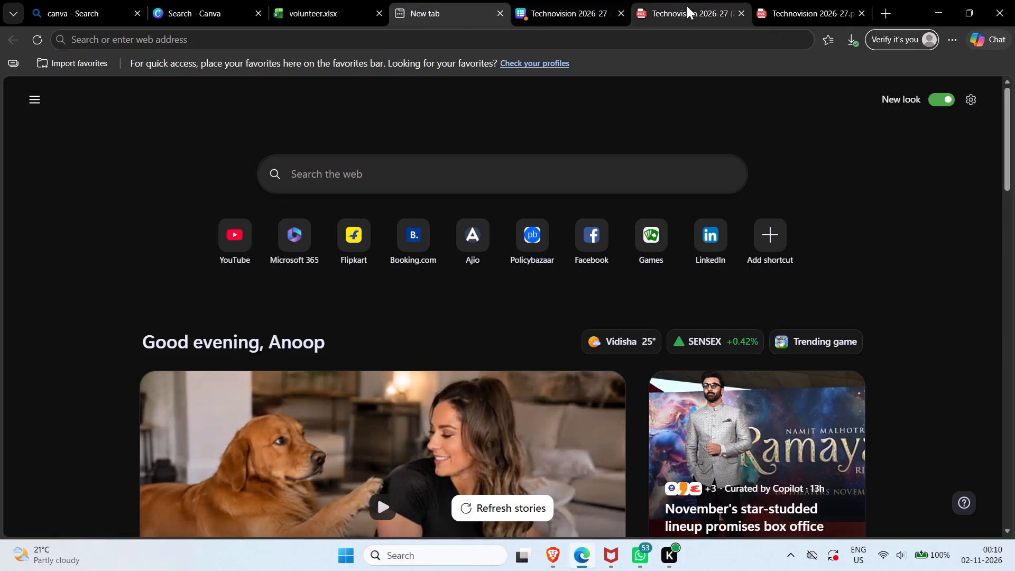
left_click(884, 13)
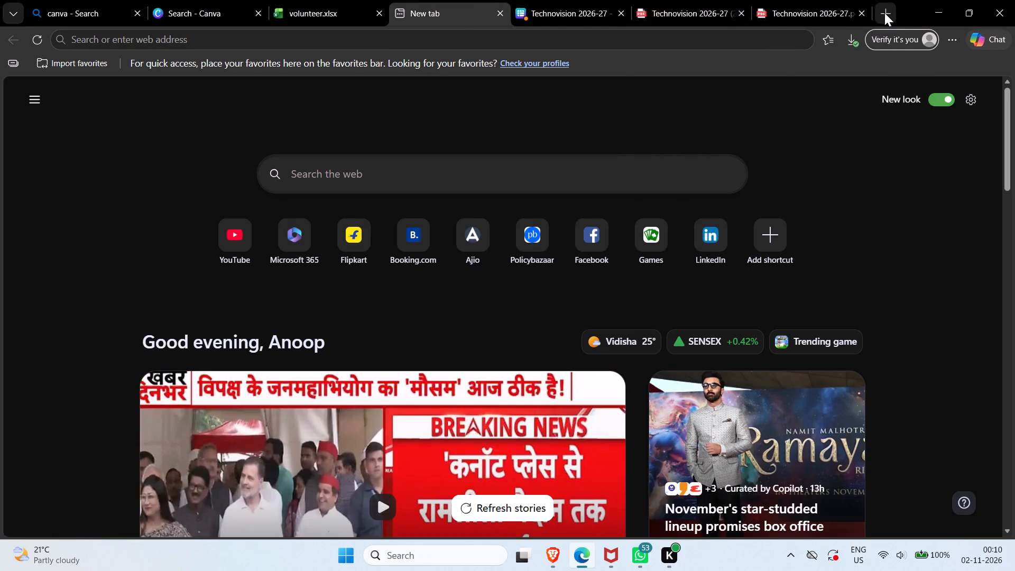
type("goo")
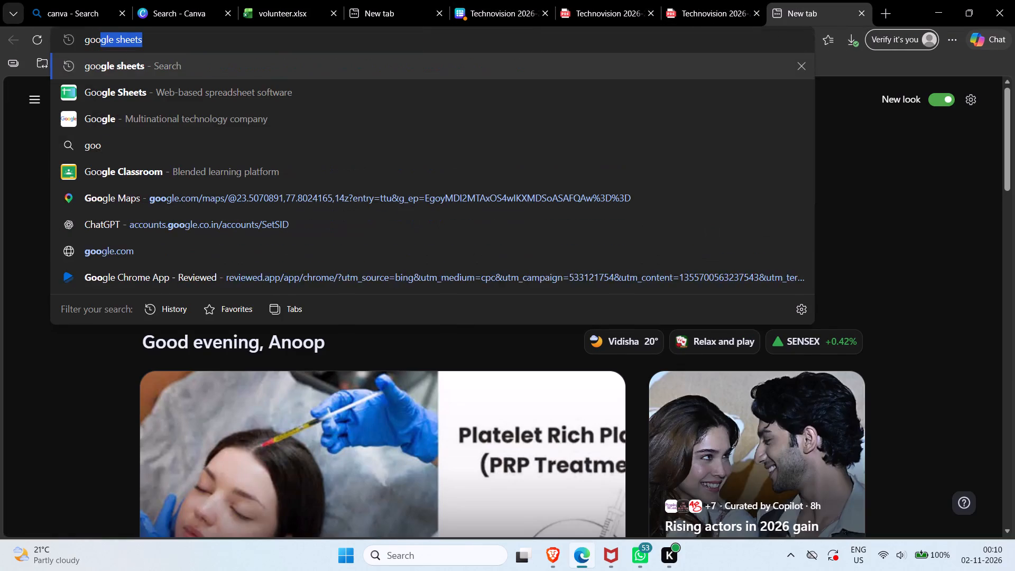
type("gle")
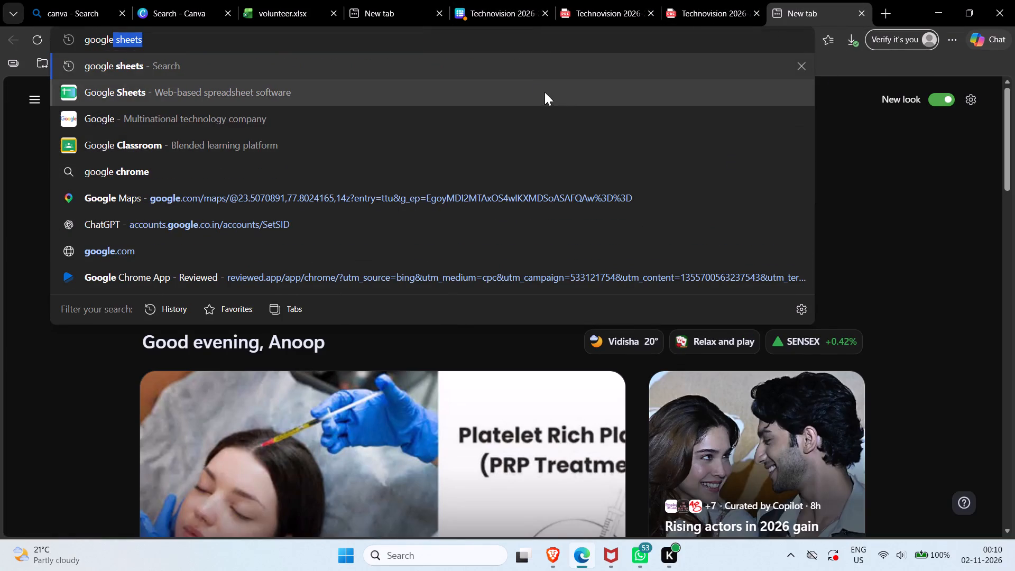
left_click(533, 87)
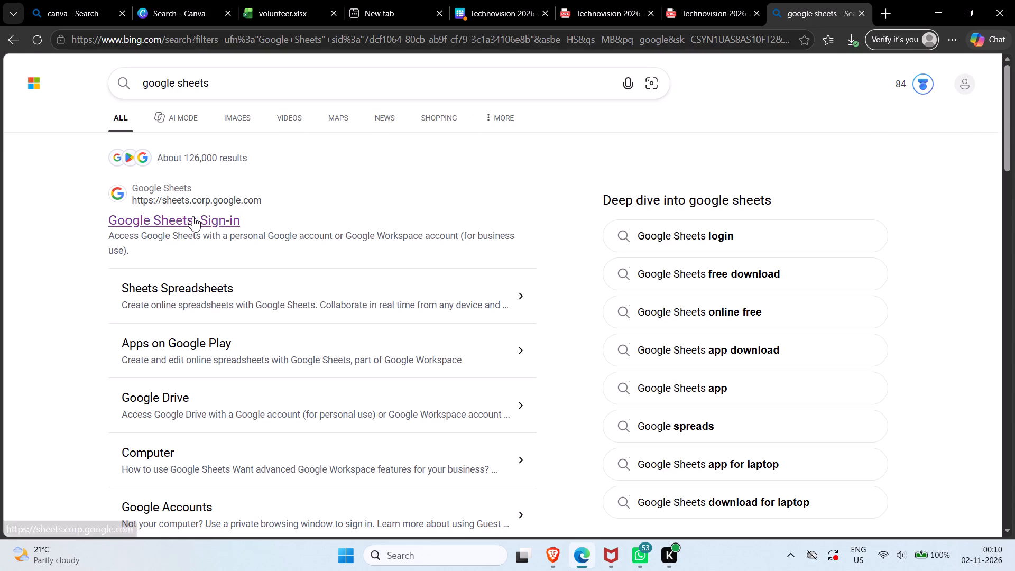
left_click(193, 216)
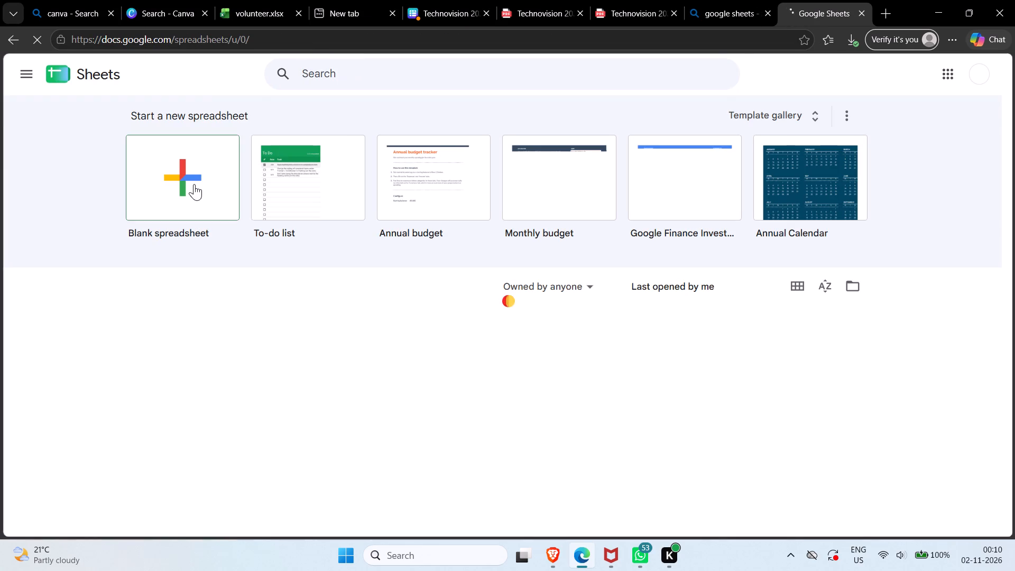
Create a new blank spreadsheet.
left_click(194, 184)
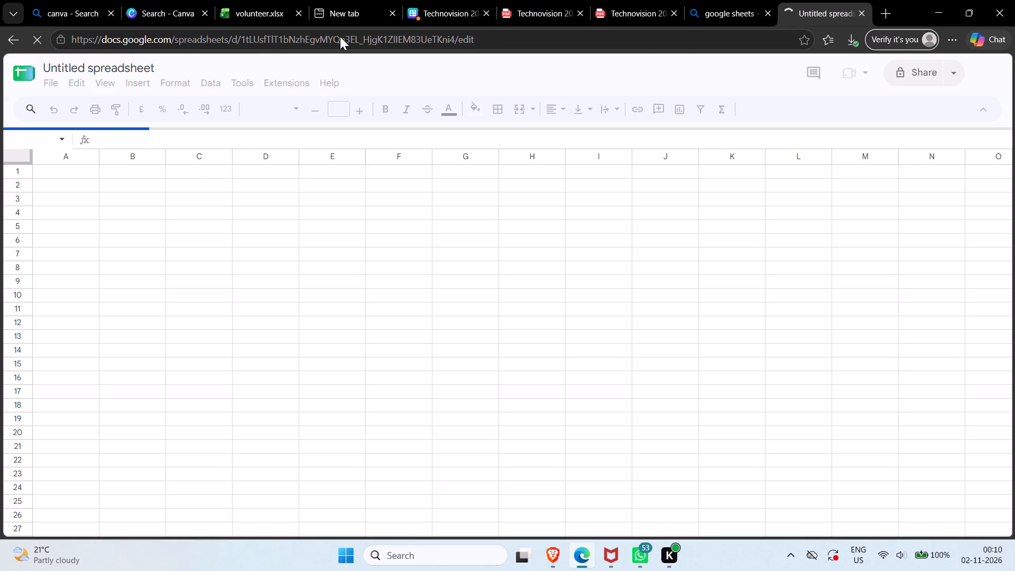
Return to the Technovision 2026-27 print preview in Canva and close it.
left_click(430, 4)
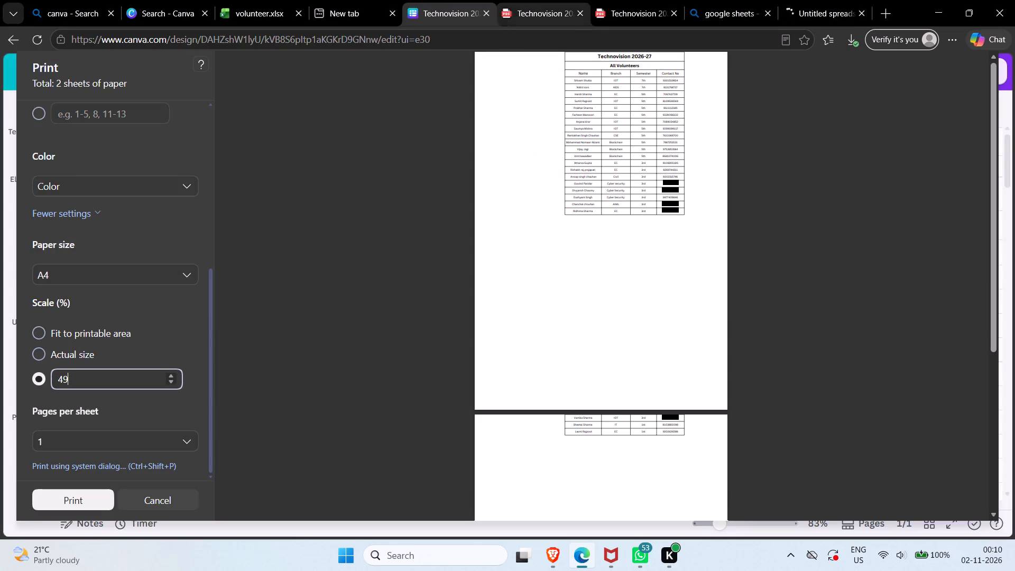
scroll(487, 227, "up", 5)
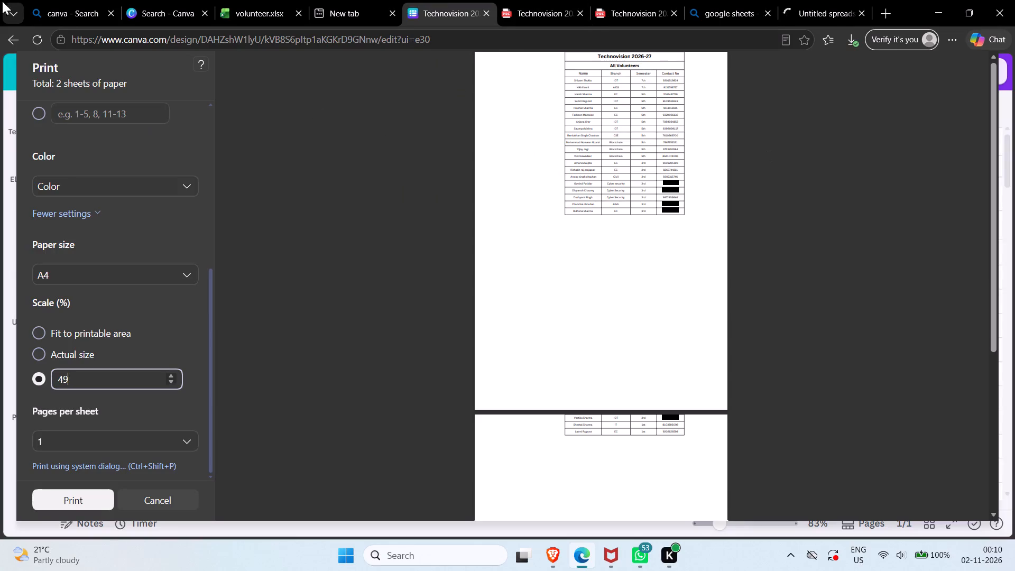
left_click(12, 40)
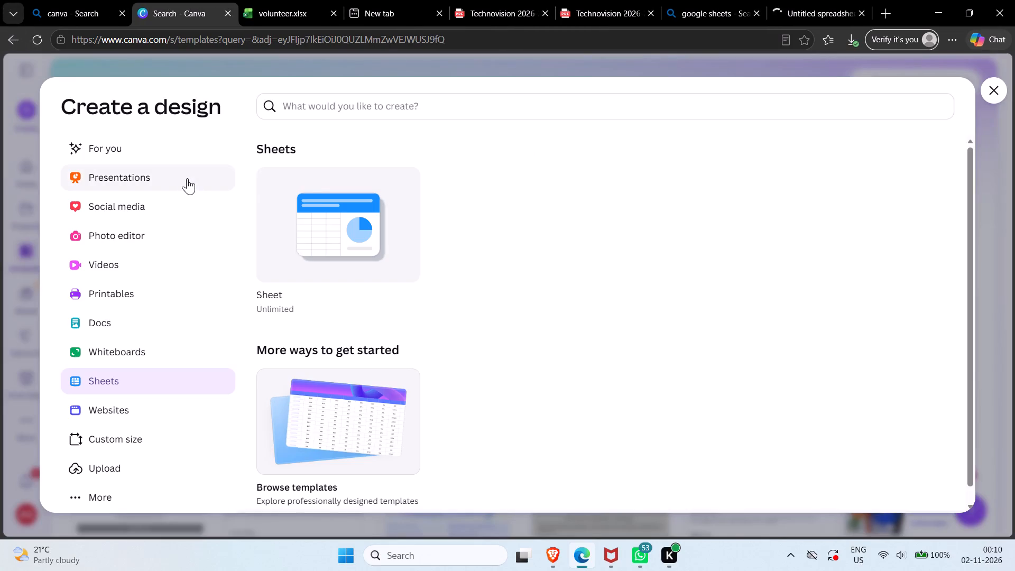
Leave the Create a design window and reopen the Technovision 2026-27 sheet from the Canva home page's recent designs.
left_click(949, 65)
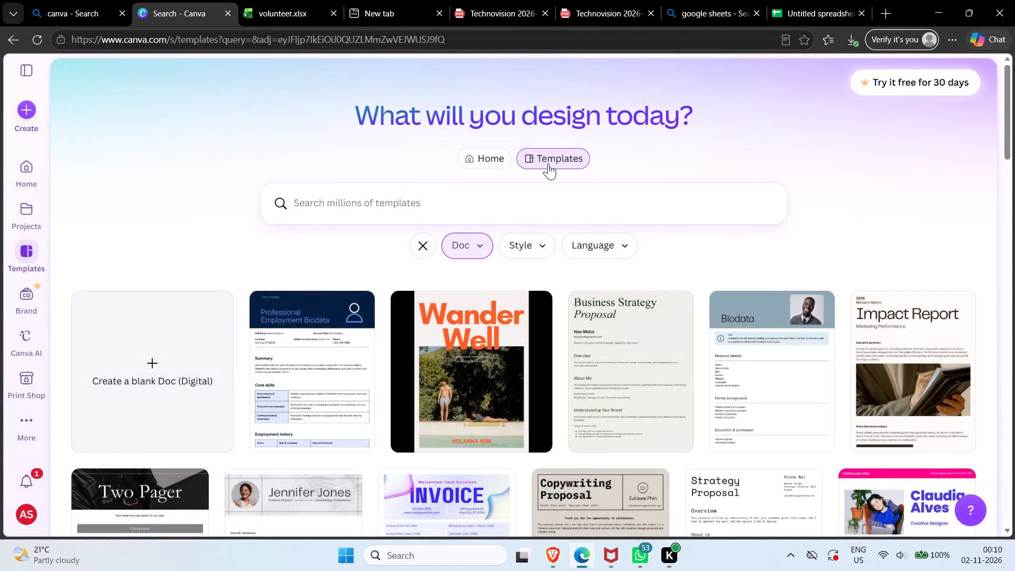
scroll(171, 186, "down", 3)
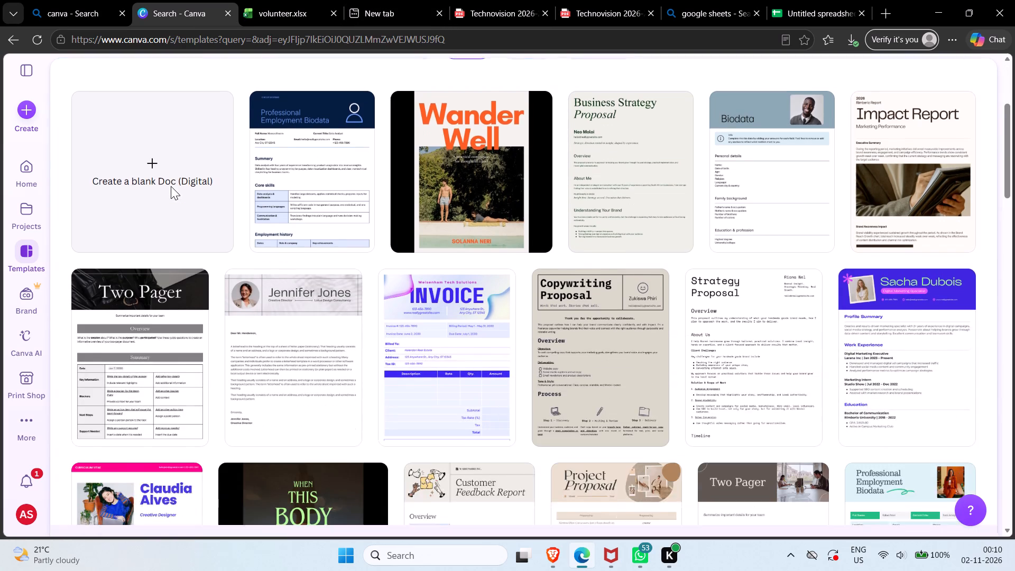
scroll(171, 186, "down", 4)
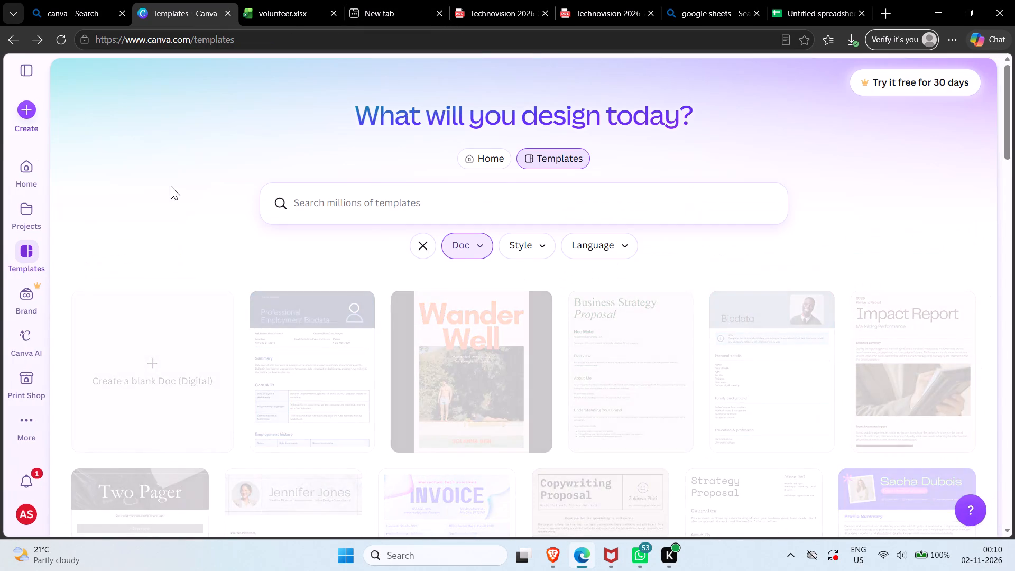
scroll(190, 385, "down", 6)
scroll(190, 385, "up", 3)
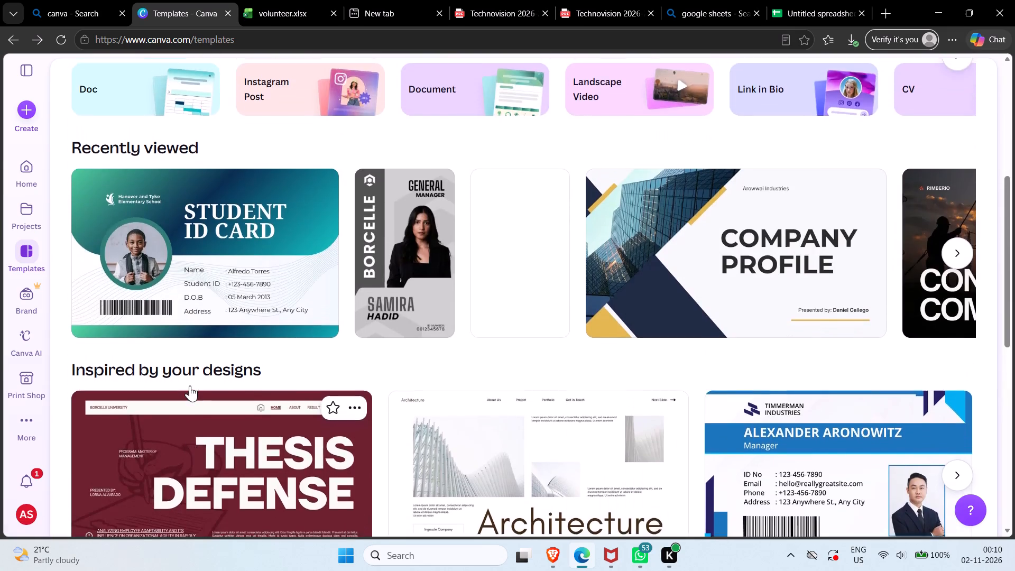
scroll(190, 385, "up", 6)
left_click(37, 179)
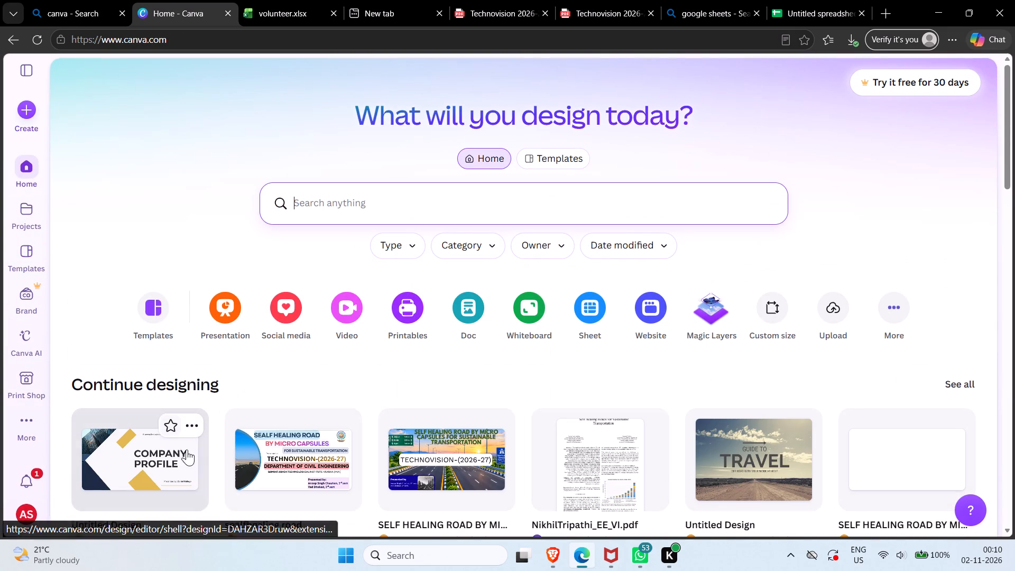
left_click(278, 453)
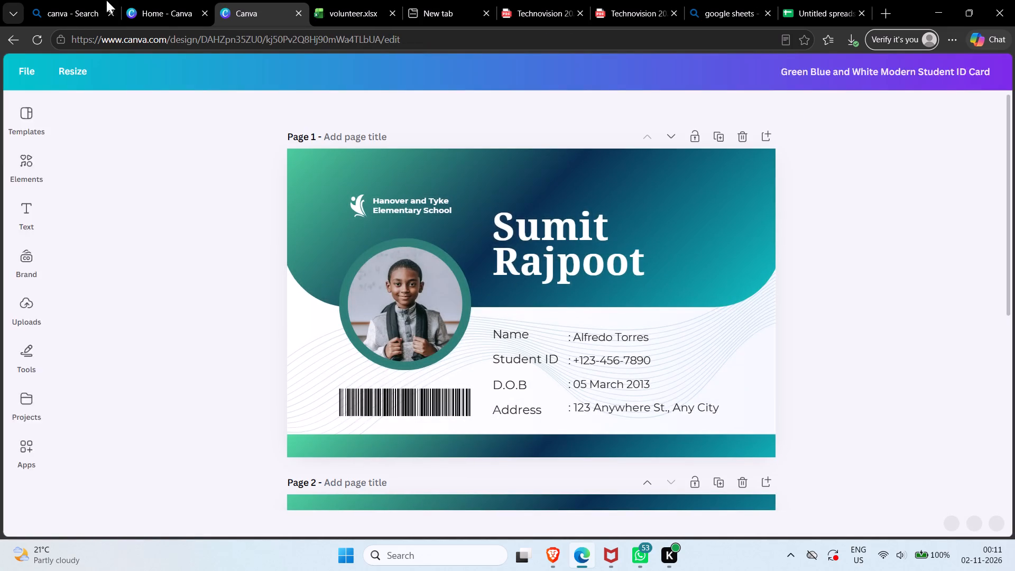
left_click(147, 3)
scroll(209, 360, "down", 1)
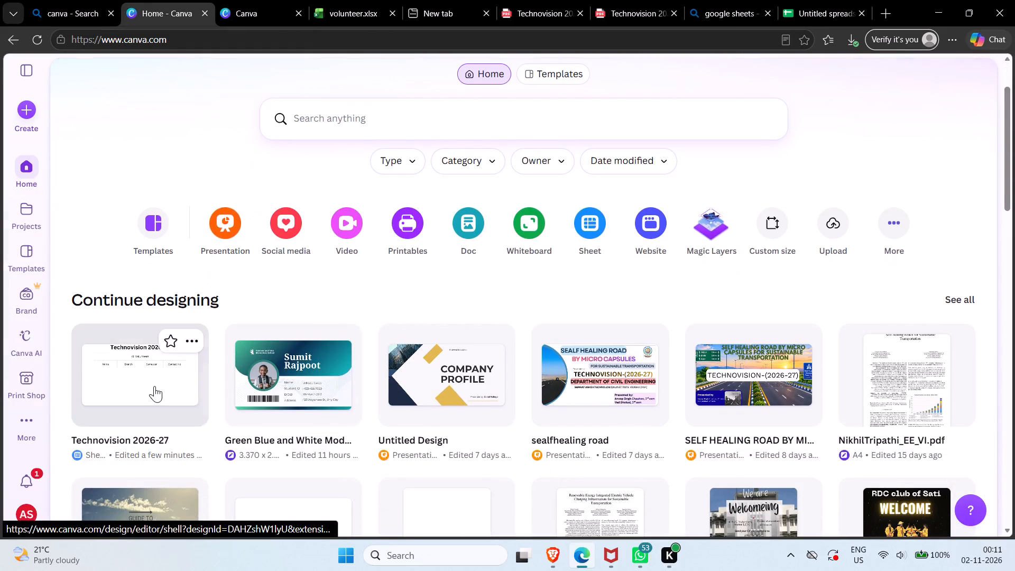
left_click(154, 386)
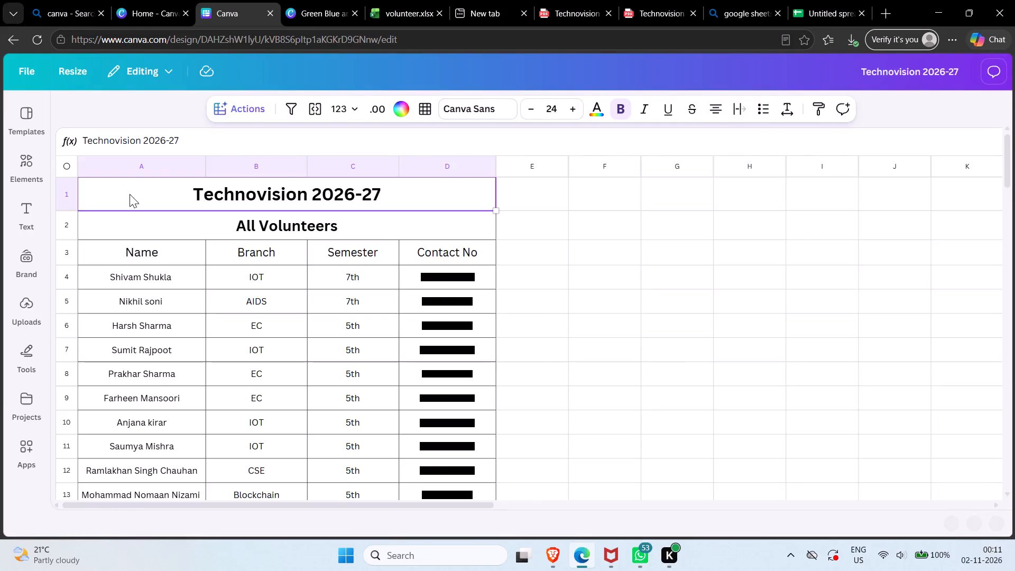
Cut the whole volunteer table, from the Technovision 2026-27 title to the last volunteer in row 26.
left_click_drag(135, 188, 189, 471)
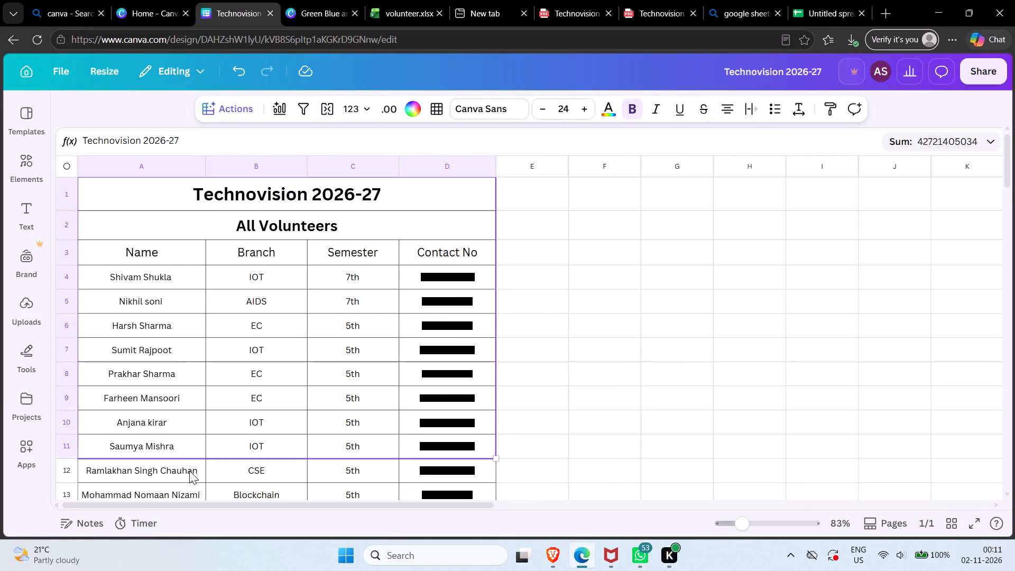
left_click_drag(189, 471, 196, 570)
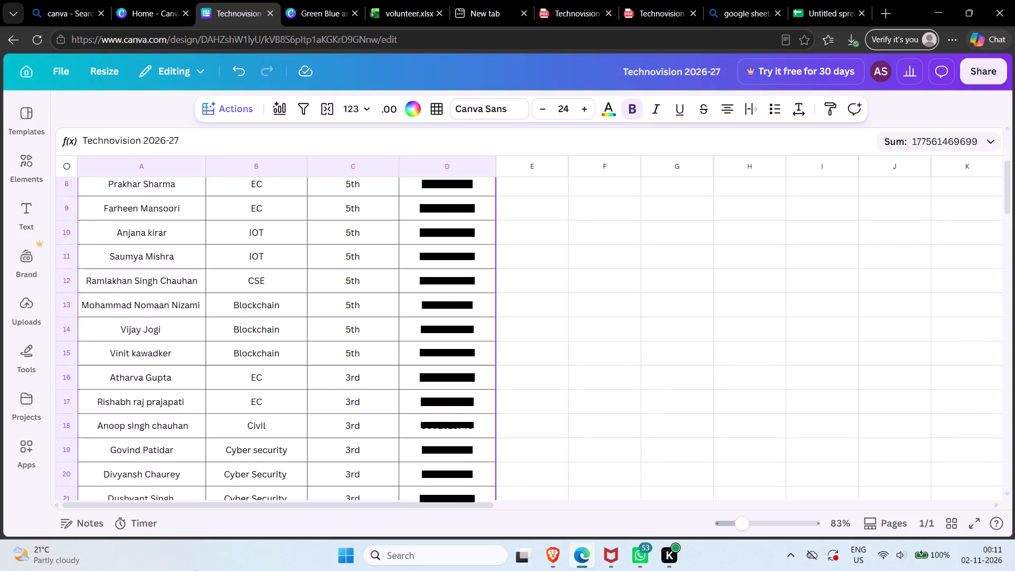
left_click_drag(196, 570, 216, 419)
key("ctrl+x")
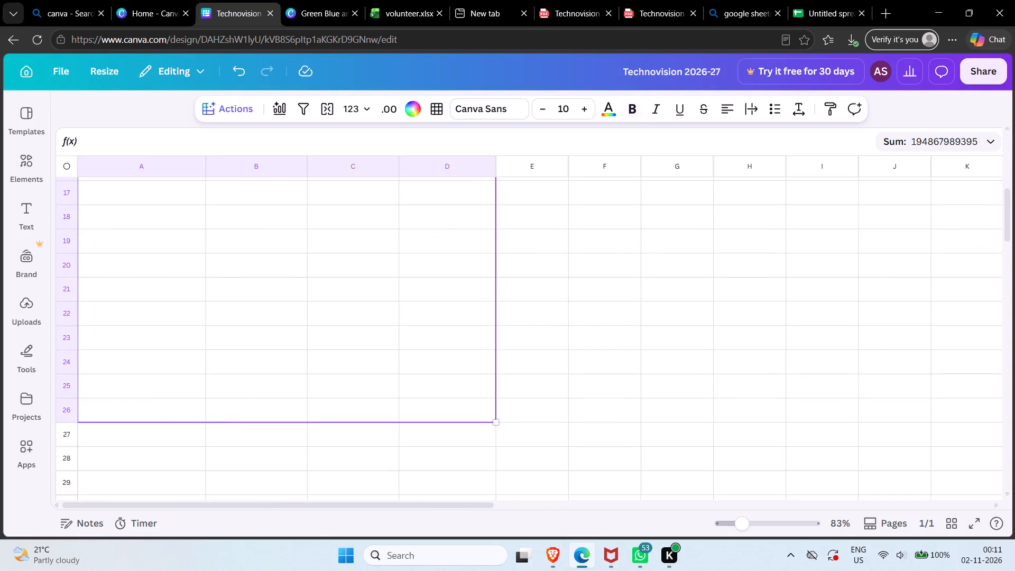
Switch to the blank Google Sheets spreadsheet, paste the volunteer table at cell A1, and close the Tables suggestions.
left_click(794, 0)
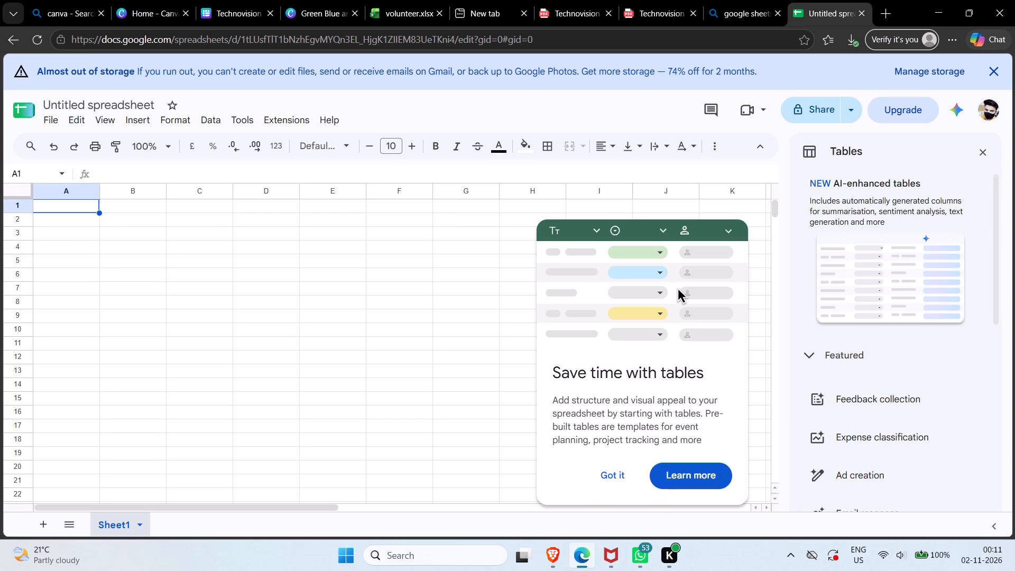
left_click_drag(101, 212, 177, 208)
left_click_drag(177, 208, 256, 210)
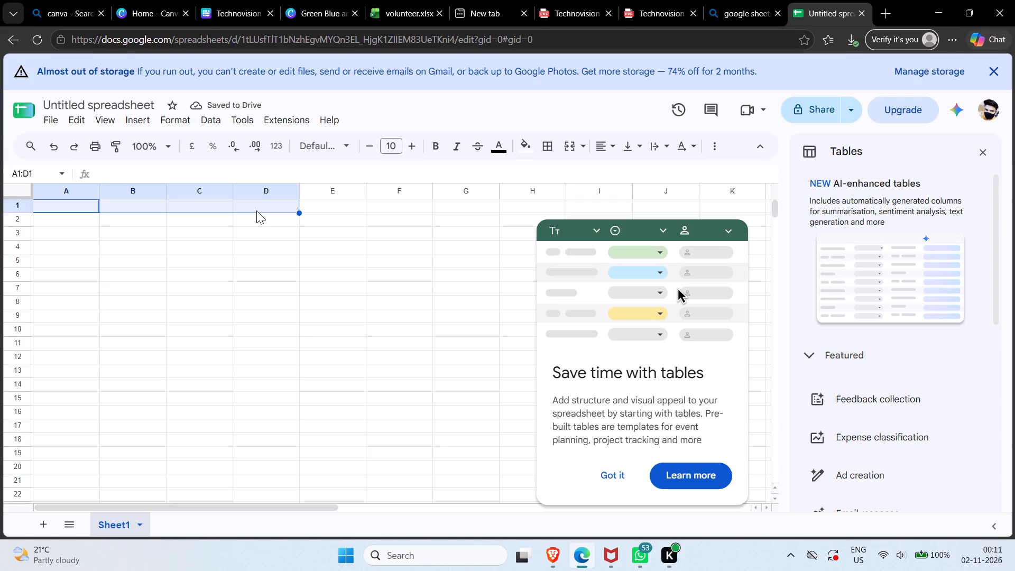
left_click(222, 343)
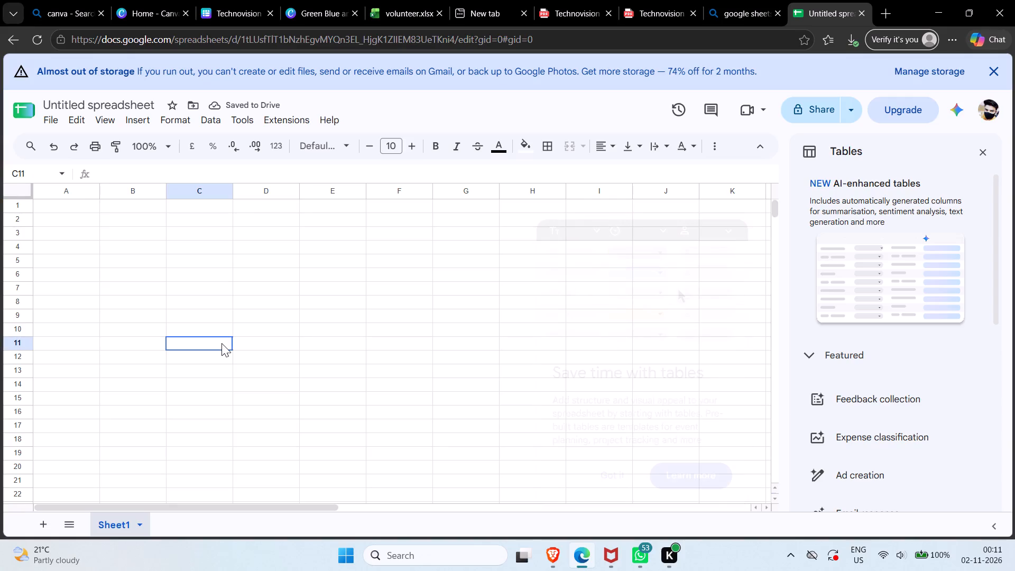
left_click(81, 202)
key("ctrl+v")
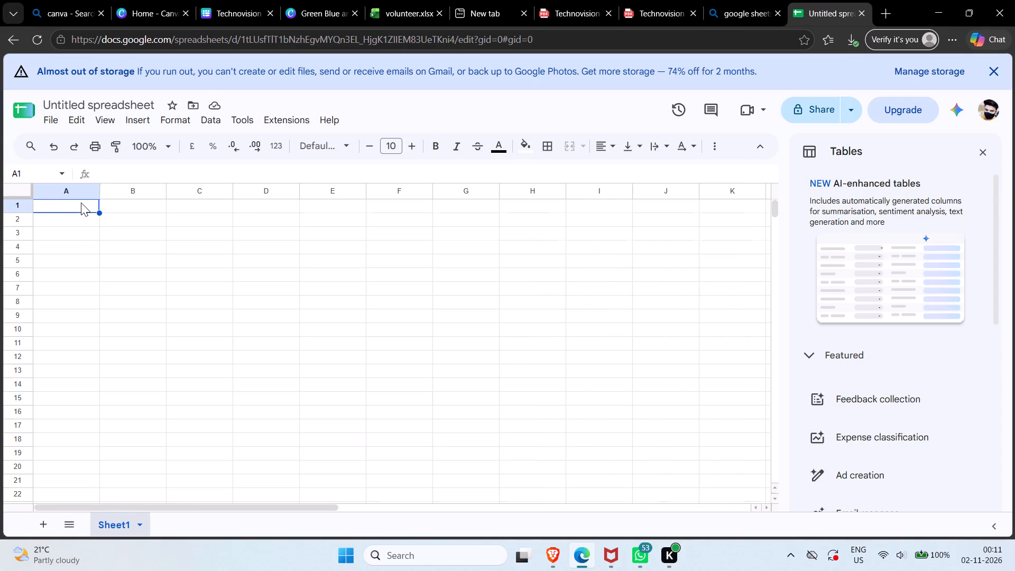
left_click(426, 331)
scroll(426, 331, "right", 1)
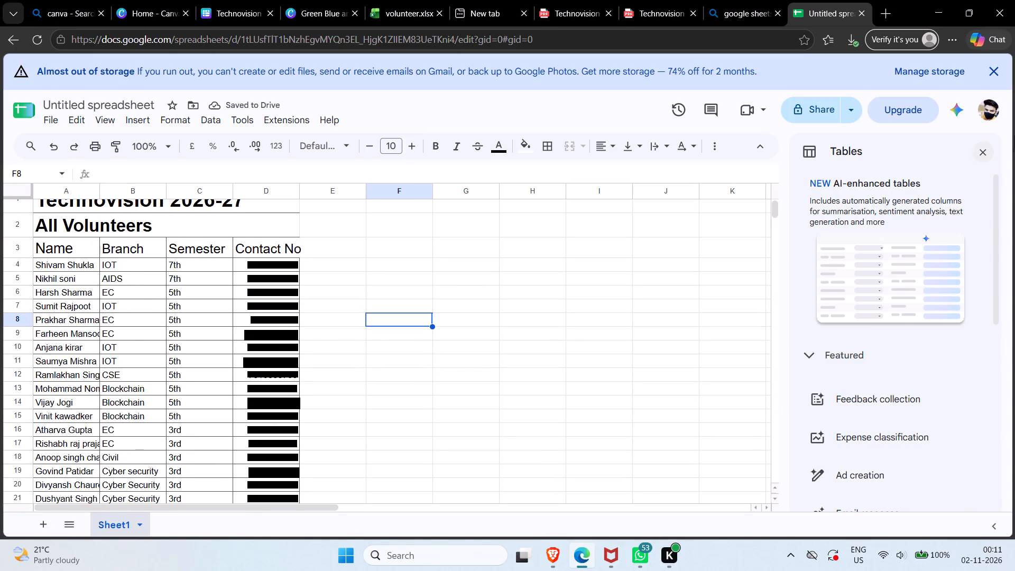
left_click(992, 155)
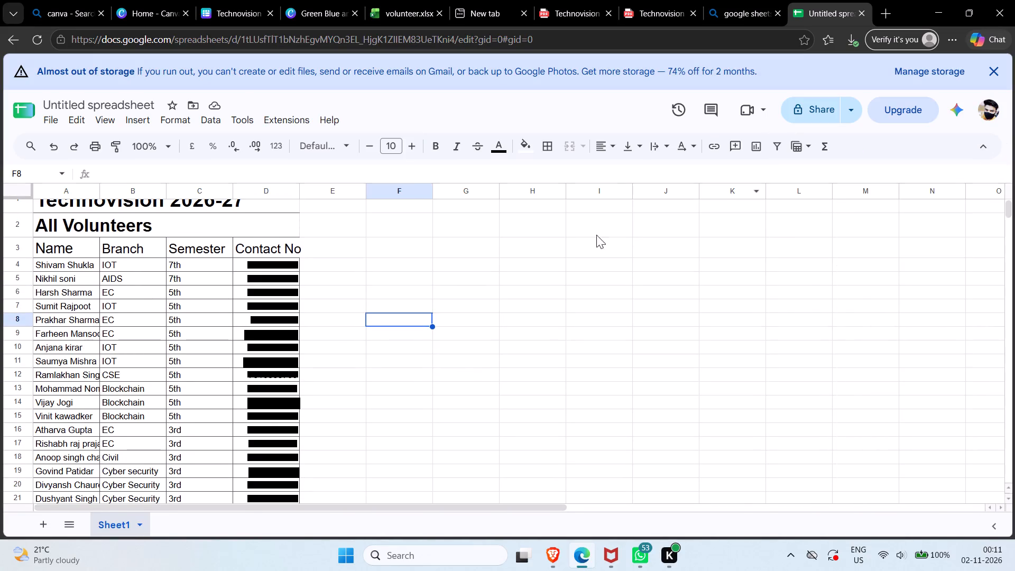
scroll(361, 335, "down", 4)
scroll(361, 335, "up", 4)
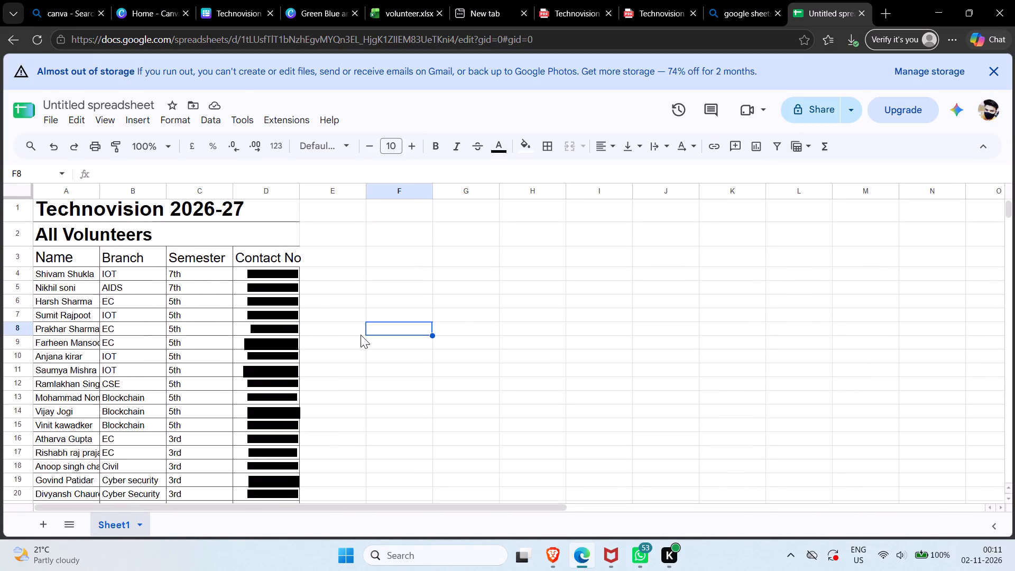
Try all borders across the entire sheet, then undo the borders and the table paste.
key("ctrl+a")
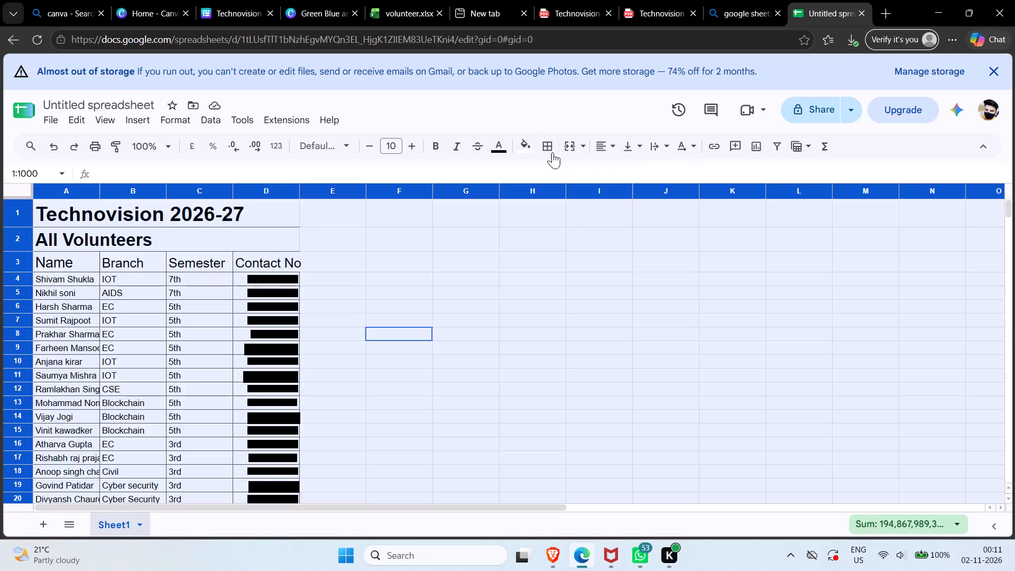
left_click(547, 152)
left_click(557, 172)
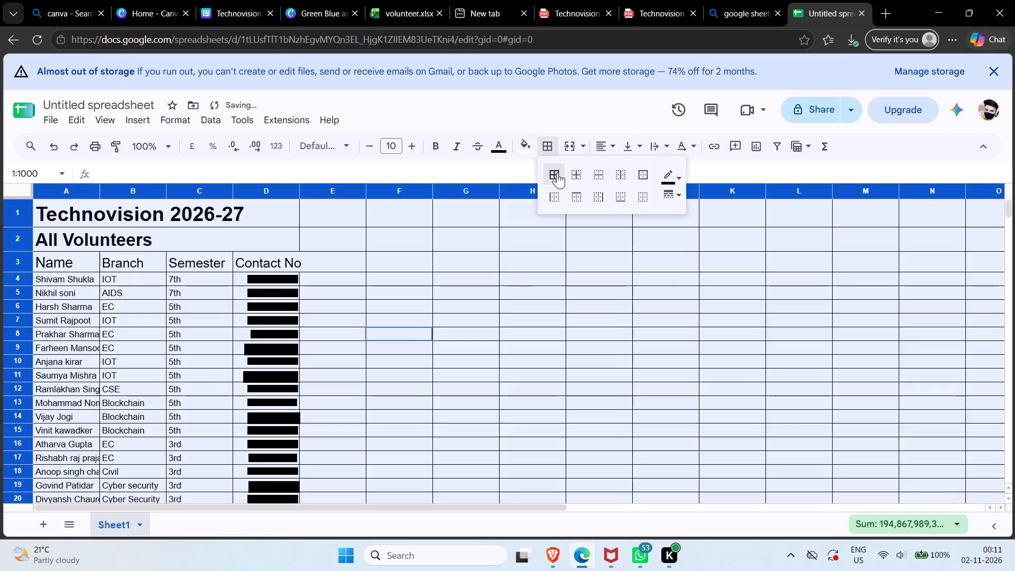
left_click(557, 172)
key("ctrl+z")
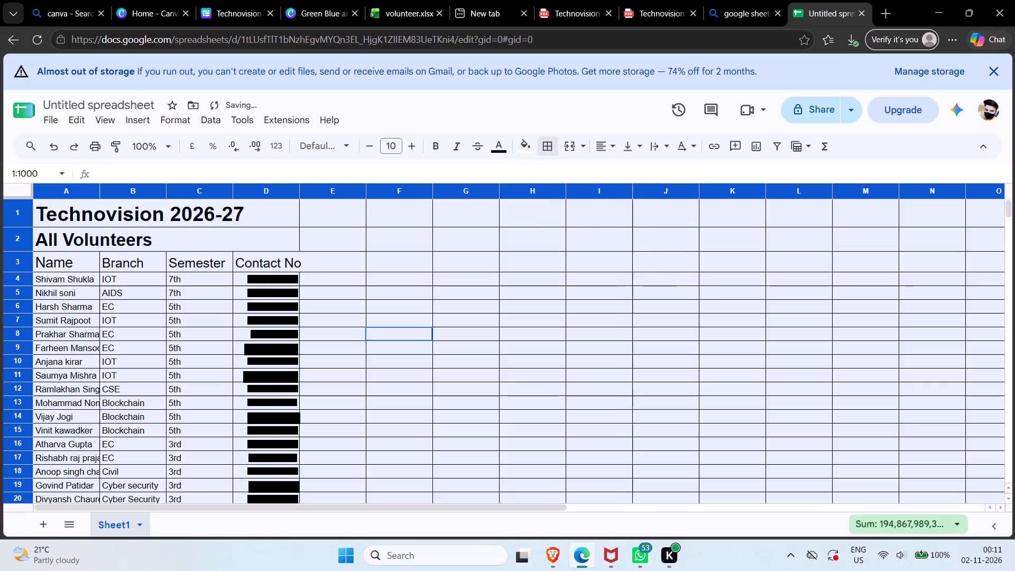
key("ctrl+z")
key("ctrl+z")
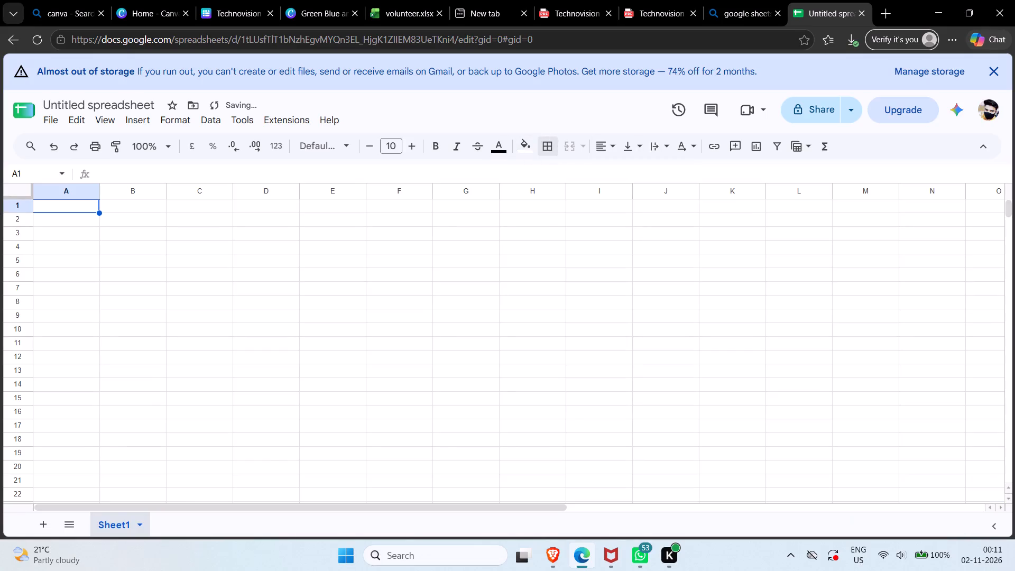
Paste the volunteer table into the empty sheet again, starting at cell A1.
key("ctrl+v")
left_click(427, 313)
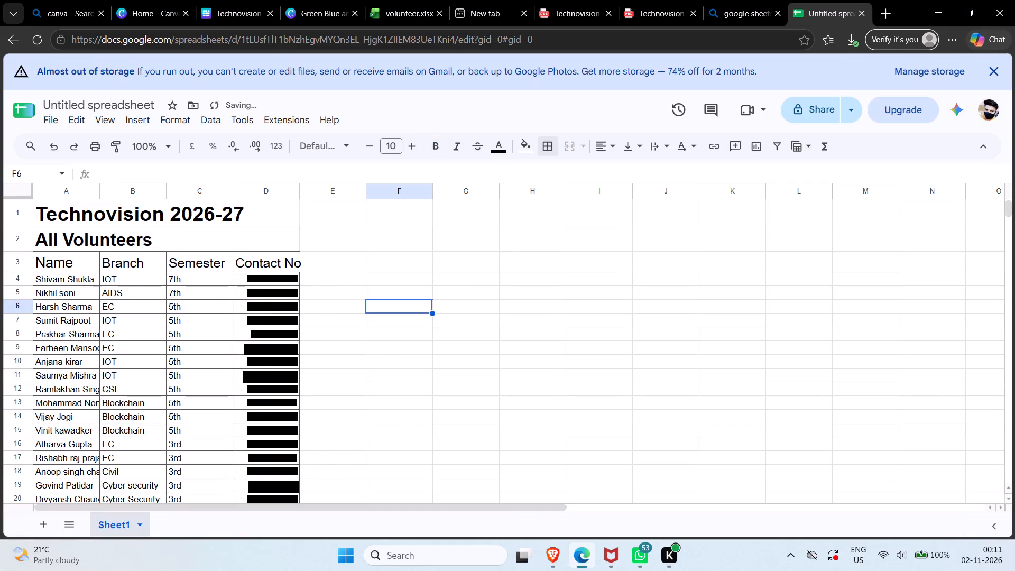
Centre the contents of the volunteer table A1:D26 horizontally and align them to the middle vertically.
left_click(42, 223)
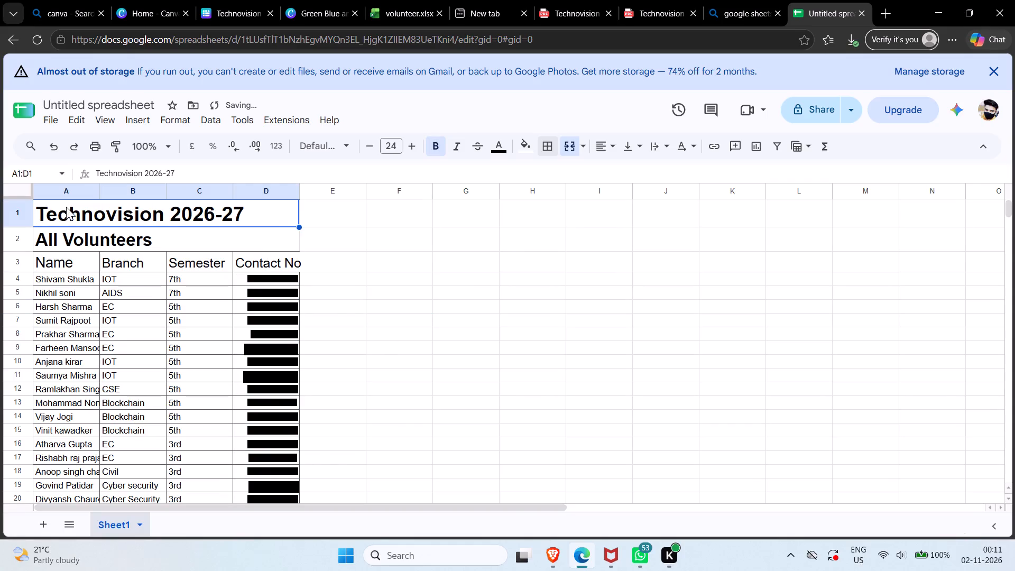
left_click_drag(66, 207, 117, 445)
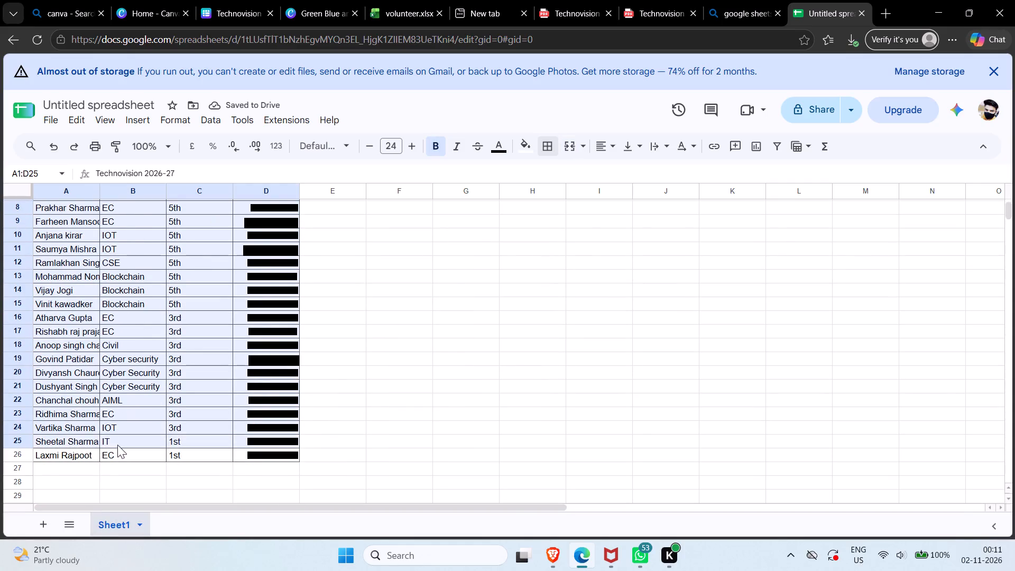
left_click_drag(117, 445, 120, 455)
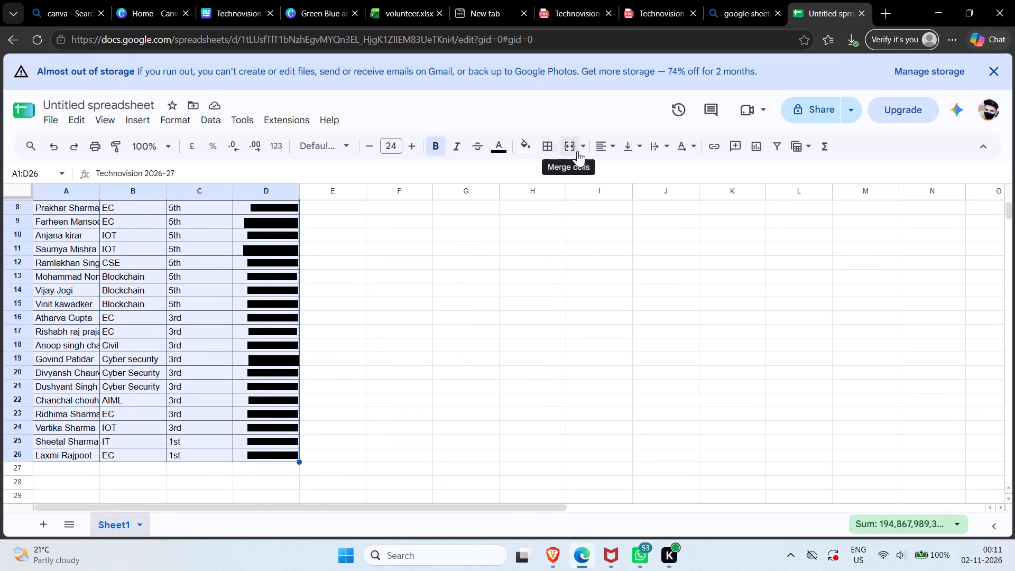
left_click(612, 144)
left_click(627, 163)
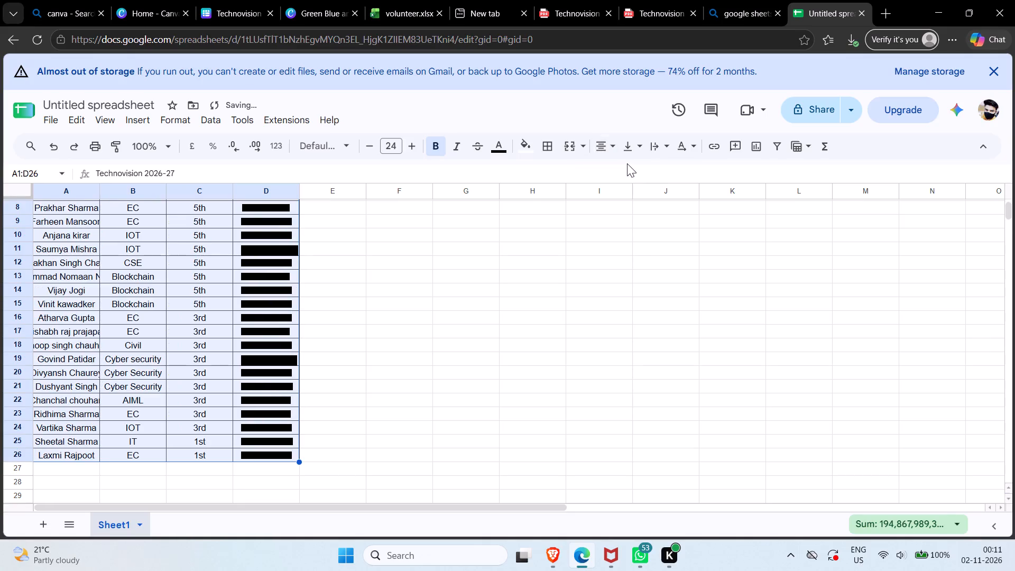
left_click(645, 145)
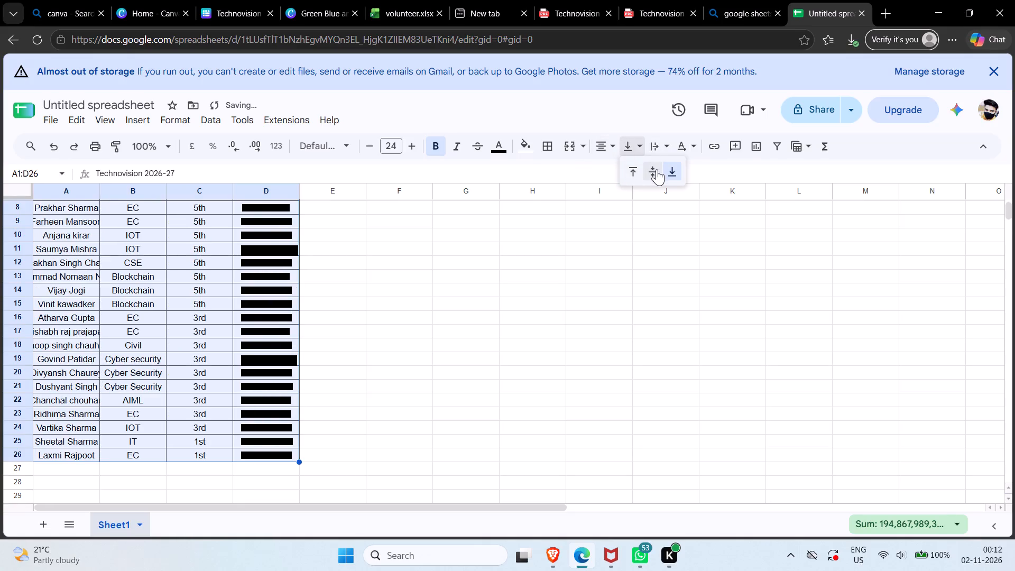
left_click(657, 169)
scroll(410, 225, "up", 1)
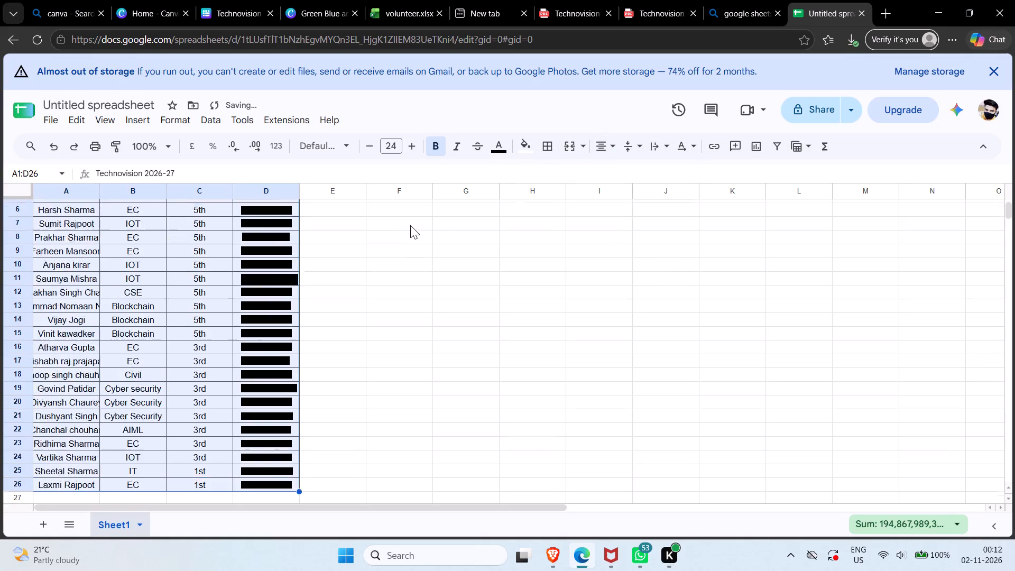
scroll(410, 225, "up", 3)
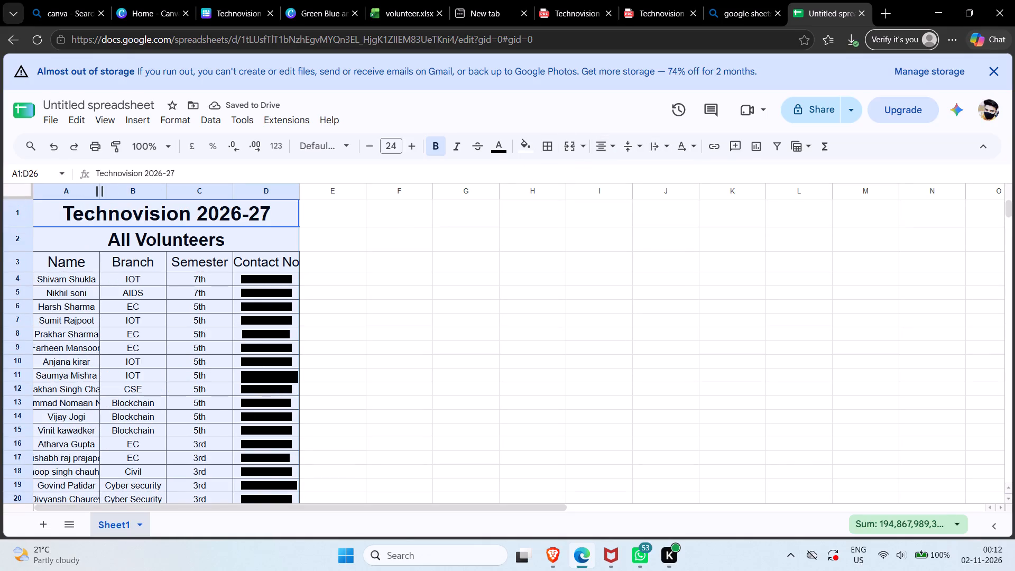
Widen columns A to D of the volunteer table until every name and header, including Contact No, fits its cell.
left_click_drag(100, 187, 127, 192)
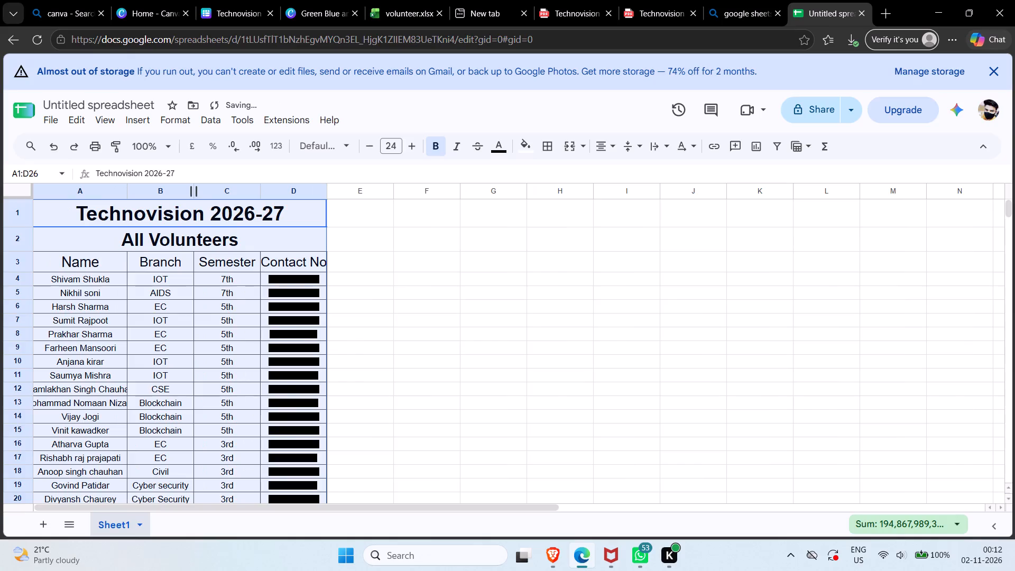
left_click_drag(192, 192, 220, 198)
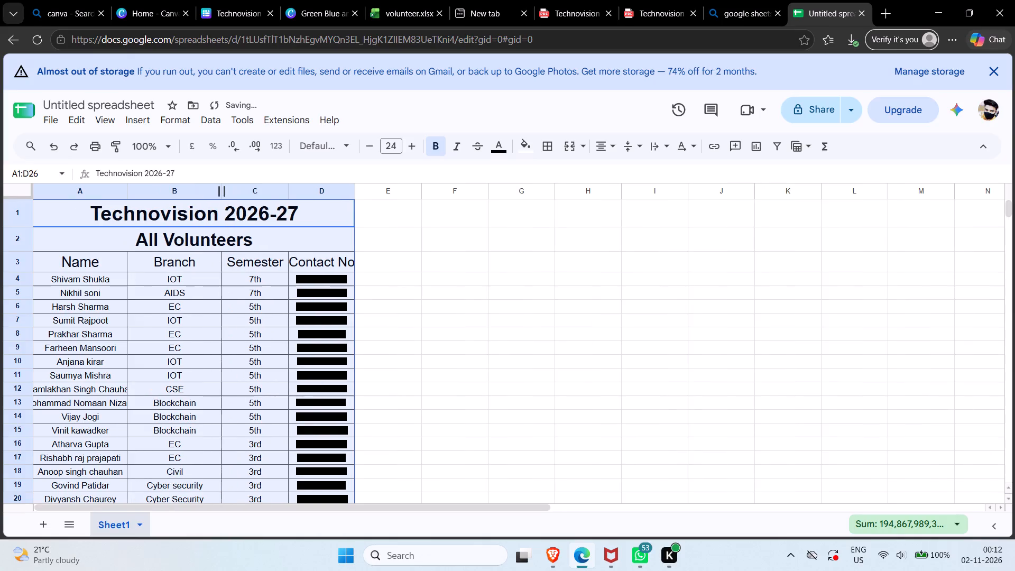
left_click_drag(289, 189, 304, 195)
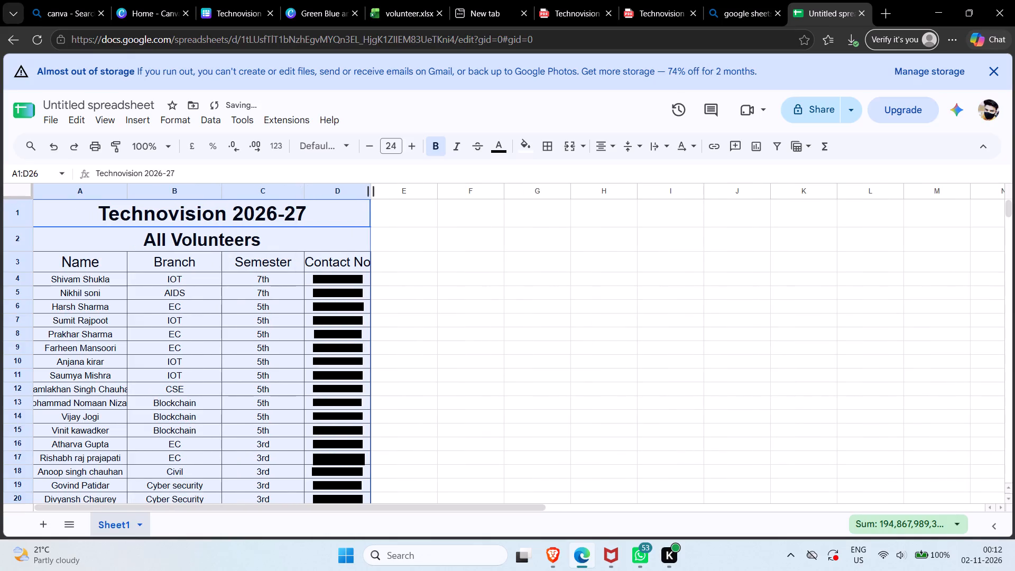
left_click_drag(370, 192, 394, 200)
scroll(365, 282, "down", 3)
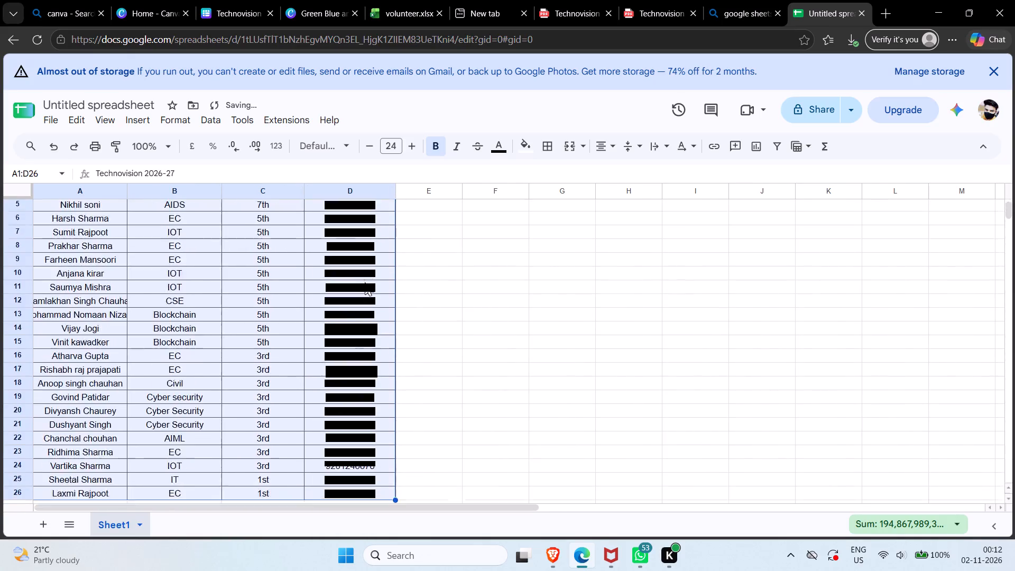
scroll(365, 282, "down", 2)
scroll(365, 282, "up", 5)
scroll(258, 307, "up", 3)
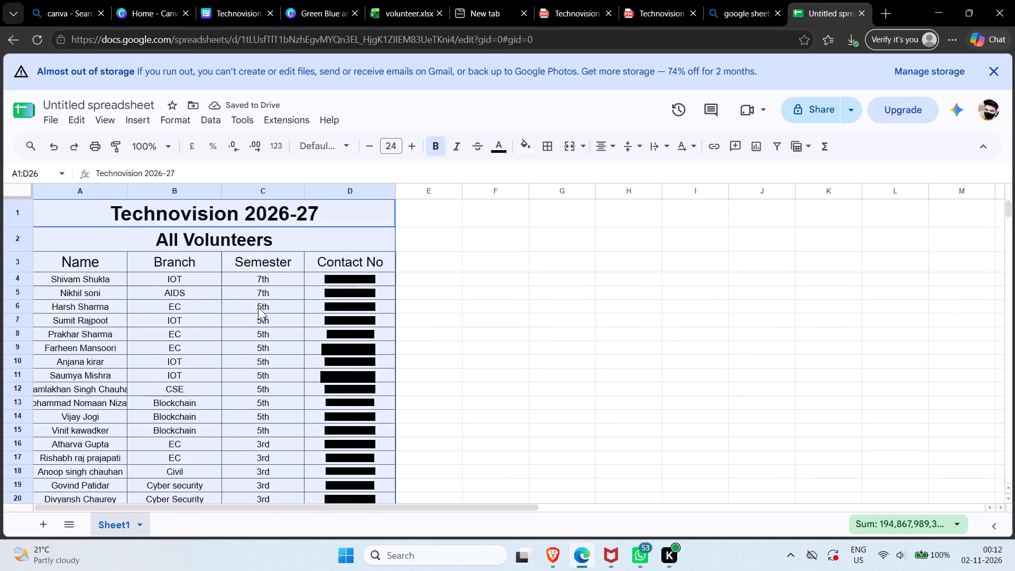
left_click_drag(124, 188, 144, 189)
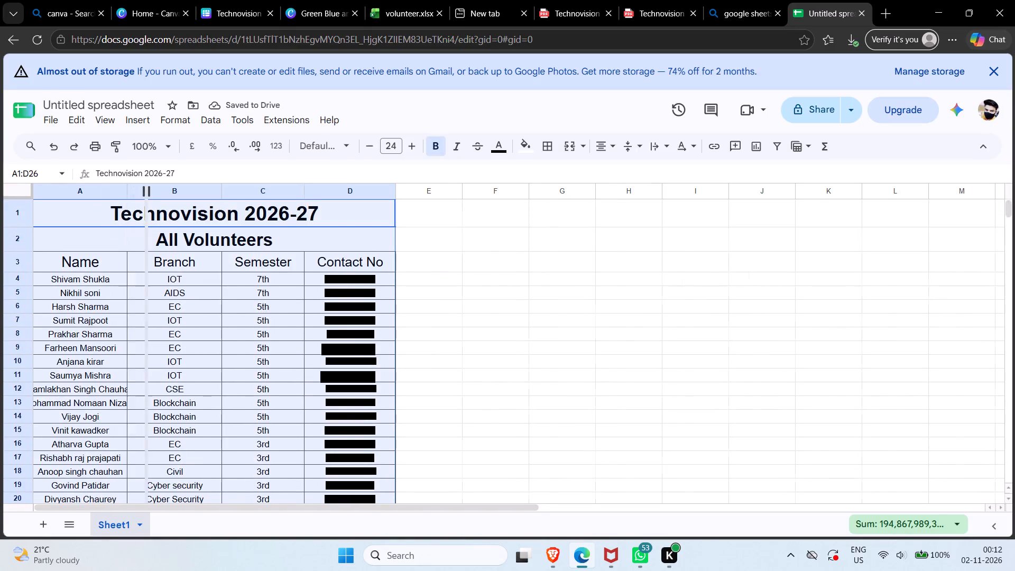
left_click_drag(149, 186, 151, 187)
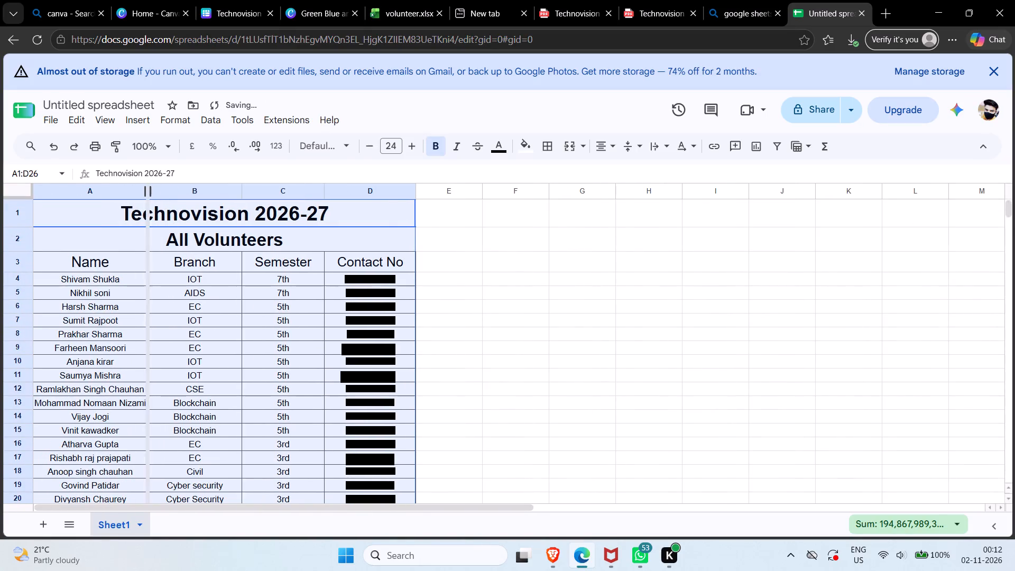
left_click_drag(151, 187, 157, 189)
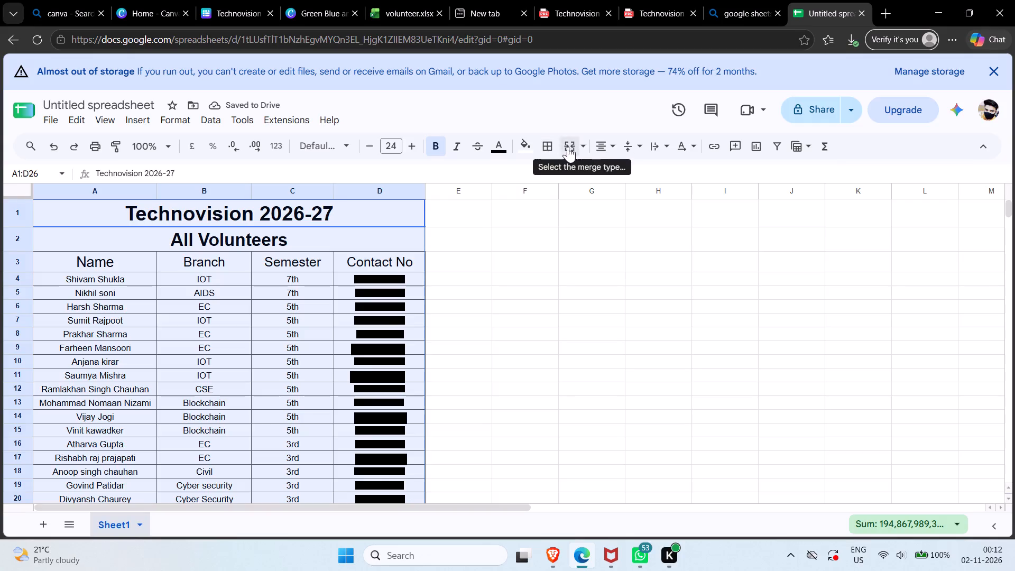
Apply all borders to the volunteer table A1:D26.
left_click(552, 147)
left_click(556, 174)
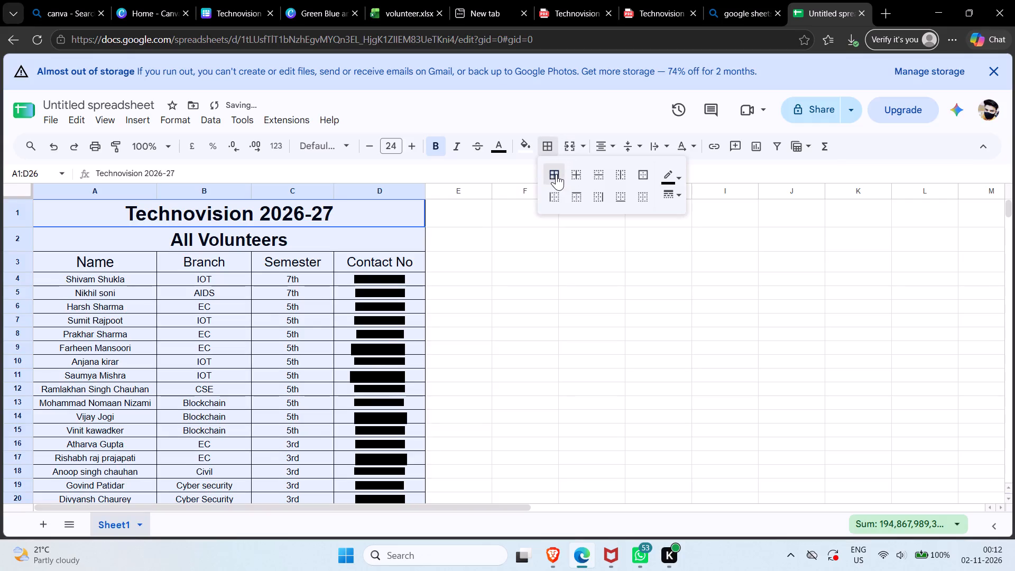
left_click(483, 335)
Review the bordered volunteer table from the title row down to the last entry and back.
scroll(483, 335, "right", 1)
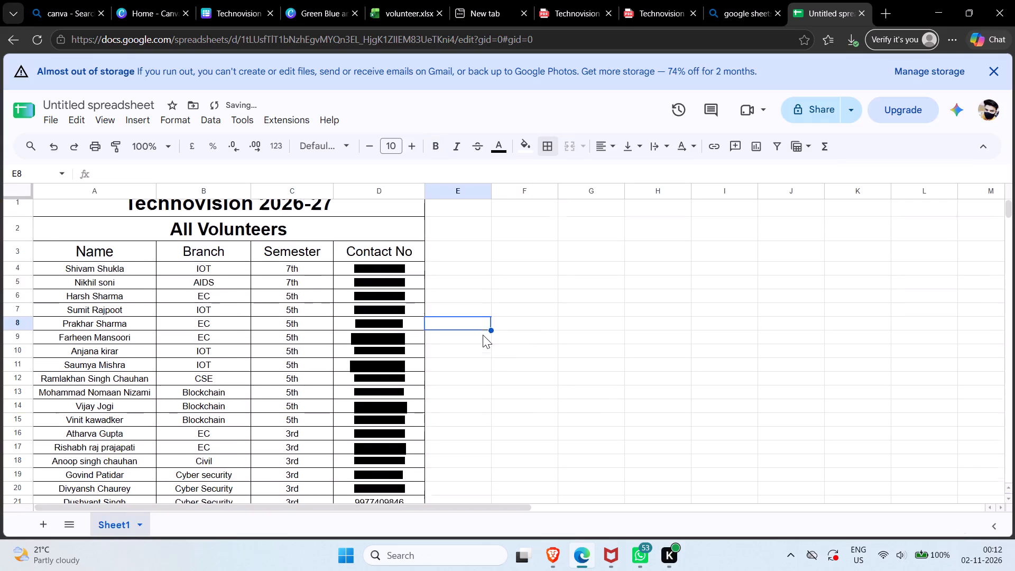
scroll(483, 335, "right", 1)
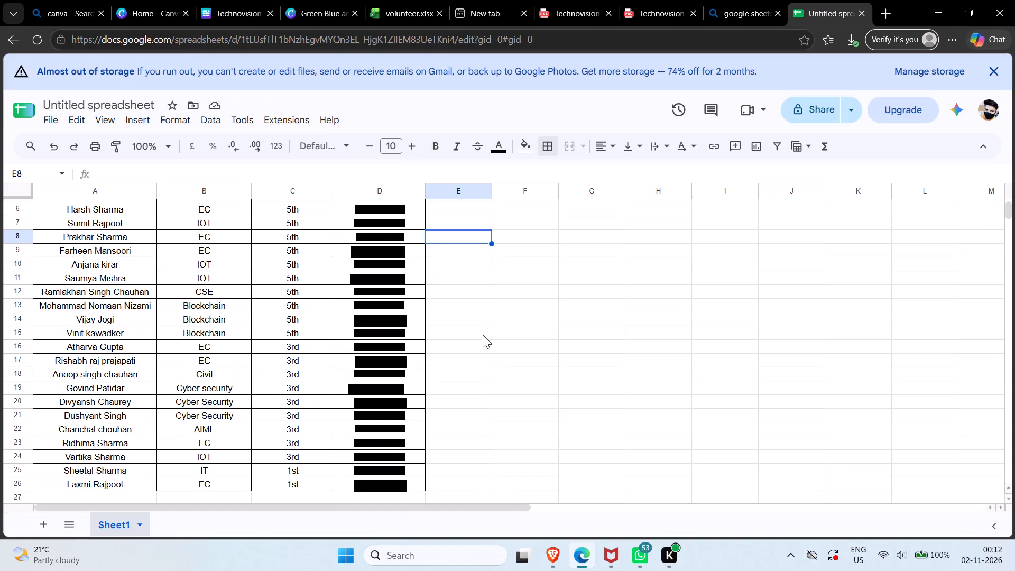
scroll(483, 335, "up", 1)
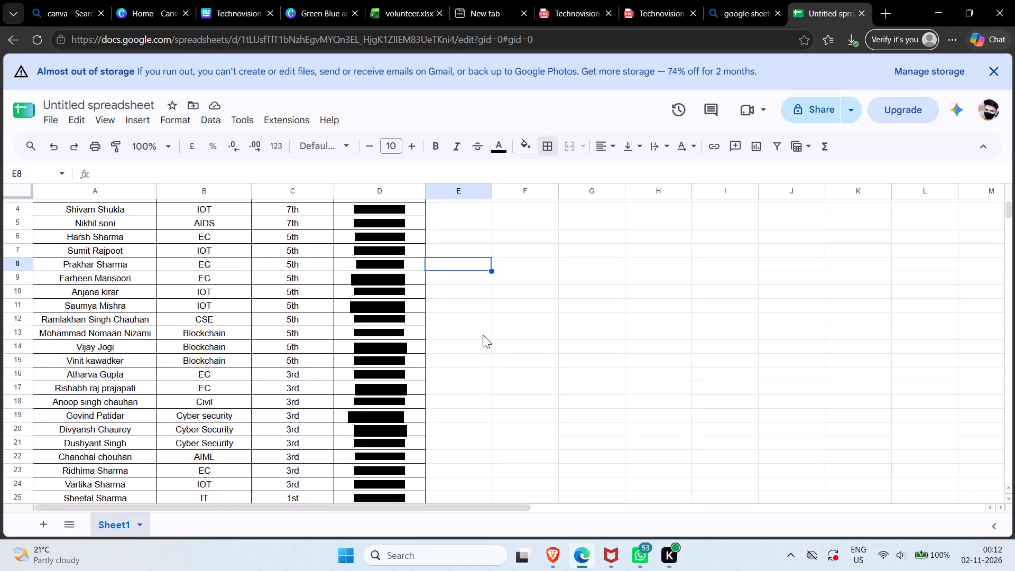
scroll(483, 335, "up", 2)
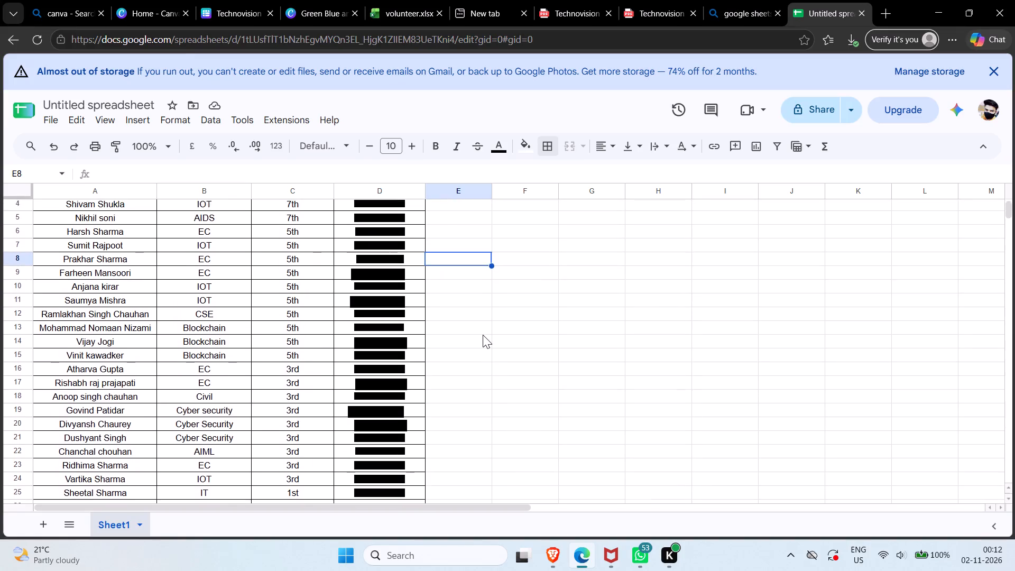
scroll(483, 335, "up", 2)
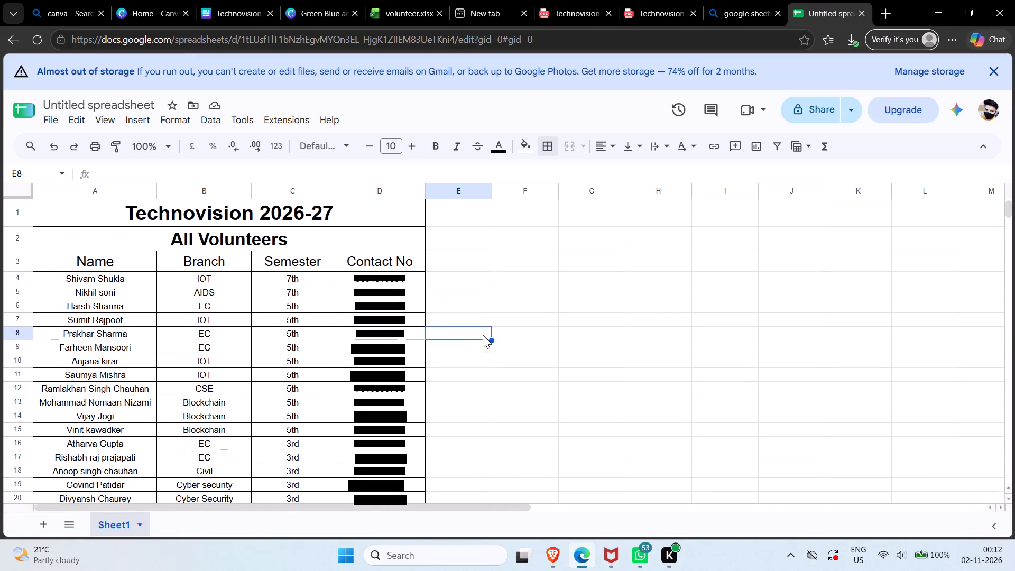
scroll(483, 335, "up", 1)
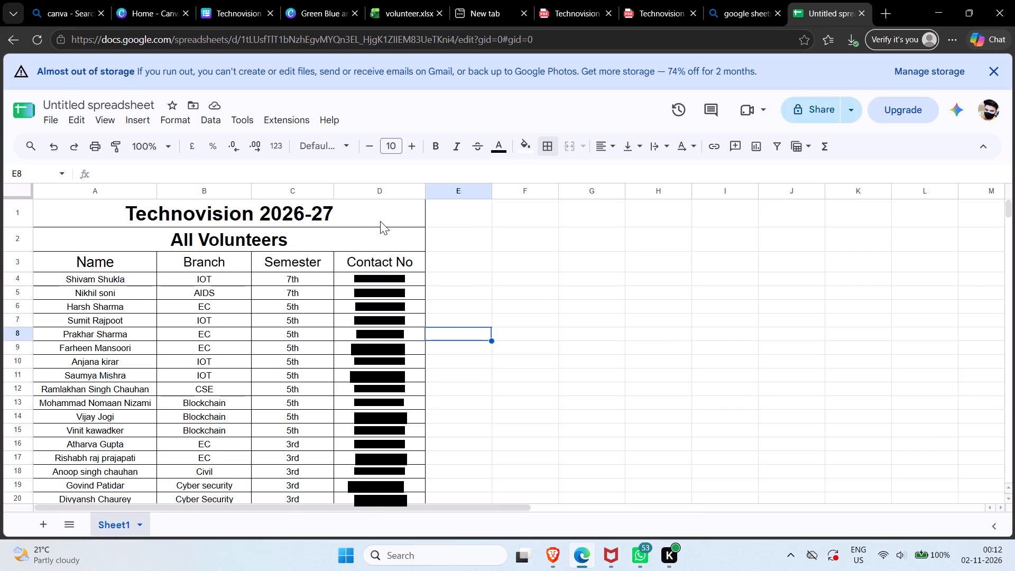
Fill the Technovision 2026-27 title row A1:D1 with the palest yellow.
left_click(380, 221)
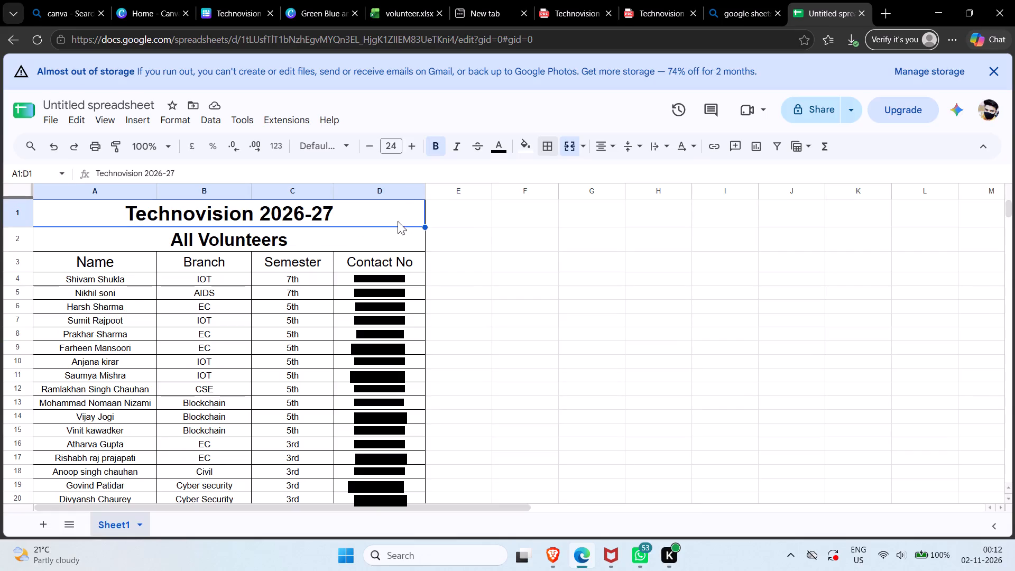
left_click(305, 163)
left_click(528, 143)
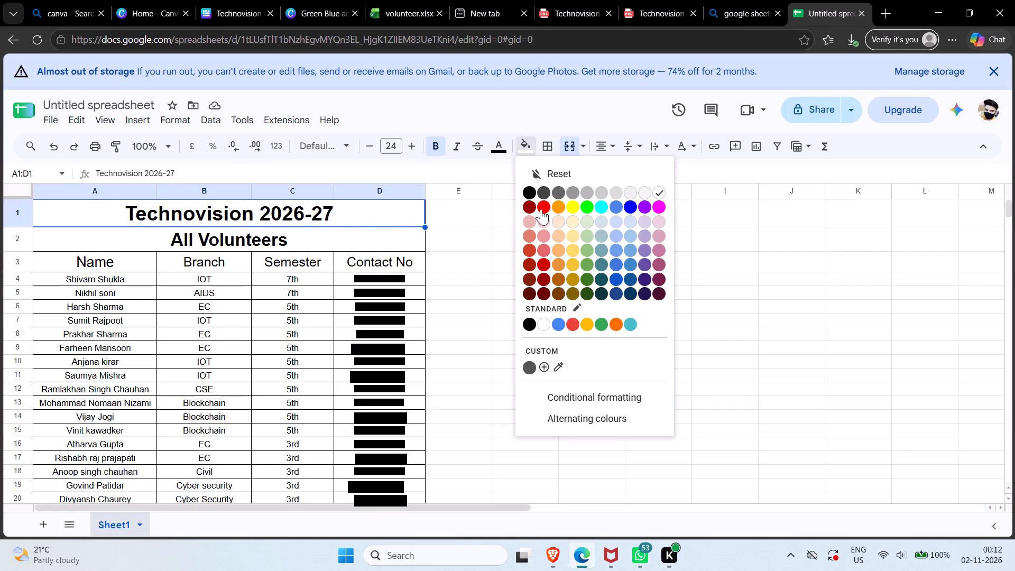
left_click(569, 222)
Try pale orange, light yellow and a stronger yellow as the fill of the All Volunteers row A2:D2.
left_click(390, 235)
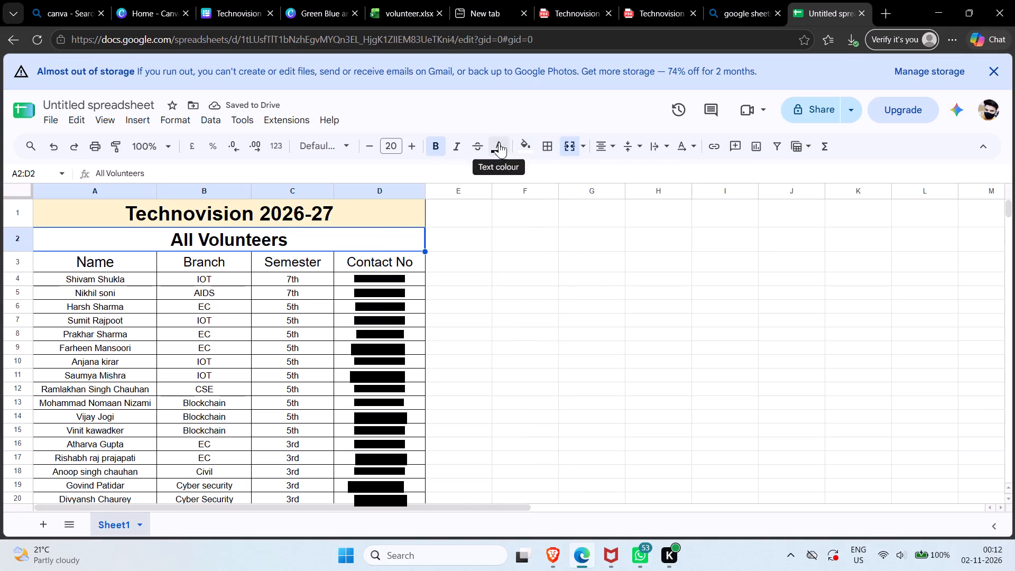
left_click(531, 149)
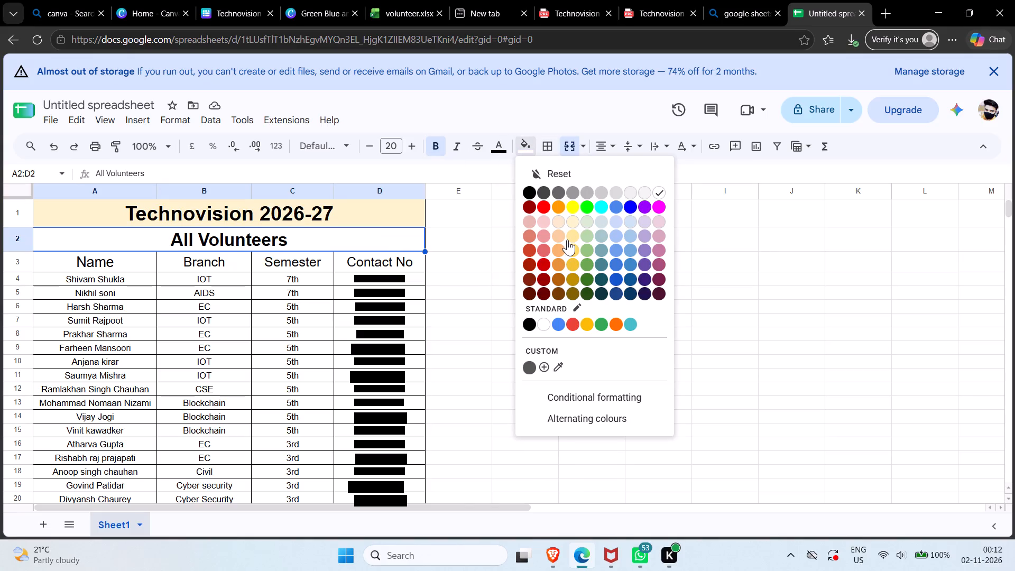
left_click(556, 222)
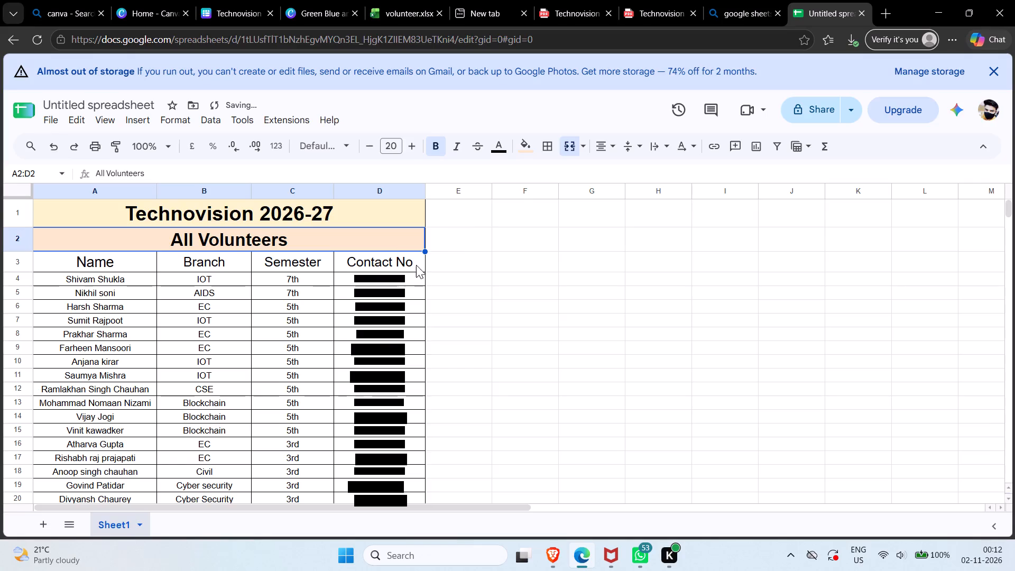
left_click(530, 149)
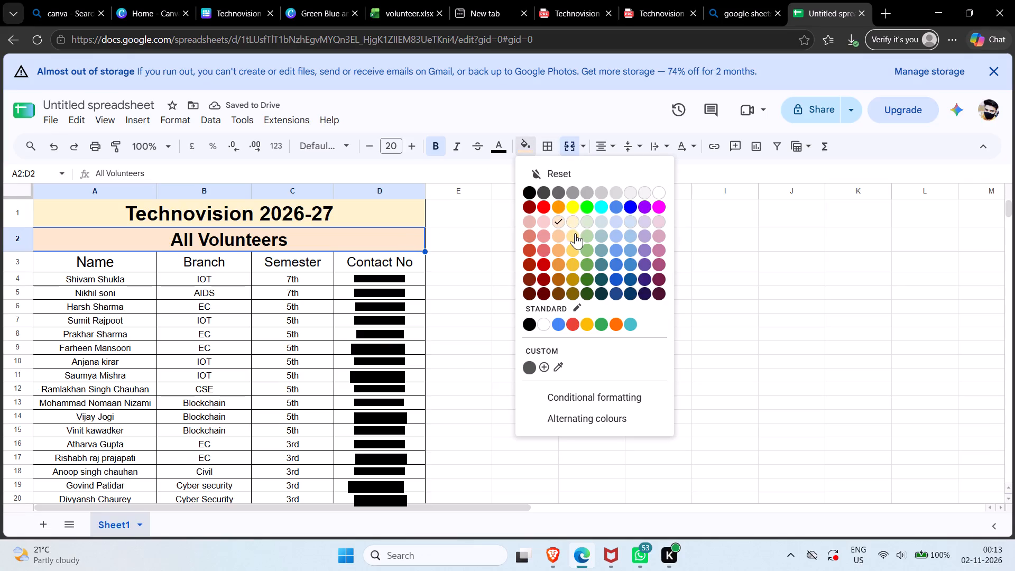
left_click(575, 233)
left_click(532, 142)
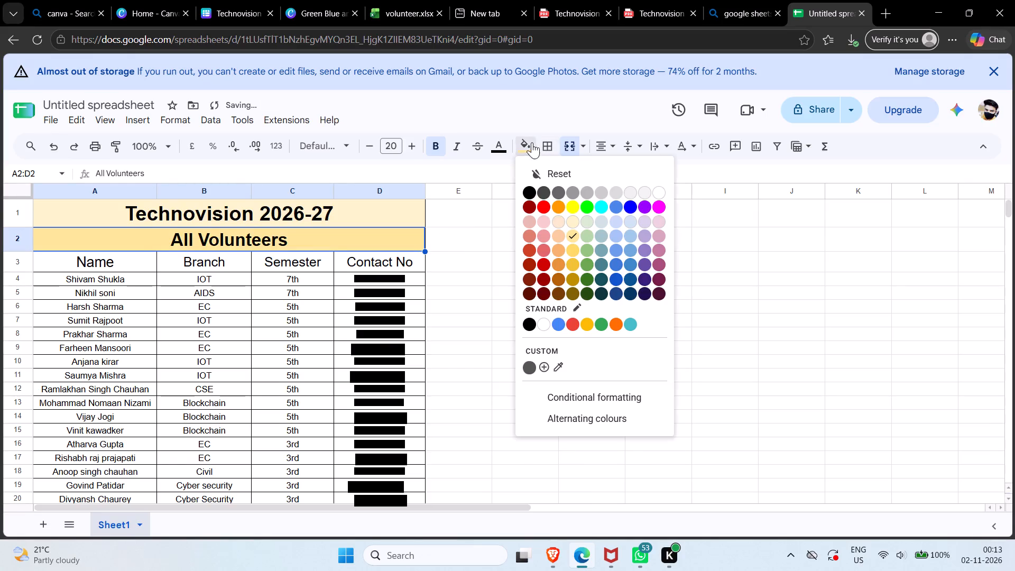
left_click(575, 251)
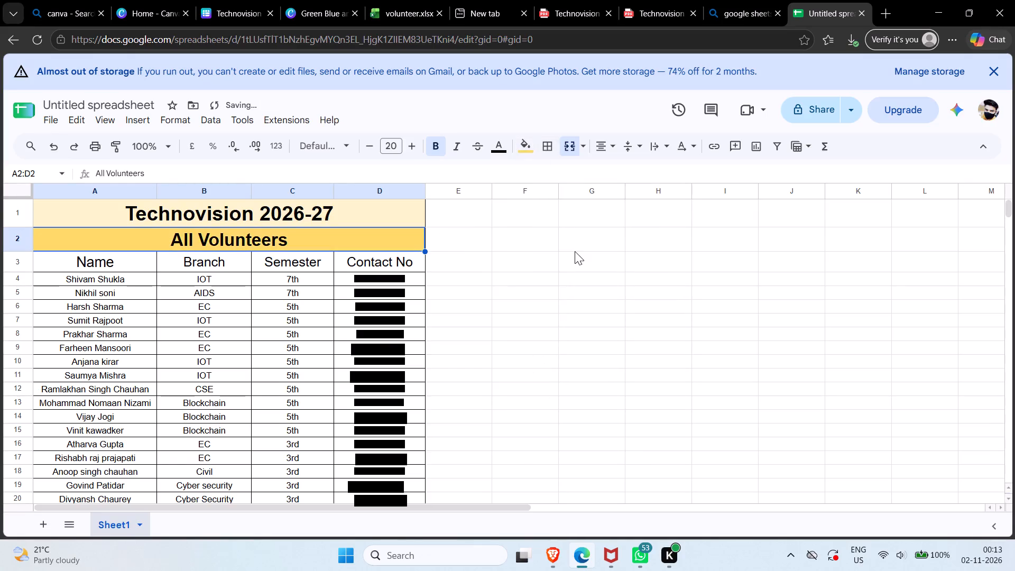
Fill the Technovision 2026-27 title row with light yellow and the All Volunteers row with the palest yellow.
left_click(376, 213)
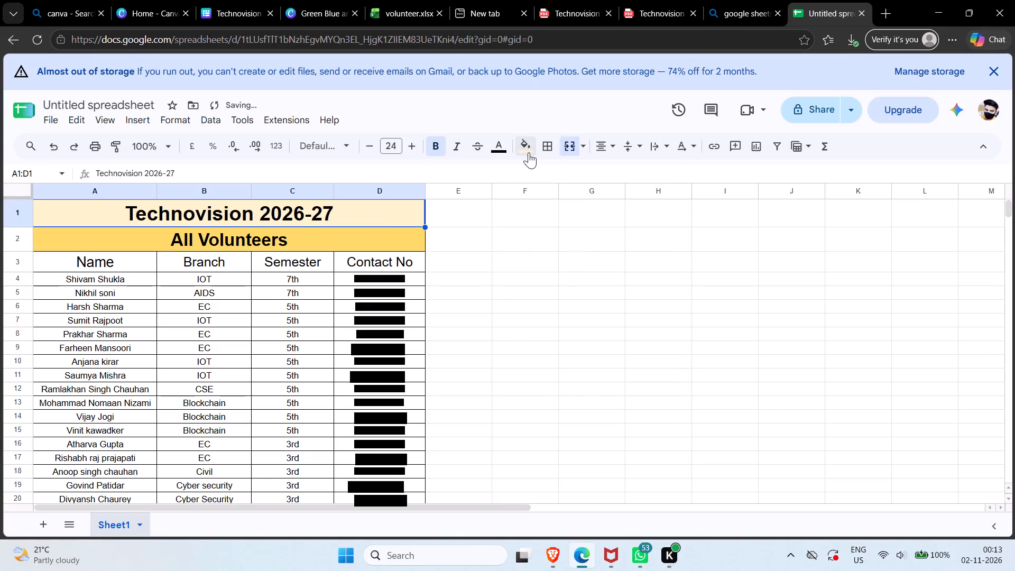
left_click(529, 152)
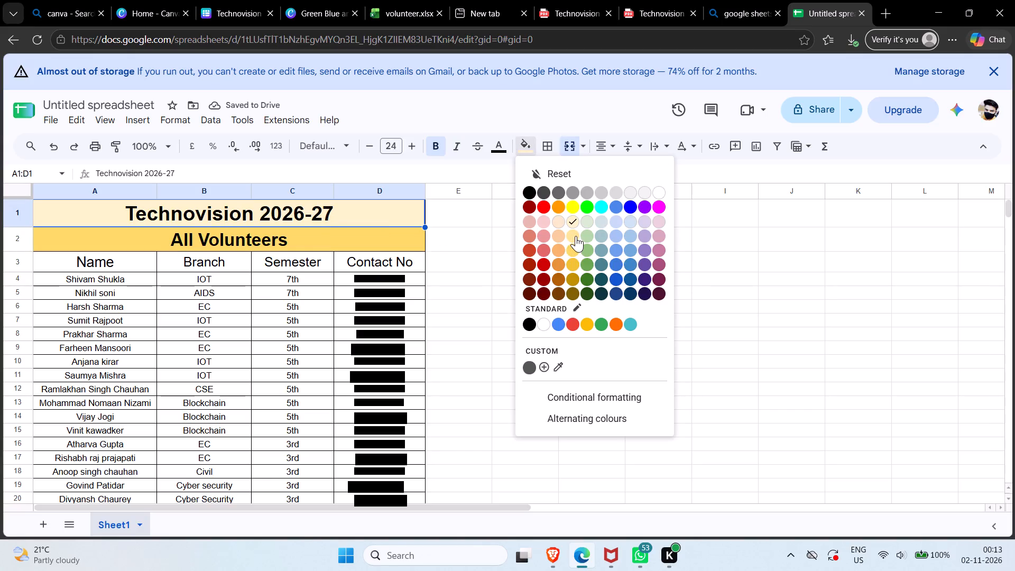
left_click(576, 236)
left_click(368, 248)
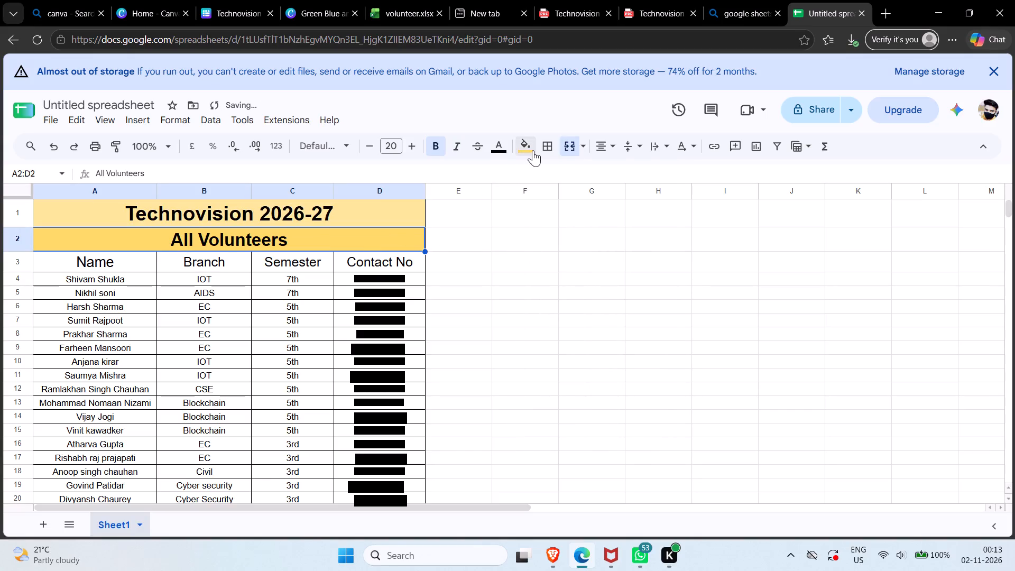
left_click(533, 150)
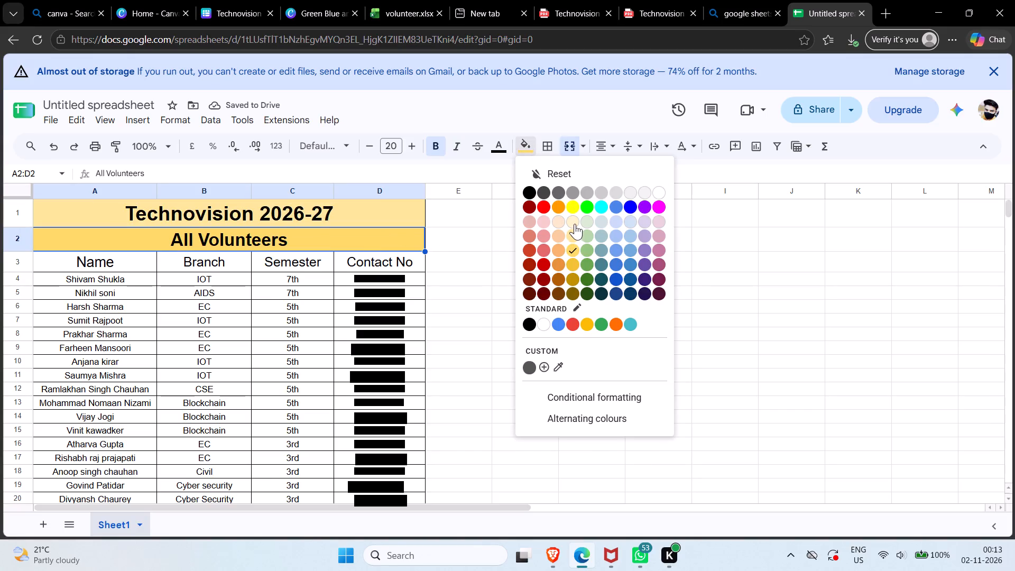
left_click(575, 223)
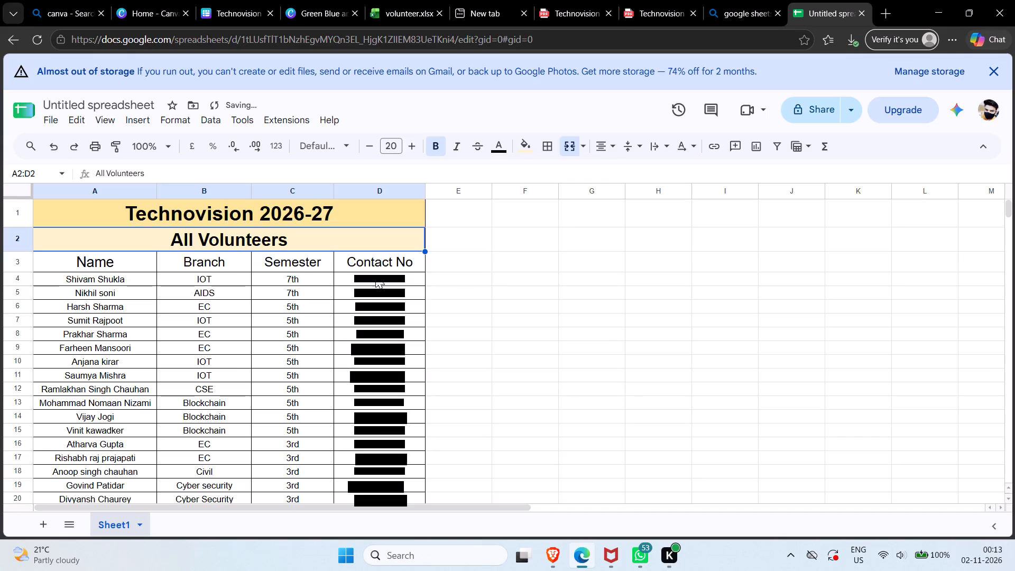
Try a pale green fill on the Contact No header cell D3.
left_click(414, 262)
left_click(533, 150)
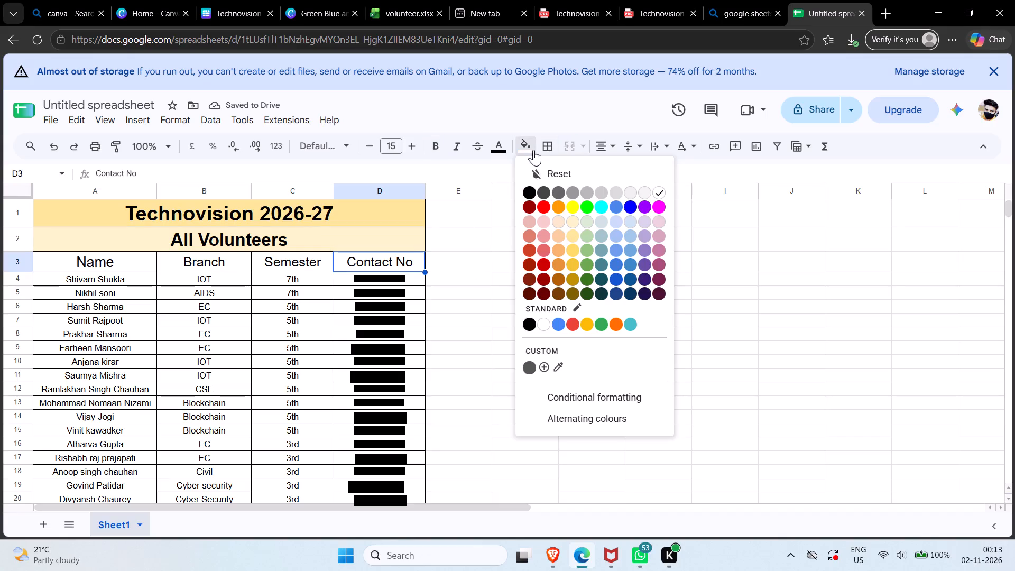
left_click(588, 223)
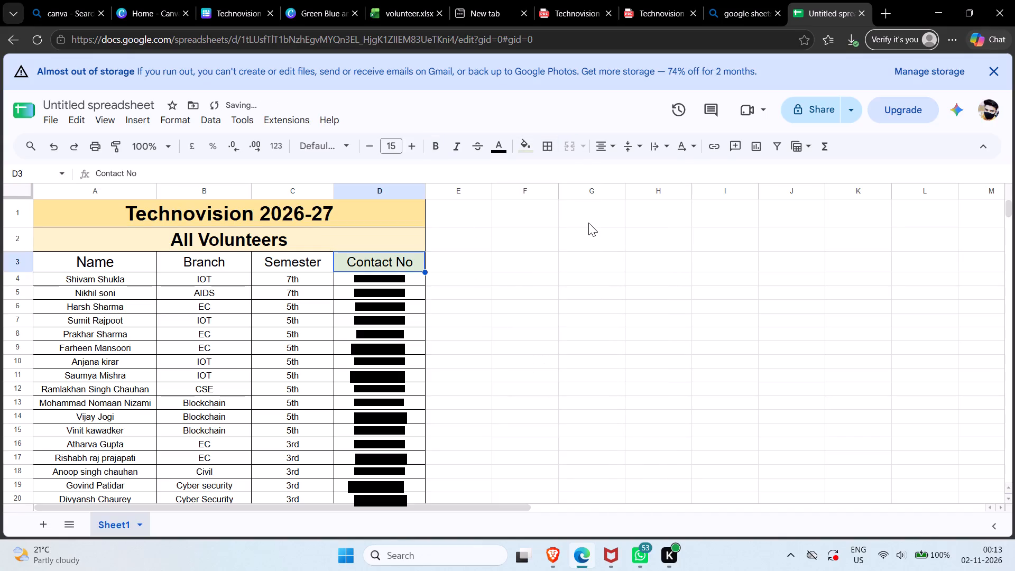
Fill the column header row A3:D3 with pale blue.
left_click_drag(58, 265, 281, 258)
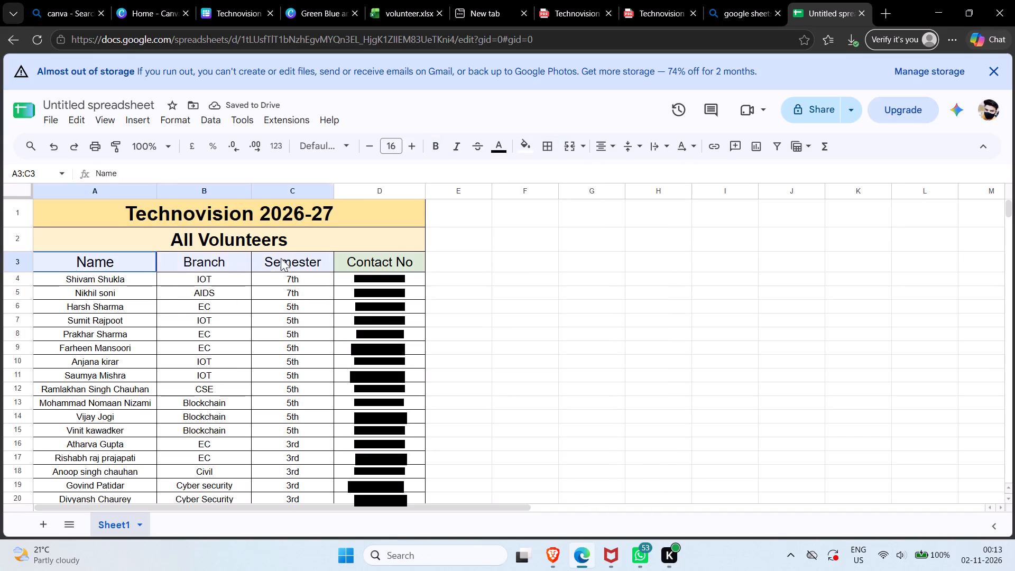
left_click_drag(281, 258, 349, 259)
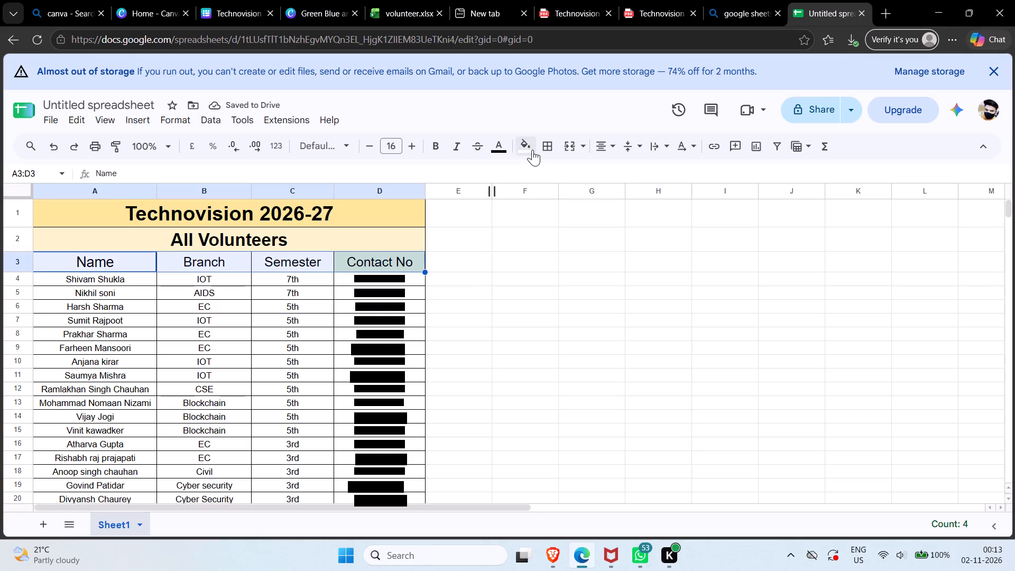
left_click(533, 149)
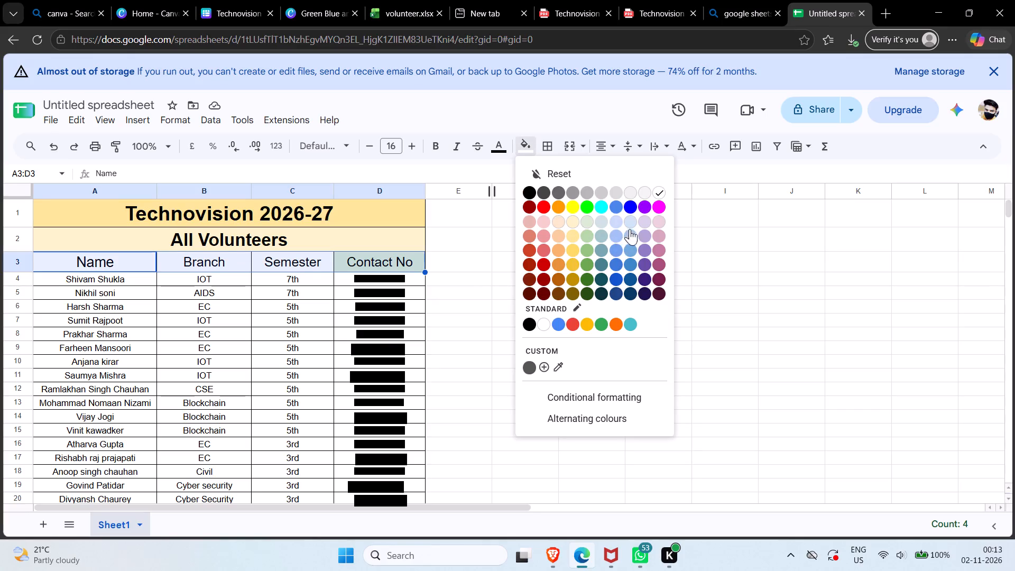
left_click(631, 223)
left_click(585, 269)
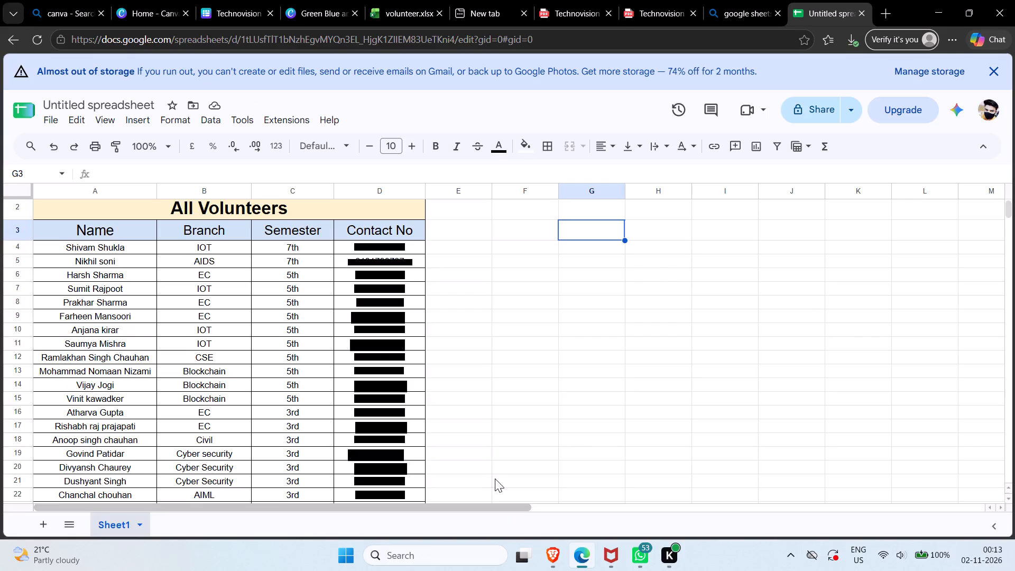
Look over the formatted volunteer list from the title rows down to the last entry.
scroll(596, 379, "up", 1)
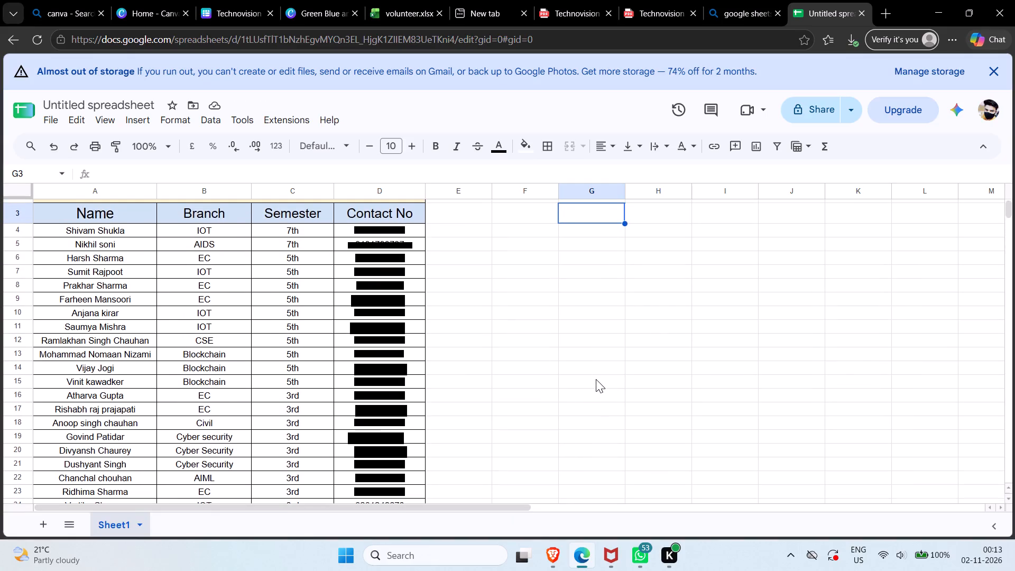
scroll(596, 379, "up", 1)
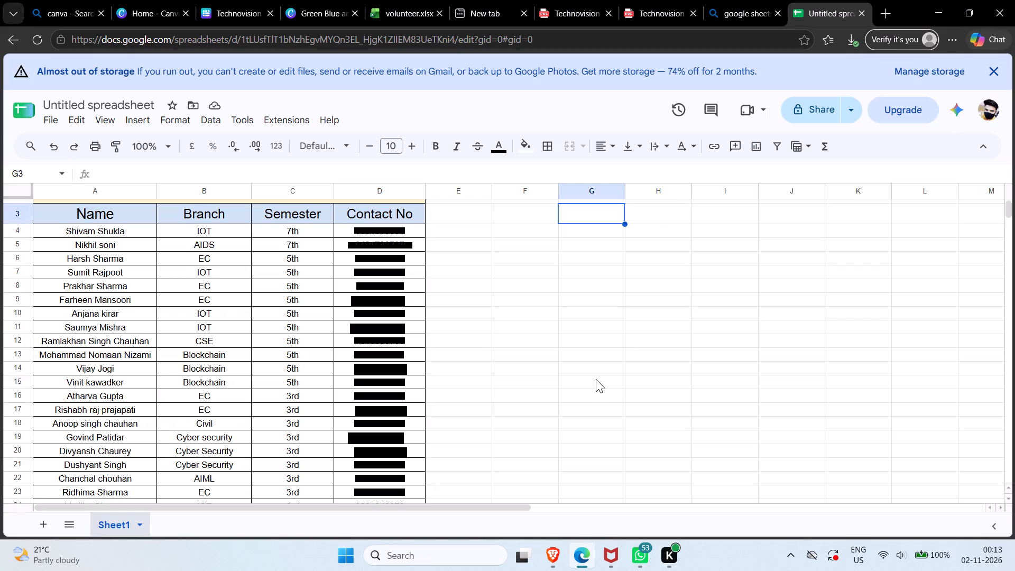
scroll(596, 379, "up", 2)
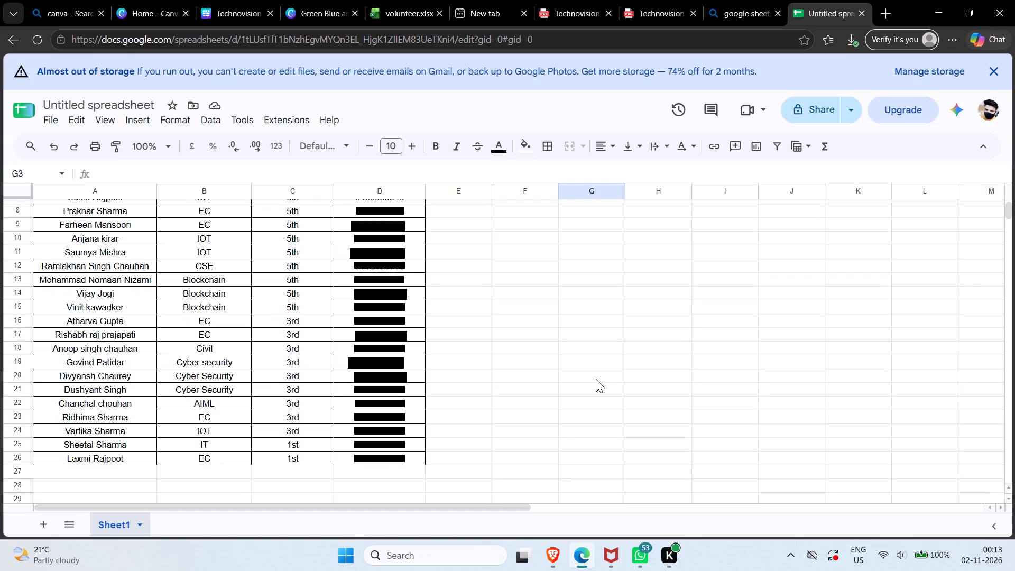
scroll(596, 379, "up", 1)
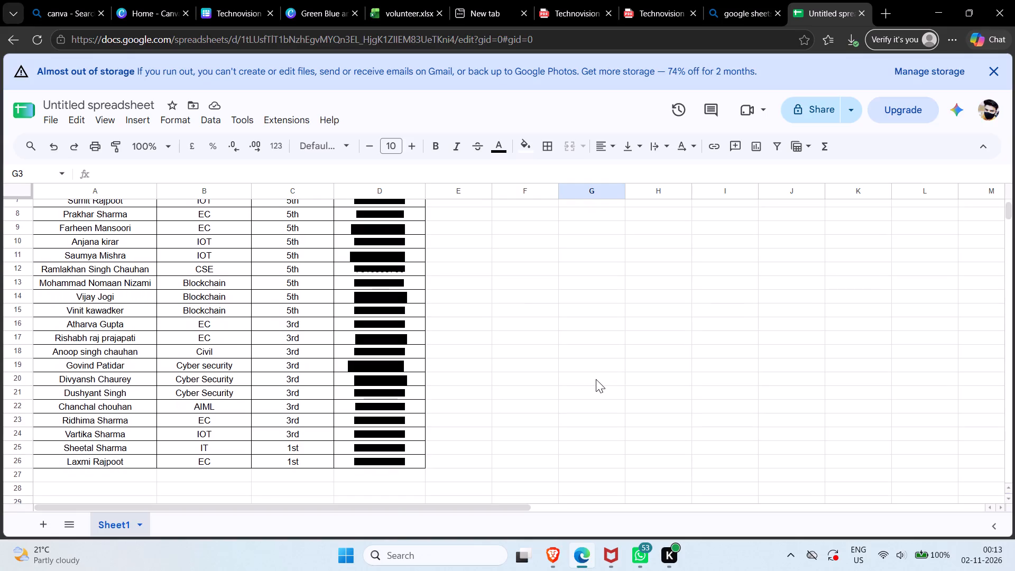
scroll(596, 379, "up", 2)
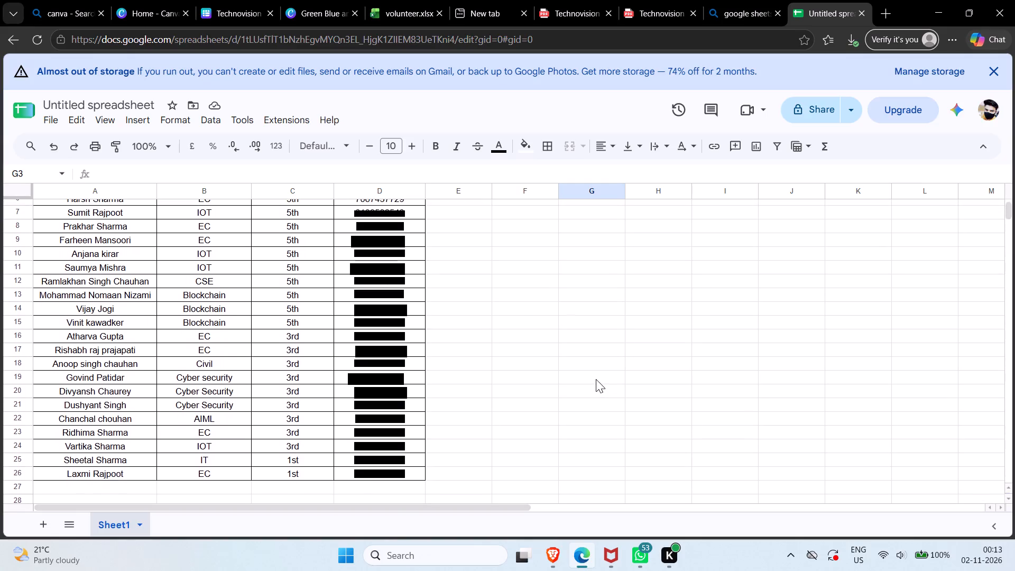
scroll(596, 379, "up", 1)
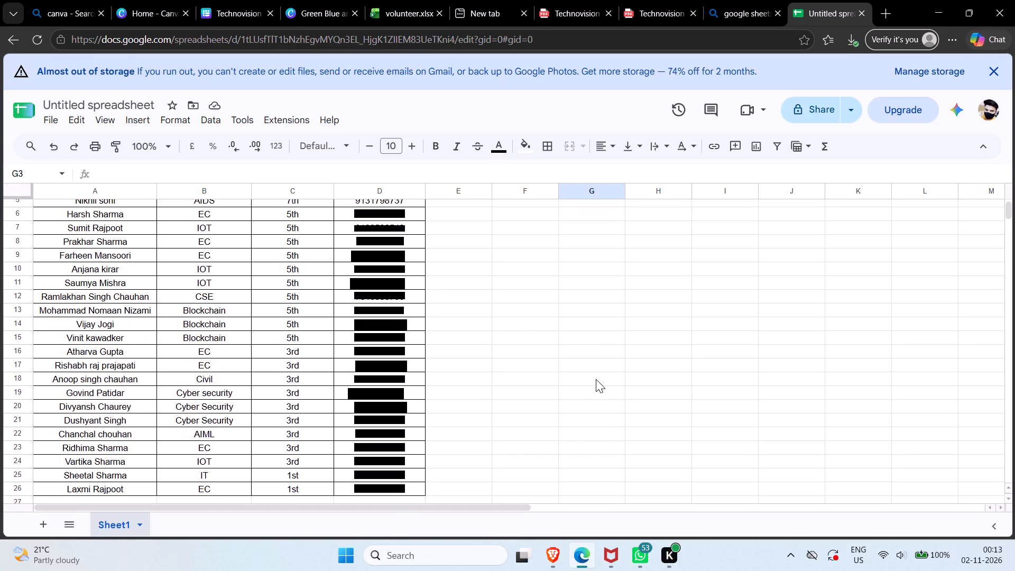
scroll(596, 379, "up", 1)
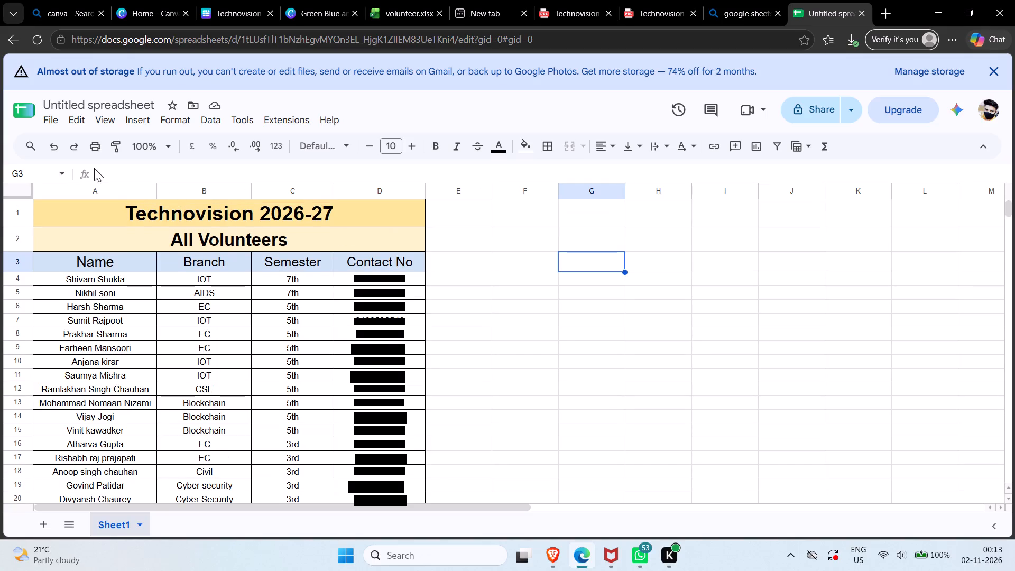
Open the print settings for the current sheet and set the page orientation to Portrait.
left_click(95, 144)
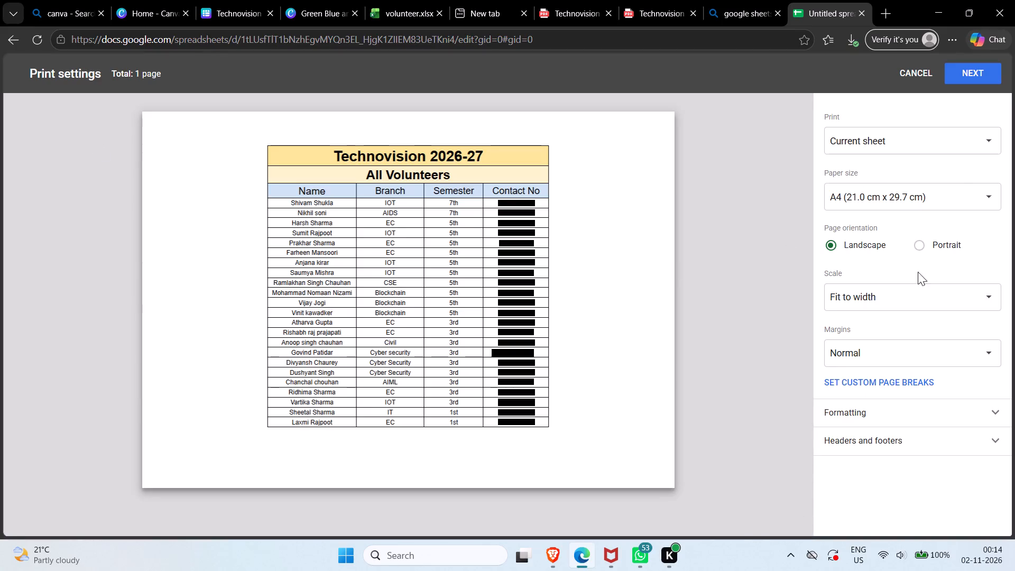
left_click(930, 139)
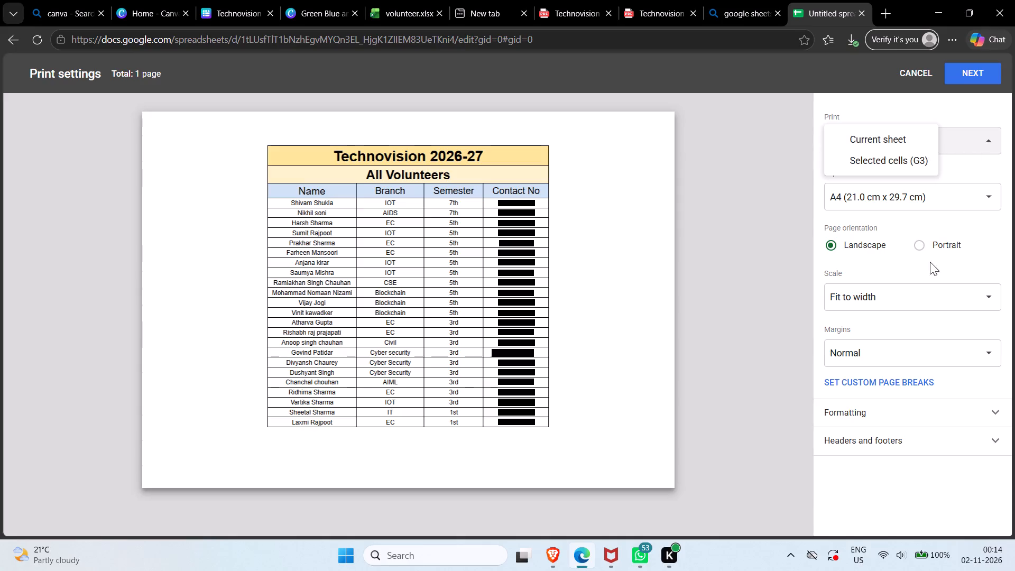
left_click(922, 251)
scroll(673, 347, "down", 7)
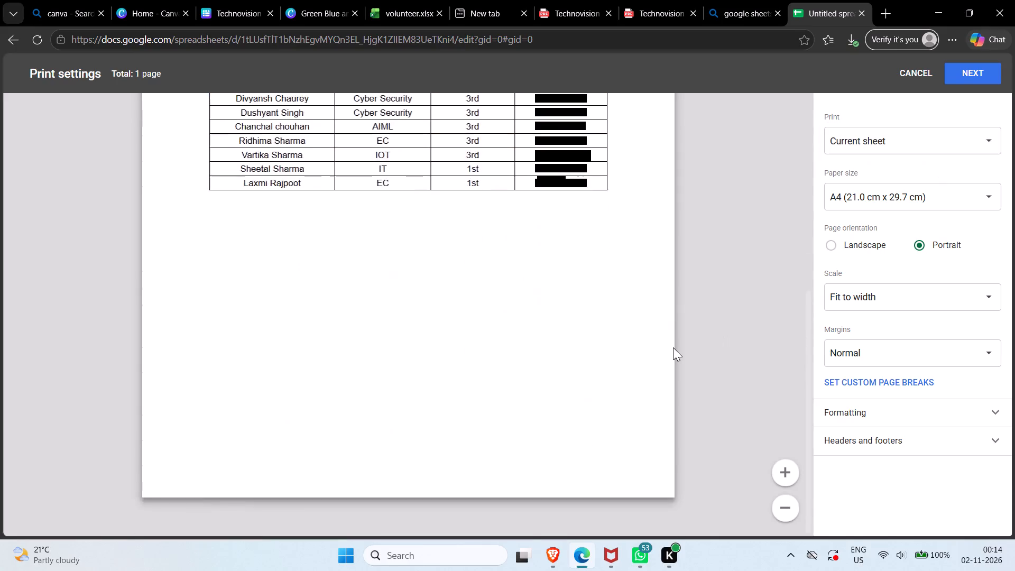
scroll(673, 347, "up", 7)
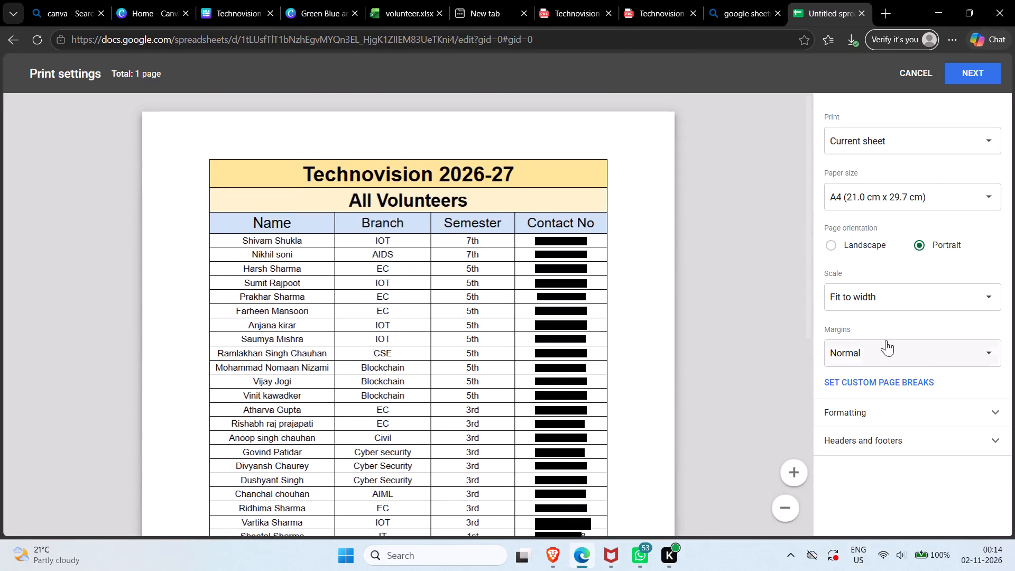
Set the print margins to Wide and check the page preview.
left_click(918, 356)
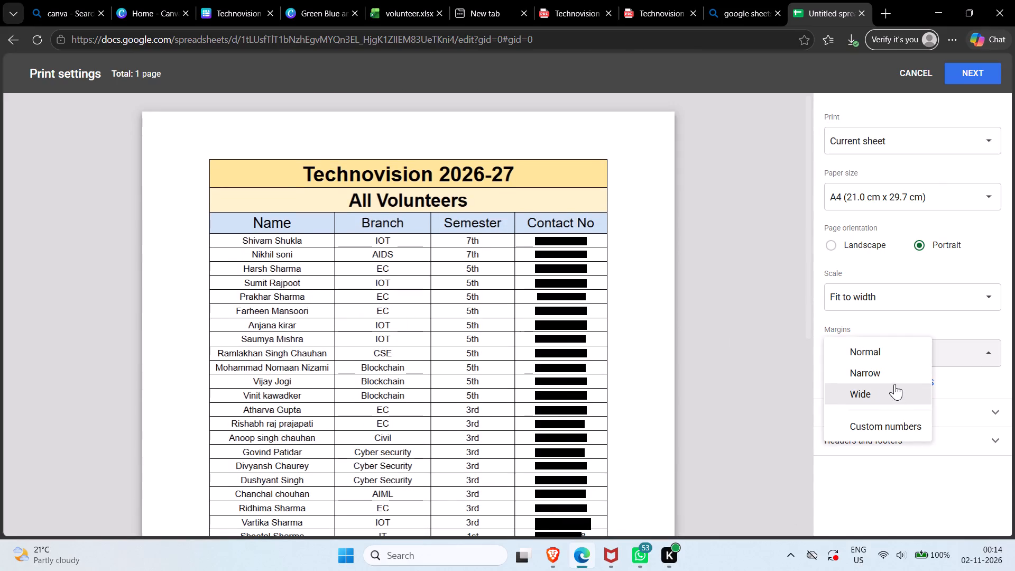
left_click(894, 384)
scroll(894, 384, "down", 6)
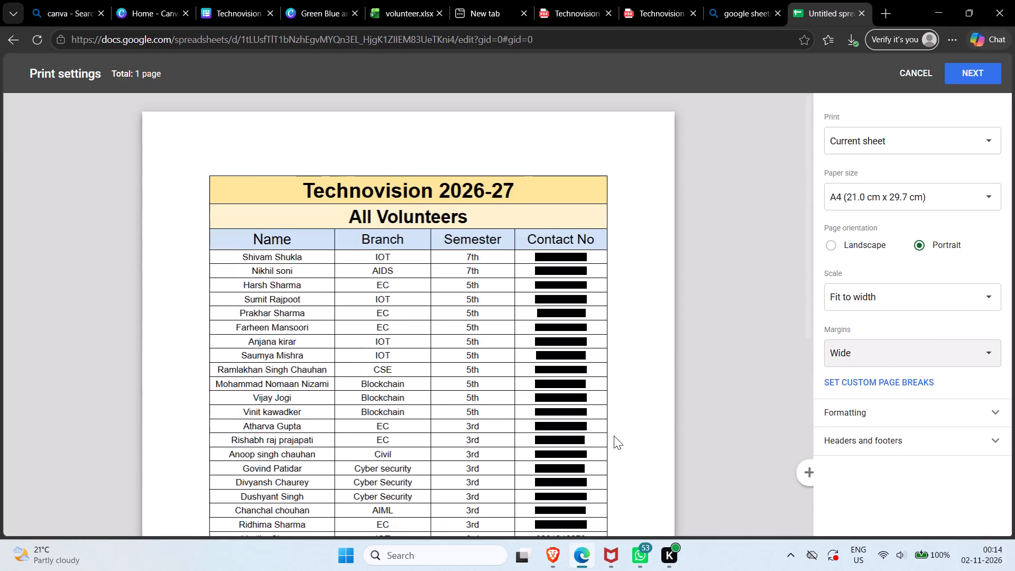
scroll(614, 436, "down", 6)
scroll(614, 436, "up", 7)
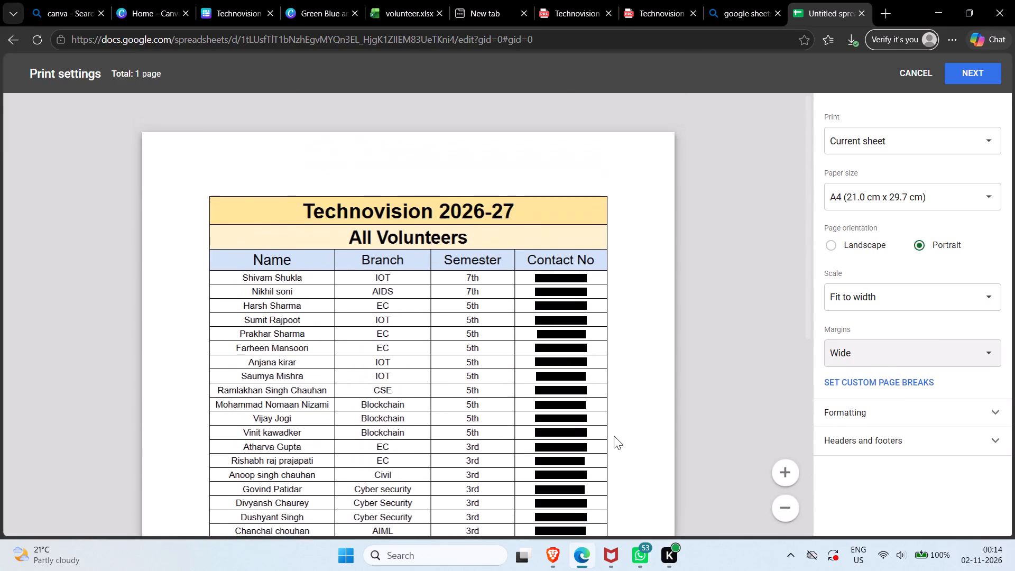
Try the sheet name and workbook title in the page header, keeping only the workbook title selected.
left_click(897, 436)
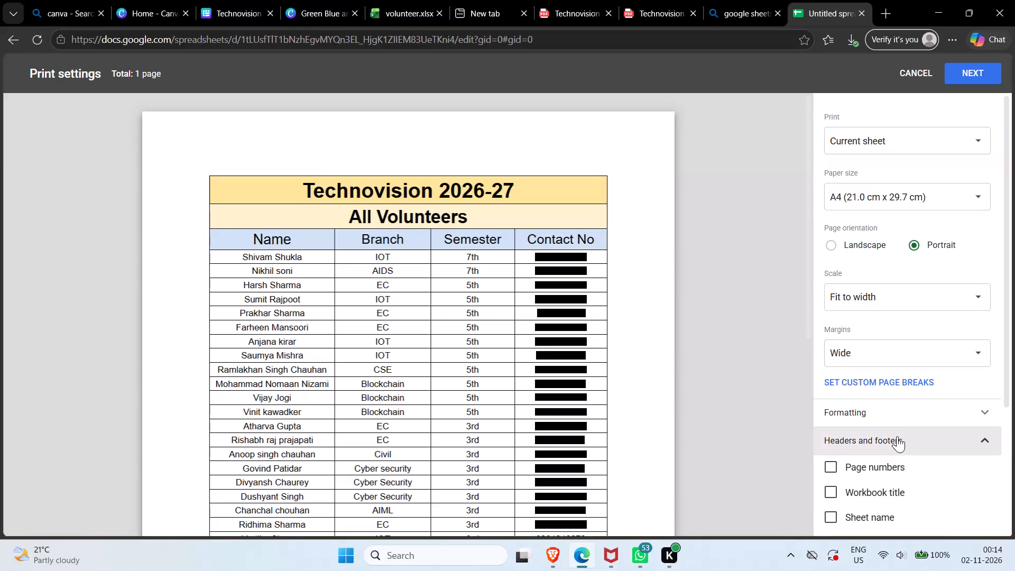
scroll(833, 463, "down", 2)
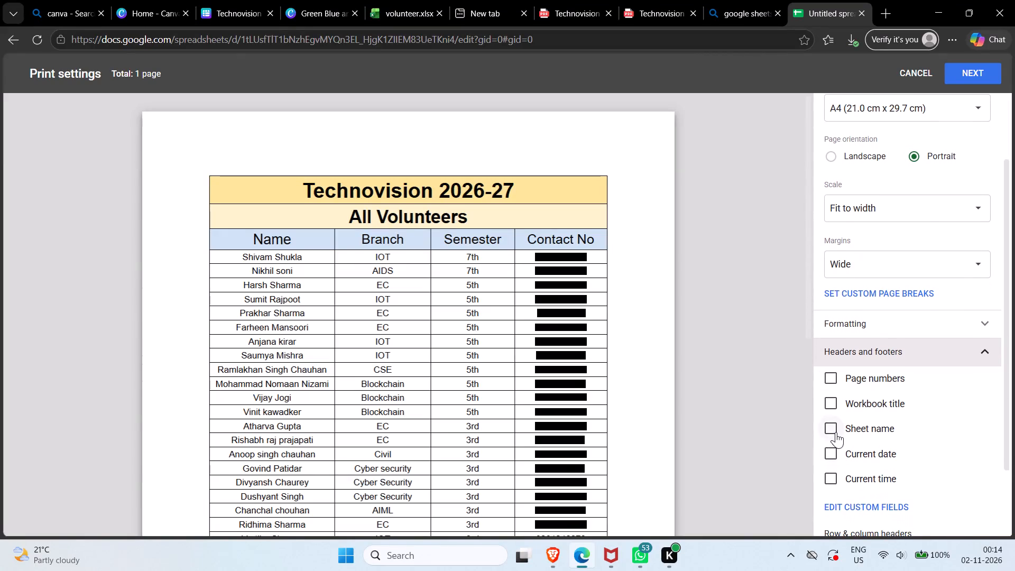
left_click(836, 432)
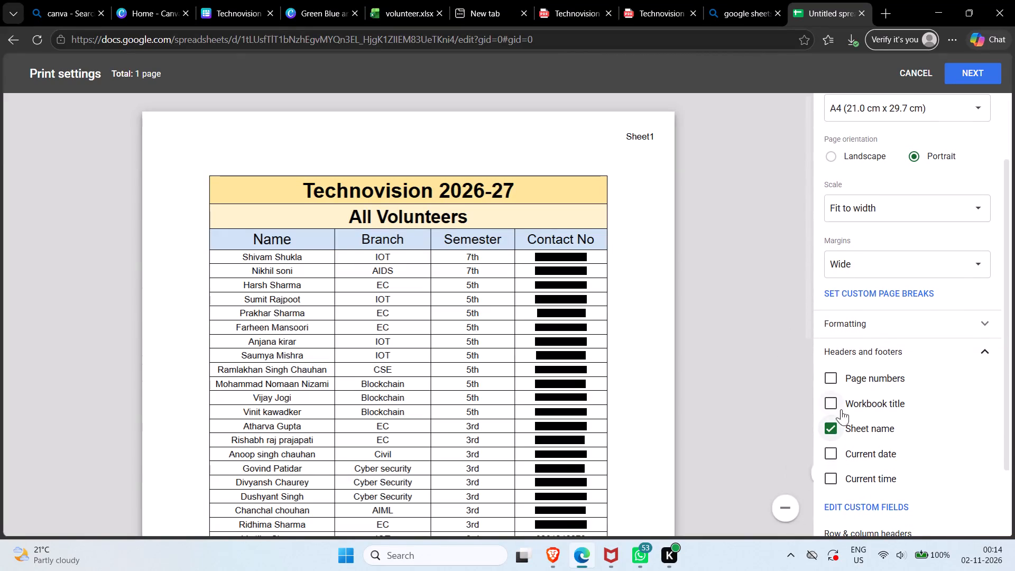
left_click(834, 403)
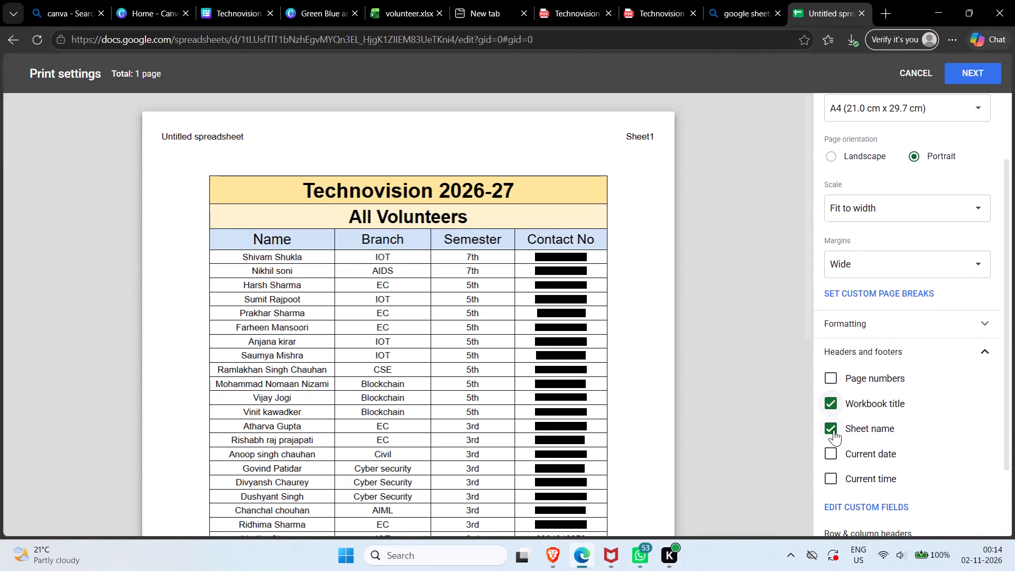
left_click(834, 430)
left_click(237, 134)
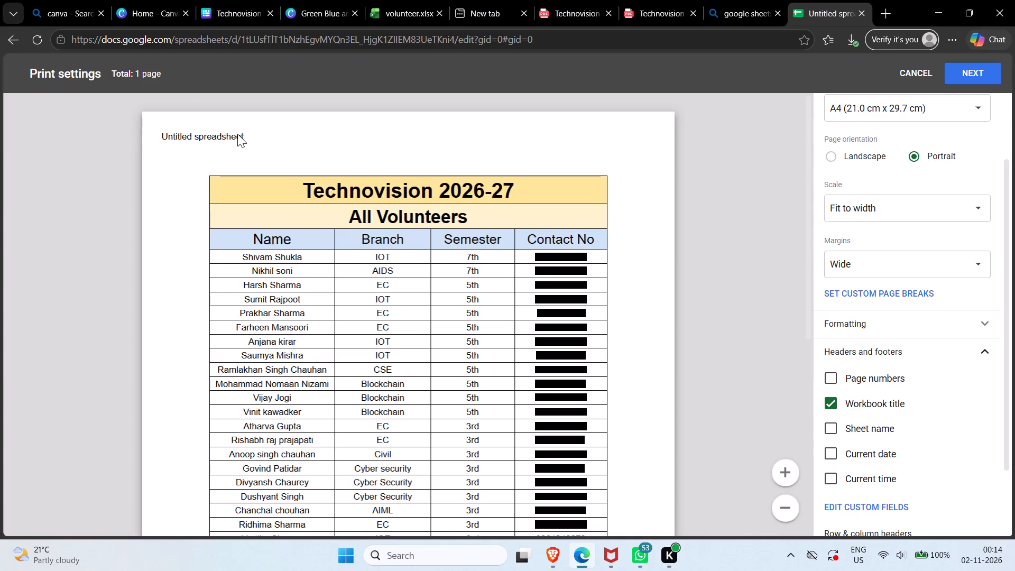
Edit the custom header and footer fields so the page's top-left header reads TECHNOVISION.
scroll(829, 403, "down", 3)
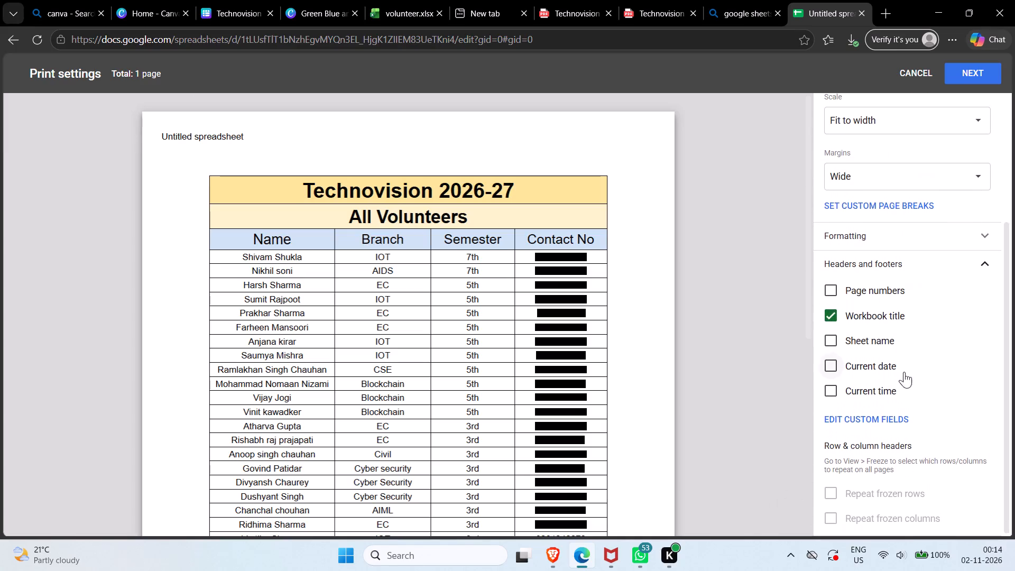
scroll(883, 451, "down", 1)
left_click(849, 415)
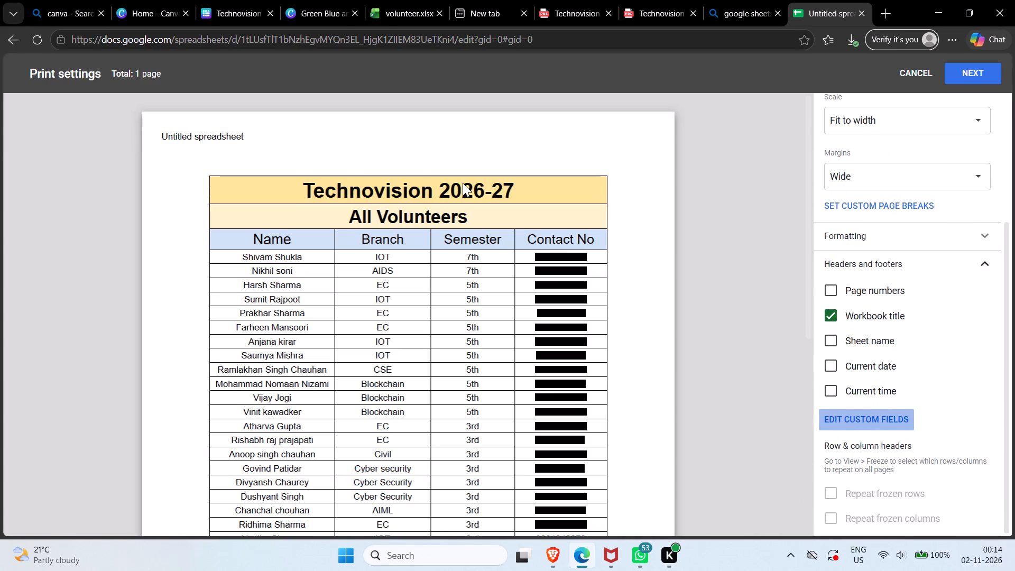
left_click(444, 133)
key("BackSpace")
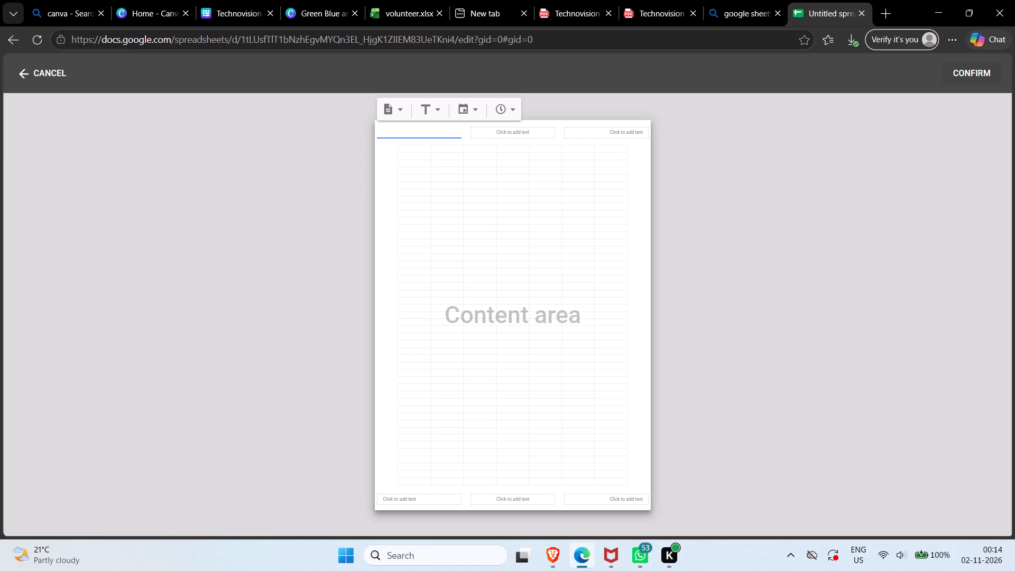
type("TE")
type("CHNO")
type("VISION")
key("space")
key("Down")
key("Insert")
key("Down")
key("Right")
key("Down")
key("BackSpace")
left_click(300, 187)
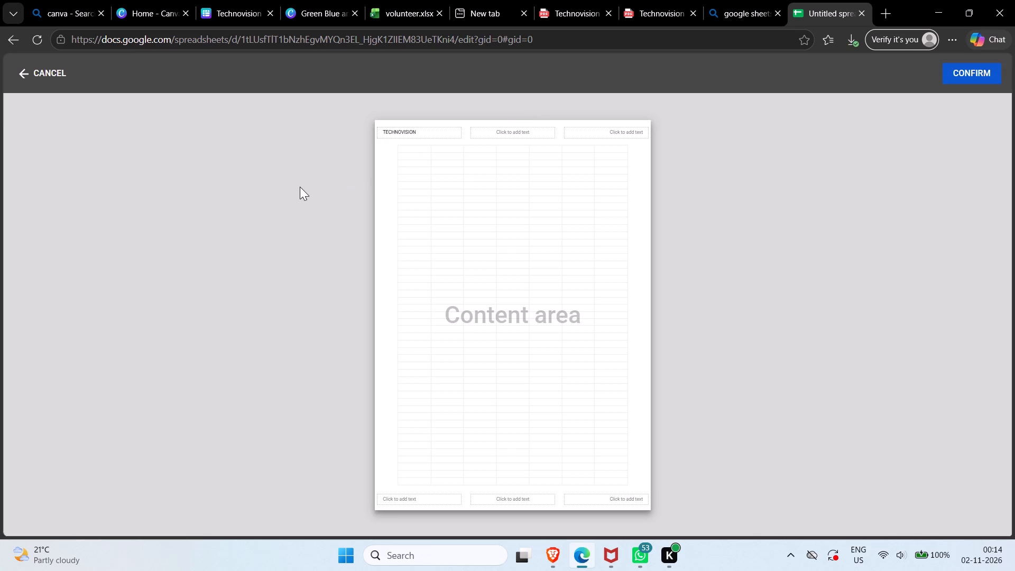
left_click(980, 75)
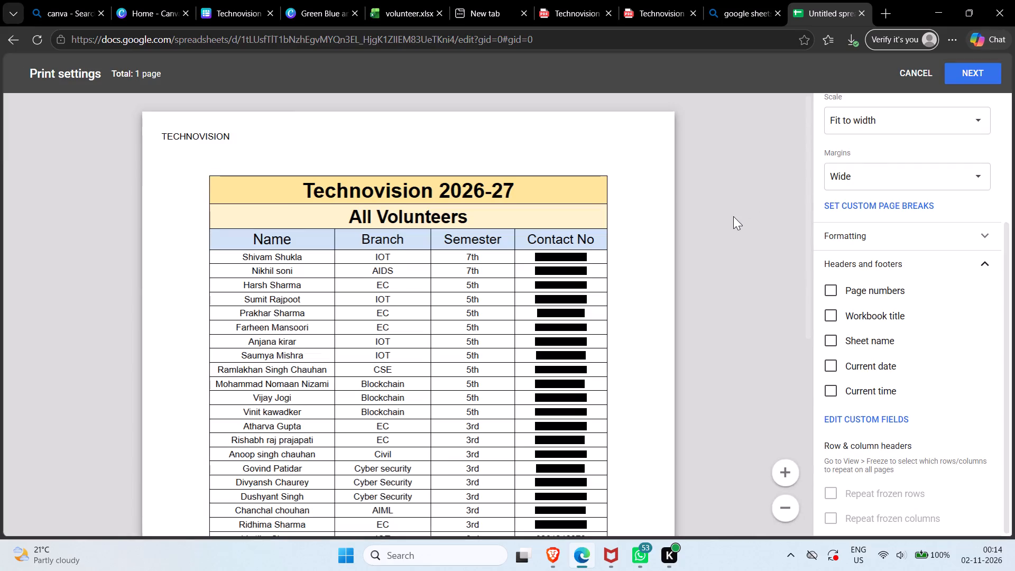
Check the page preview with its header and proceed from the print settings to the print dialog.
scroll(727, 216, "right", 1)
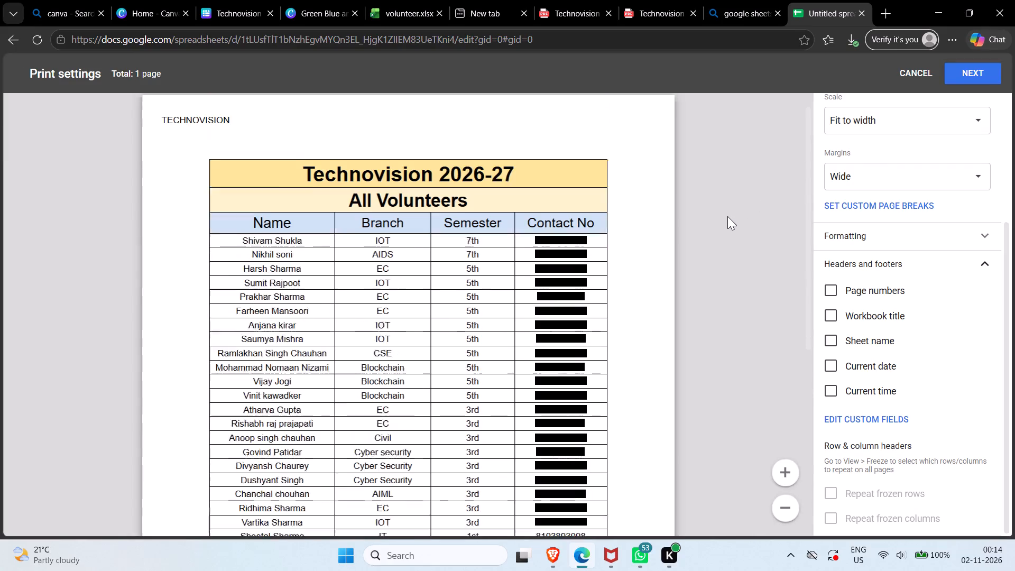
scroll(727, 216, "right", 1)
scroll(727, 216, "down", 3)
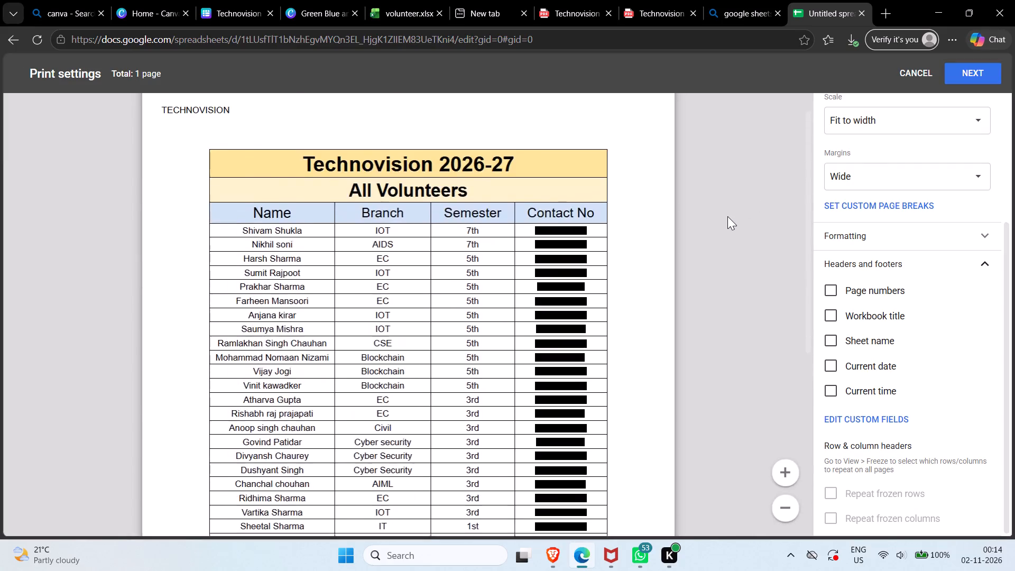
scroll(727, 216, "down", 2)
scroll(727, 216, "up", 3)
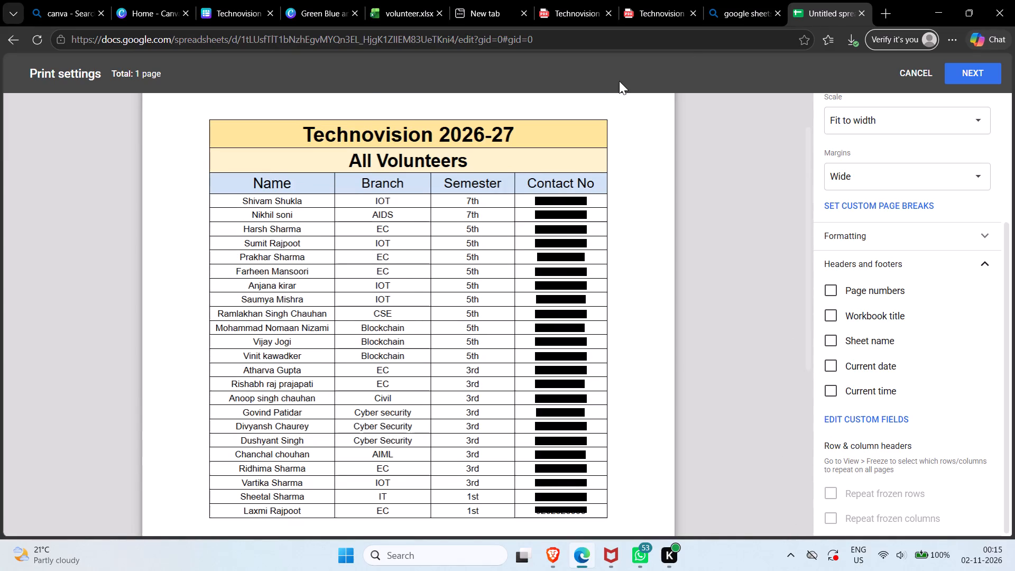
left_click(965, 67)
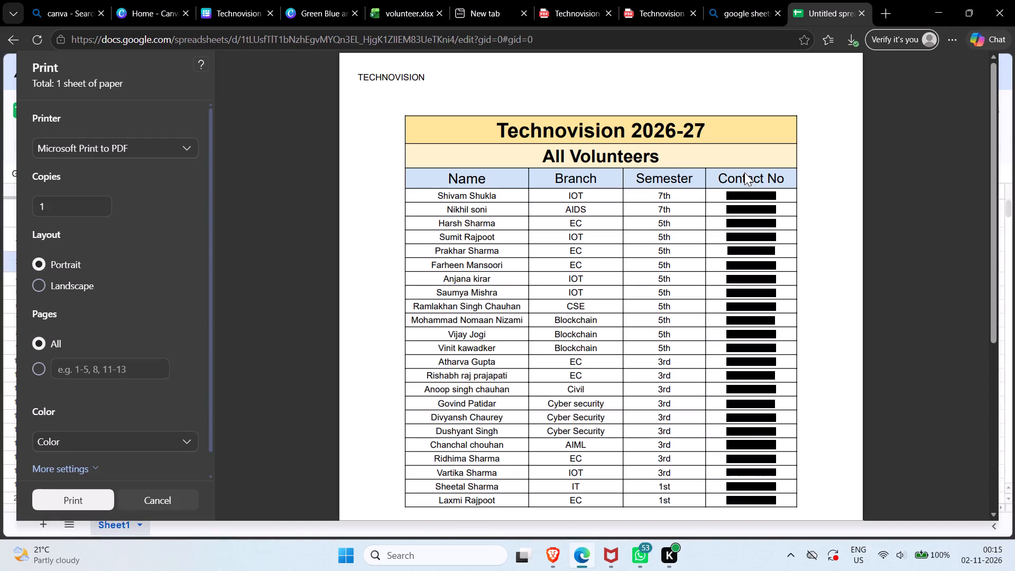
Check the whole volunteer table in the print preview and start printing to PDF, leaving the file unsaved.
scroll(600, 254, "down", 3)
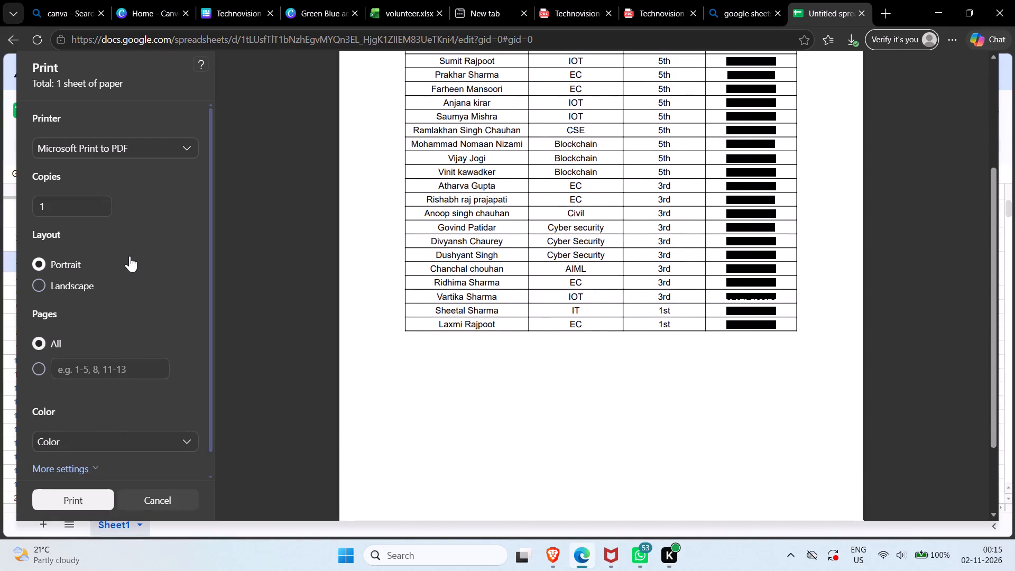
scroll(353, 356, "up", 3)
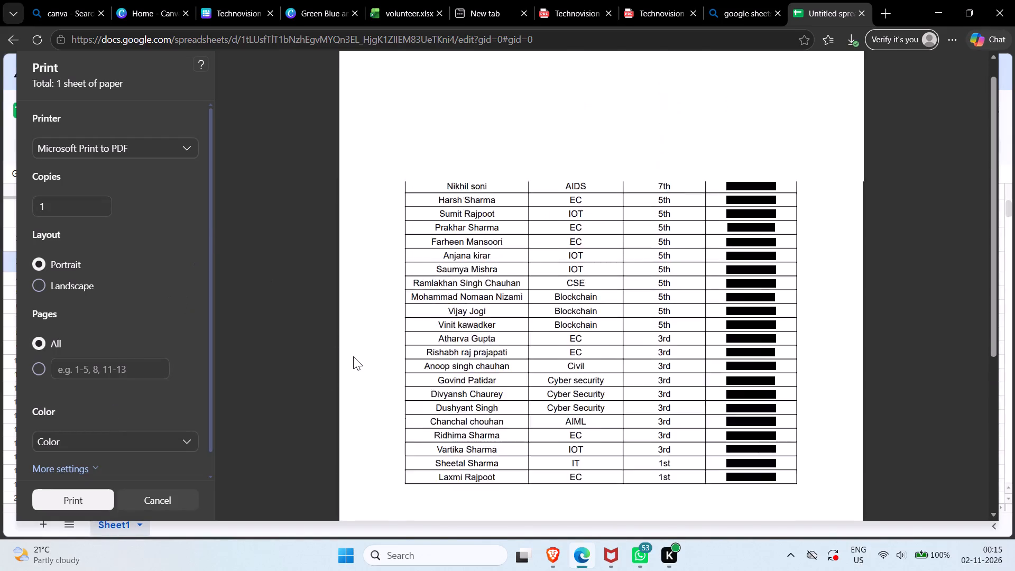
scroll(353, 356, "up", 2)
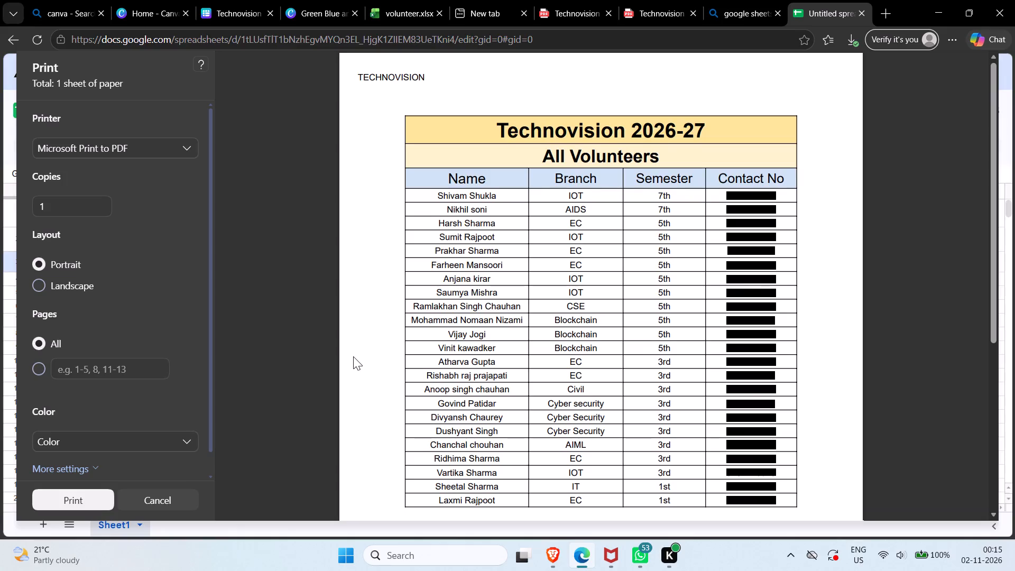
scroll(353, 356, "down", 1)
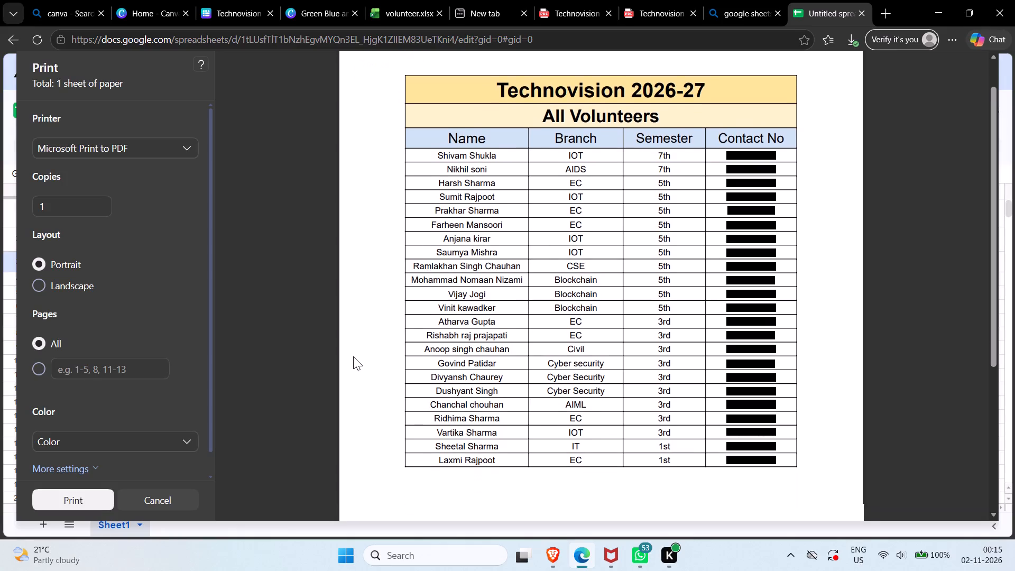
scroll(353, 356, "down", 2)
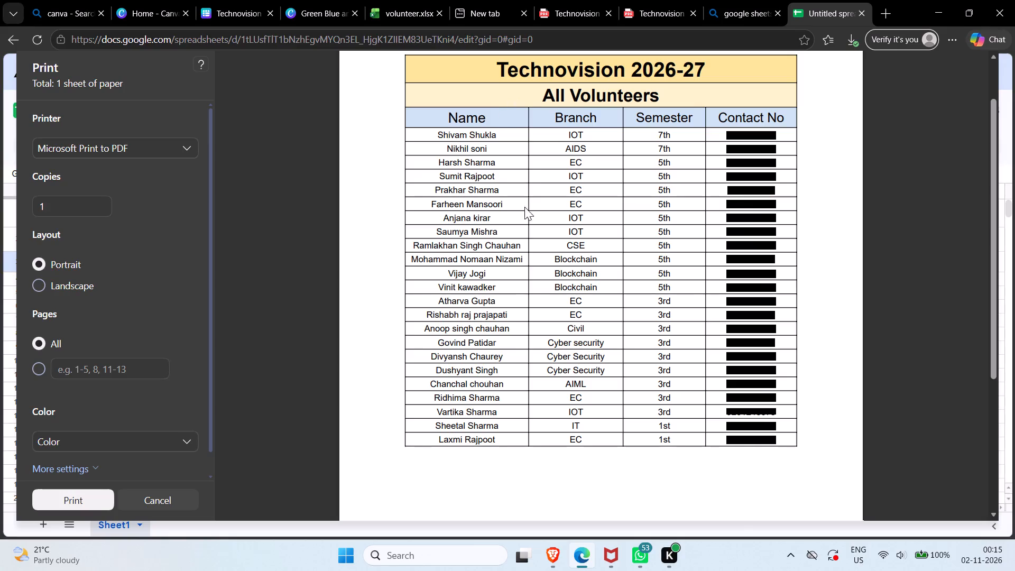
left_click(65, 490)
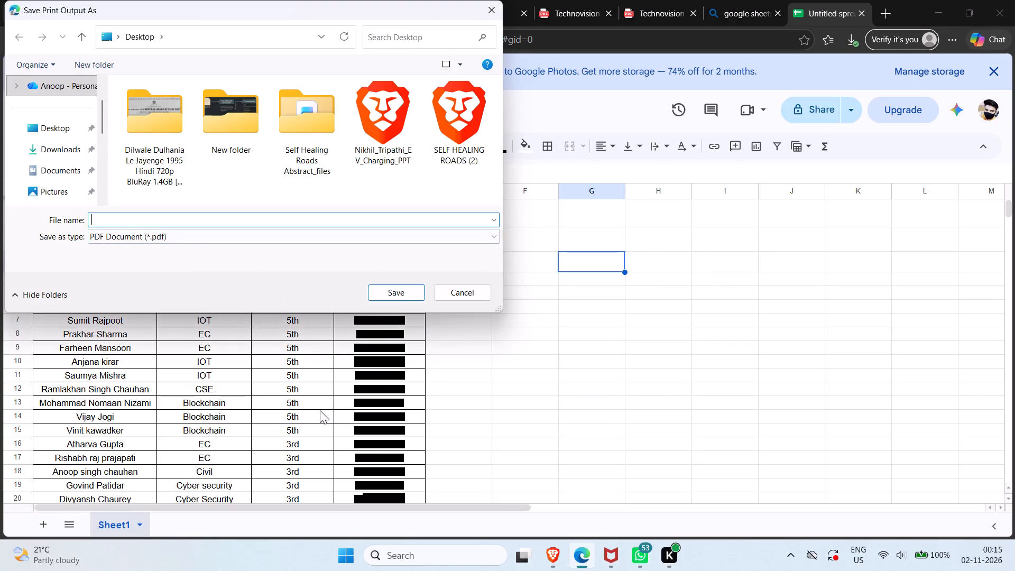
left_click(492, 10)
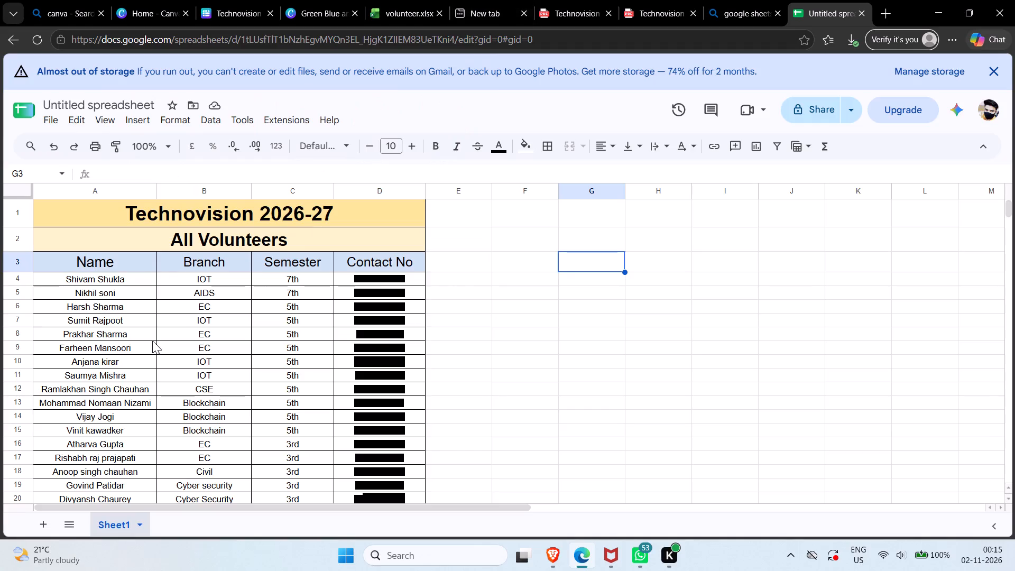
Insert one empty column before the Name column.
scroll(152, 340, "right", 3)
left_click(46, 259)
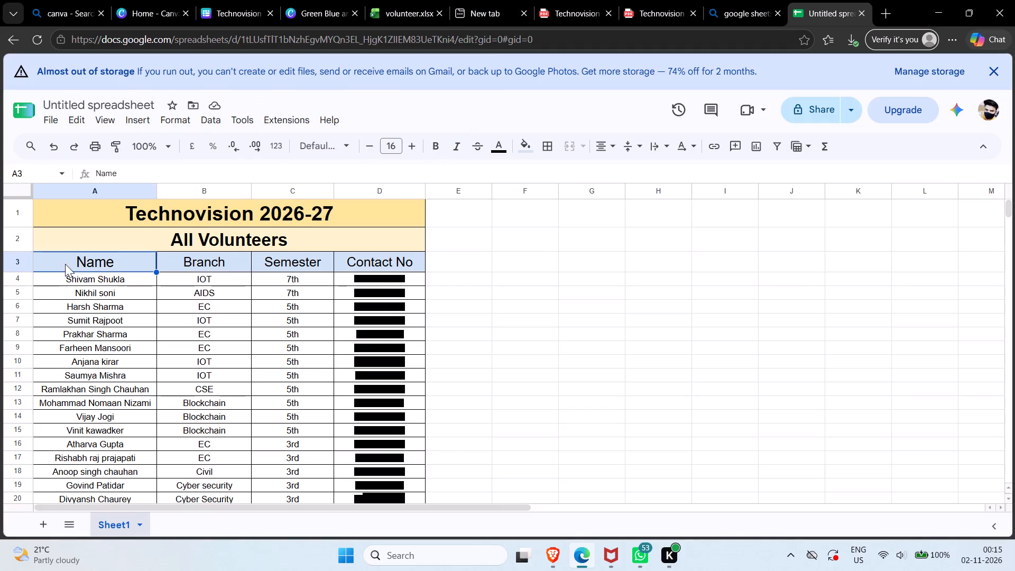
left_click(52, 266)
right_click(52, 266)
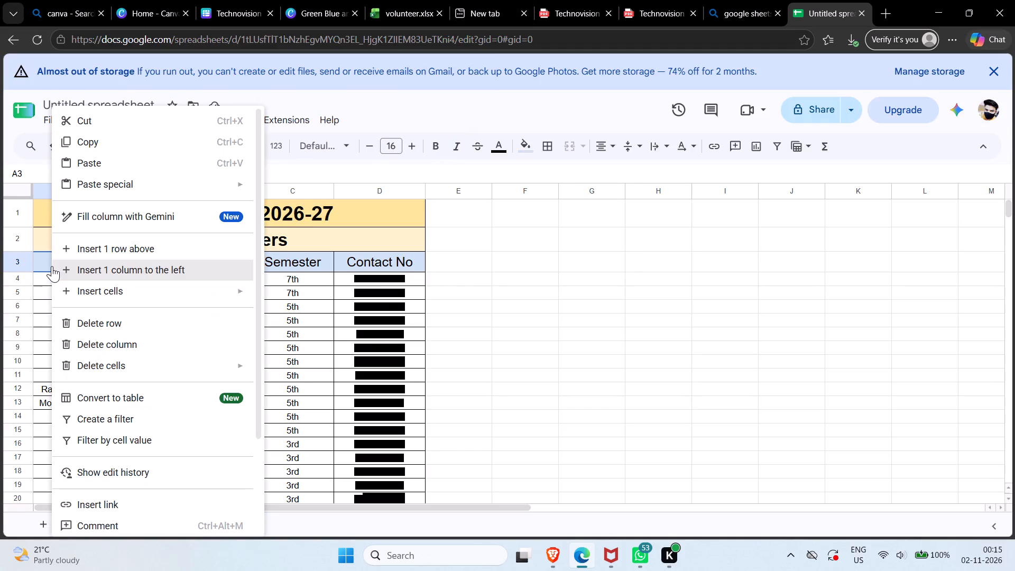
left_click(91, 268)
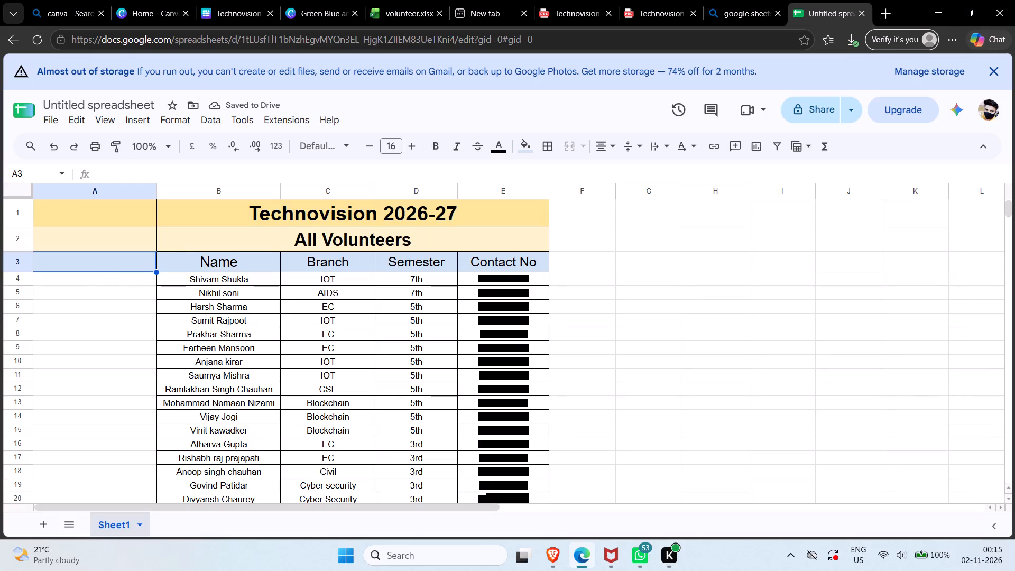
Extend the All Volunteers and Technovision 2026-27 headings over the new column by merging A2:E2 and A1:E1.
left_click(150, 238)
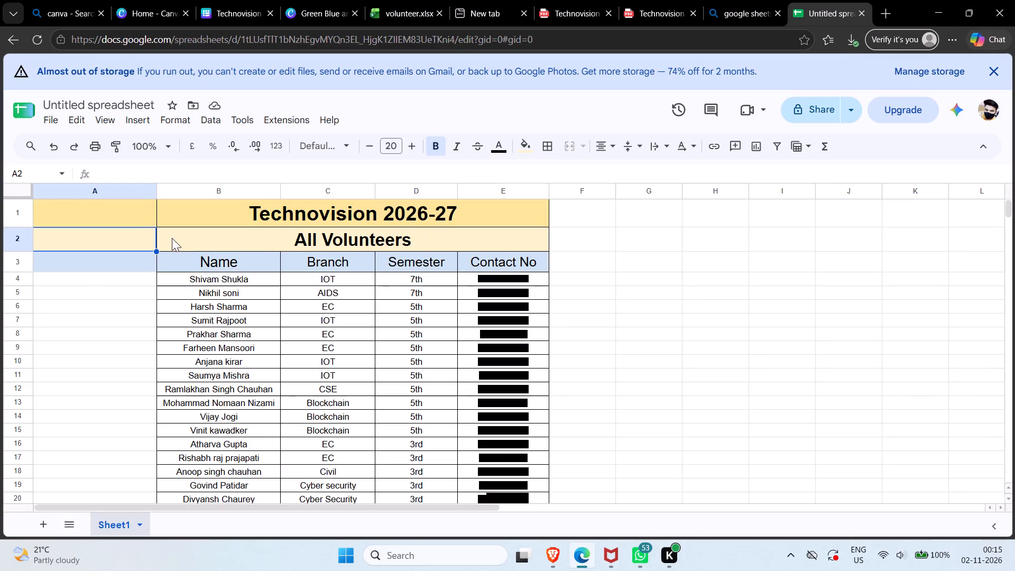
left_click_drag(177, 237, 126, 242)
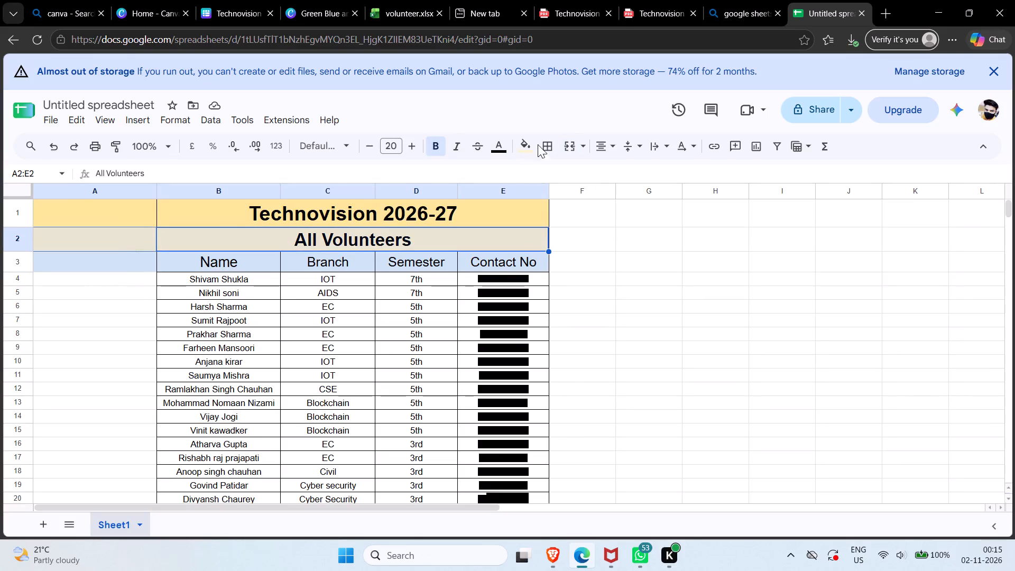
left_click(569, 146)
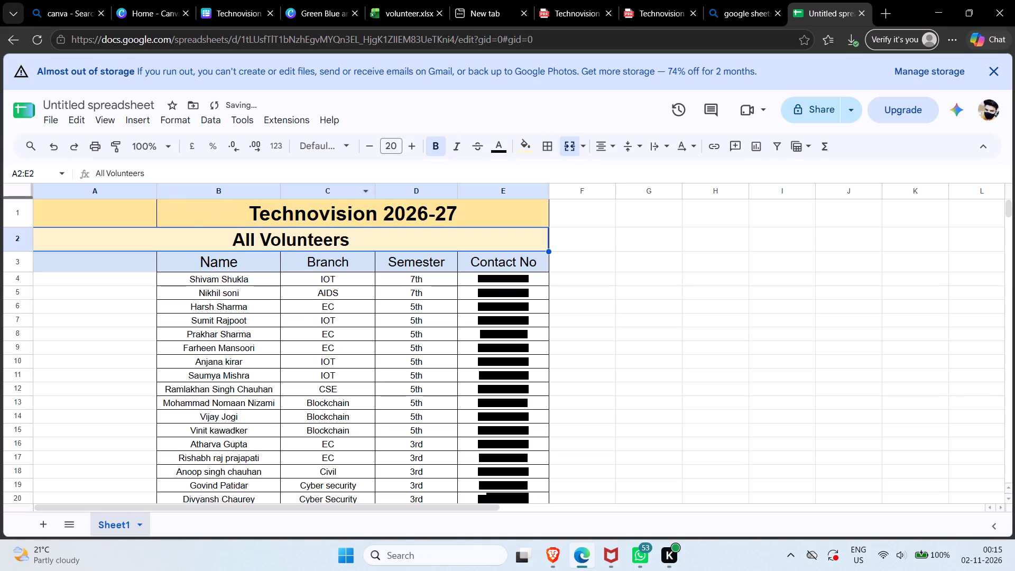
left_click_drag(183, 210, 125, 217)
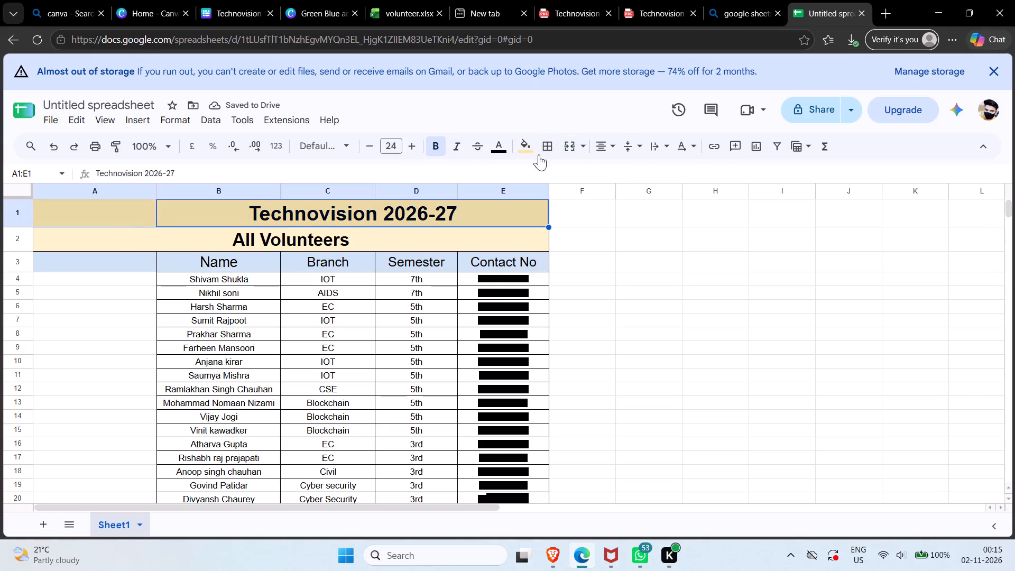
left_click(570, 148)
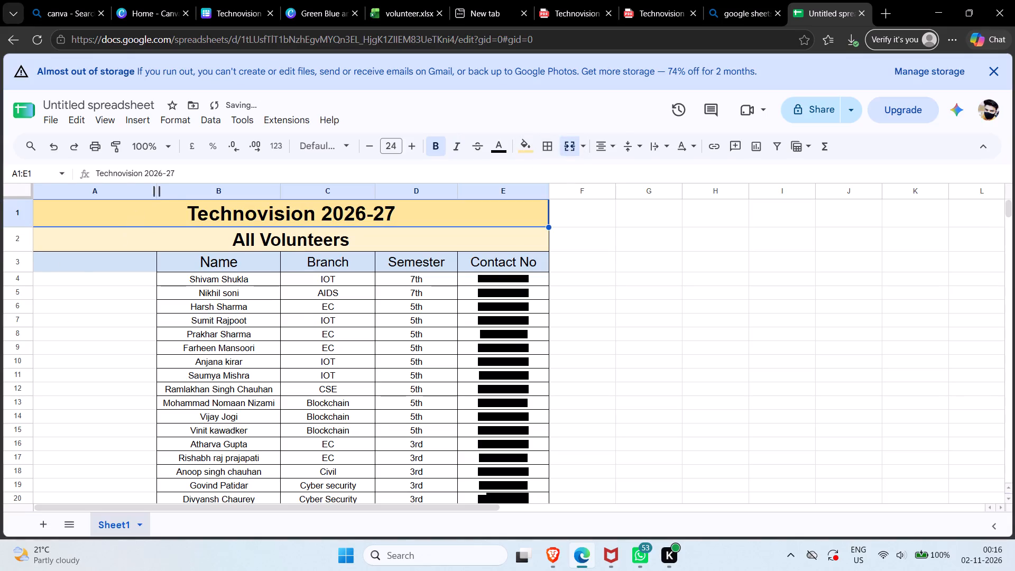
Narrow the new column A to a slim width suited to serial numbers.
left_click_drag(155, 191, 54, 192)
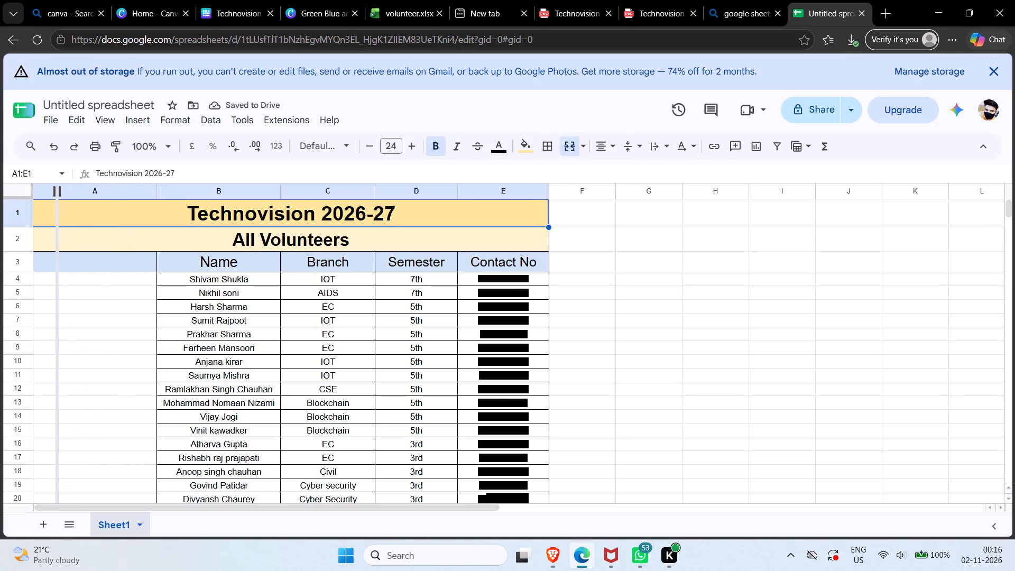
left_click_drag(54, 192, 52, 193)
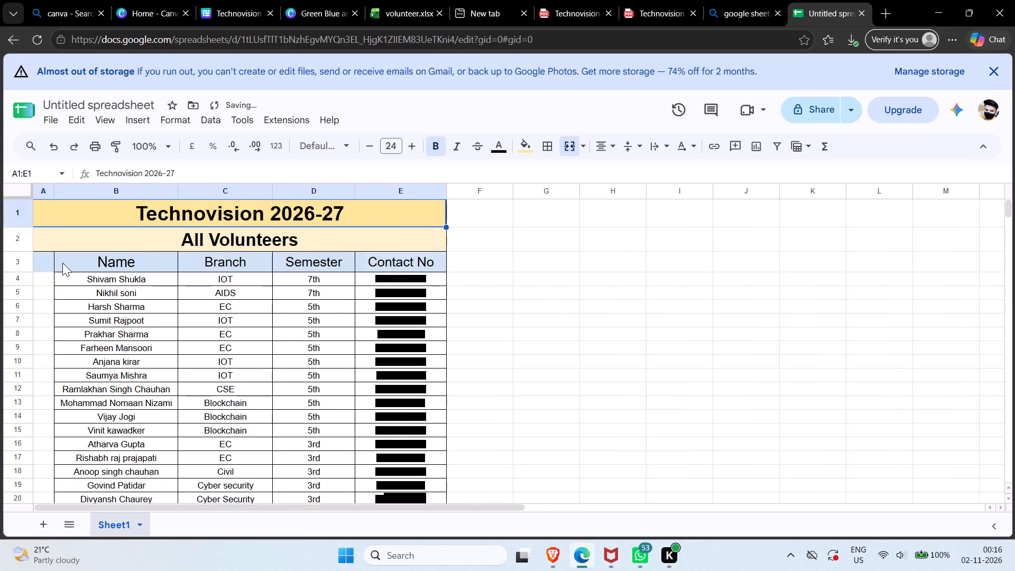
Enter the header S No in cell A3 and widen column A slightly.
scroll(62, 263, "right", 1)
double_click(43, 259)
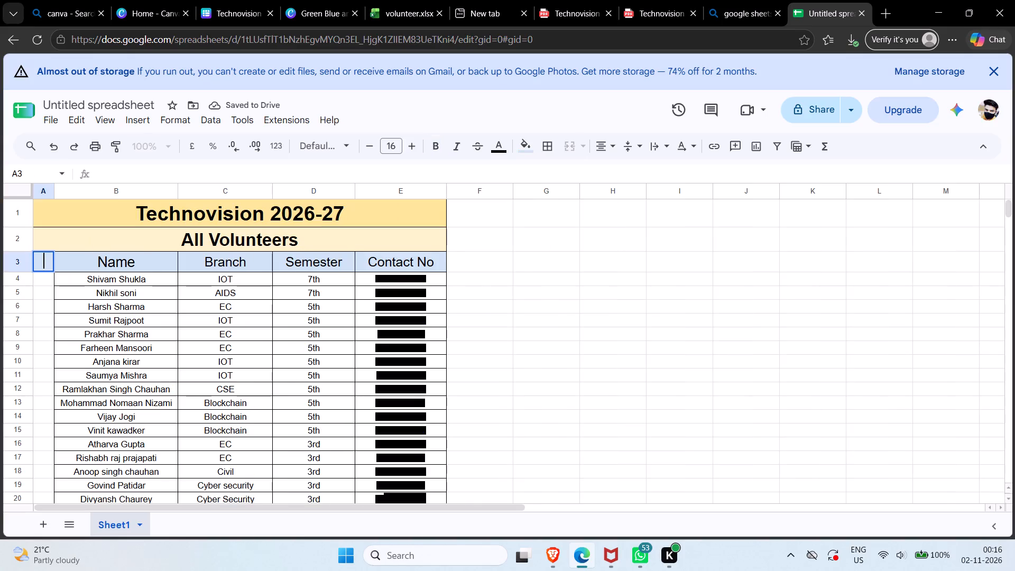
key("shift+s")
key("space")
type("no")
key("BackSpace")
key("BackSpace")
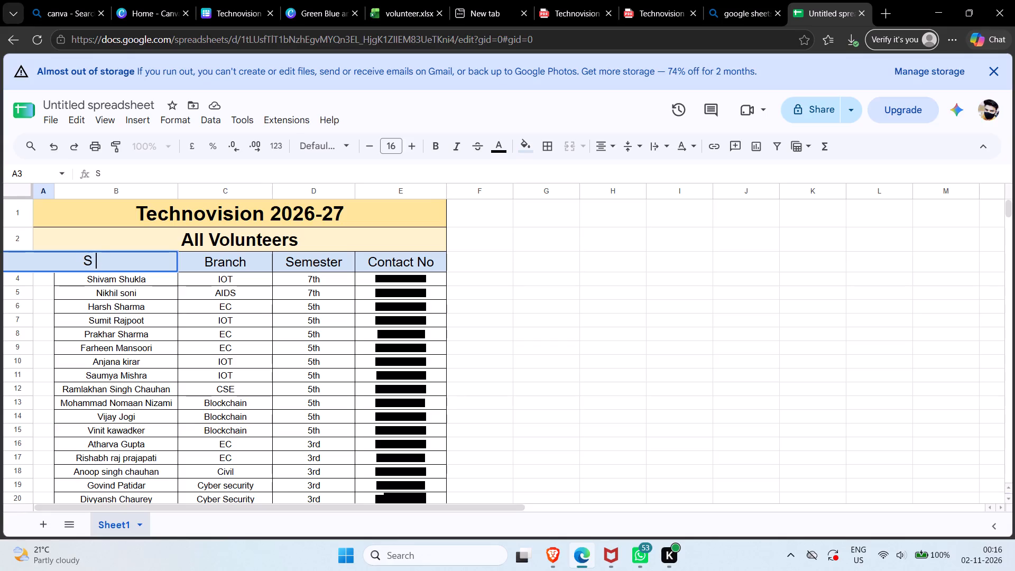
type("No")
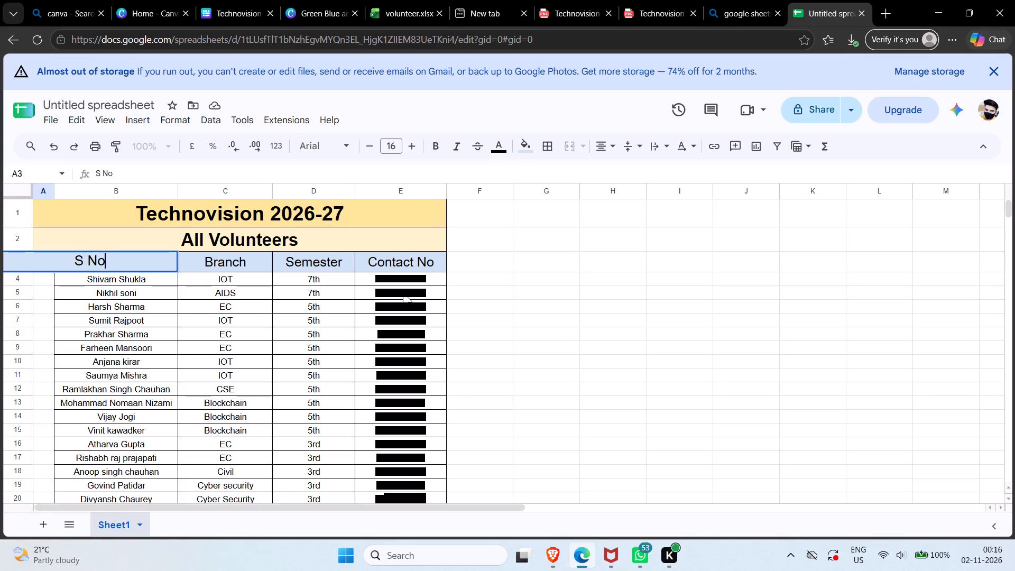
left_click(403, 292)
left_click_drag(53, 194, 62, 196)
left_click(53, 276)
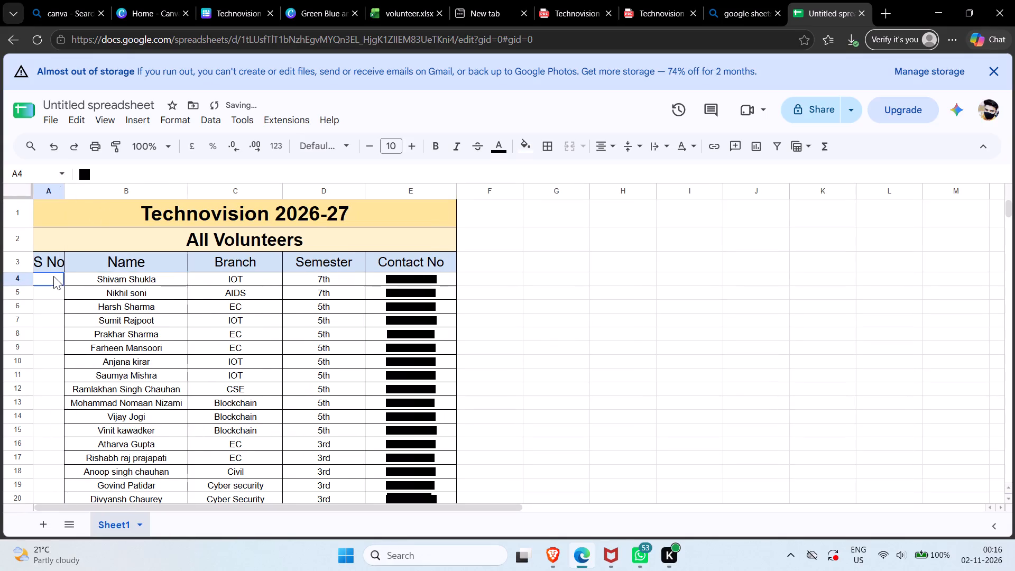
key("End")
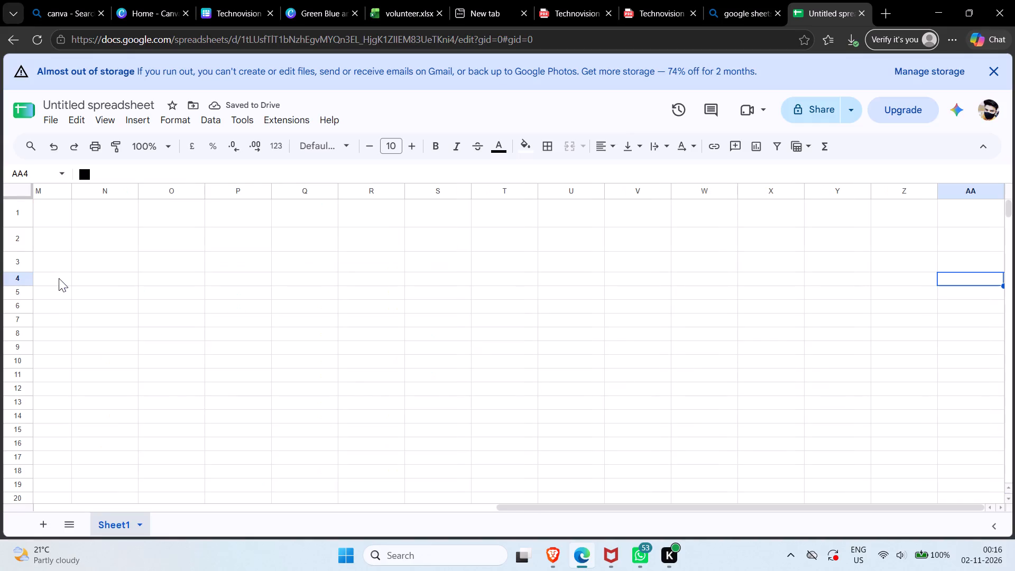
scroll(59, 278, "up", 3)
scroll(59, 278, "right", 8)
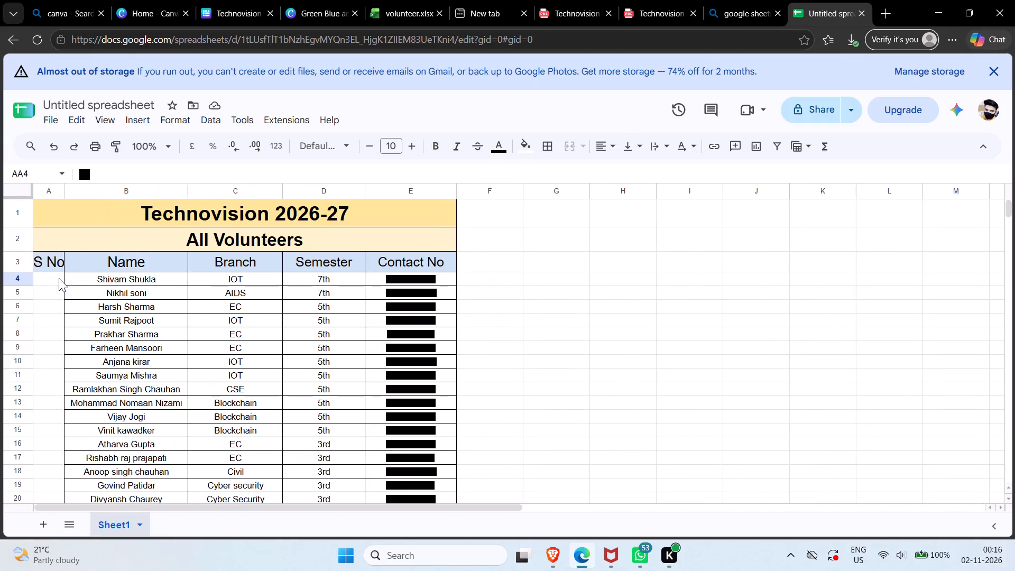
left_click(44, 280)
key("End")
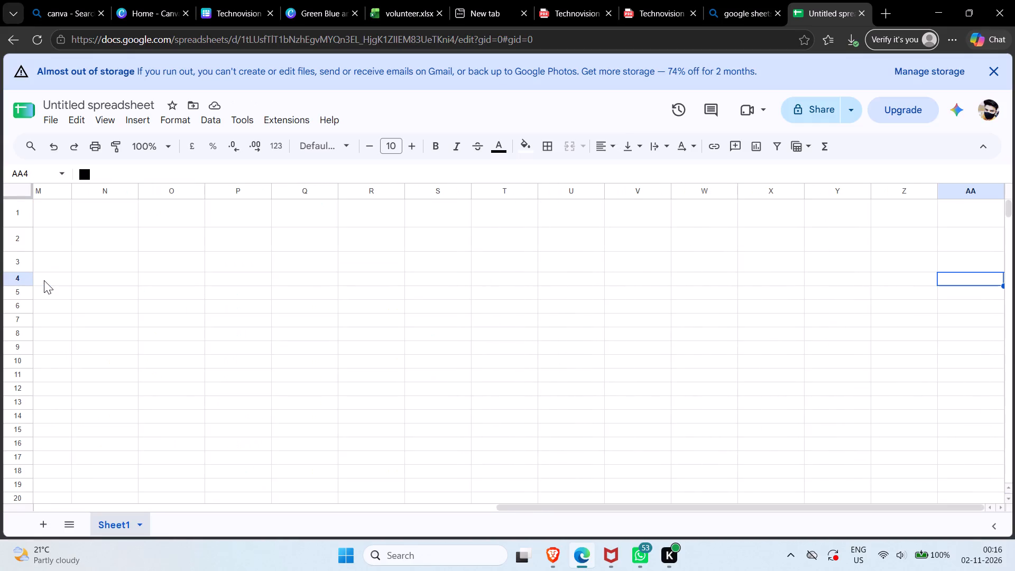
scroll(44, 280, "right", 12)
Number the volunteers in column A by entering 1 in A4 and 2 in A5, then filling the series down to row 26.
left_click(48, 280)
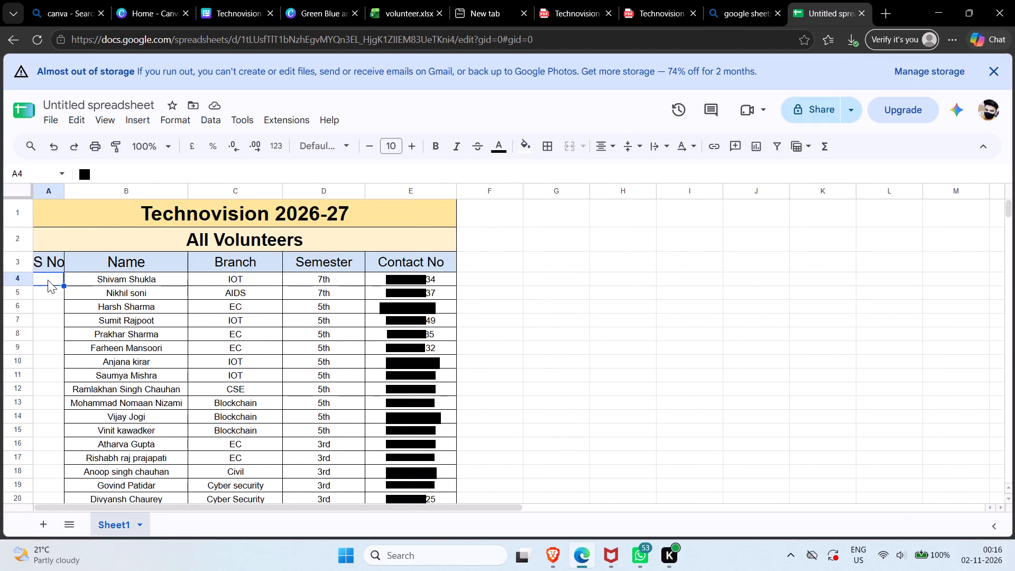
key("1")
left_click(47, 297)
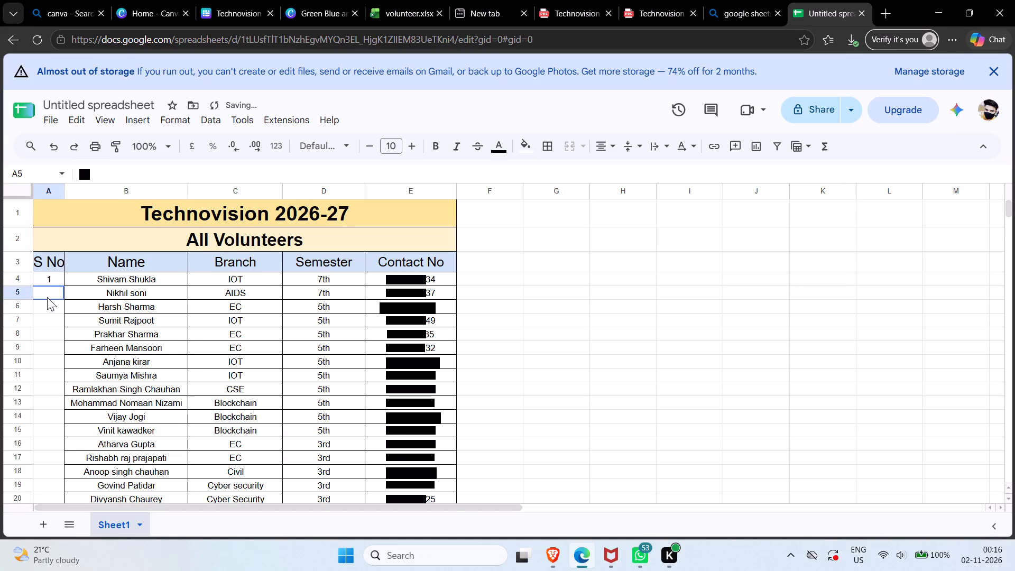
key("2")
left_click(56, 278)
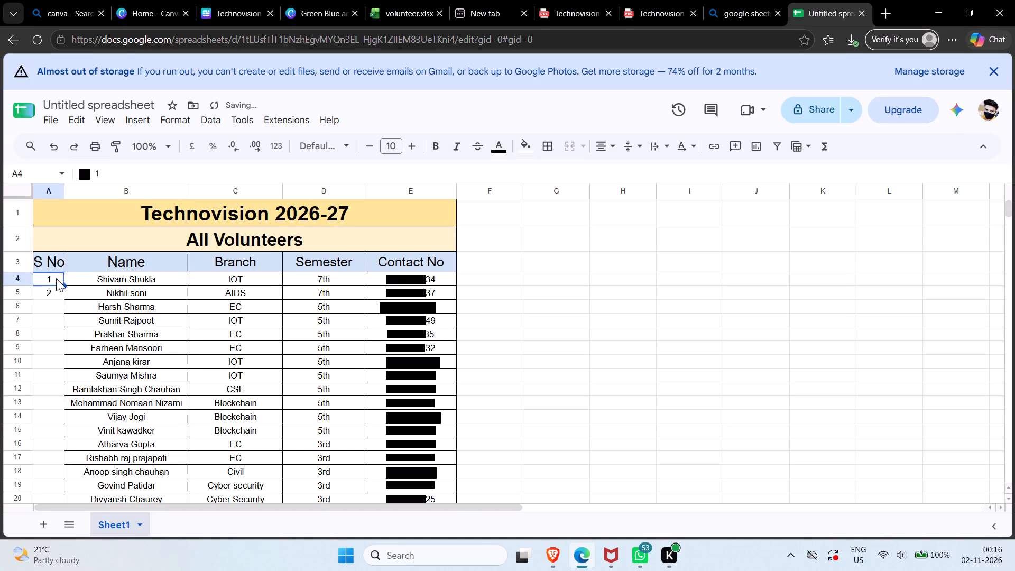
left_click_drag(56, 278, 54, 290)
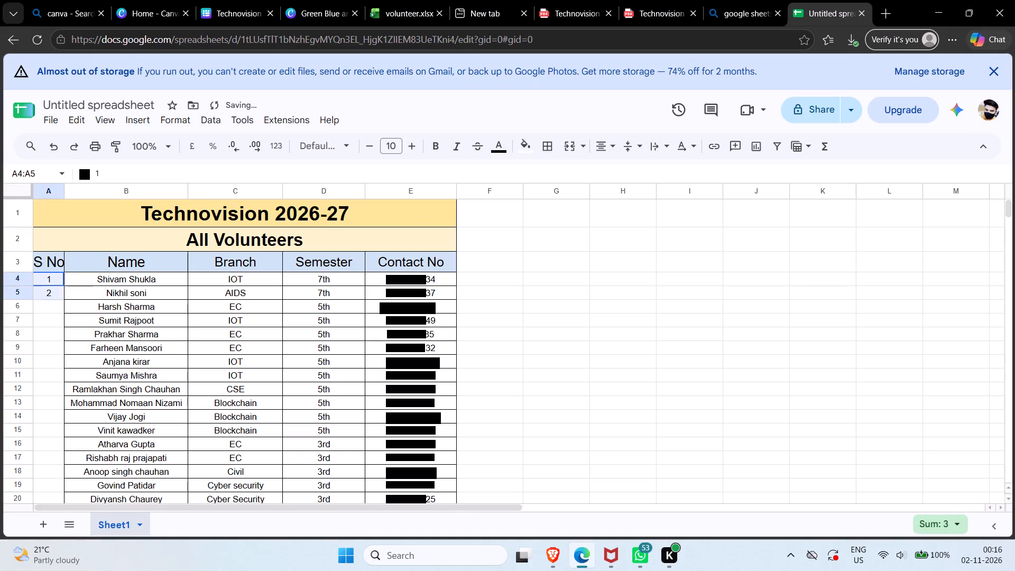
left_click_drag(64, 299, 64, 433)
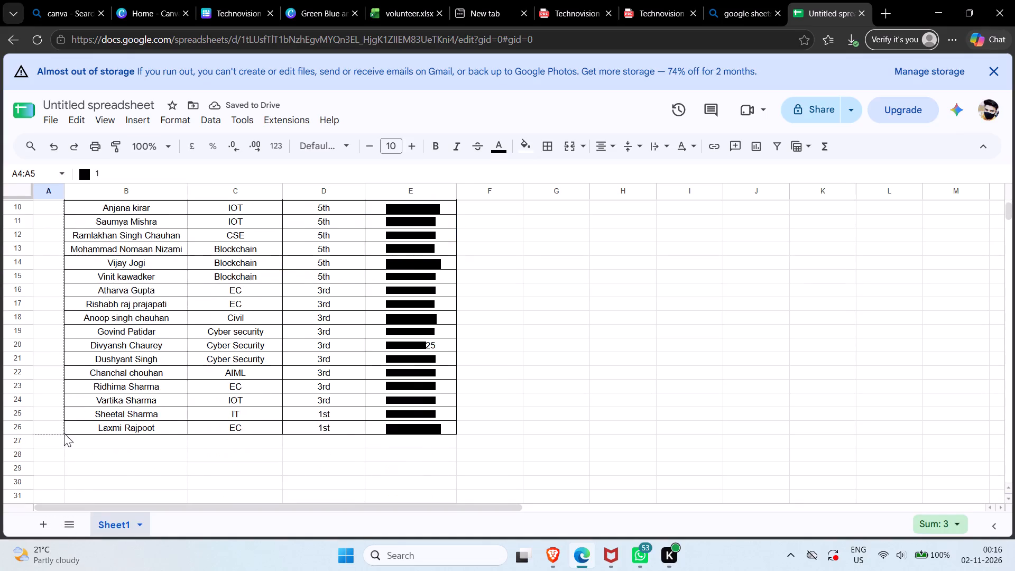
left_click_drag(64, 433, 61, 426)
left_click(91, 462)
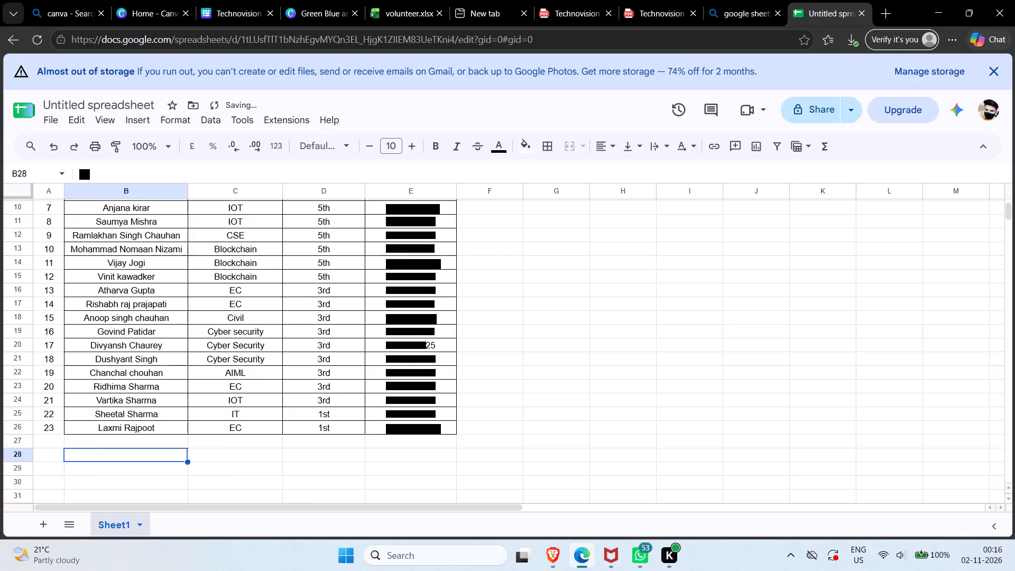
Widen column A so that the S No header fits with some space around it.
scroll(91, 462, "up", 4)
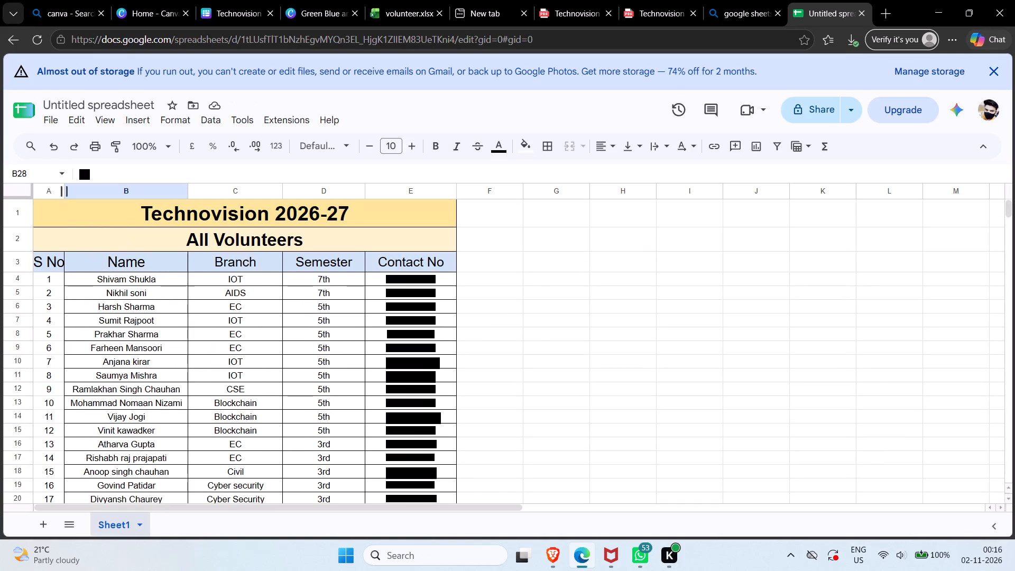
left_click_drag(65, 192, 73, 194)
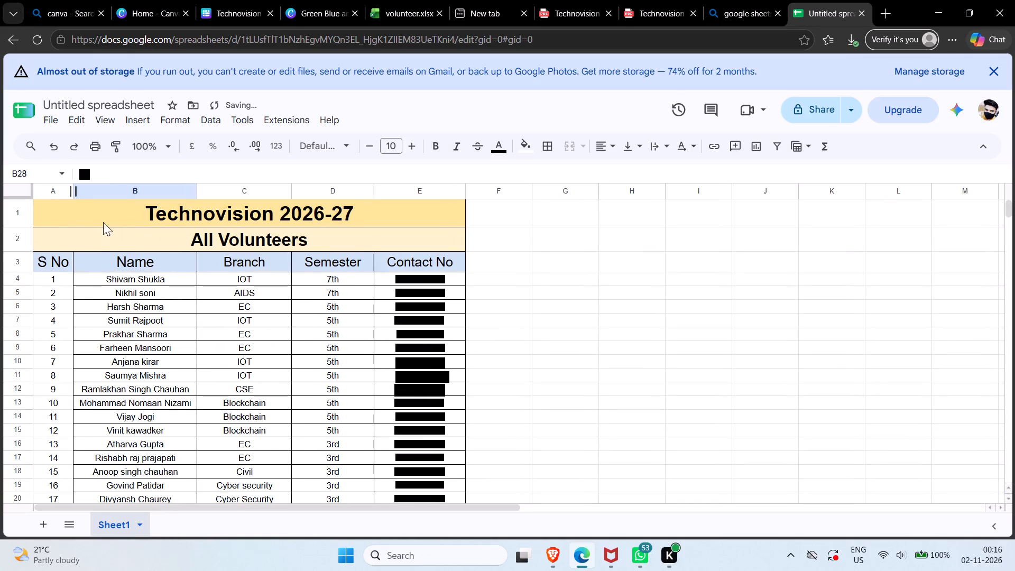
Apply all borders to the whole volunteer table, range A1:E26, including the title rows and S No column.
left_click(556, 149)
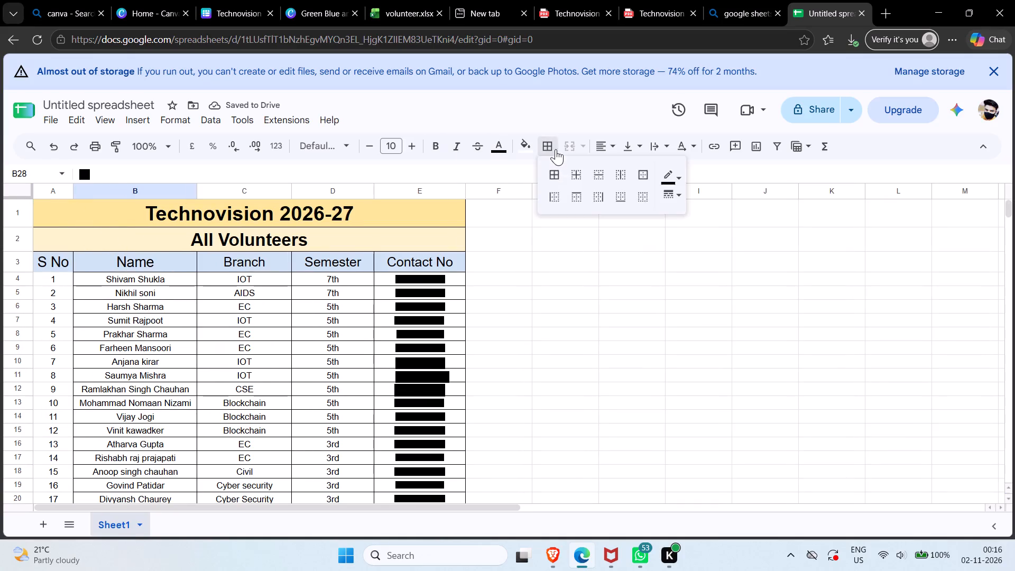
left_click(59, 214)
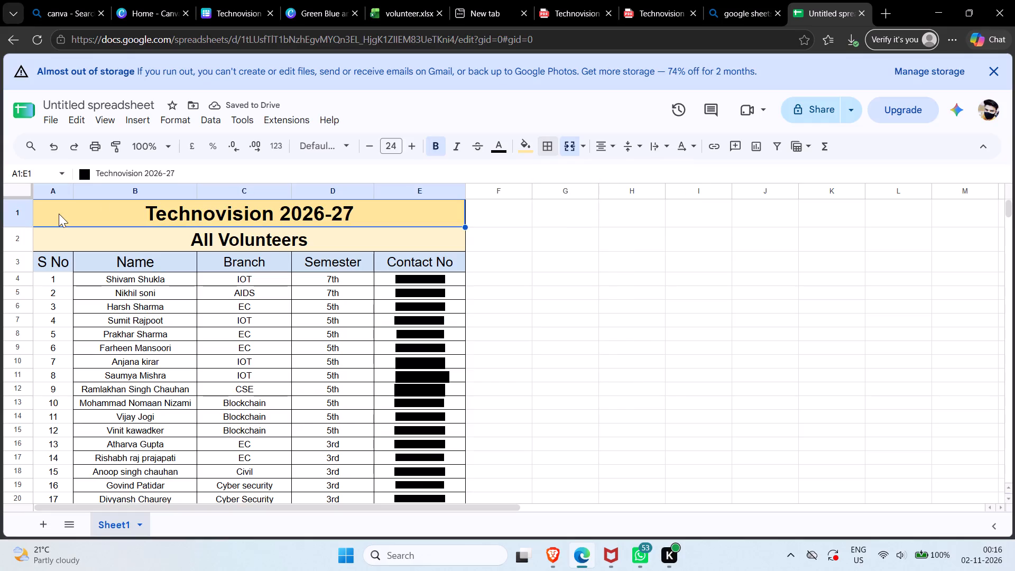
left_click_drag(59, 214, 13, 541)
right_click_drag(59, 214, 13, 529)
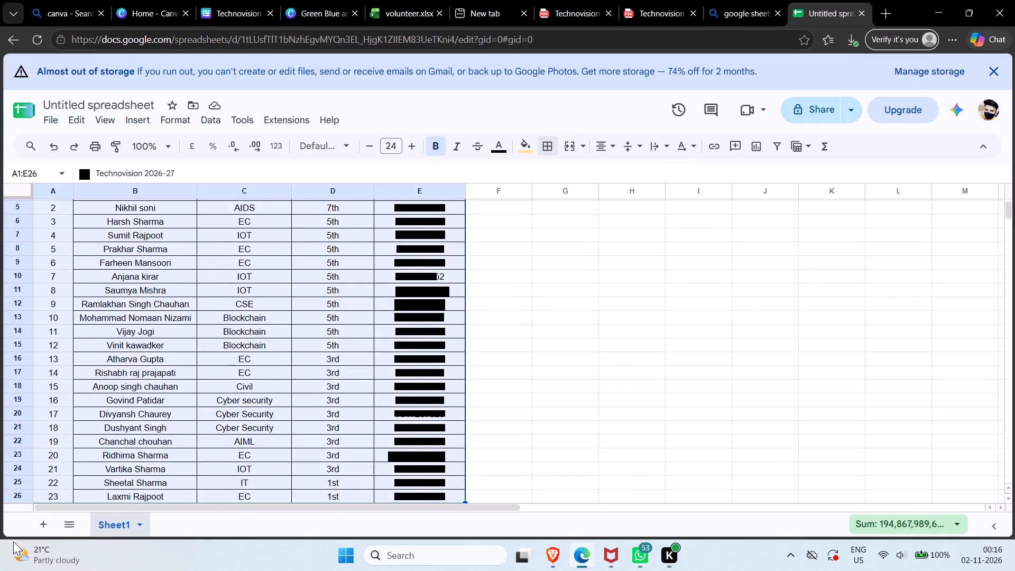
left_click_drag(13, 541, 89, 463)
left_click_drag(89, 463, 92, 483)
left_click(549, 150)
left_click(553, 171)
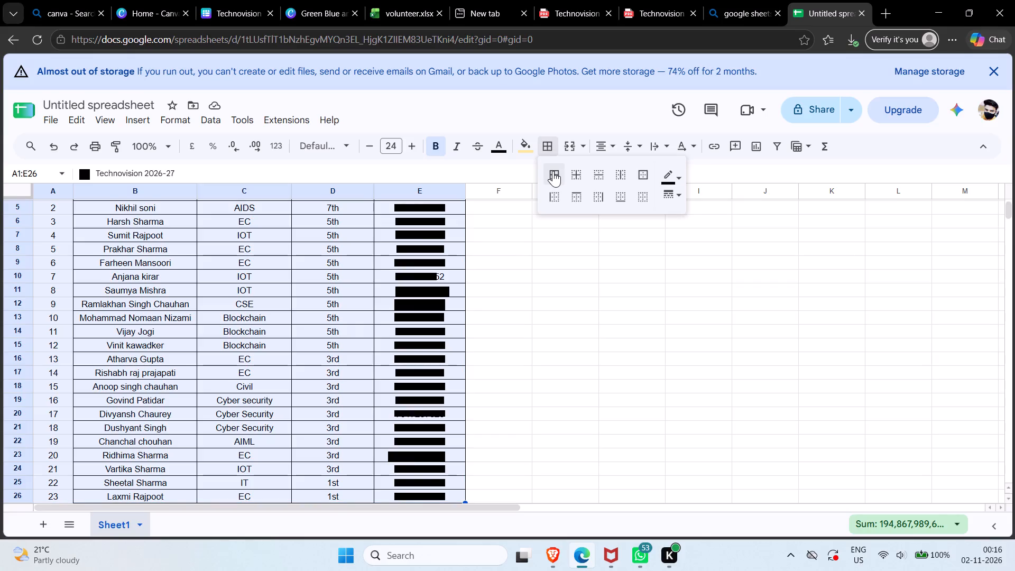
left_click(487, 324)
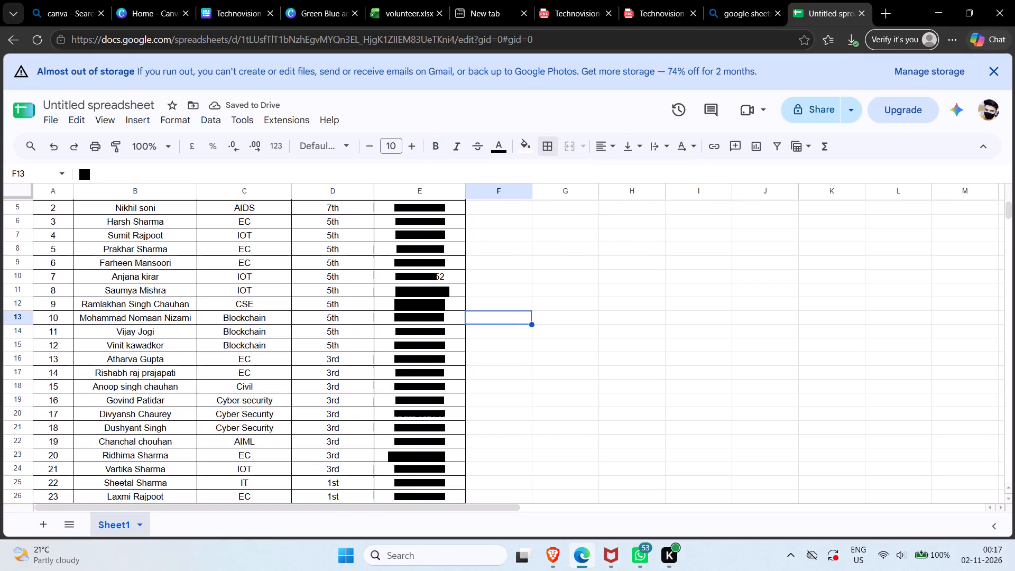
Look over the volunteer table from the last rows back up to the header row.
scroll(707, 570, "down", 5)
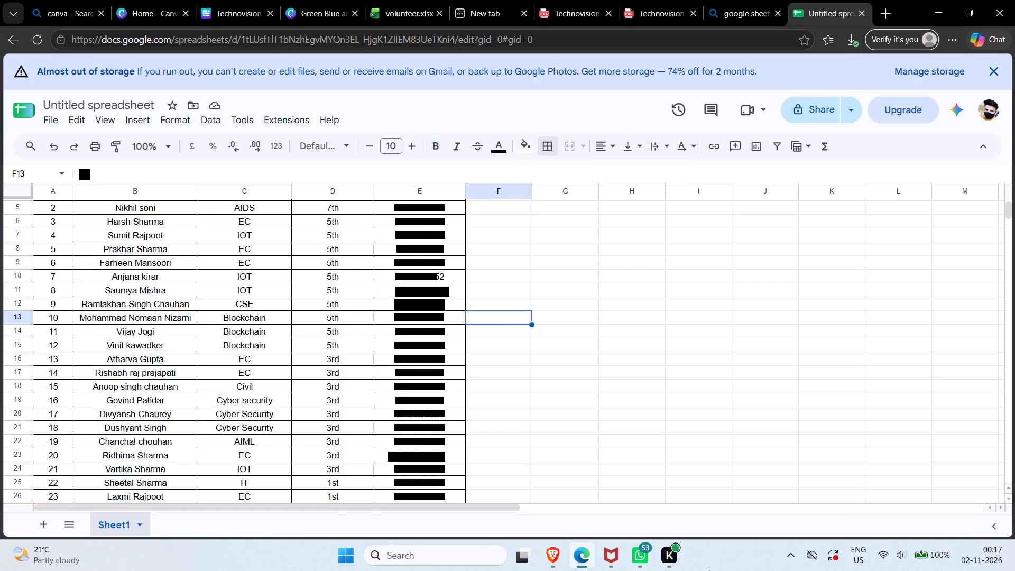
scroll(709, 570, "up", 2)
right_click_drag(697, 570, 624, 570)
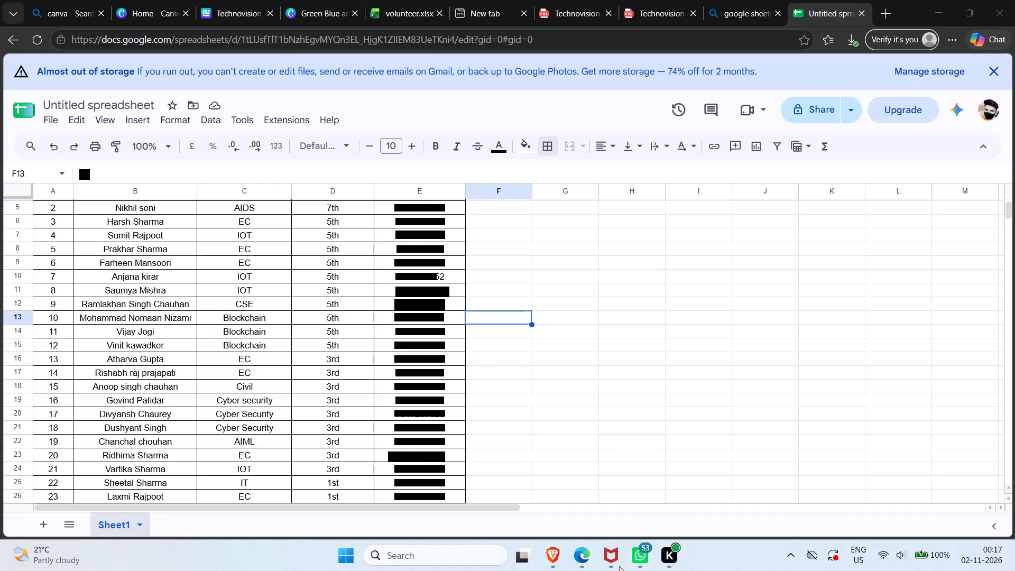
left_click(619, 566)
left_click(735, 272)
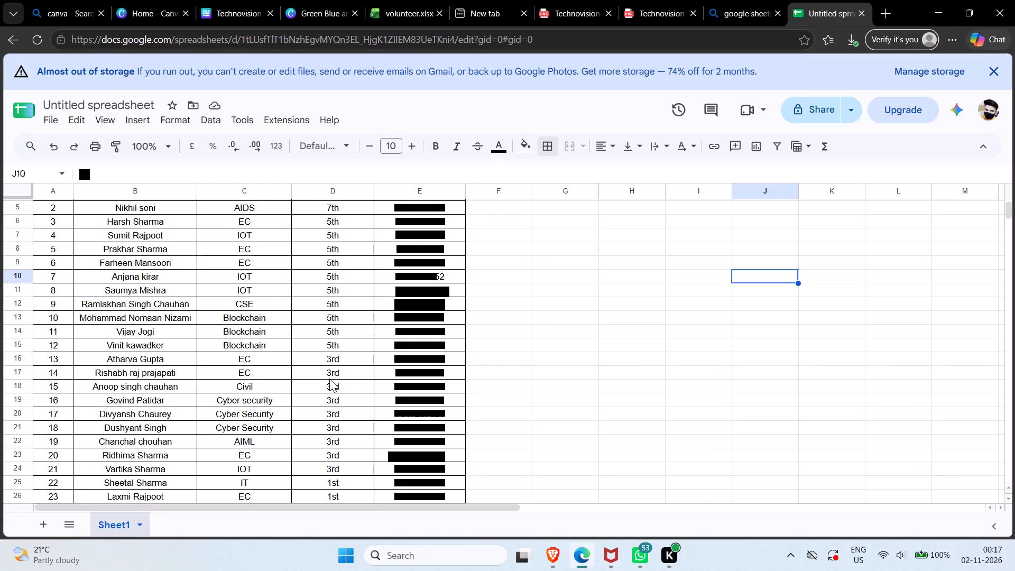
scroll(329, 379, "up", 5)
scroll(329, 379, "down", 7)
scroll(329, 379, "up", 9)
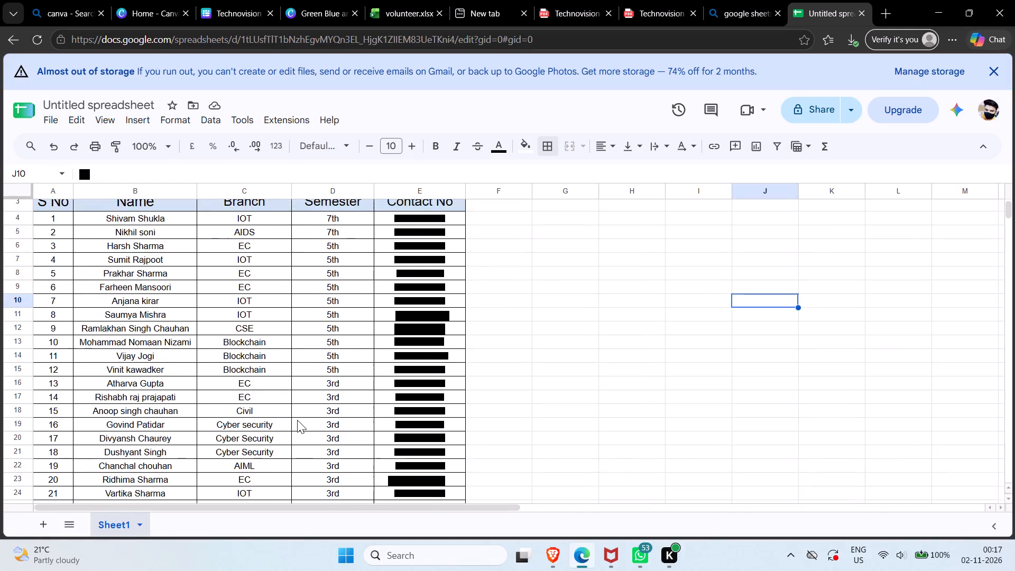
scroll(297, 420, "up", 3)
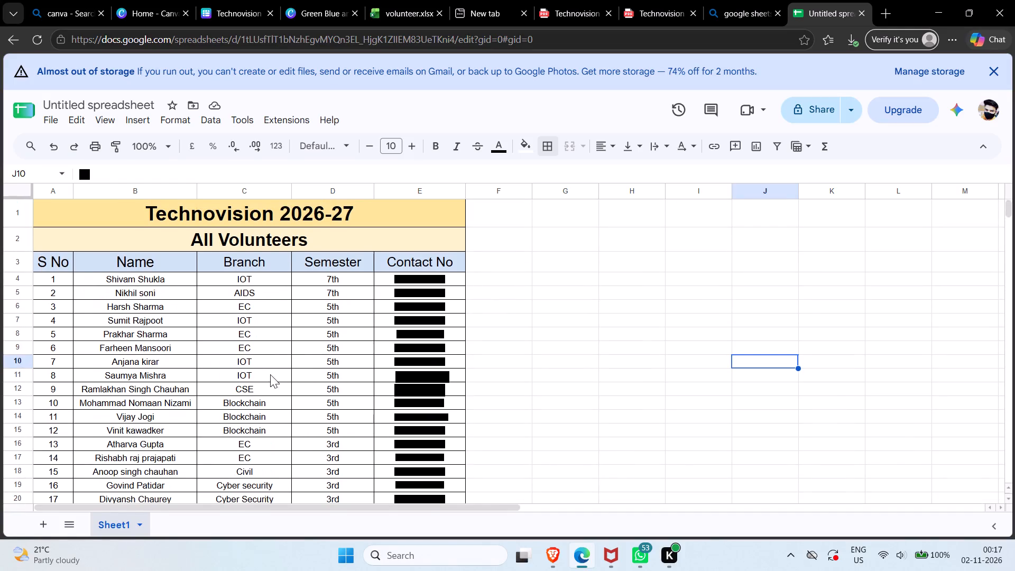
left_click(57, 262)
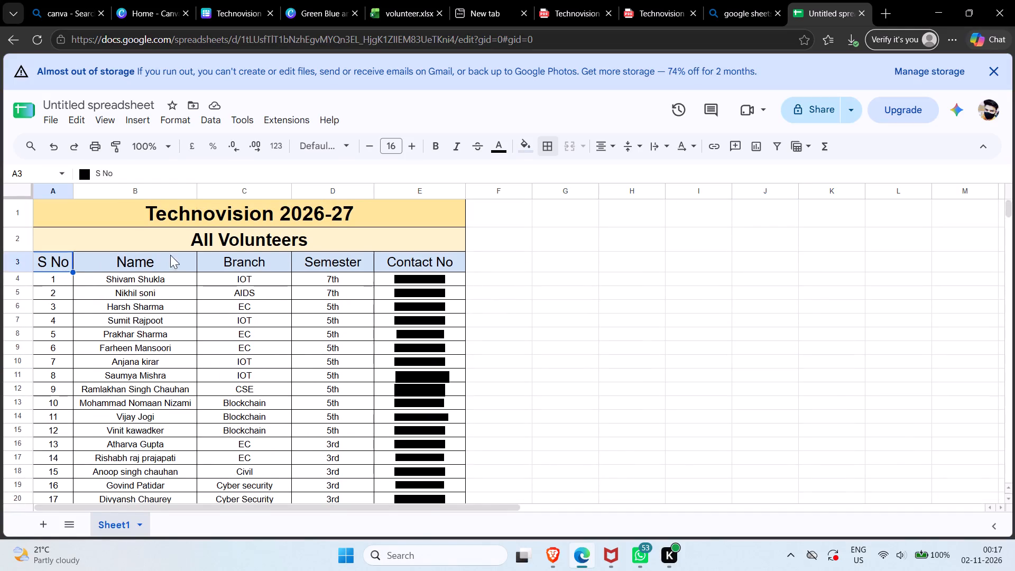
left_click(133, 263)
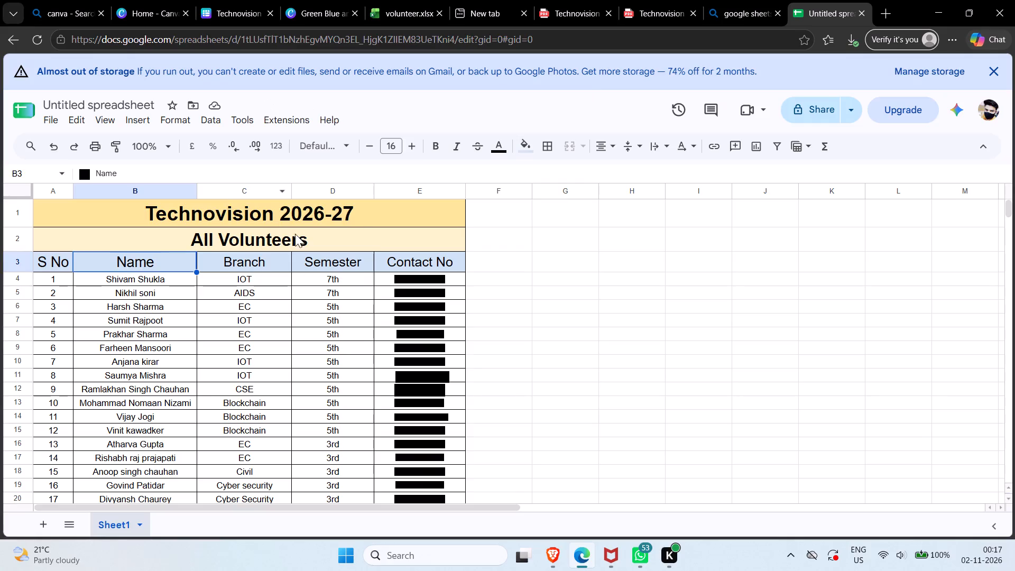
Copy the merged title cell Technovision 2026-27.
left_click(359, 214)
key("ctrl+c")
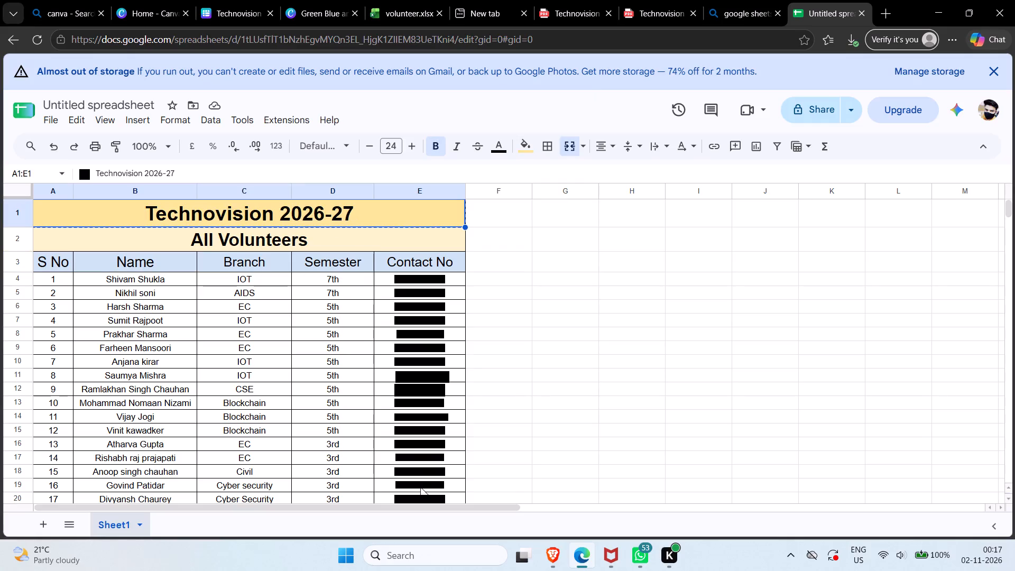
Open the print settings for the current sheet.
right_click_drag(336, 116, 108, 143)
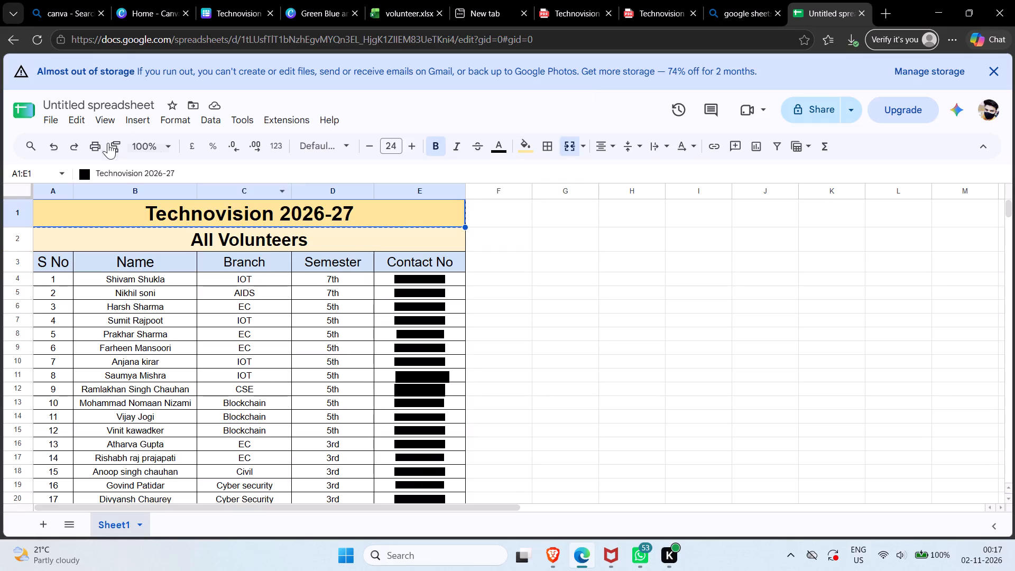
right_click_drag(108, 143, 477, 261)
left_click(95, 145)
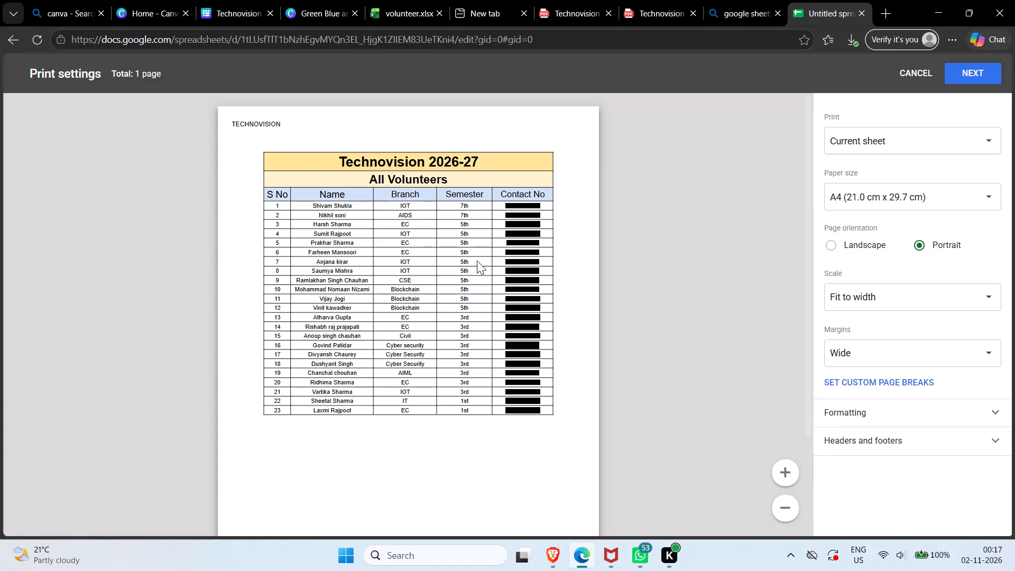
right_click_drag(477, 261, 538, 334)
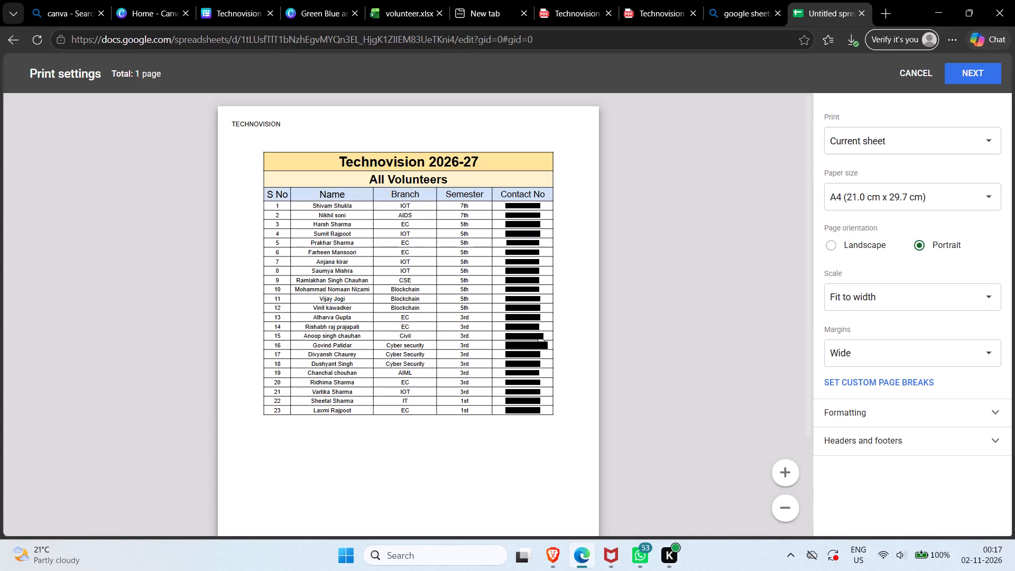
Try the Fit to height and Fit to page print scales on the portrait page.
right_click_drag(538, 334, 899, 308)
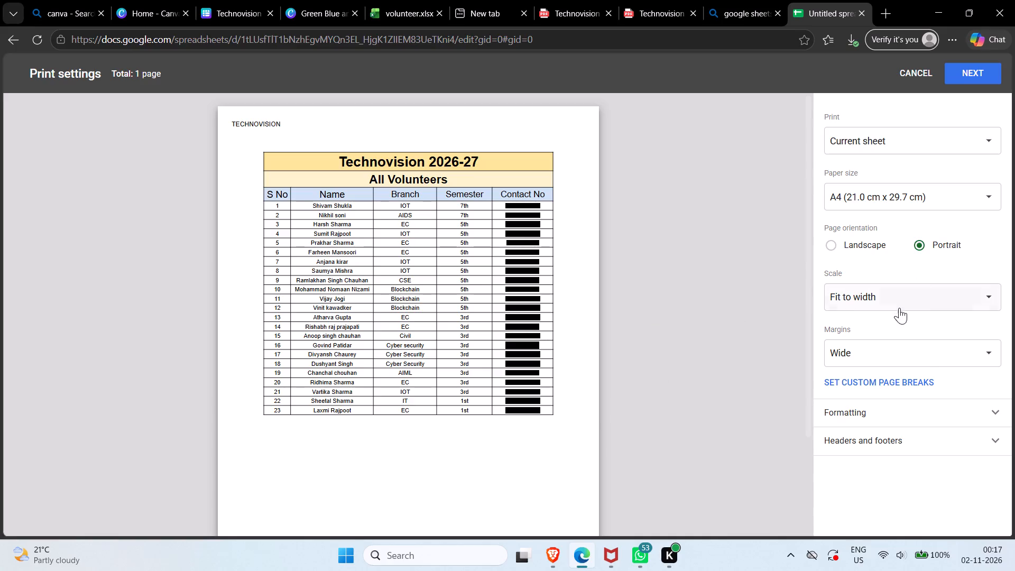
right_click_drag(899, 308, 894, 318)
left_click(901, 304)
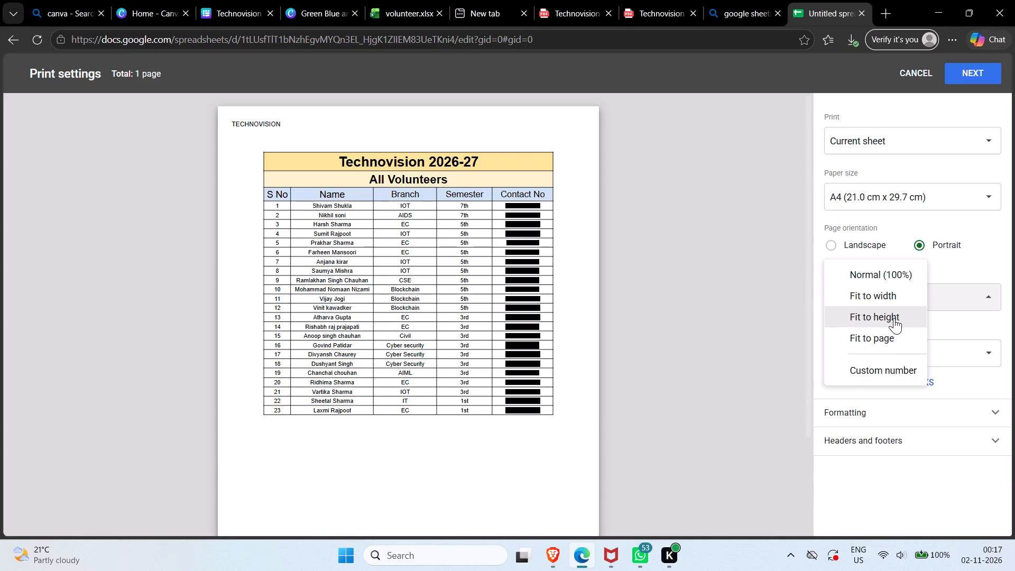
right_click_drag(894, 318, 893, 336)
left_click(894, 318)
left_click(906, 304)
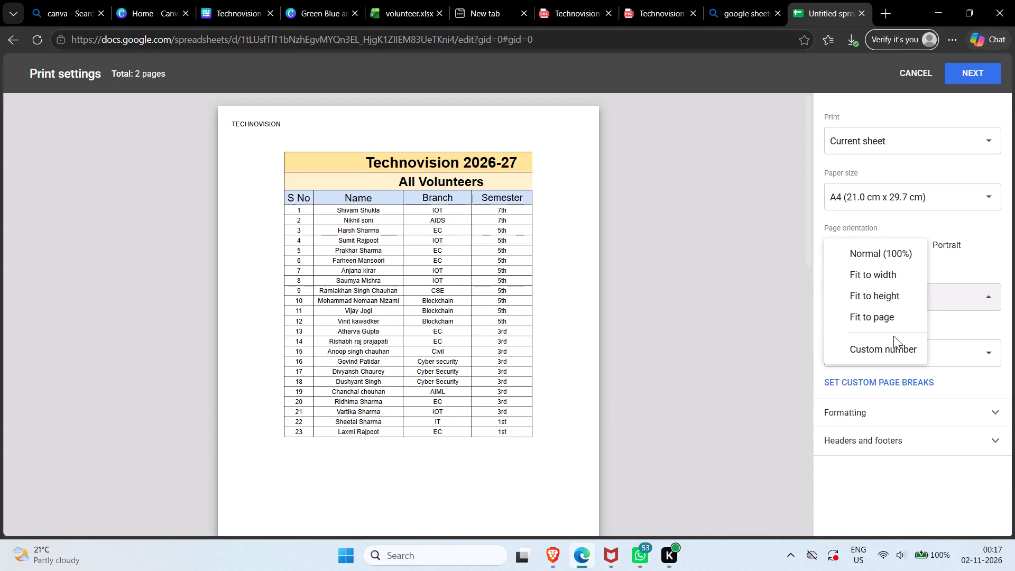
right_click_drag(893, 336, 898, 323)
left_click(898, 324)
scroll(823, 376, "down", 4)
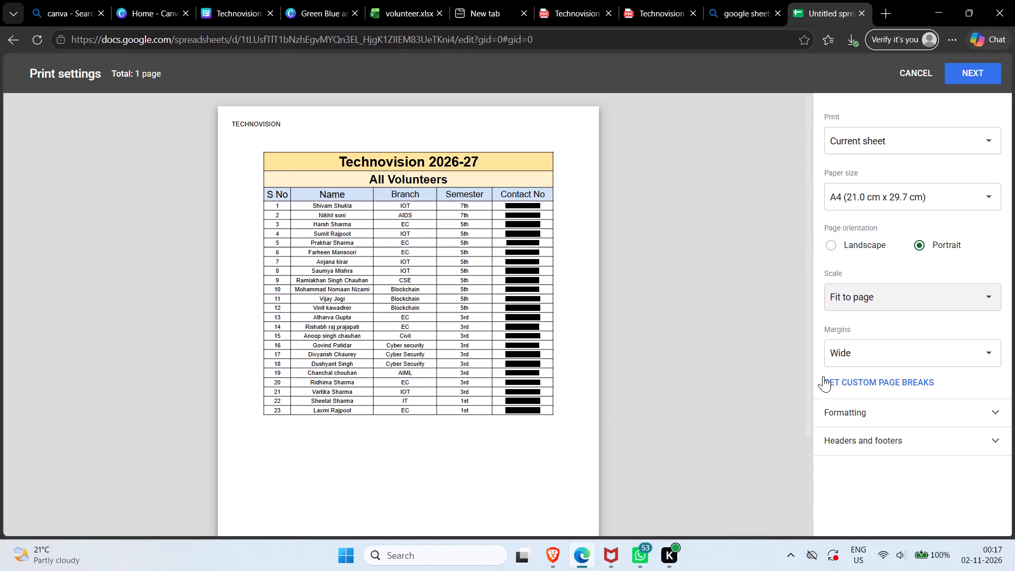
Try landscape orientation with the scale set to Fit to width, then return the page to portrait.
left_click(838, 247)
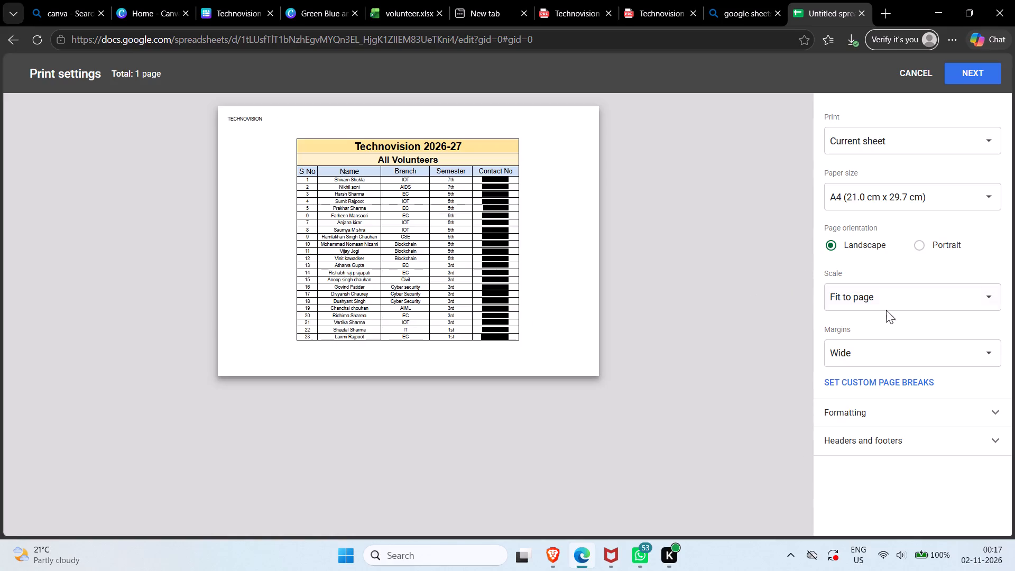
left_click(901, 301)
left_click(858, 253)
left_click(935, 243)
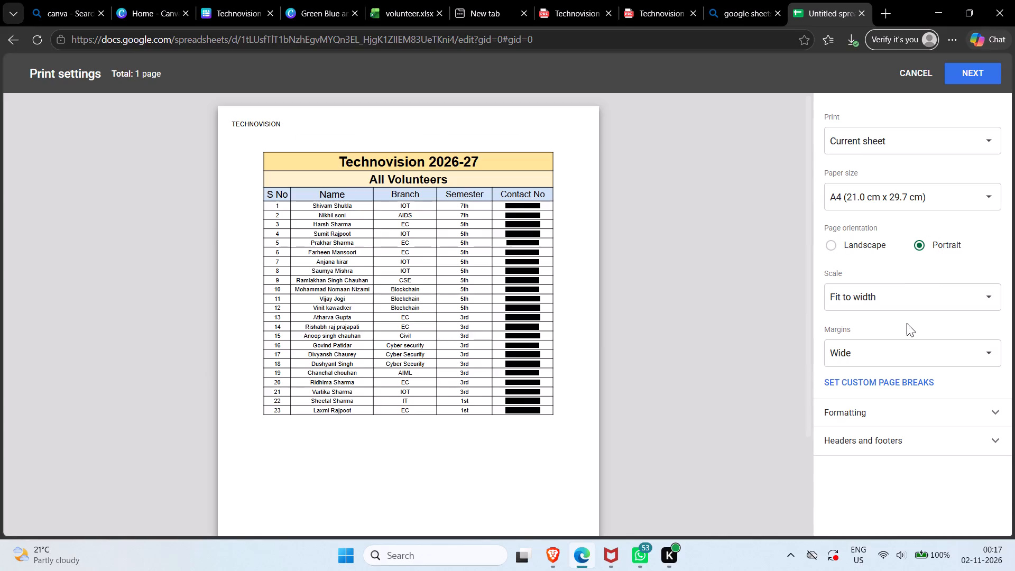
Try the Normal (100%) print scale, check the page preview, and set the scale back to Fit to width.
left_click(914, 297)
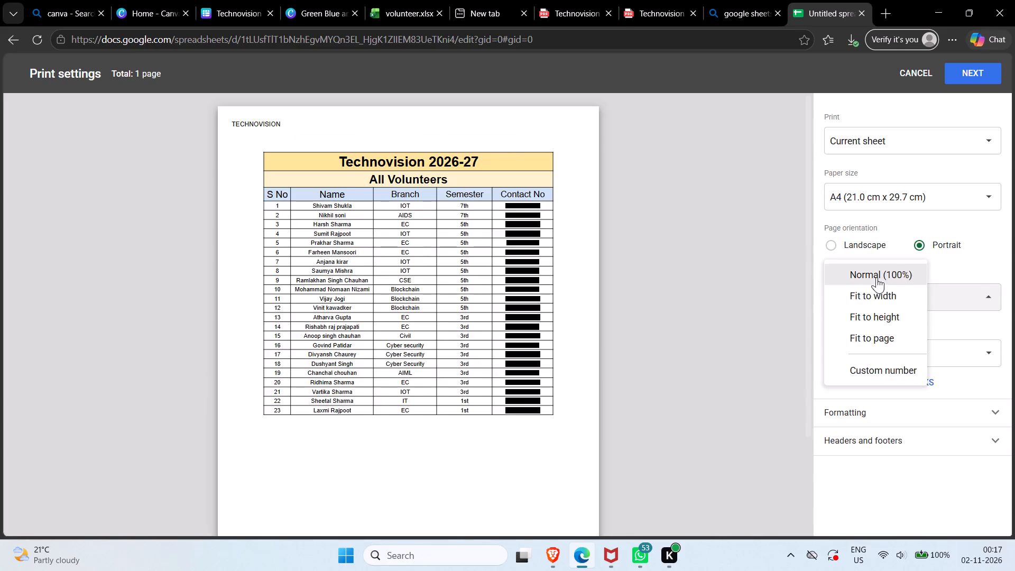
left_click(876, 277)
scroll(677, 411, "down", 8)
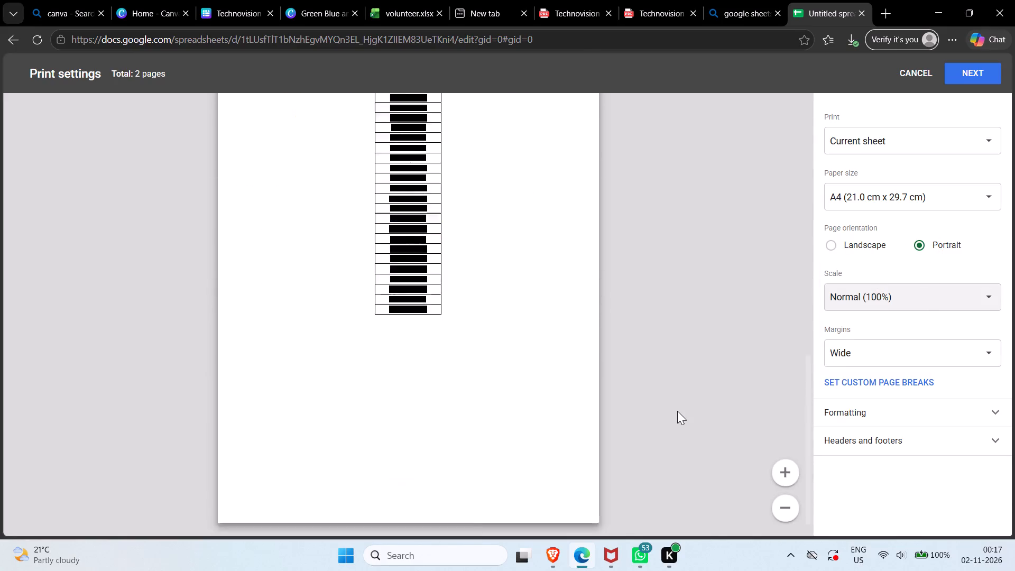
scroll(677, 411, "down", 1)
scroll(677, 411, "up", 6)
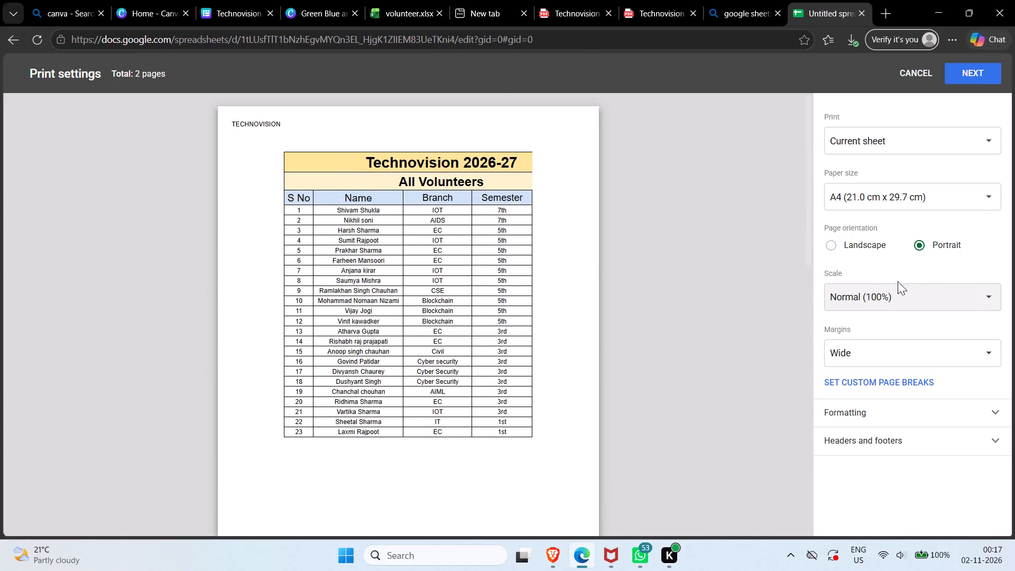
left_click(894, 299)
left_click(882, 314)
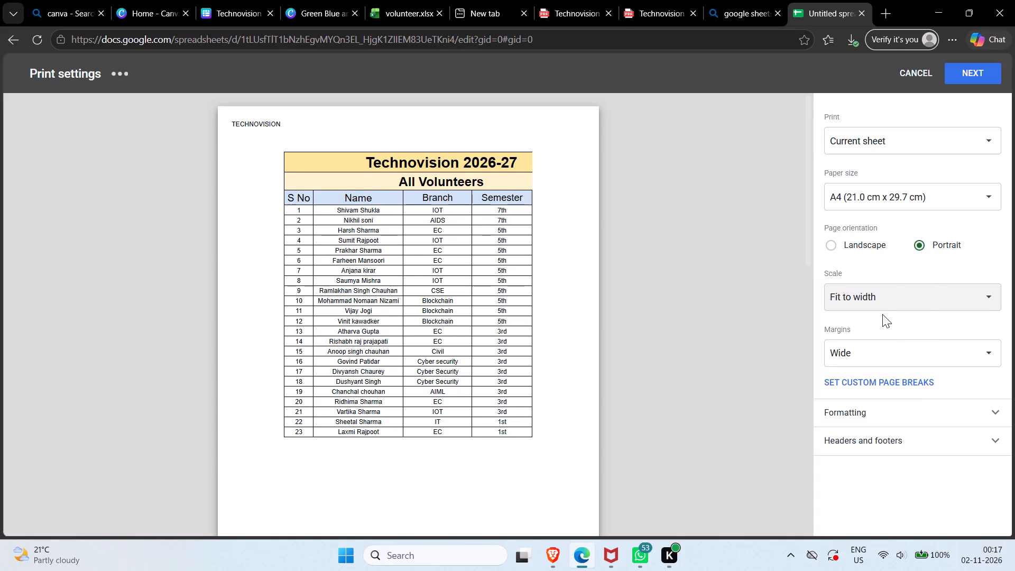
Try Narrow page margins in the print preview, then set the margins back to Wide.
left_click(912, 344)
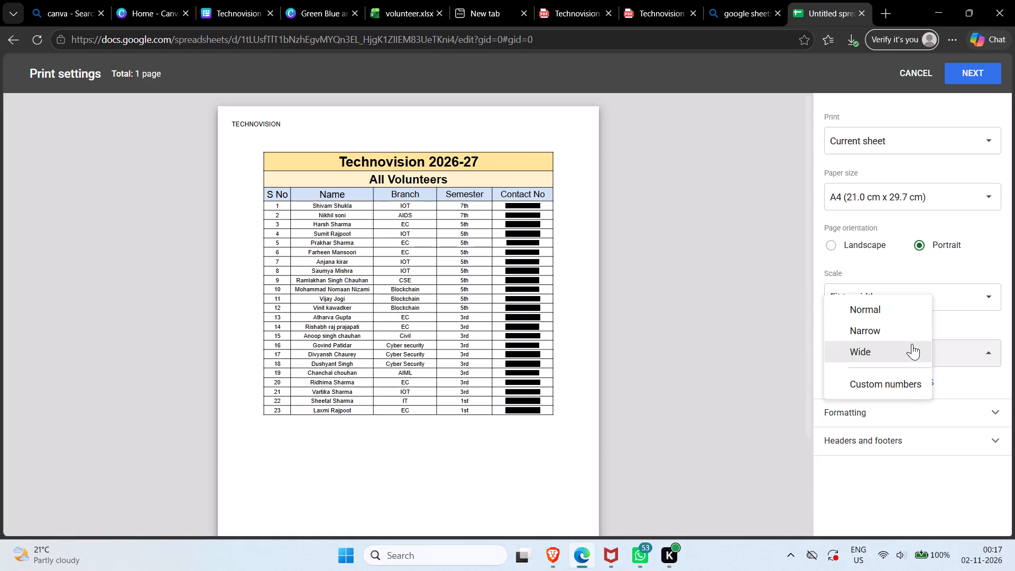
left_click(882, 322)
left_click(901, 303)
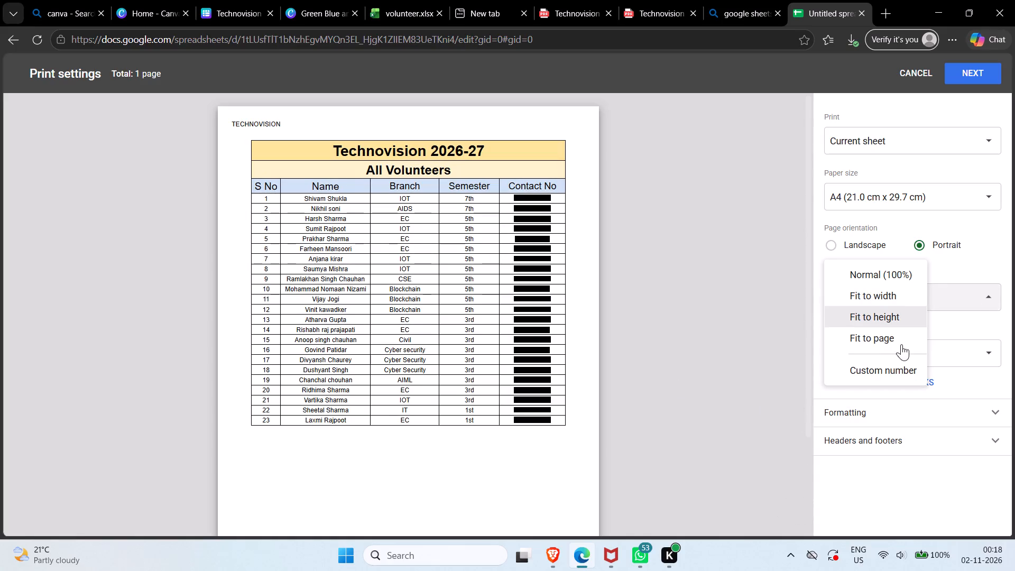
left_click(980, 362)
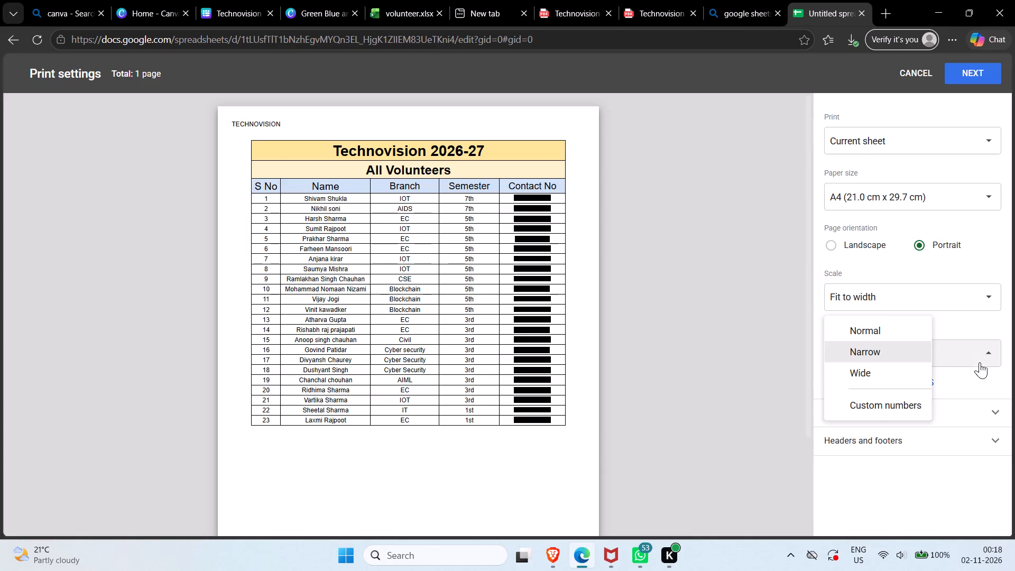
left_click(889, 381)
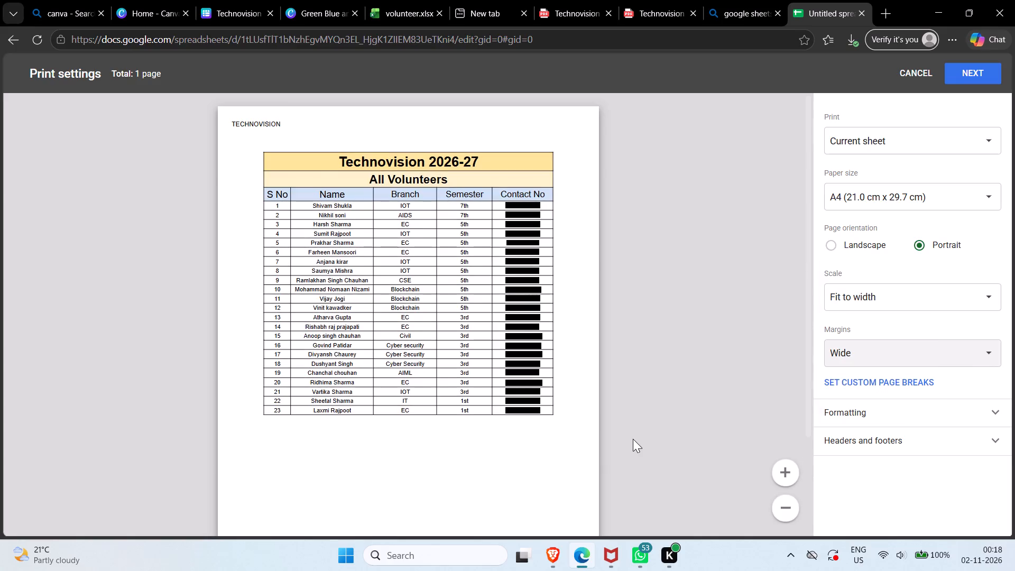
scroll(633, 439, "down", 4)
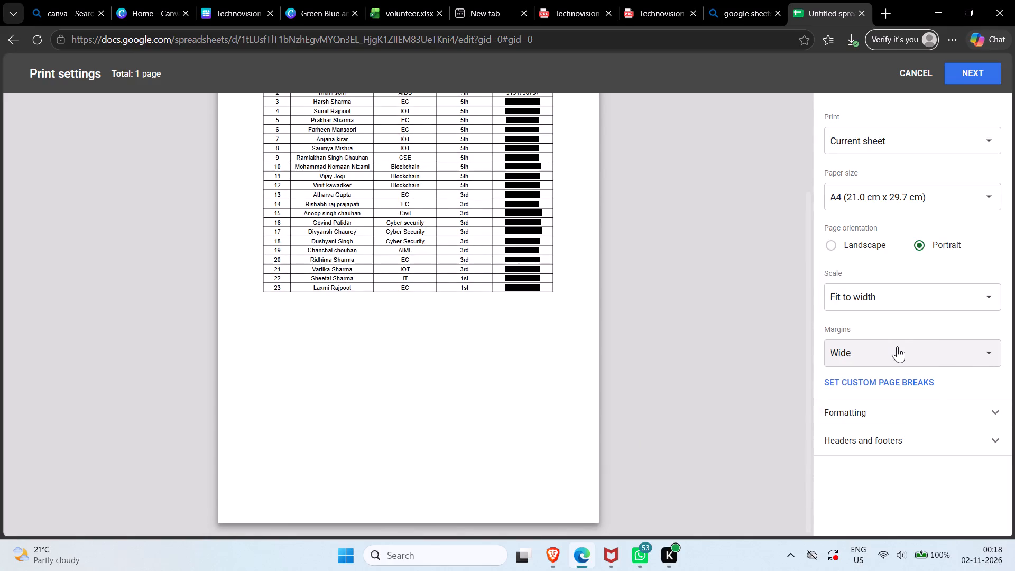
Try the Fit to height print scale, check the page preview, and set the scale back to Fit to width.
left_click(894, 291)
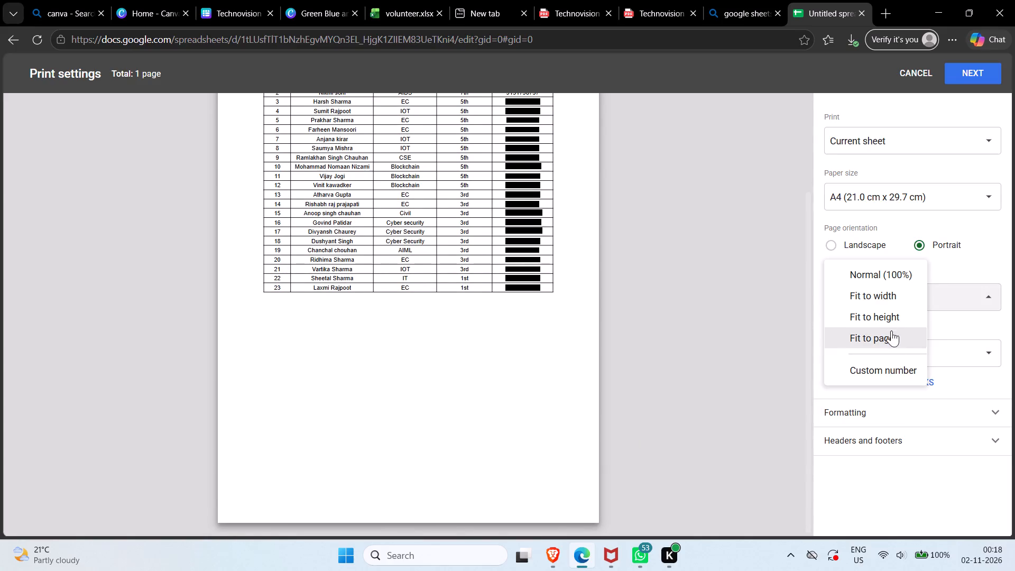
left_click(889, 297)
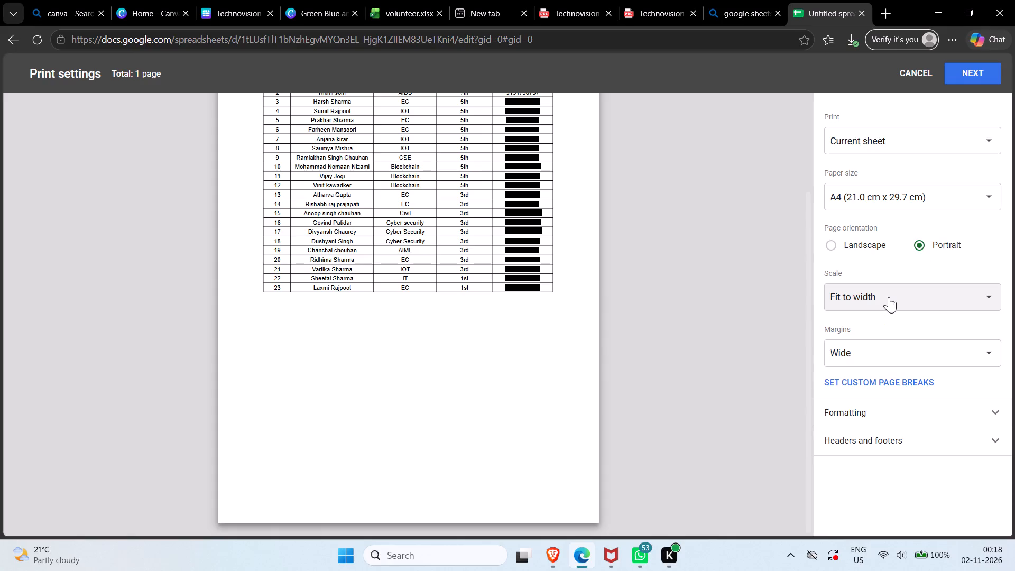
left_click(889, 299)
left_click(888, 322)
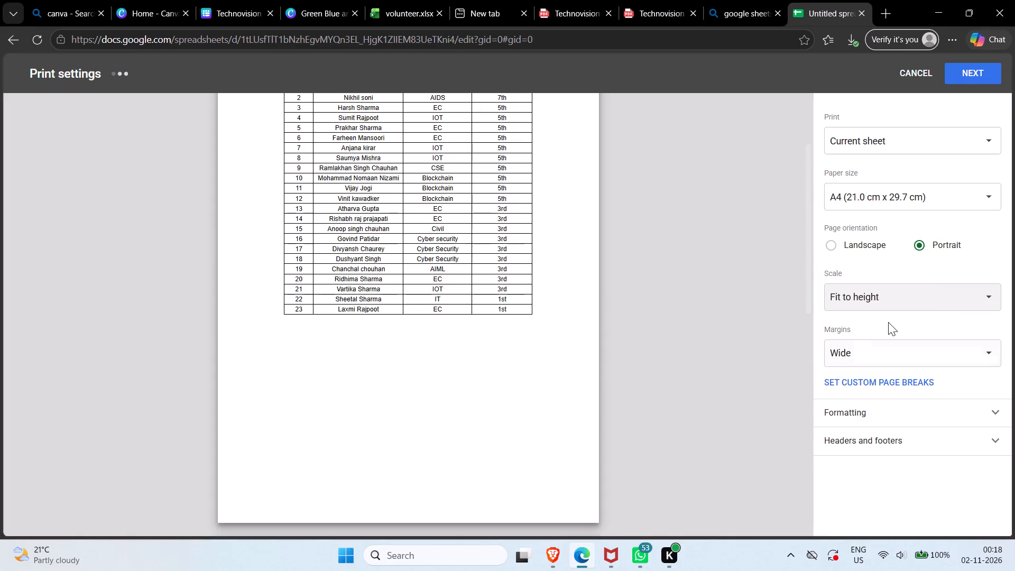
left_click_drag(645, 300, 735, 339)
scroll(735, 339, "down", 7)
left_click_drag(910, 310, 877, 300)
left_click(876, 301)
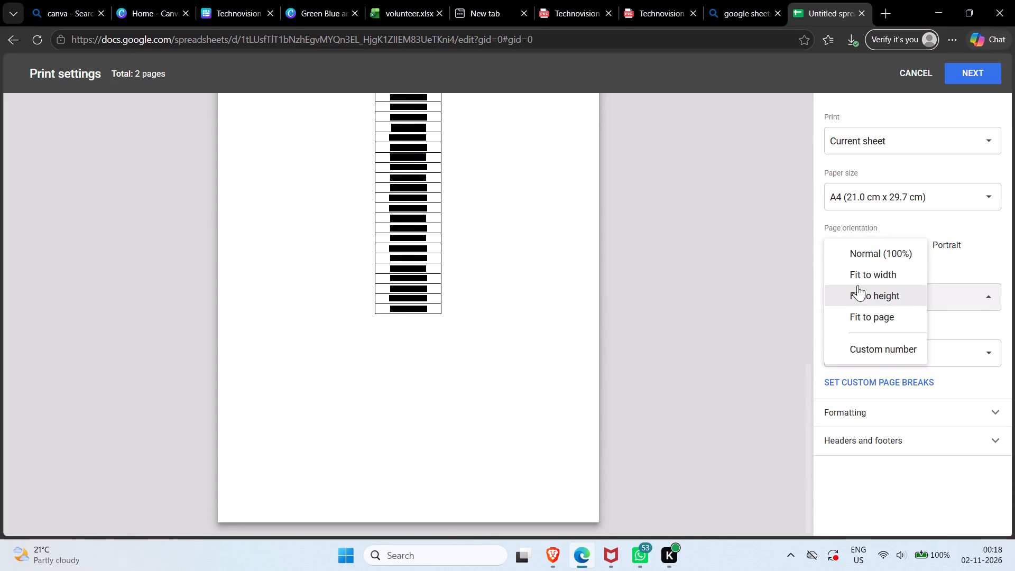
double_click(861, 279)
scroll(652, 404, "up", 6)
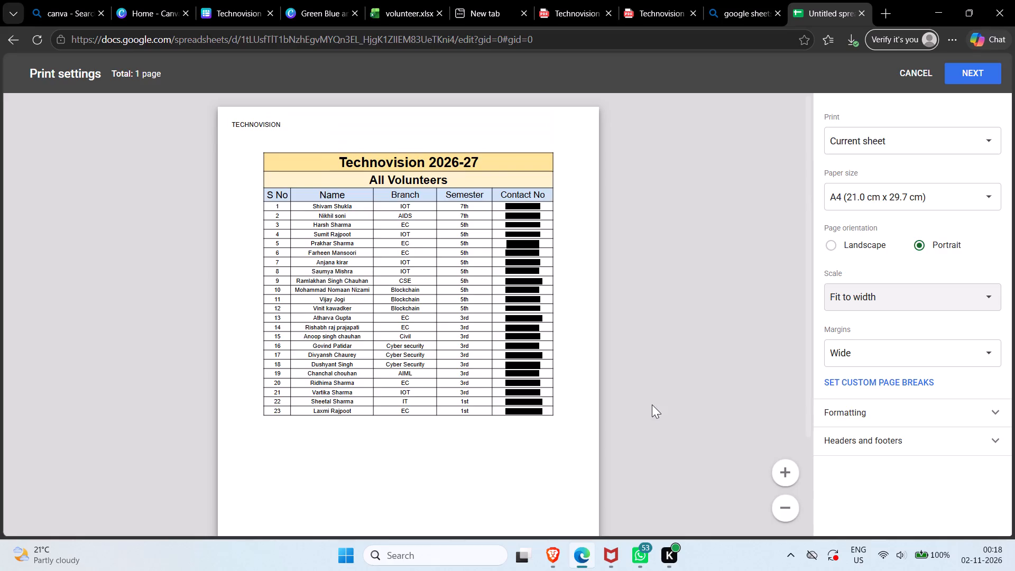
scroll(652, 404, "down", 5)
Set the print margins to Narrow and check the volunteer list in the page preview.
left_click(878, 354)
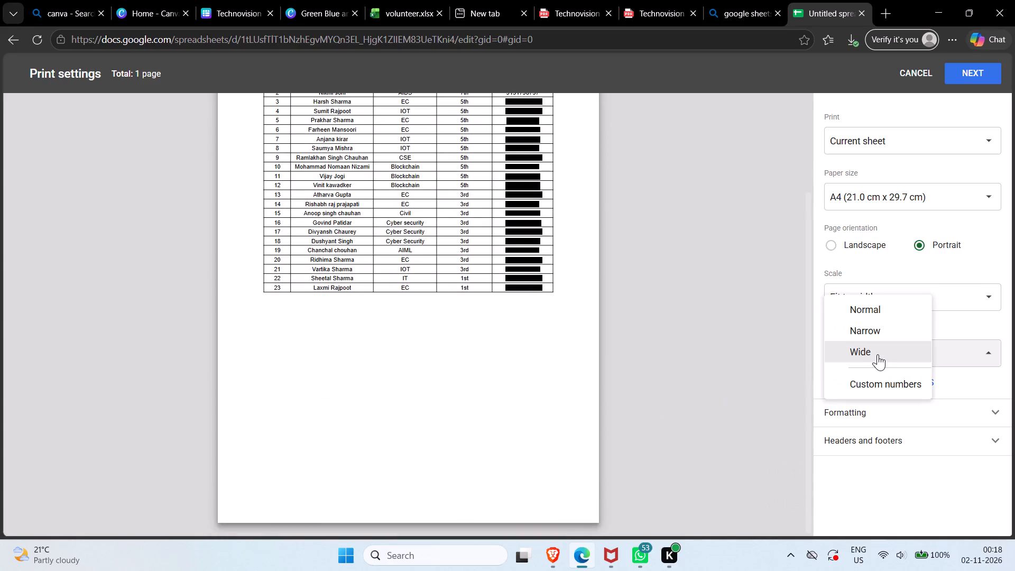
left_click(868, 327)
scroll(868, 327, "up", 2)
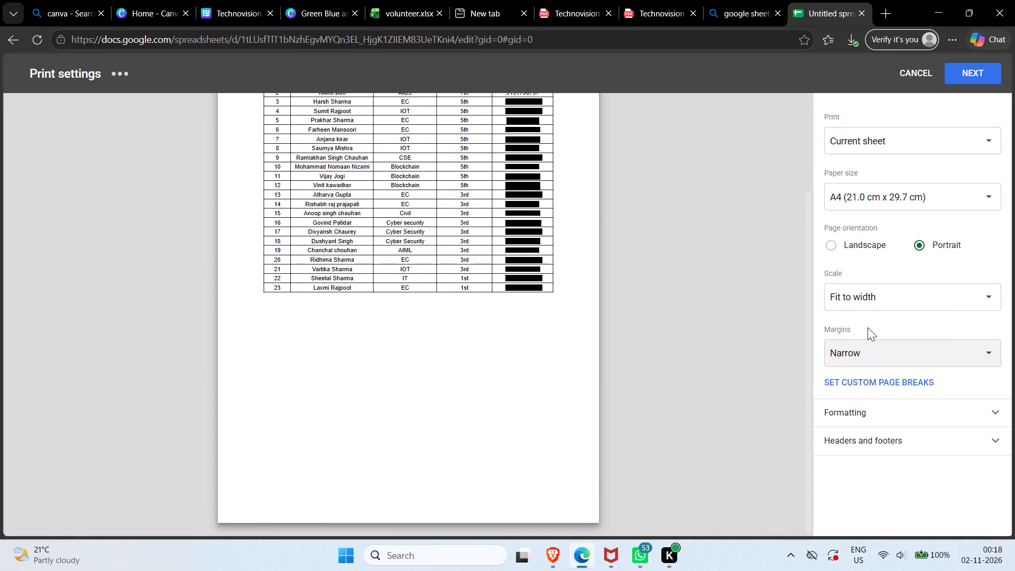
scroll(868, 327, "up", 1)
scroll(660, 266, "up", 7)
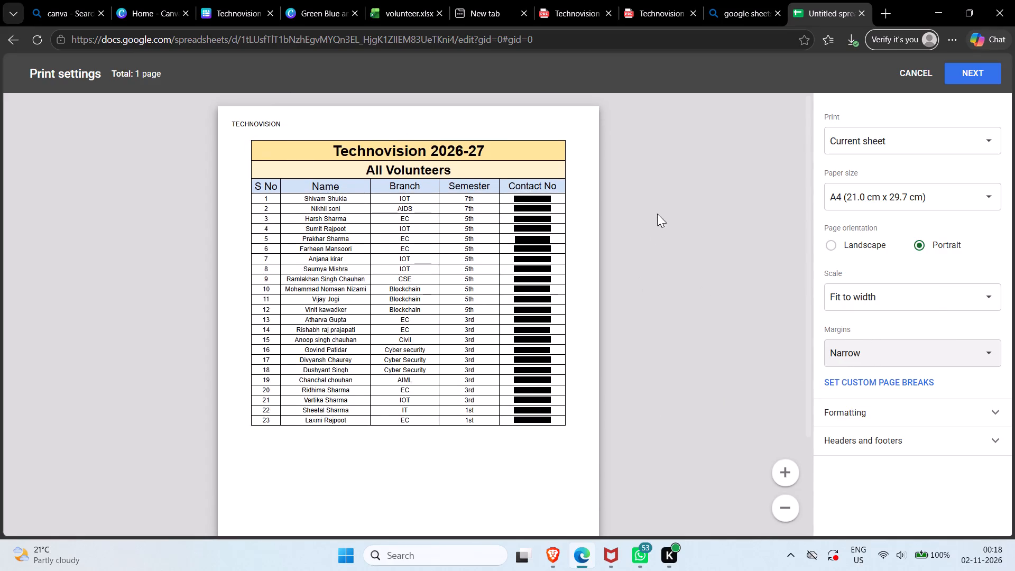
left_click(650, 303)
scroll(650, 303, "down", 6)
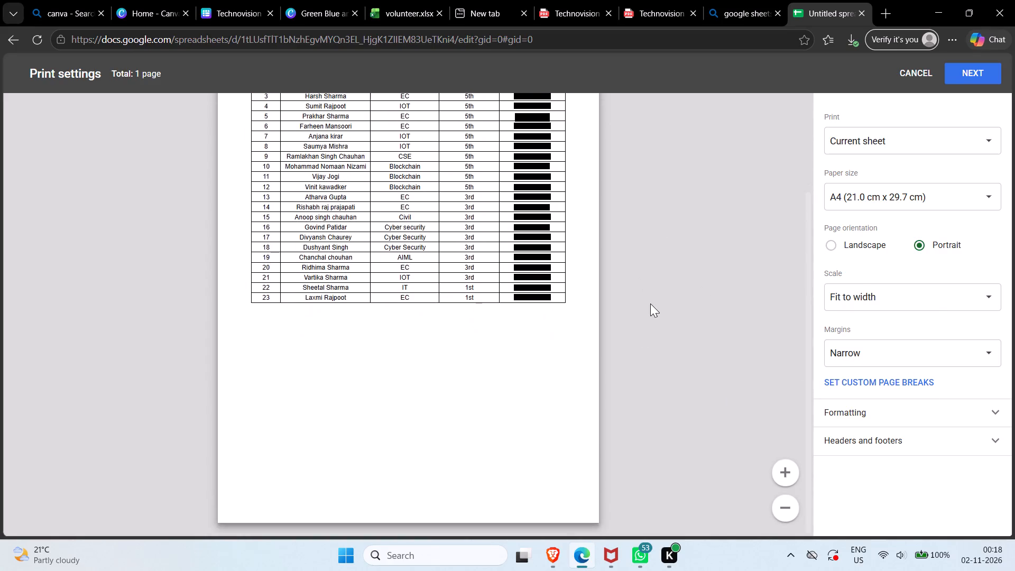
scroll(640, 333, "up", 4)
left_click_drag(640, 333, 297, 119)
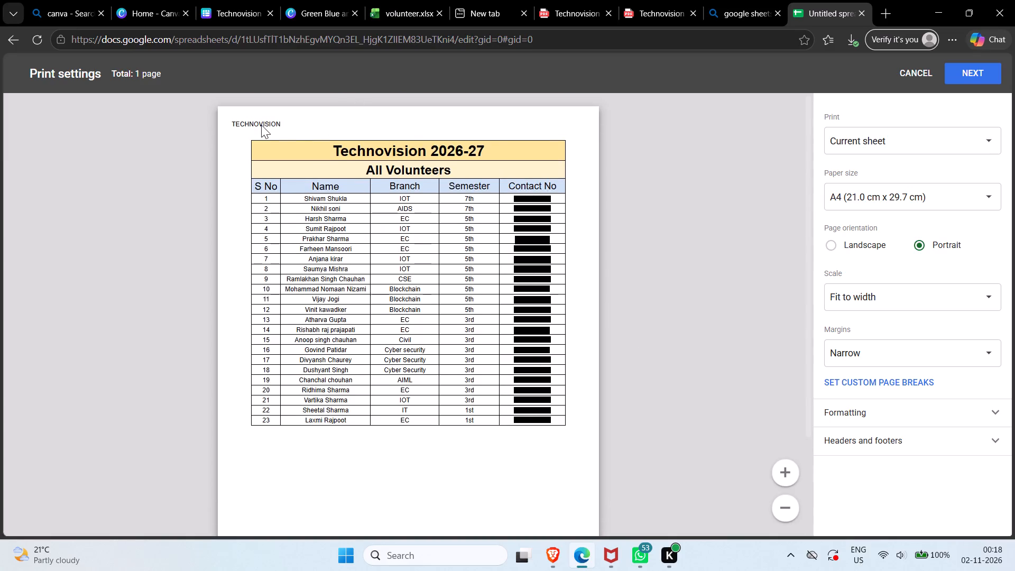
scroll(857, 191, "up", 4)
scroll(986, 225, "up", 8)
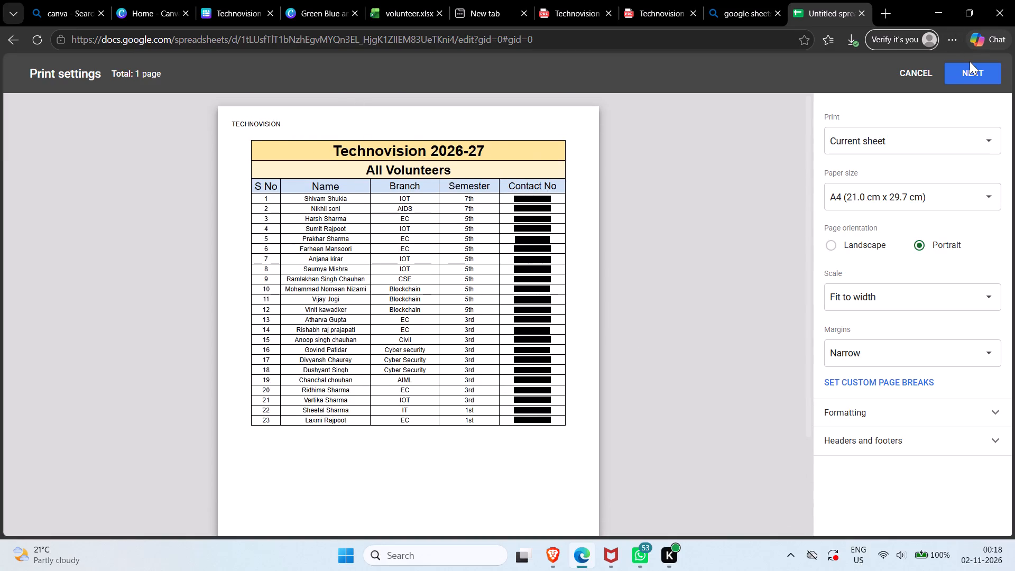
Print the sheet in portrait with Microsoft Print to PDF and try to save it to the Desktop as Technovision 2026-27.
left_click(970, 61)
left_click(970, 71)
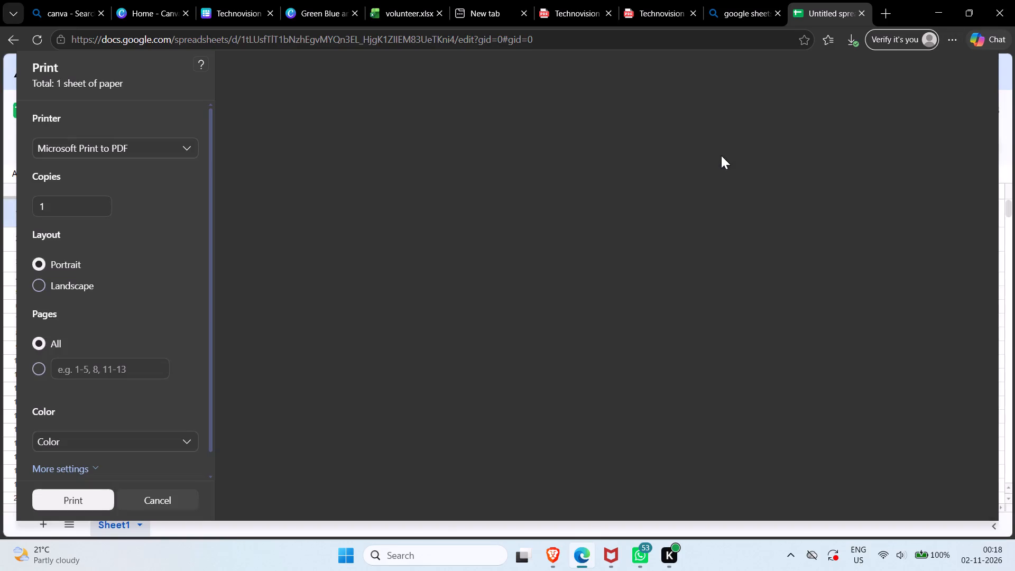
scroll(497, 181, "down", 6)
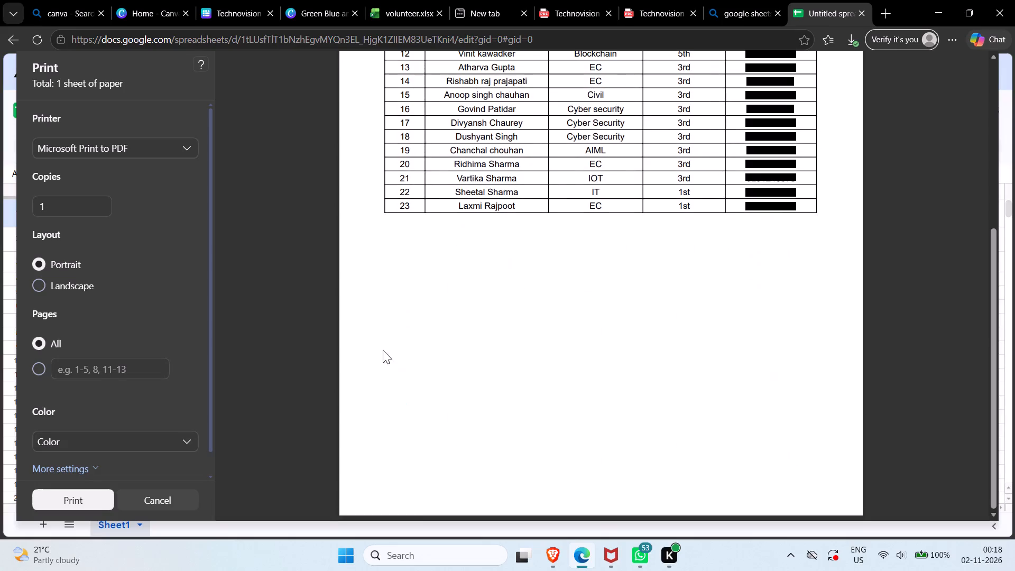
scroll(452, 178, "up", 6)
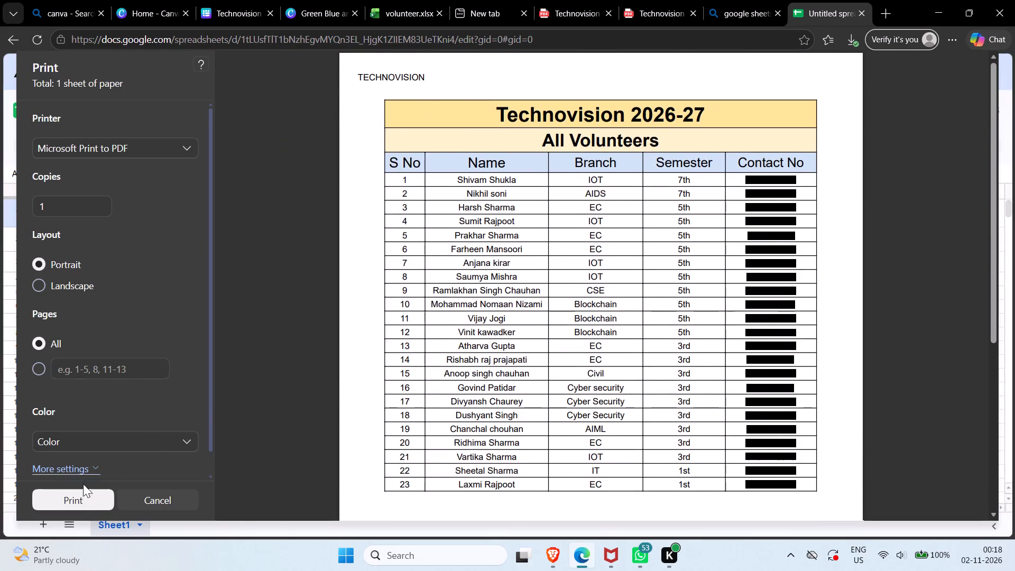
left_click(80, 500)
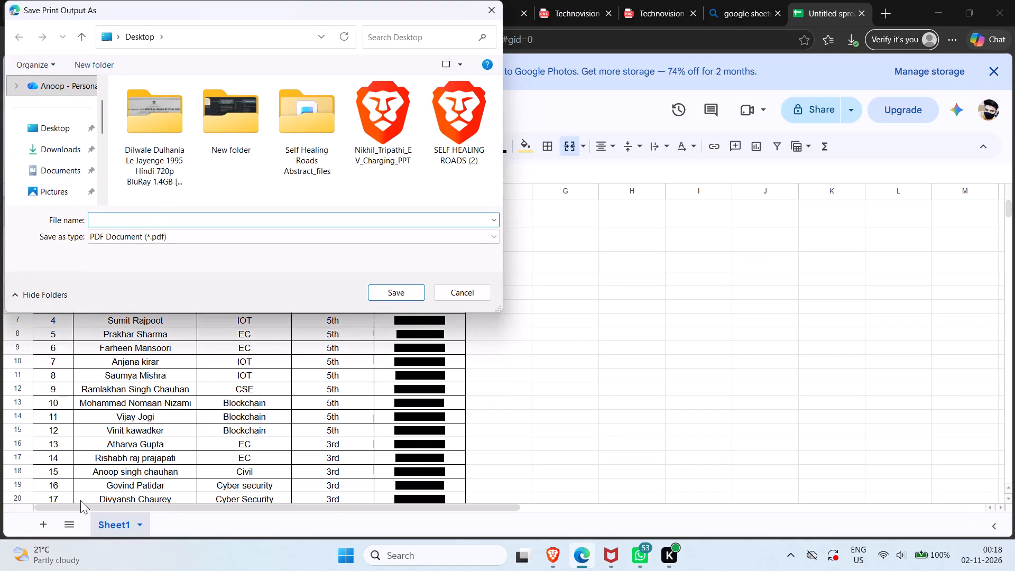
key("ctrl+v")
key("Return")
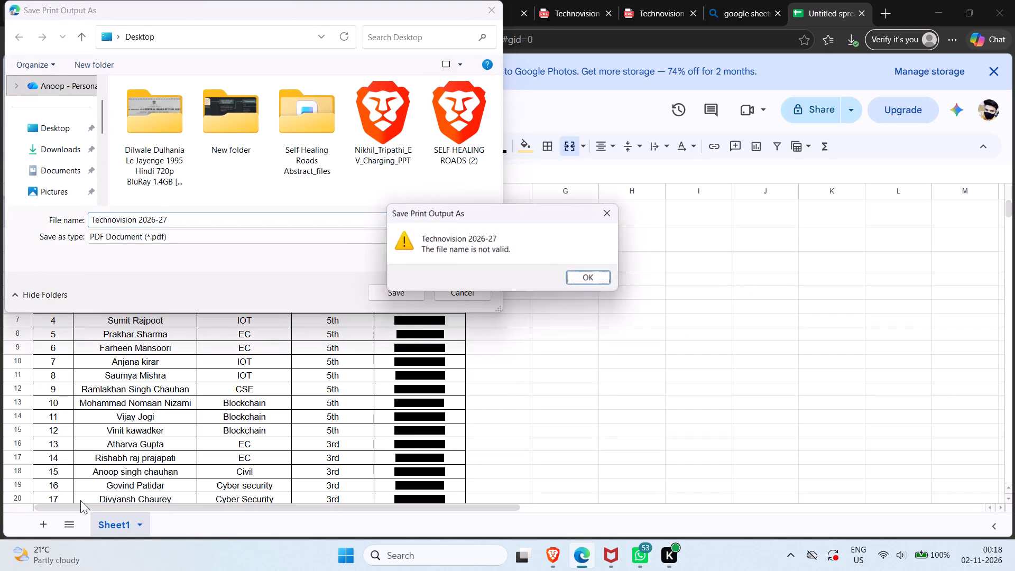
Retype the year part of the file name so it reads Technovision 2026-27 and save the PDF to the Desktop.
left_click(609, 214)
left_click(366, 218)
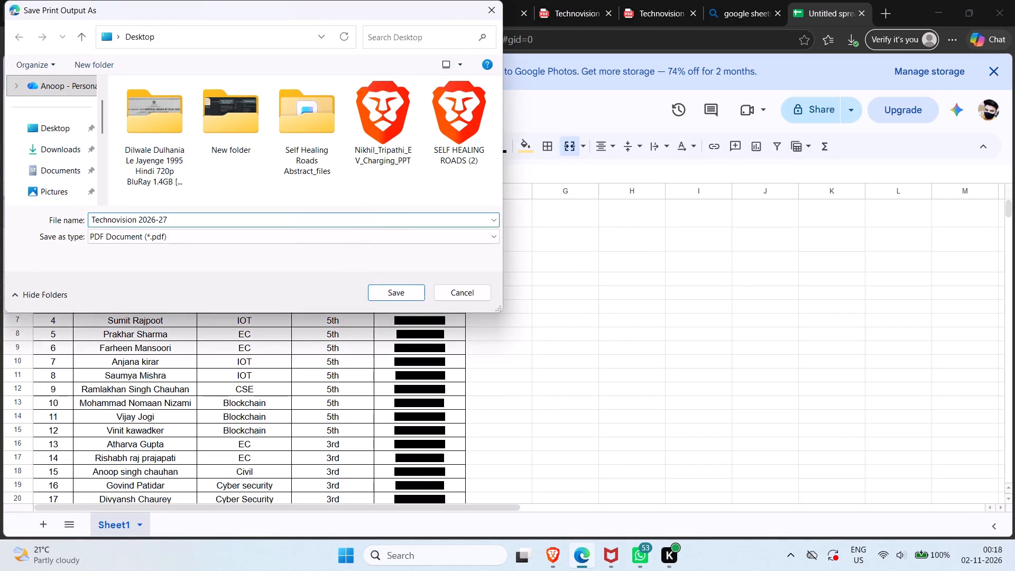
key("BackSpace")
key("BackSpace")
key("BackSpace")
key("BackSpace")
key("BackSpace")
key("BackSpace")
key("BackSpace")
key("BackSpace")
key("BackSpace")
key("BackSpace")
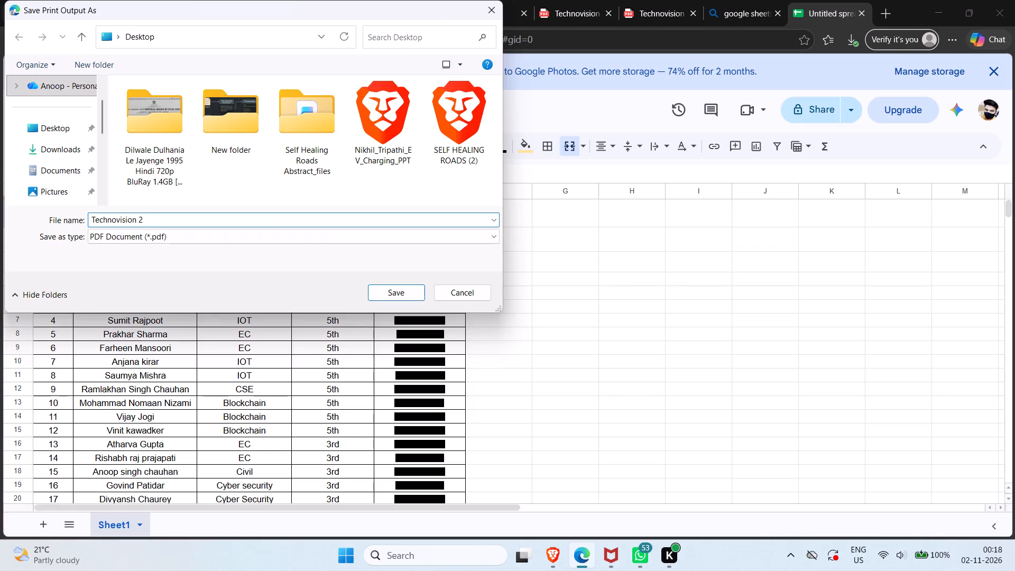
key("0")
type("26")
key("minus")
type("27")
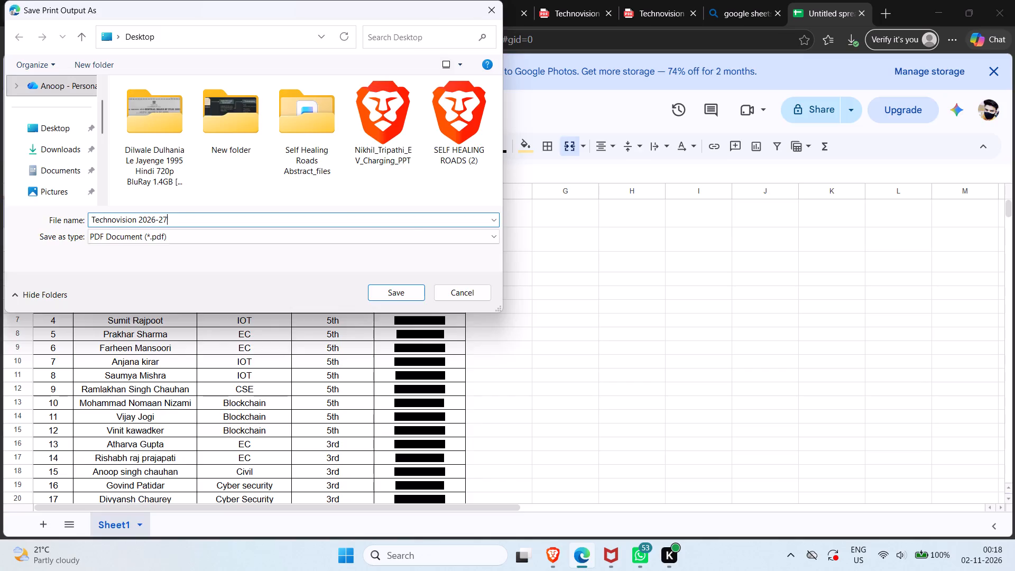
key("Return")
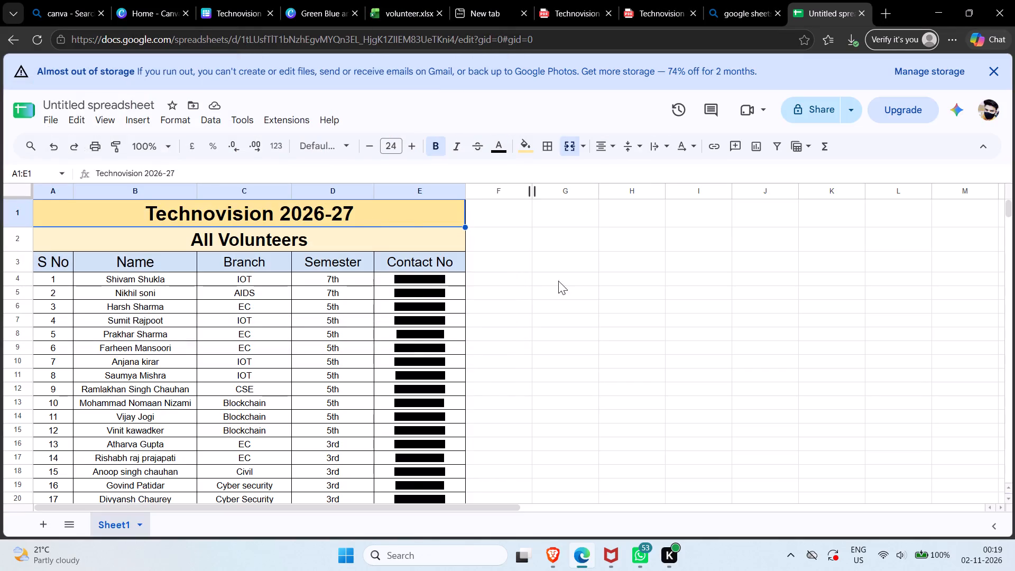
Open Technovision 2026-27 (2).pdf from the browser's list of downloads.
left_click(950, 39)
left_click(806, 235)
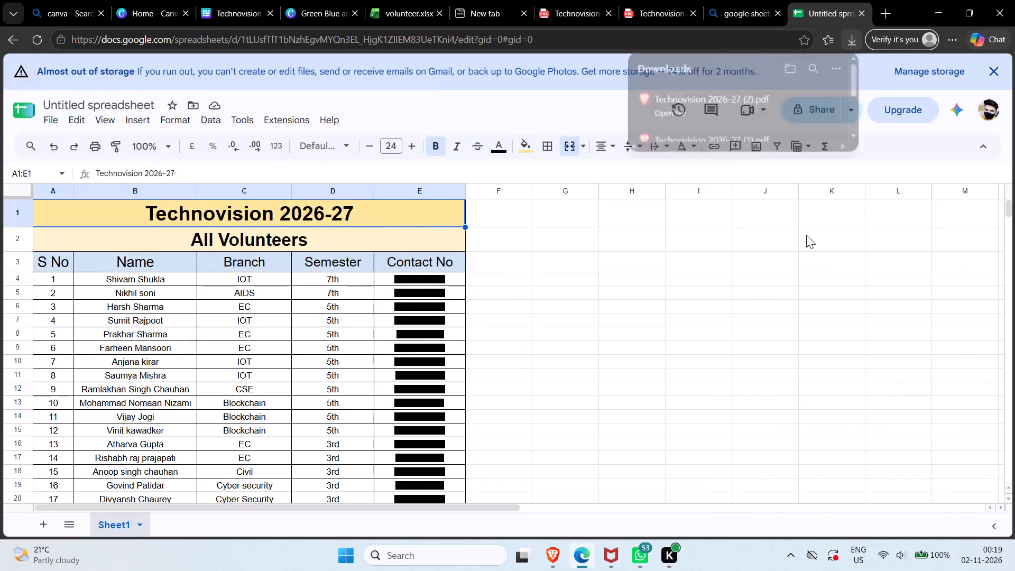
left_click(704, 108)
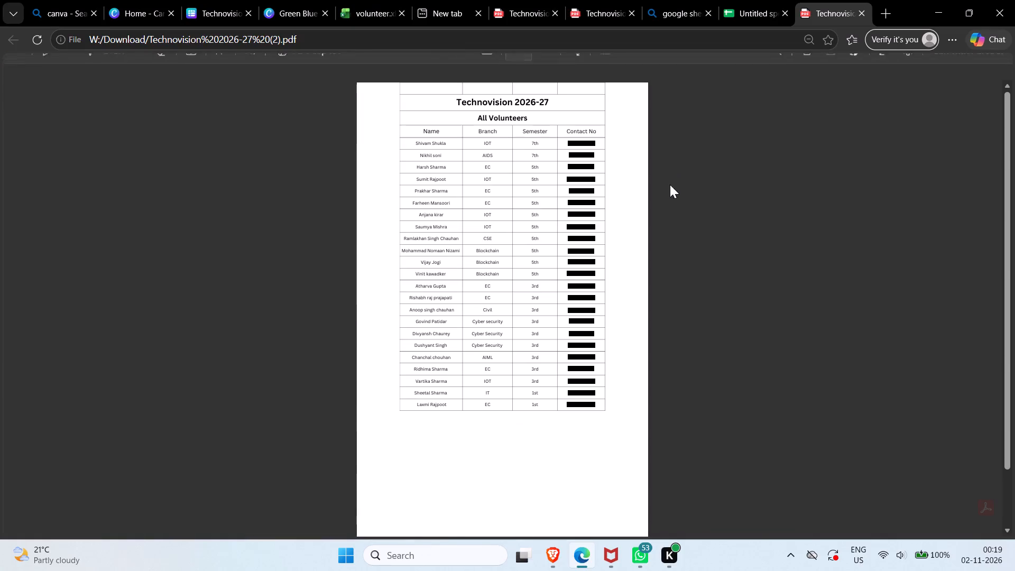
Switch to File Explorer and open the Technovision 2026-27 (2) PDF from the Downloads folder.
left_click(343, 557)
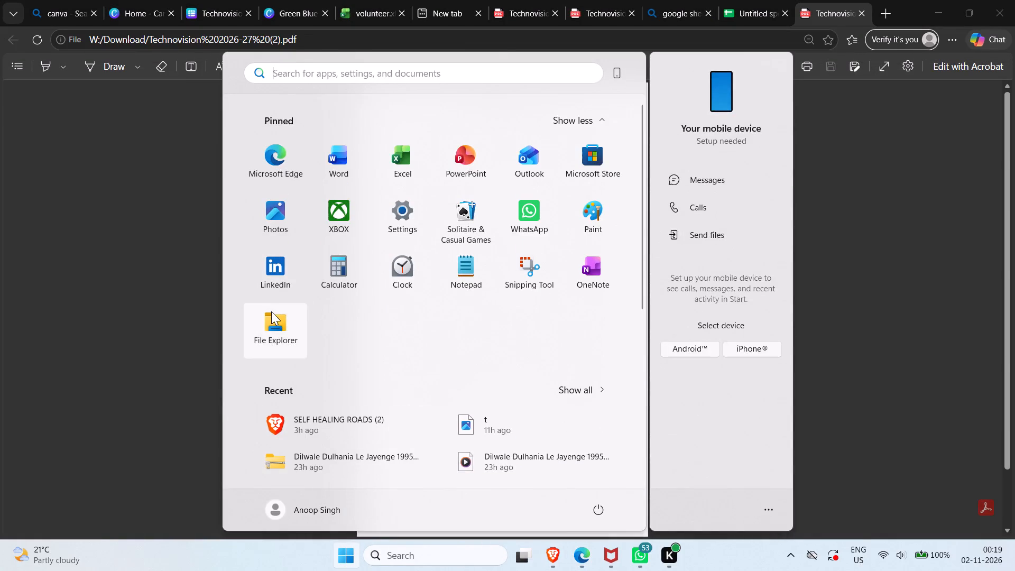
left_click(274, 328)
right_click_drag(274, 328, 589, 251)
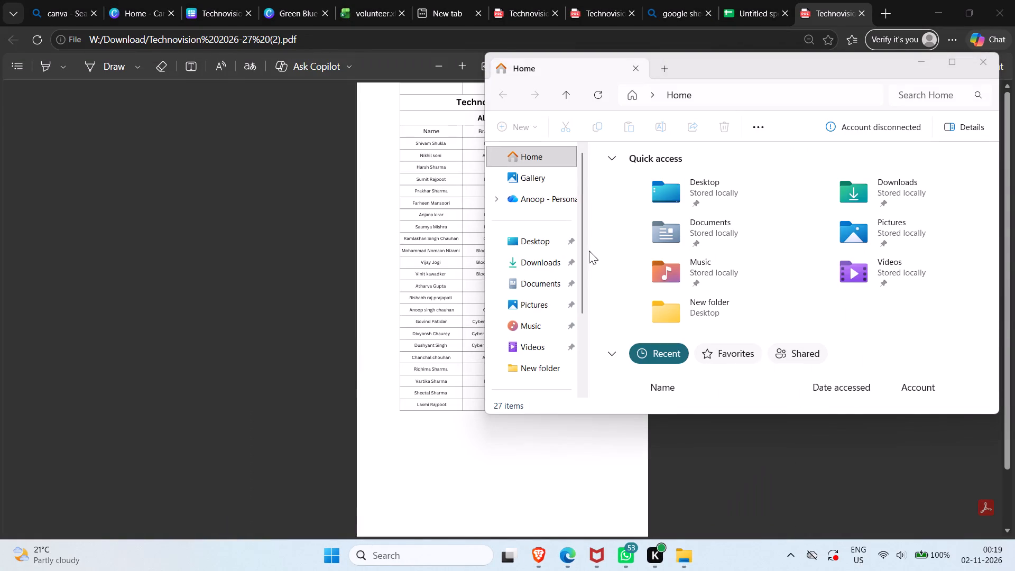
right_click_drag(589, 251, 557, 263)
right_click_drag(539, 266, 539, 266)
double_click(539, 266)
right_click_drag(539, 266, 524, 267)
left_click(524, 267)
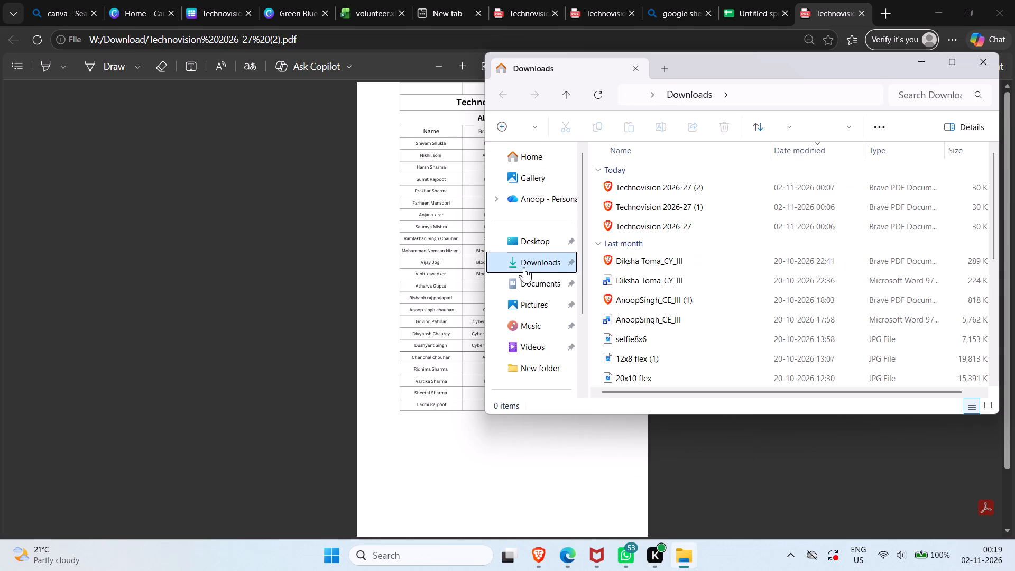
right_click_drag(524, 267, 652, 190)
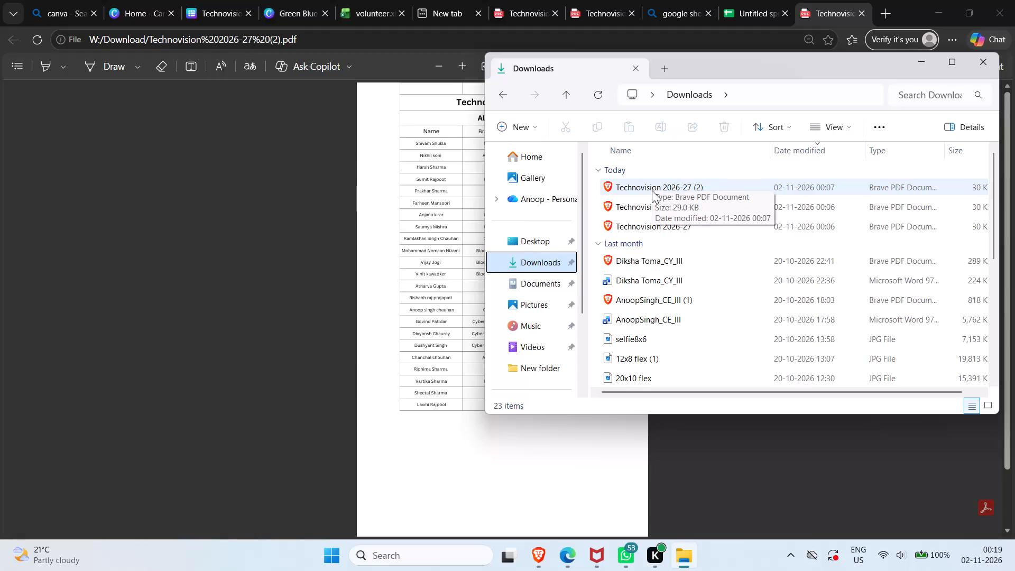
right_click_drag(652, 190, 651, 191)
double_click(651, 191)
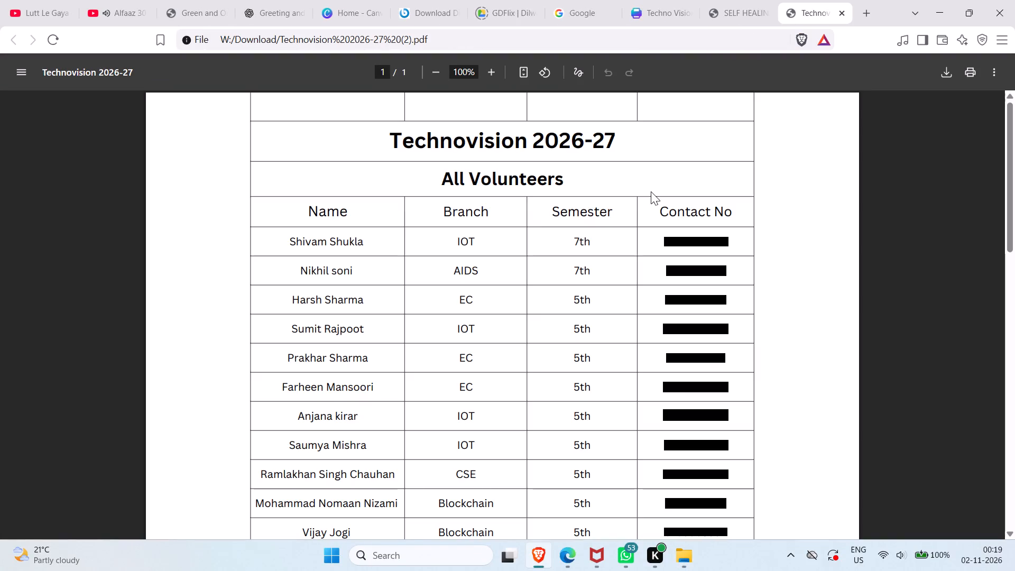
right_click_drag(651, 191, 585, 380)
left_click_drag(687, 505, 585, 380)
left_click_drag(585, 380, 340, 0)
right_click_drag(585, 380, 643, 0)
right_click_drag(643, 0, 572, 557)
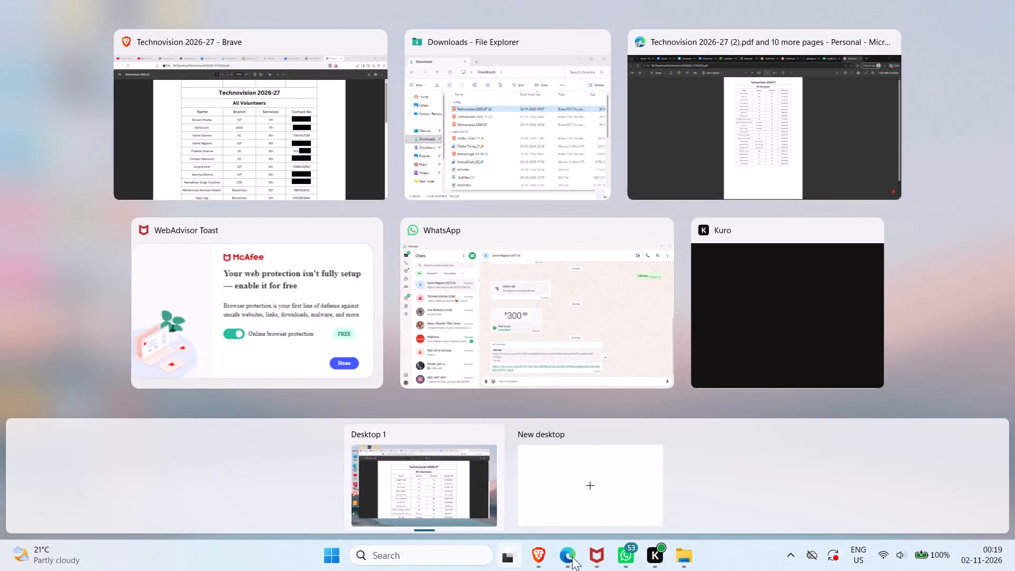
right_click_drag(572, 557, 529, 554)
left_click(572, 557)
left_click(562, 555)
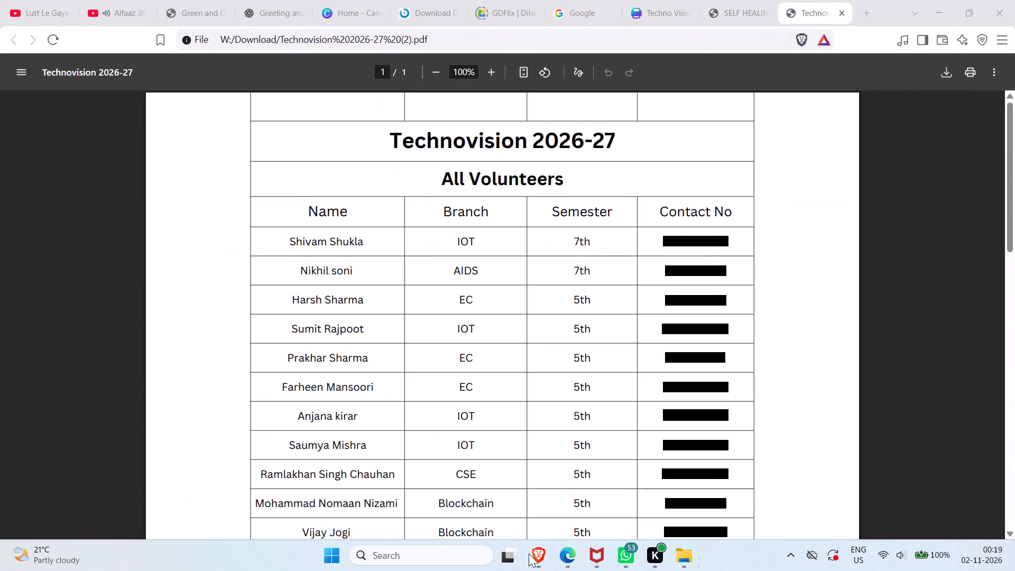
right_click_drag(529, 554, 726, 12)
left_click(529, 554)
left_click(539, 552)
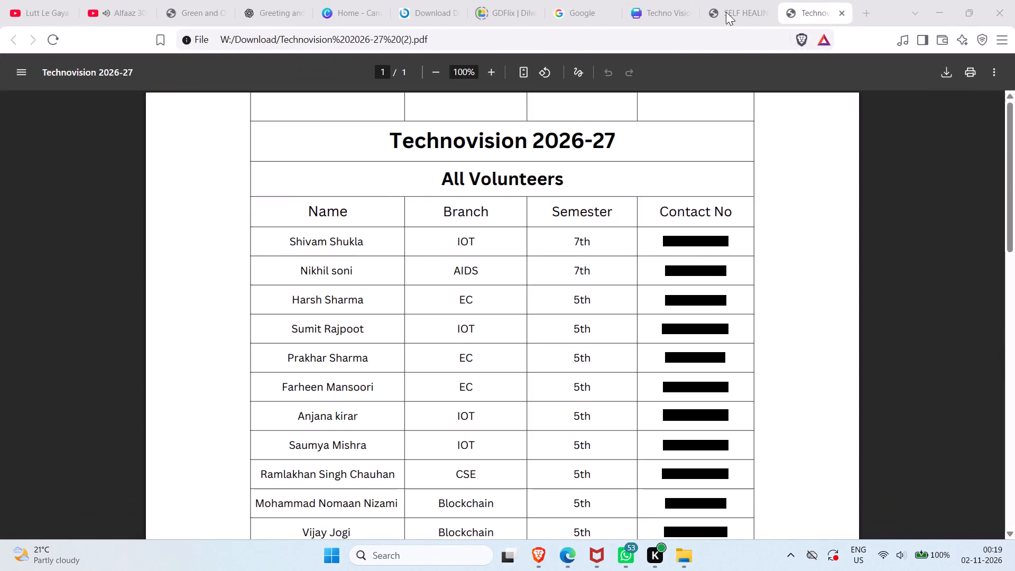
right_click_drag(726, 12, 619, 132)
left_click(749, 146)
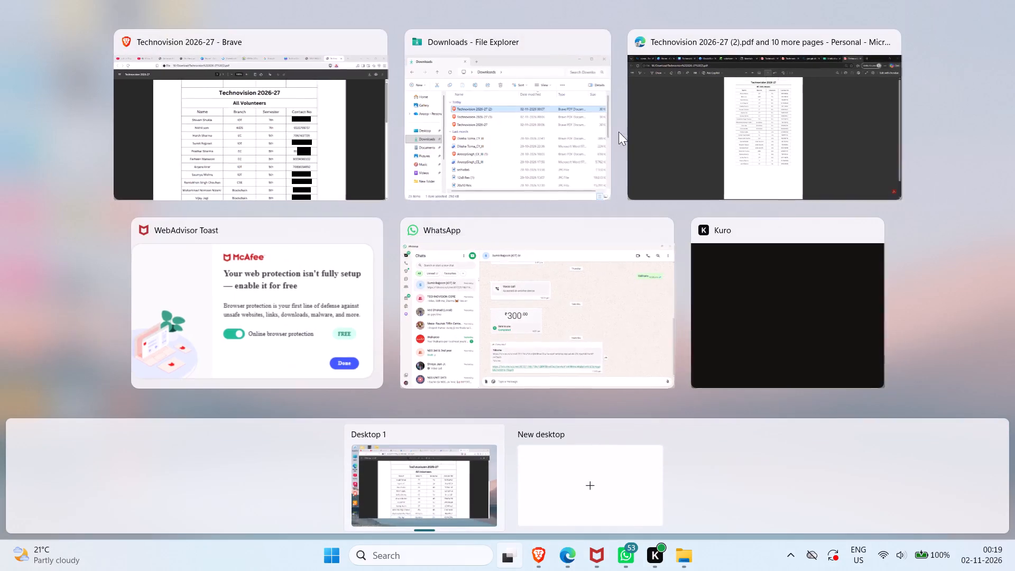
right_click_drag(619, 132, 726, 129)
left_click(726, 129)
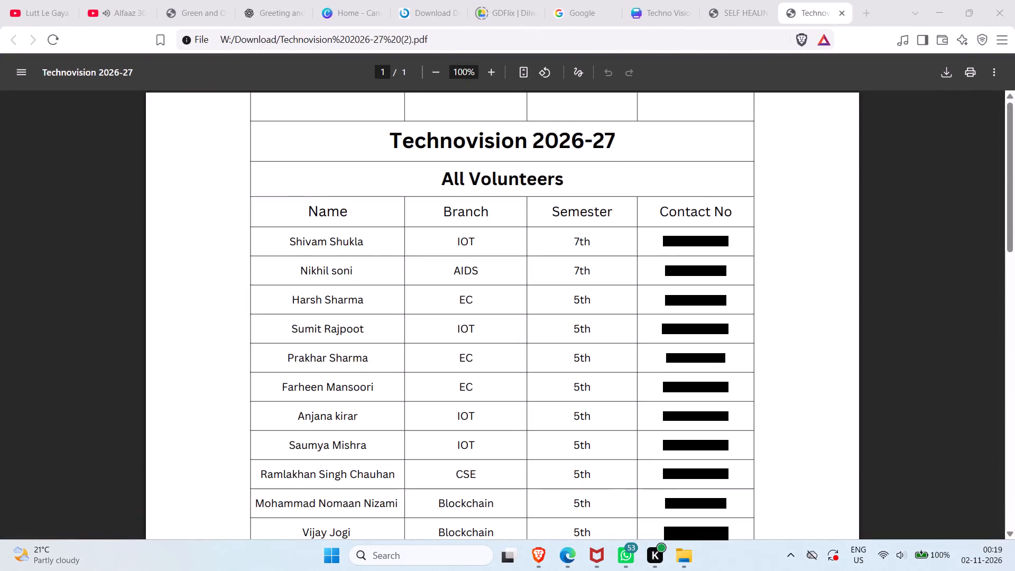
Detach the SELF HEALING ROADS PDF tab into its own browser window and reposition that window over the Technovision PDF.
right_click(740, 14)
left_click(740, 14)
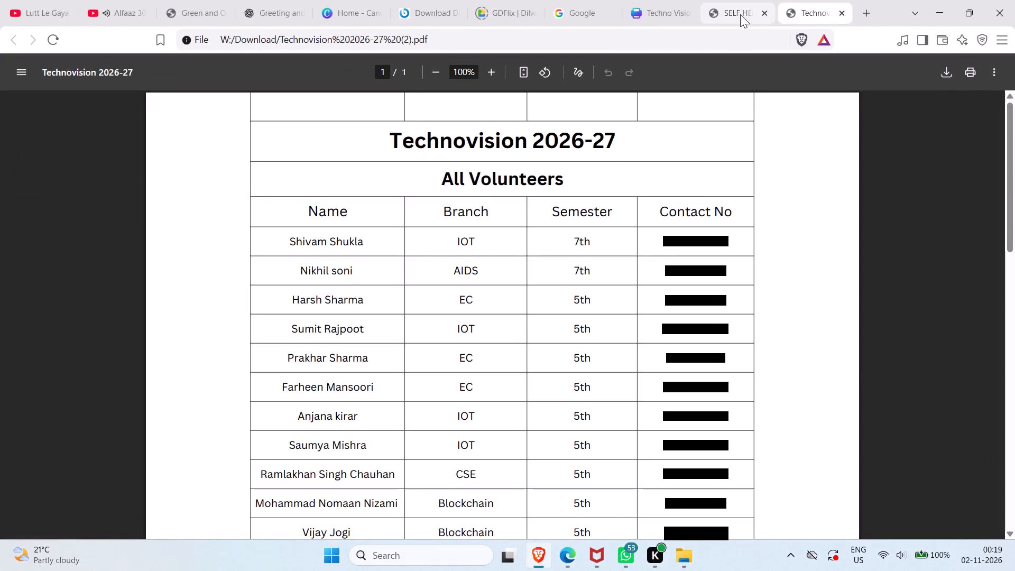
left_click_drag(740, 13, 710, 376)
right_click_drag(740, 13, 710, 376)
right_click(710, 376, "ctrl")
key("ctrl+z")
right_click_drag(710, 376, 791, 48, "ctrl")
left_click_drag(710, 376, 791, 48, "ctrl")
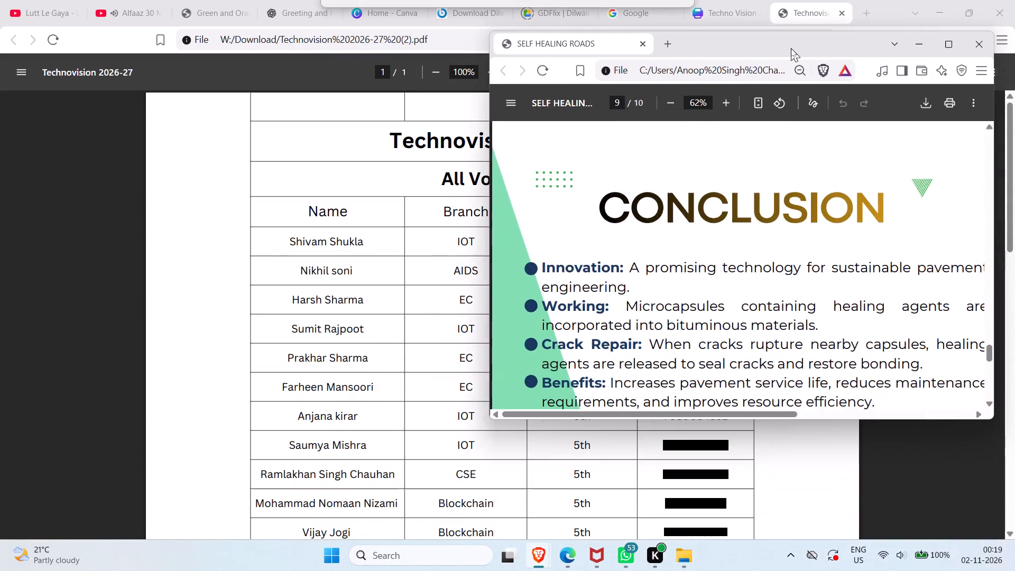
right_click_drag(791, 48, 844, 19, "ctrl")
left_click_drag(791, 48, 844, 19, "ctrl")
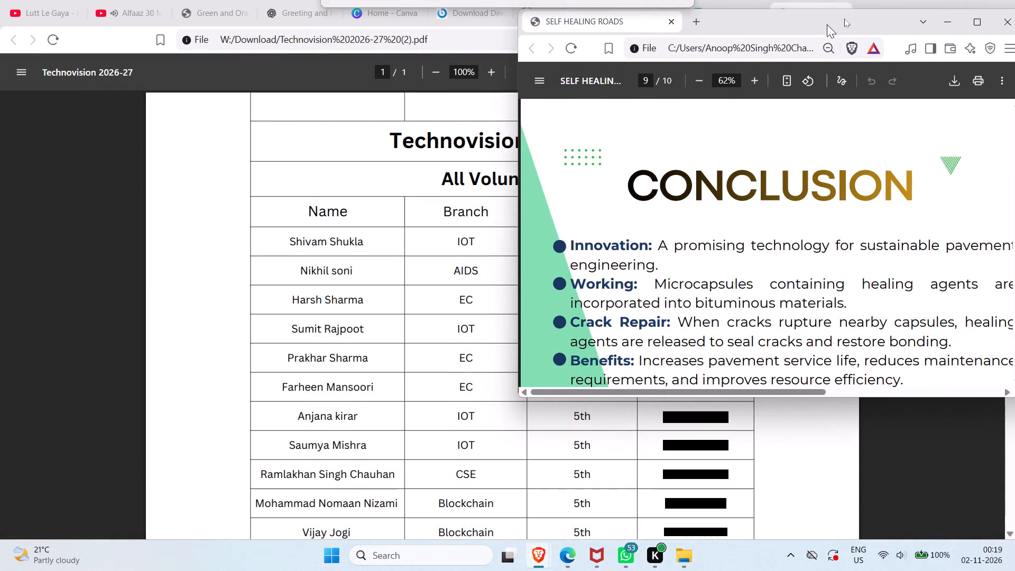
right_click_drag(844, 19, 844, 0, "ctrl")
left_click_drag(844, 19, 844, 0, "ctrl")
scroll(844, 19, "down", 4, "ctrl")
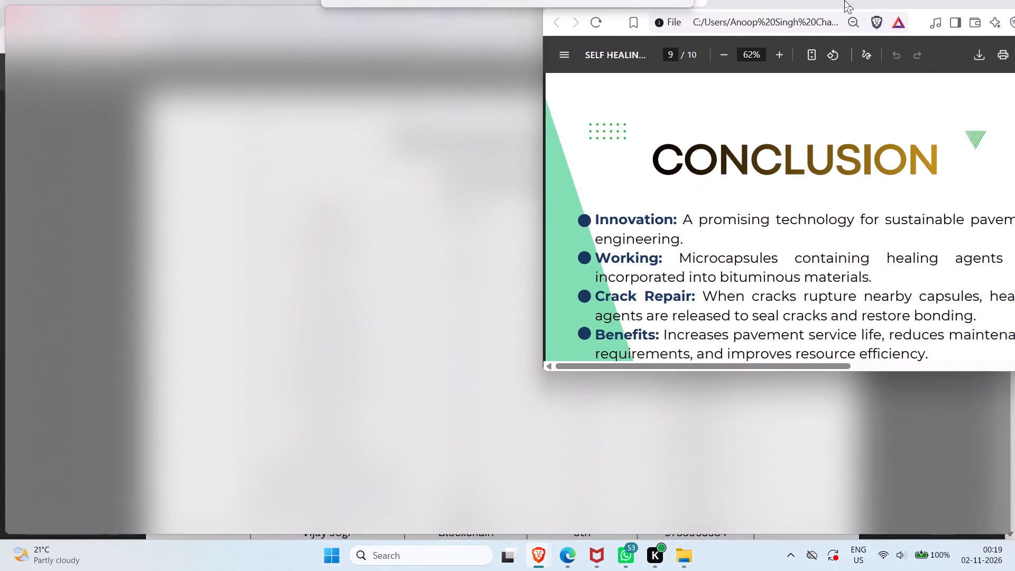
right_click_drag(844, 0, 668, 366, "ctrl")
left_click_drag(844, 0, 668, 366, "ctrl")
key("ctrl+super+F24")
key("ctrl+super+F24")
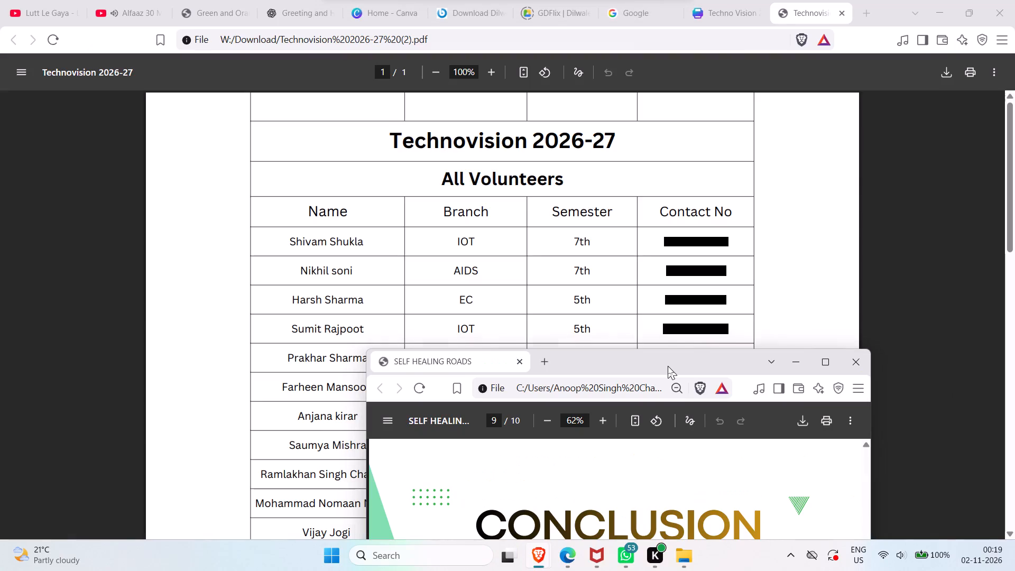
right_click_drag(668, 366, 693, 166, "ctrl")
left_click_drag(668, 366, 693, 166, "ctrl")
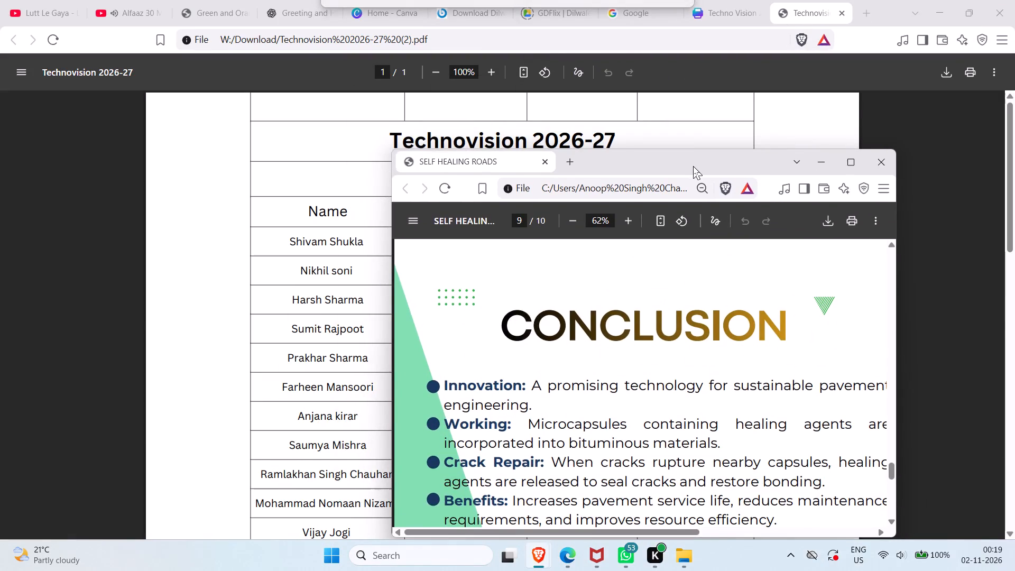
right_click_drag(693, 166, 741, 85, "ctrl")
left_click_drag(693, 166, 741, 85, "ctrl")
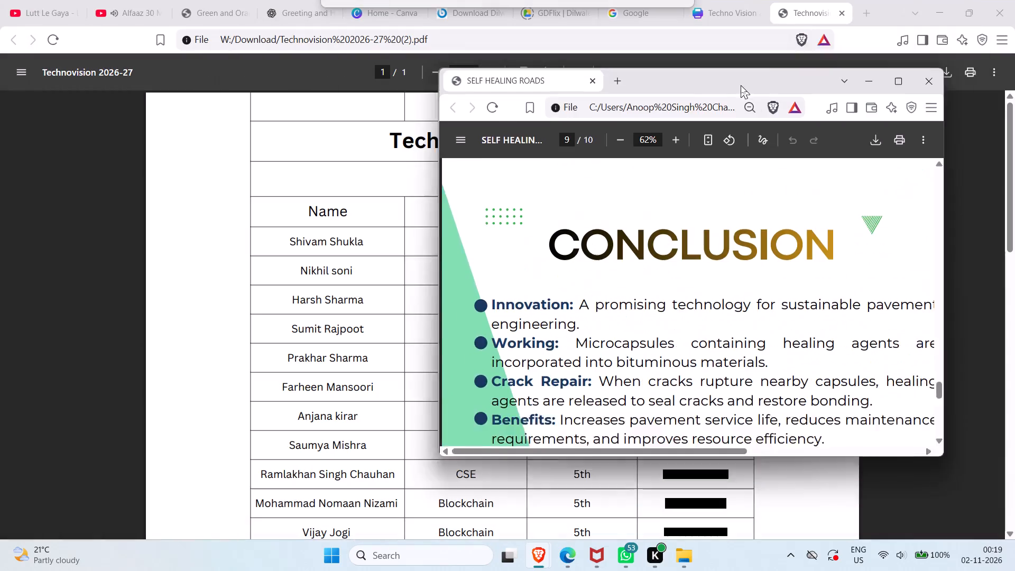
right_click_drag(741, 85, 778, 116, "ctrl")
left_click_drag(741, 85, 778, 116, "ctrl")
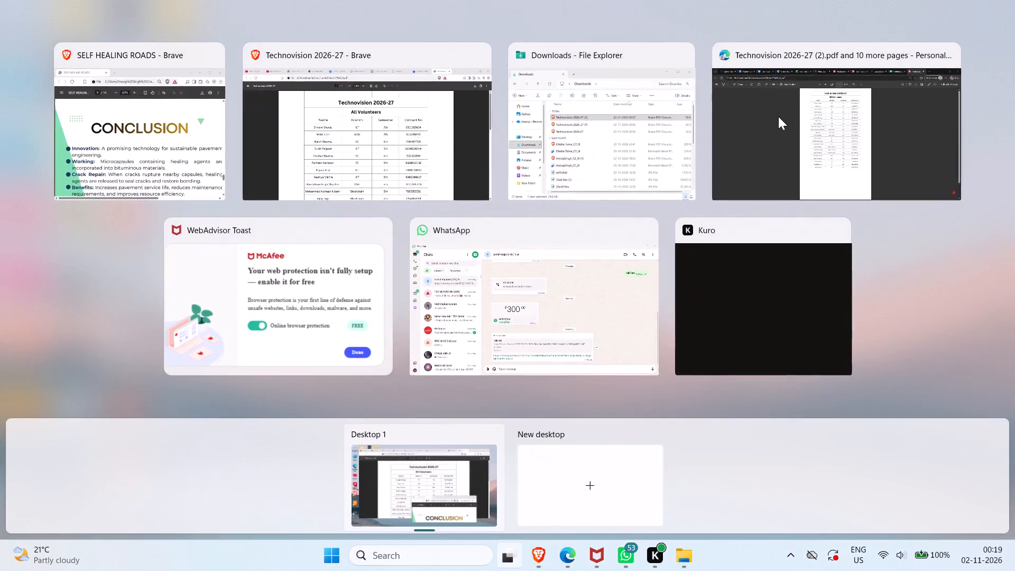
Switch to the Microsoft Edge window that has Technovision 2026-27 (2).pdf open.
left_click_drag(778, 116, 698, 77, "ctrl")
right_click_drag(778, 116, 698, 77, "ctrl")
right_click_drag(584, 181, 549, 161)
right_click_drag(549, 161, 553, 171)
left_click_drag(549, 161, 553, 171)
left_click_drag(548, 328, 529, 303)
right_click_drag(548, 328, 529, 303)
left_click(783, 152)
right_click(783, 152)
left_click(783, 152)
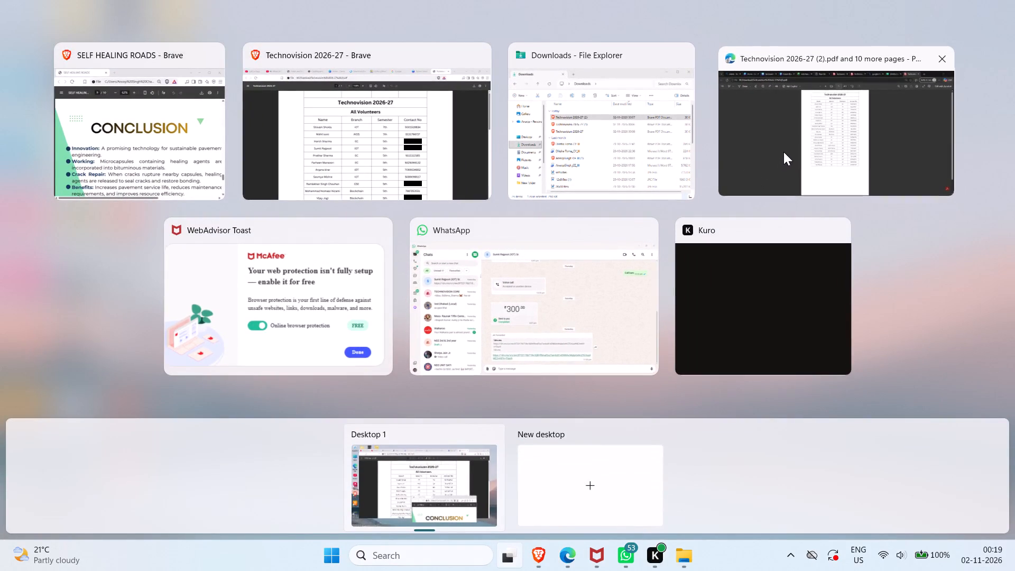
left_click(783, 152)
right_click(783, 152)
right_click(783, 152)
left_click(783, 152)
left_click_drag(783, 152, 739, 63)
right_click_drag(621, 241, 570, 188)
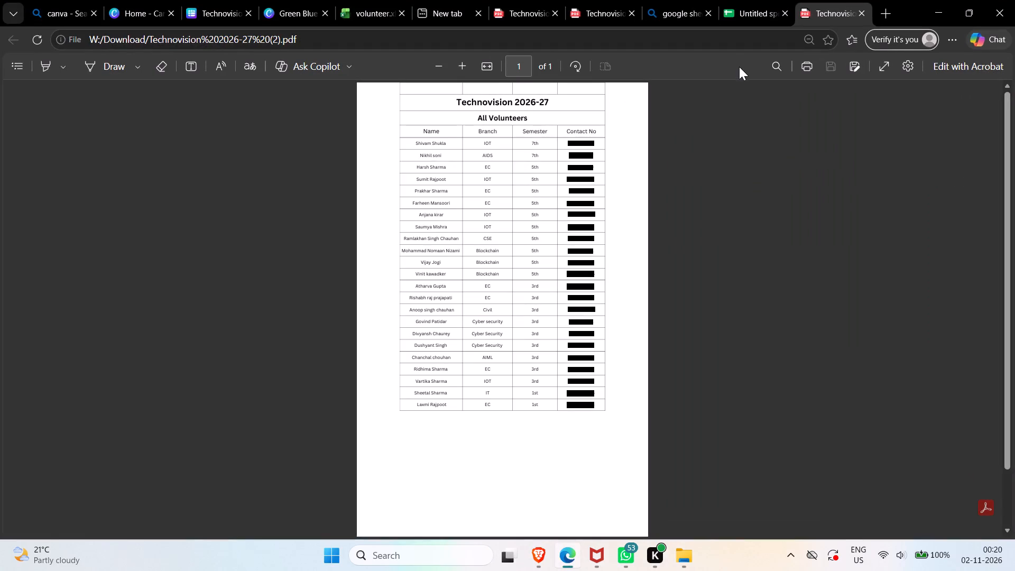
Return to the Untitled spreadsheet with the volunteer list and open its print settings.
left_click(739, 67)
right_click(741, 67)
left_click_drag(741, 63, 756, 144)
right_click_drag(741, 63, 756, 144)
left_click(752, 75)
right_click_drag(752, 75, 745, 4)
double_click(745, 4)
right_click_drag(745, 4, 616, 128)
right_click_drag(566, 197, 371, 265)
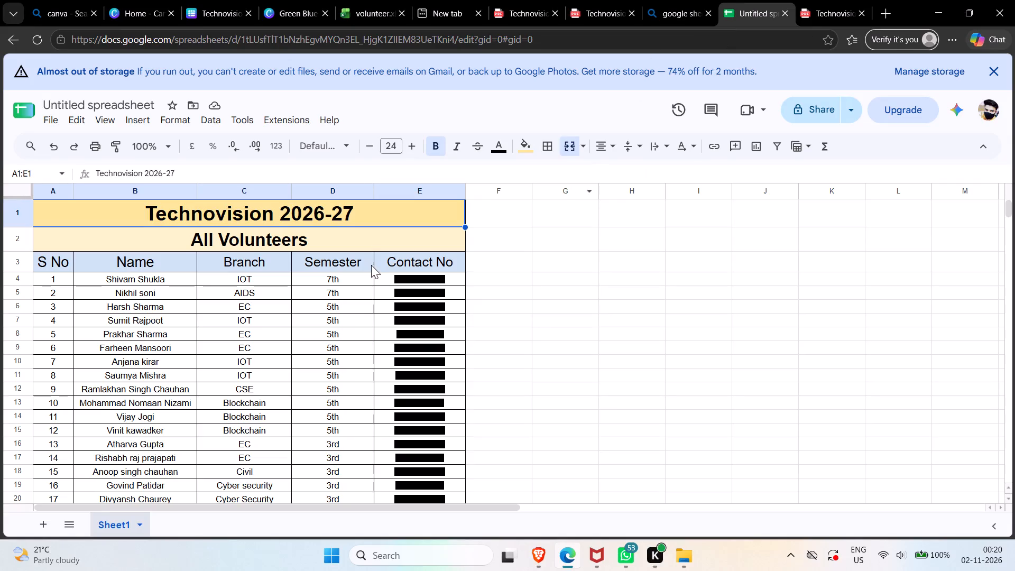
right_click_drag(371, 265, 101, 145)
left_click(101, 145)
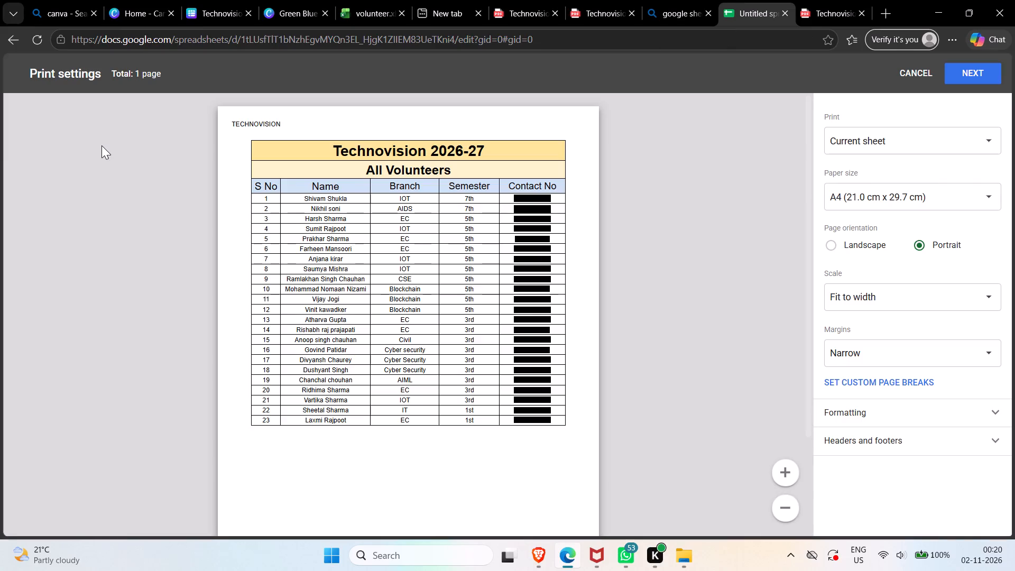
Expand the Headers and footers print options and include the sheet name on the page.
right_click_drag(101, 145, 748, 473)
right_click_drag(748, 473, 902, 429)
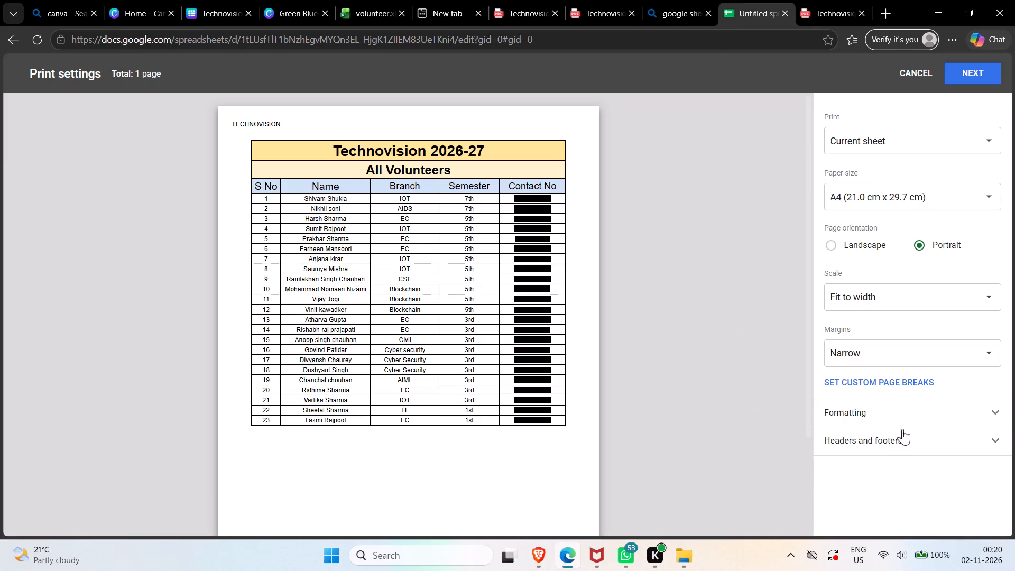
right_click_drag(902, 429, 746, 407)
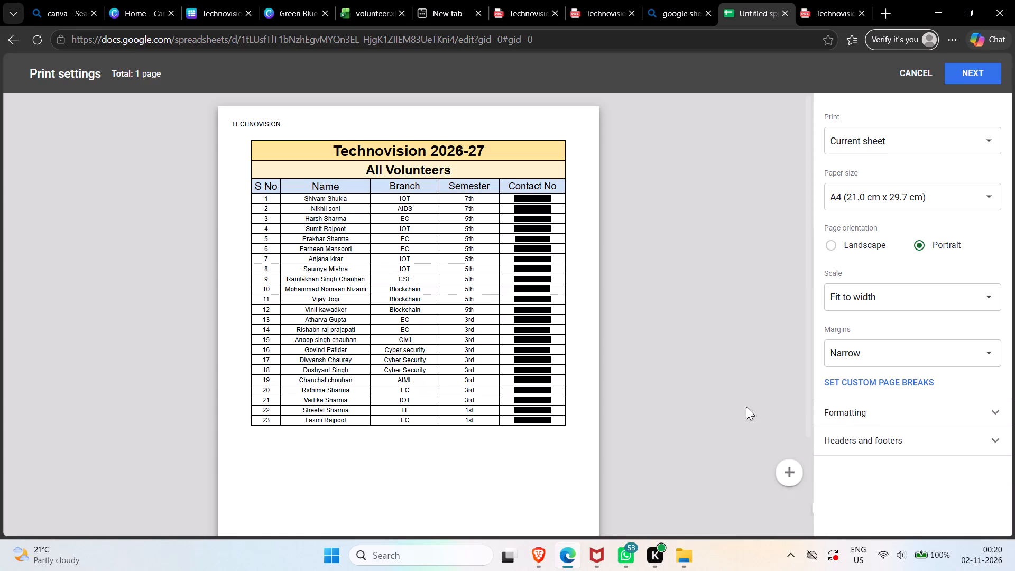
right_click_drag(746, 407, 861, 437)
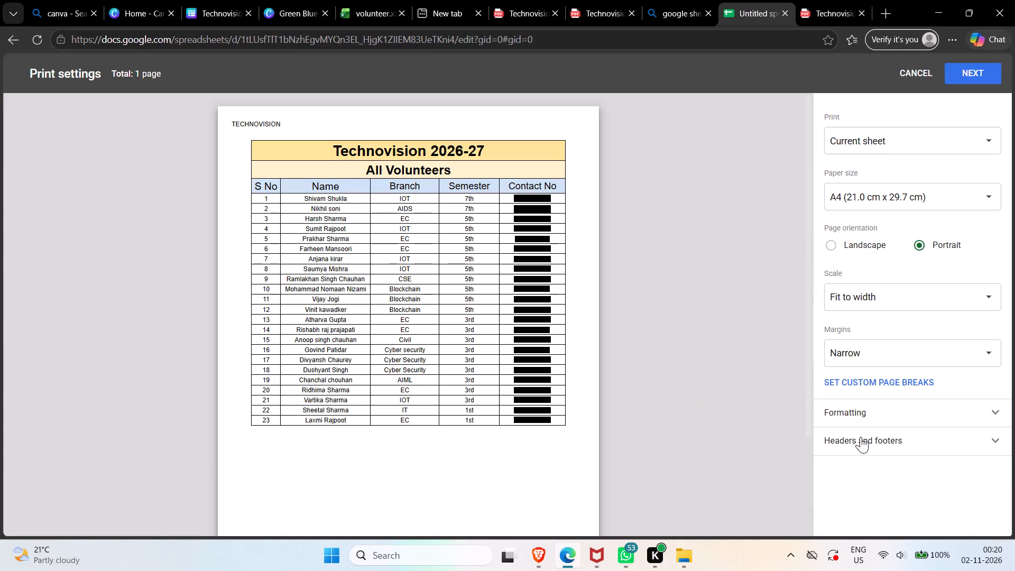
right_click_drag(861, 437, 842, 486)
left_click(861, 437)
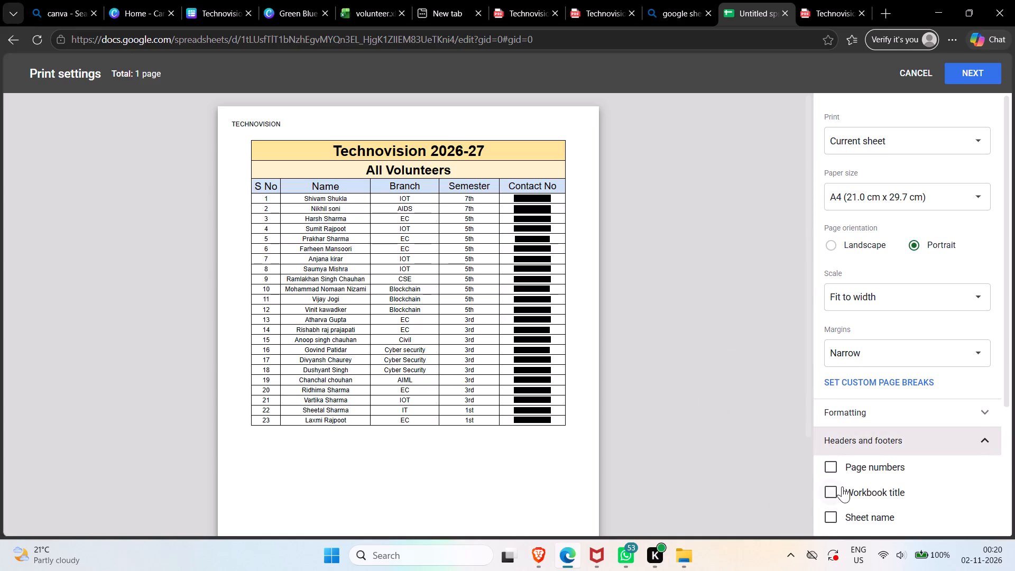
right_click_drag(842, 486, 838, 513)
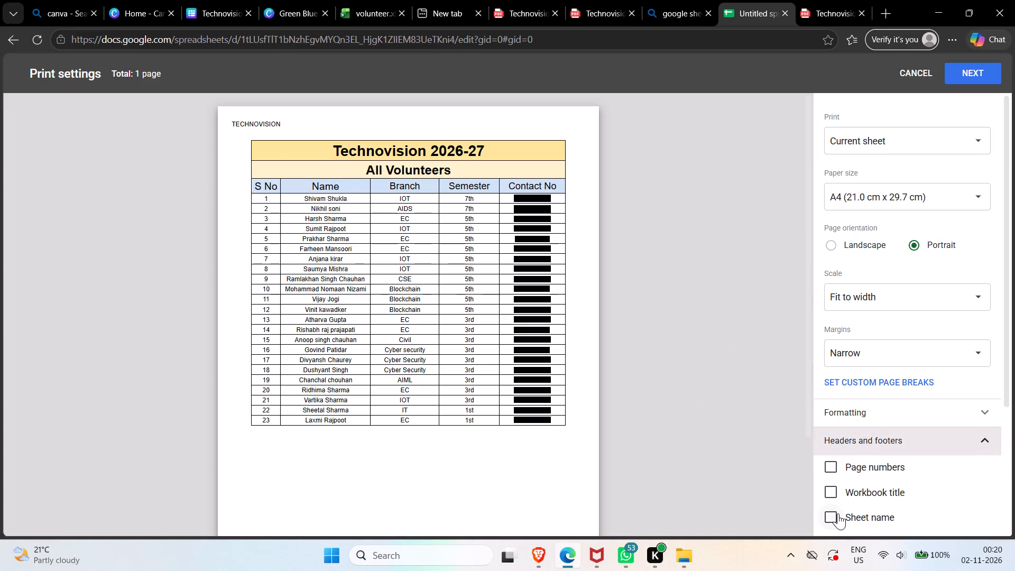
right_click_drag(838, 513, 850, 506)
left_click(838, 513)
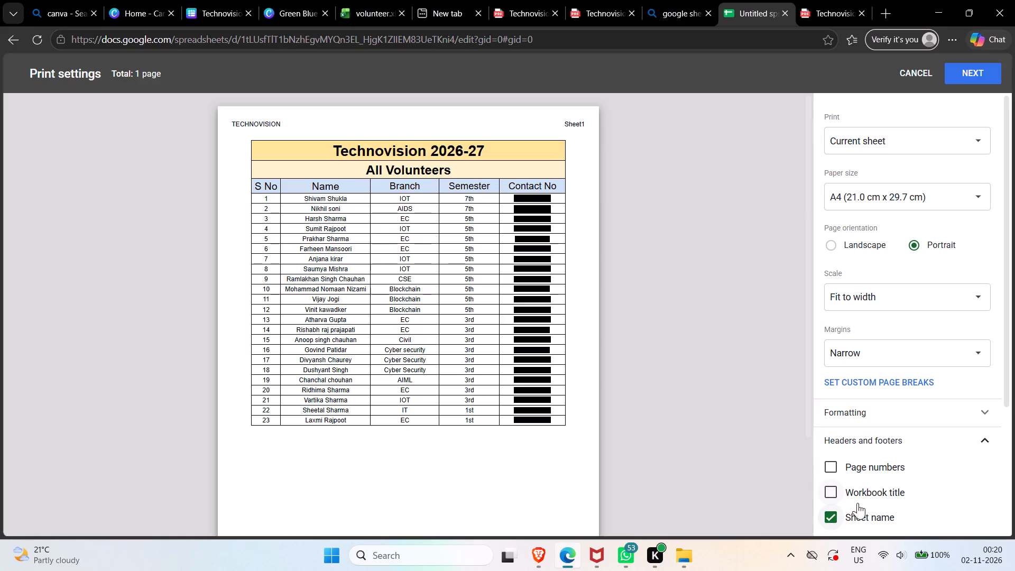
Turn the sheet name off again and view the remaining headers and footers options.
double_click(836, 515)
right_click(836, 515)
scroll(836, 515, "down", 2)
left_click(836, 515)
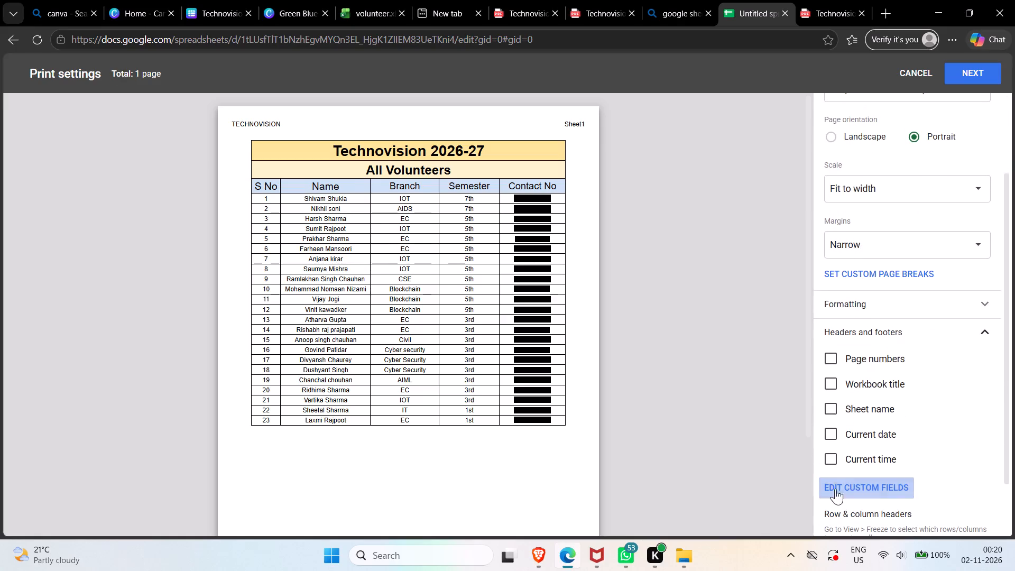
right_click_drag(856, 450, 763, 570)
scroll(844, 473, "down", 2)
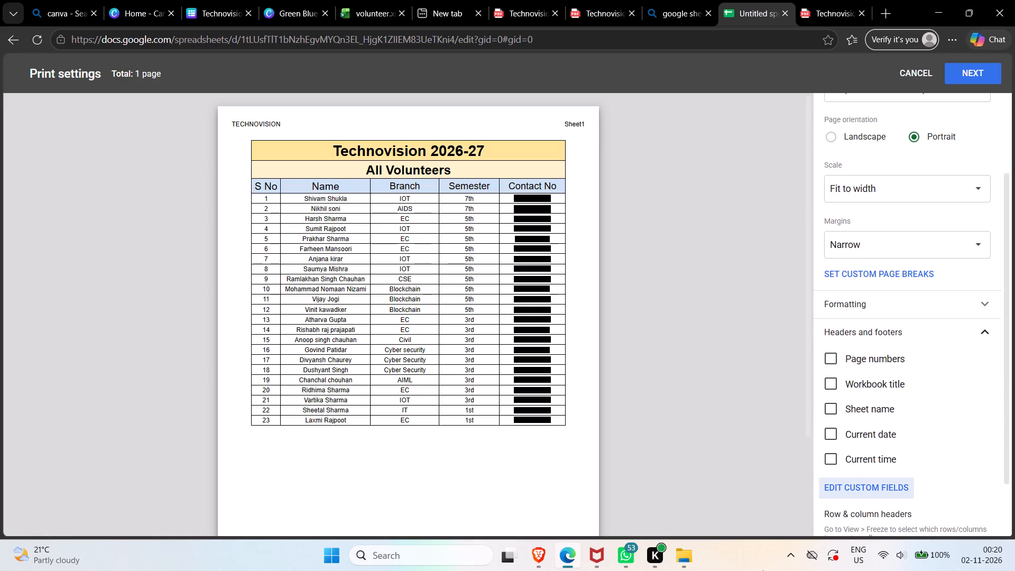
Hide all open windows to show the desktop, where the Technovision 2026-27 PDF was saved.
left_click_drag(833, 512, 838, 513)
left_click_drag(868, 567, 883, 570)
left_click(1014, 570)
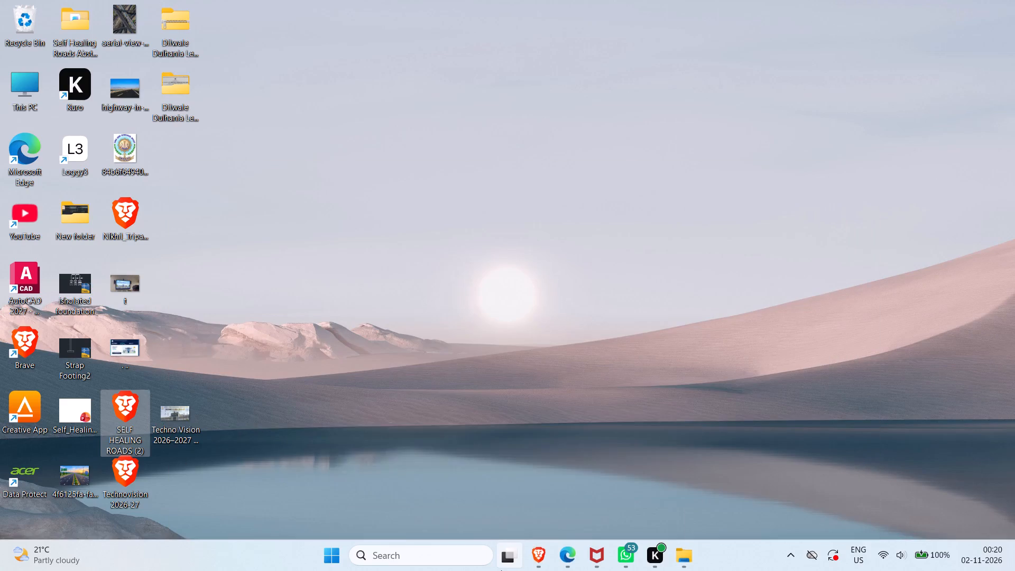
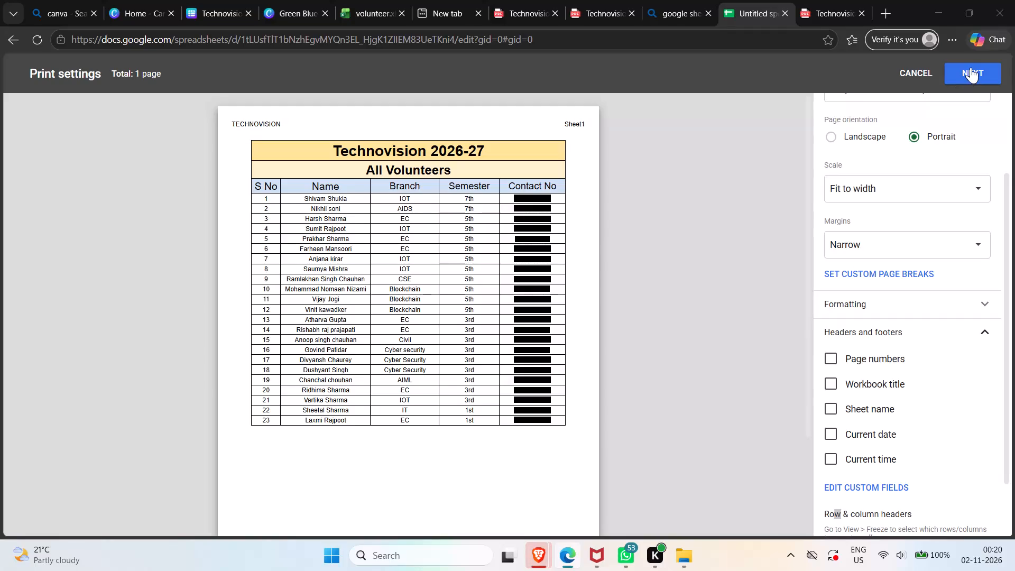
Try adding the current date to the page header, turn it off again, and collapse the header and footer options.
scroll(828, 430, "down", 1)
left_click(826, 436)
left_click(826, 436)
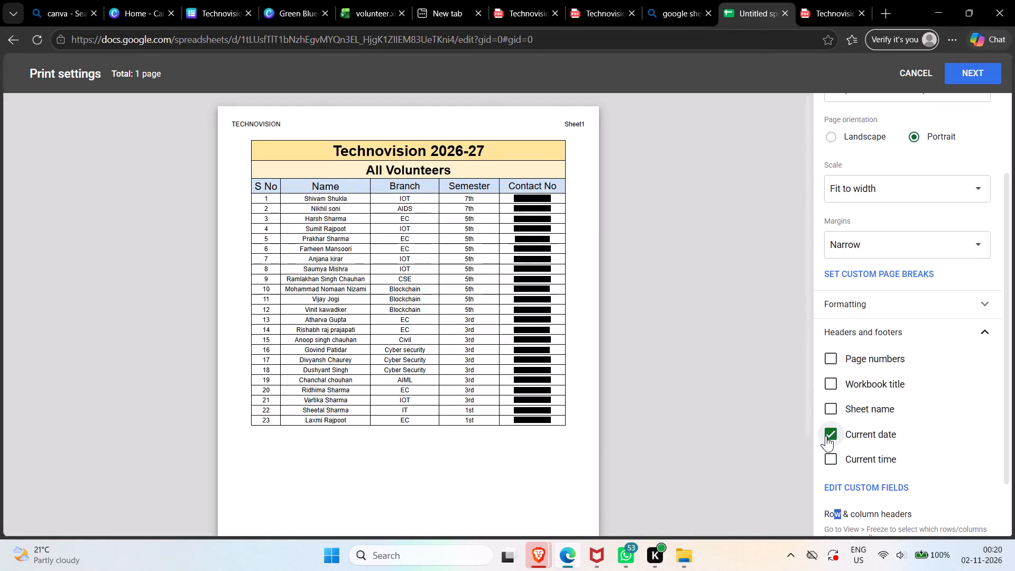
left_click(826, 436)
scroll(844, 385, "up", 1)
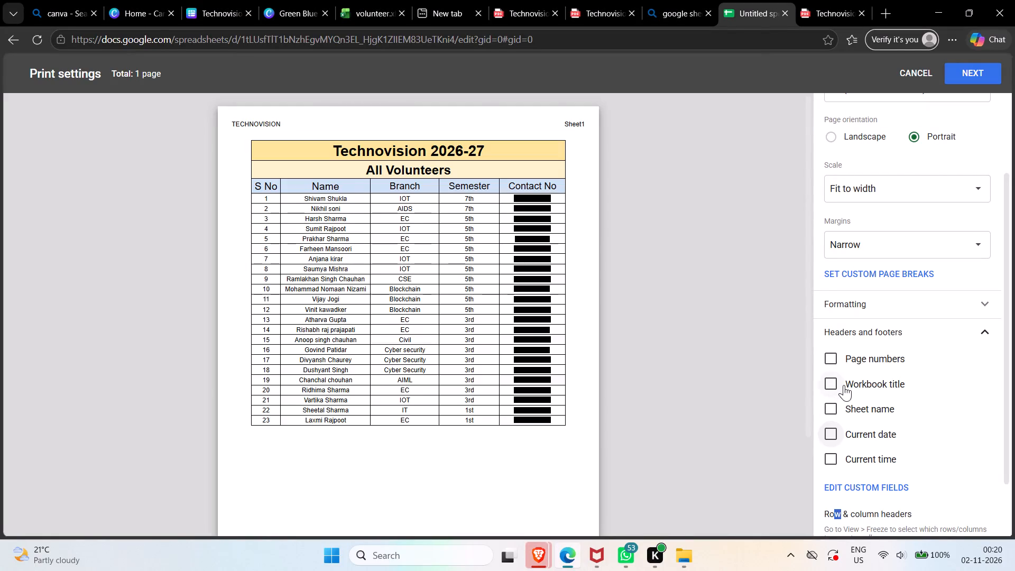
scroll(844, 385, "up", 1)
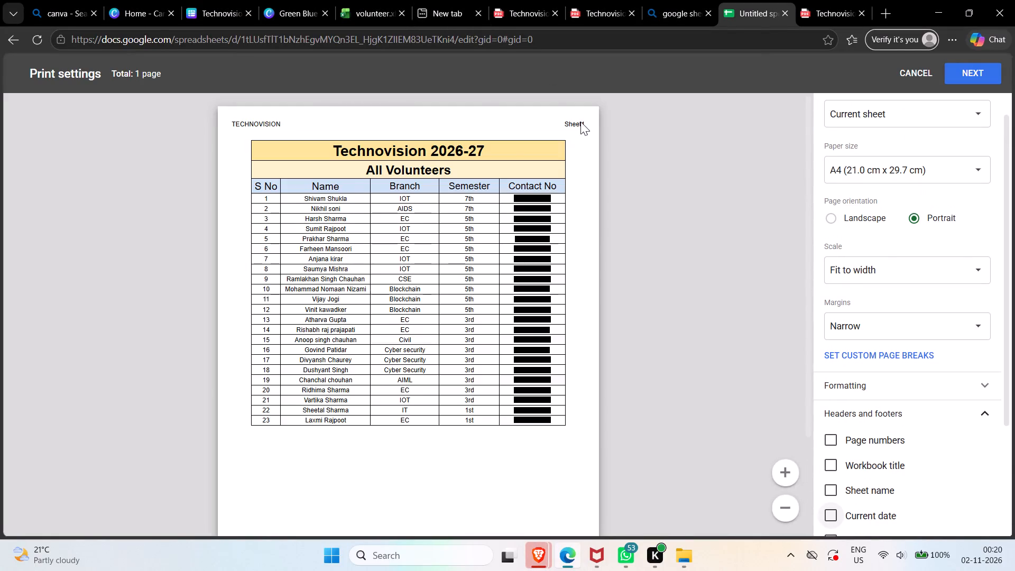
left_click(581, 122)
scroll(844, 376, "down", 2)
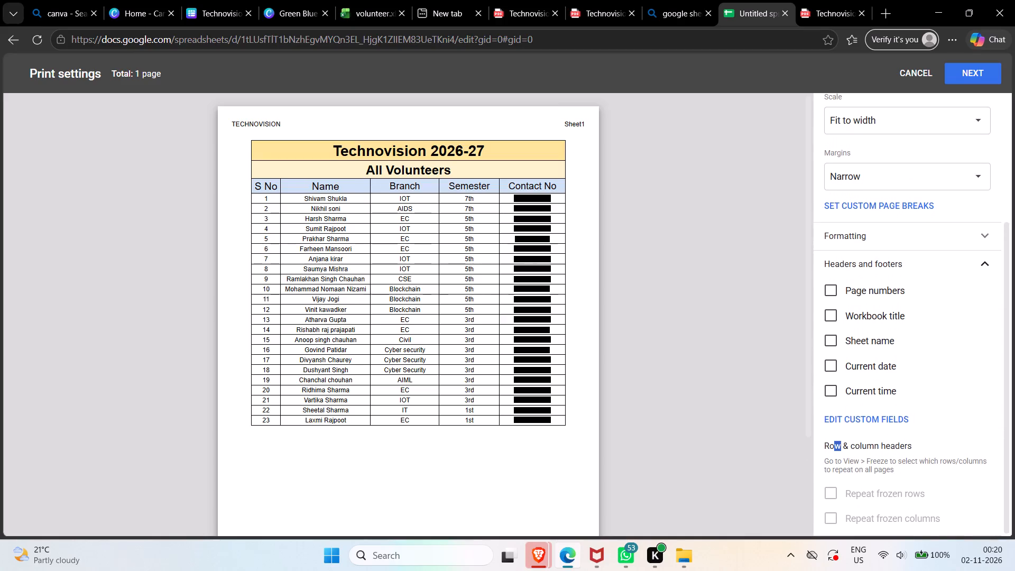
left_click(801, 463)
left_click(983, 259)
Turn off grid lines and notes in the print formatting options.
left_click(966, 415)
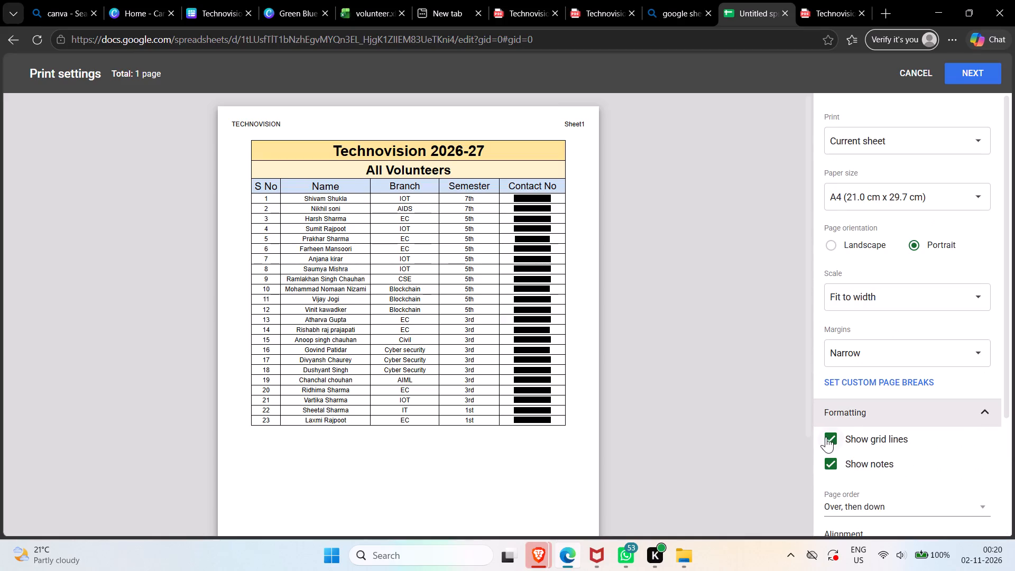
left_click(826, 437)
left_click(836, 460)
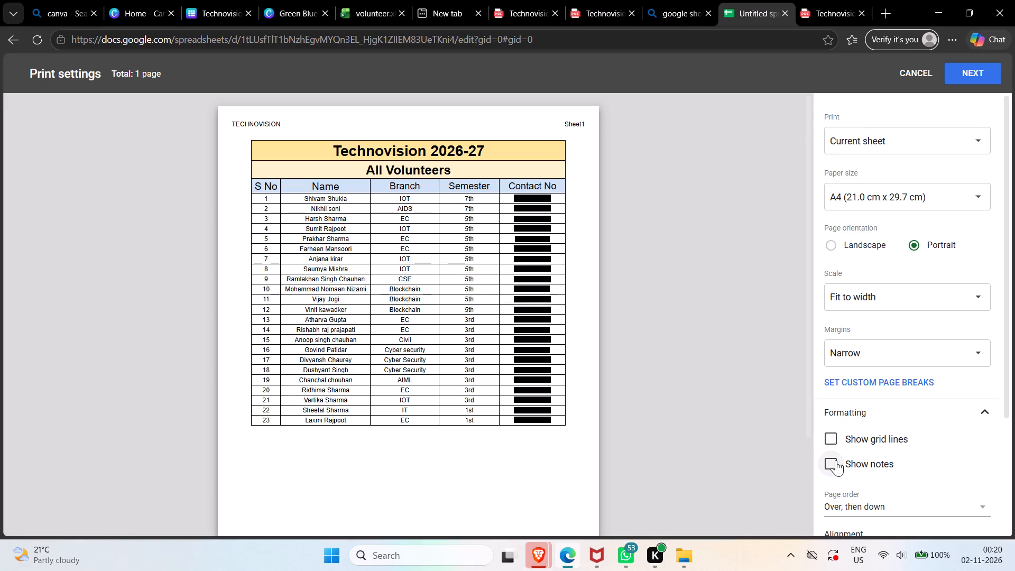
left_click(834, 423)
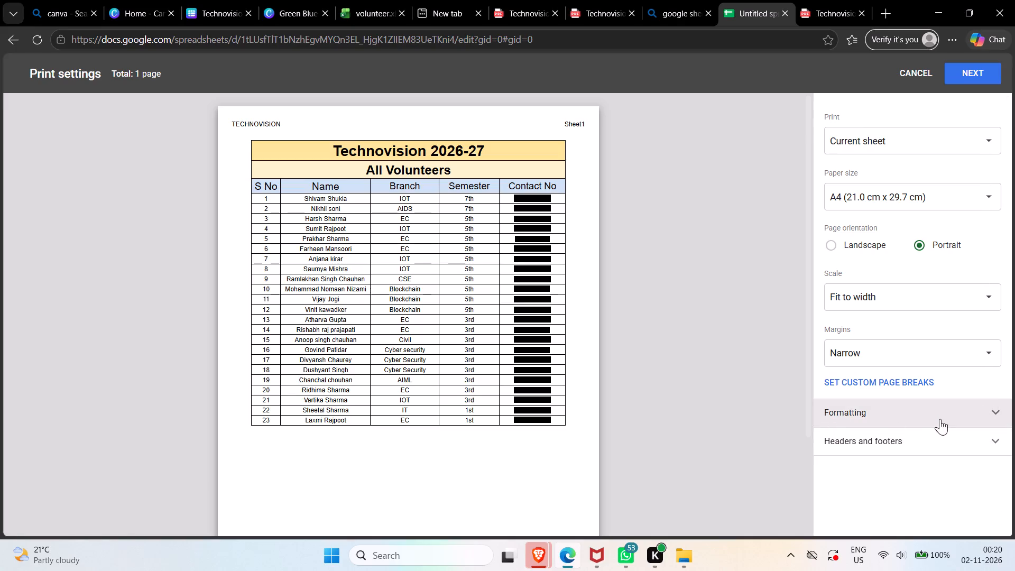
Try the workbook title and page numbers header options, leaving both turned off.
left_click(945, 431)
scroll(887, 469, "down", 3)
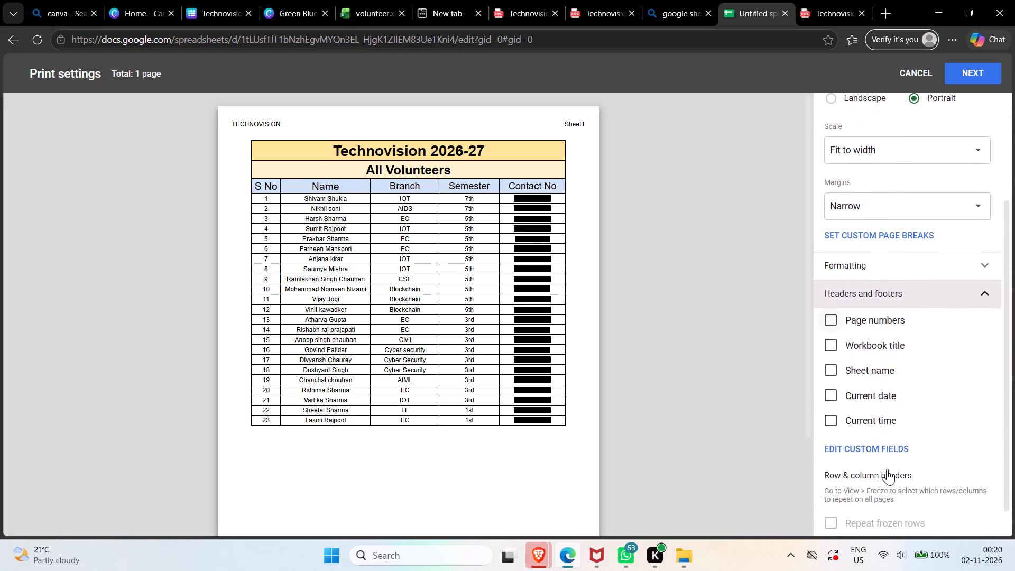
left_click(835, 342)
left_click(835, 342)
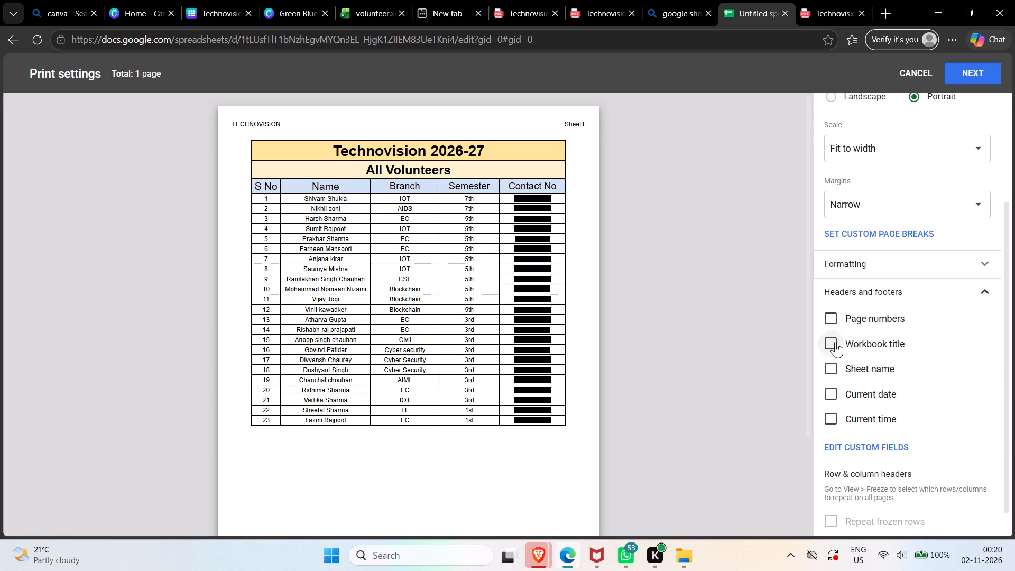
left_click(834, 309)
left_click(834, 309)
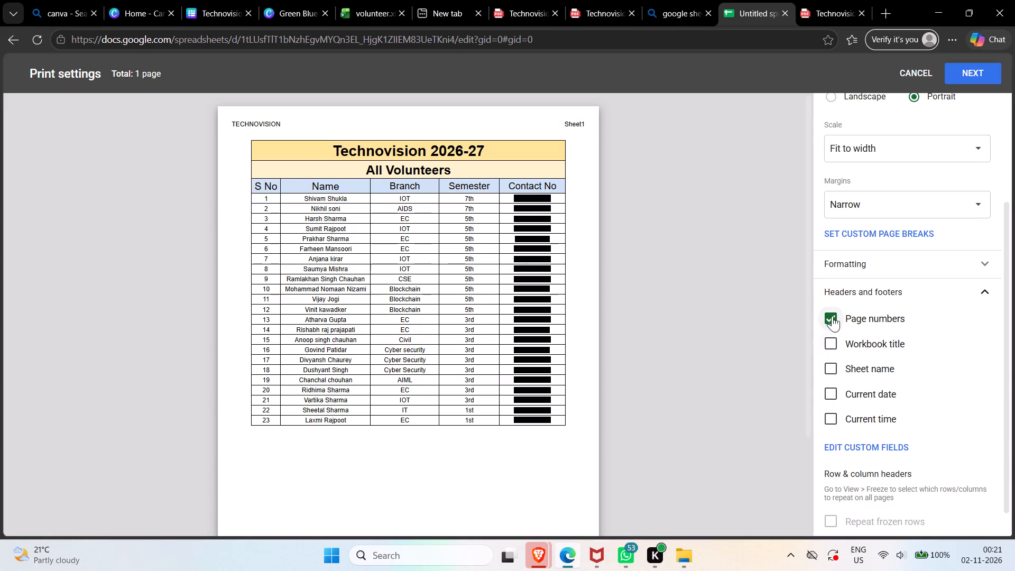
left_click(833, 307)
Leave the print settings and reopen the Untitled spreadsheet from the Sheets file list.
left_click(14, 32)
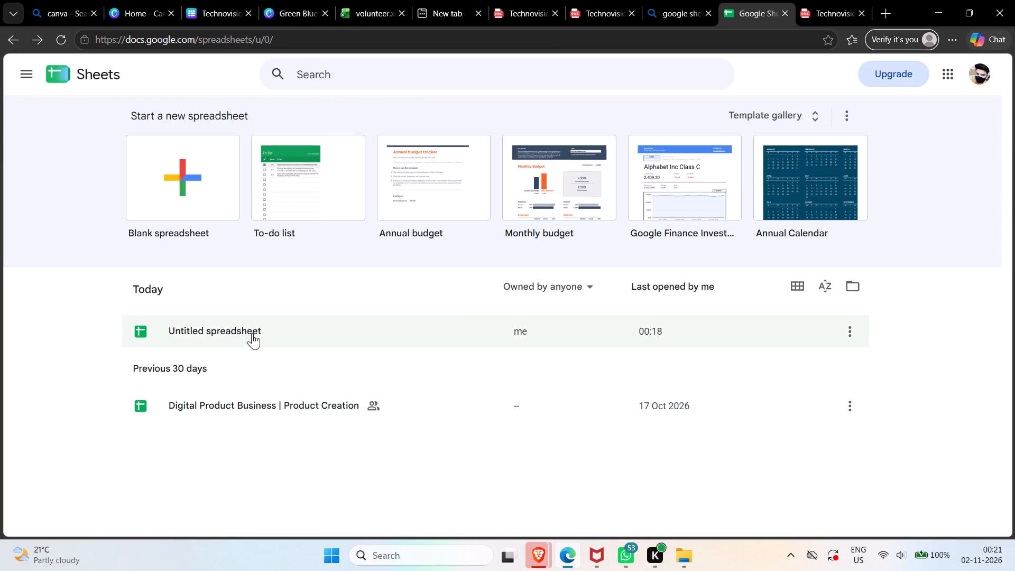
left_click(268, 326)
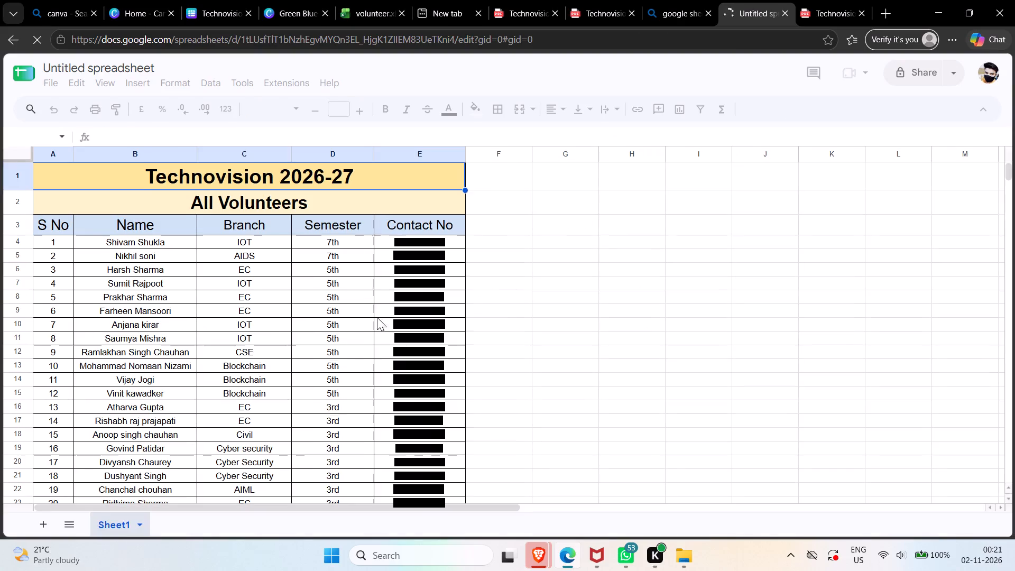
Rename the spreadsheet as Technovision 2026-27.
left_click(146, 102)
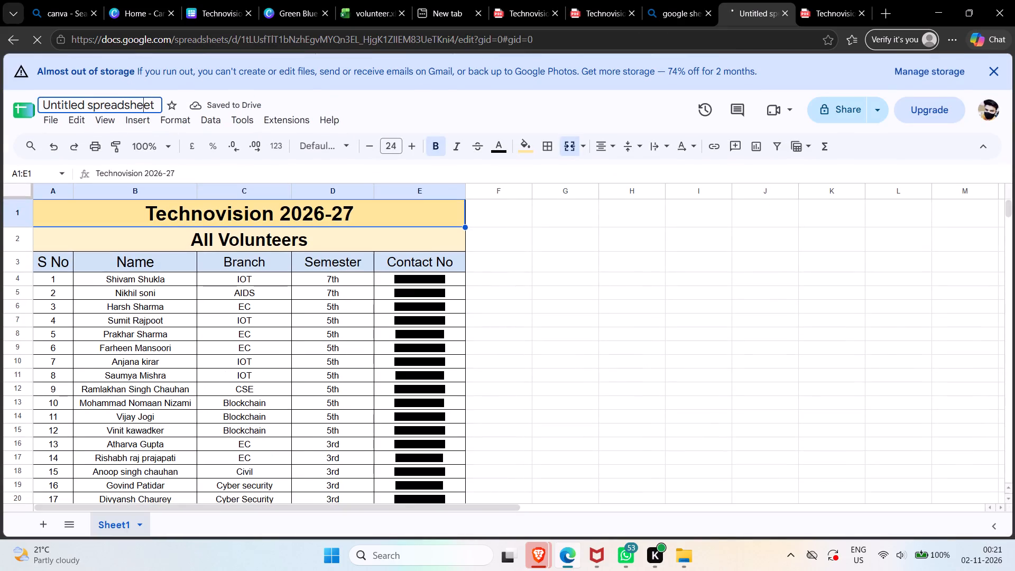
left_click(154, 102)
key("BackSpace")
key("BackSpace")
key("BackSpace")
key("BackSpace")
key("BackSpace")
key("BackSpace")
key("BackSpace")
key("BackSpace")
key("BackSpace")
key("BackSpace")
key("BackSpace")
key("BackSpace")
key("BackSpace")
key("BackSpace")
key("BackSpace")
key("BackSpace")
key("BackSpace")
key("BackSpace")
key("BackSpace")
key("BackSpace")
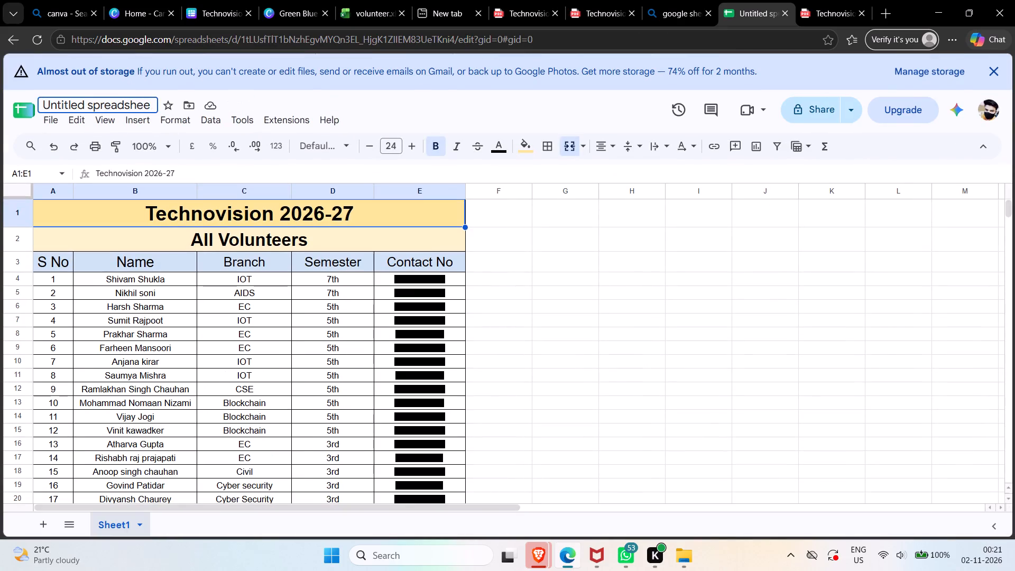
key("ctrl+v")
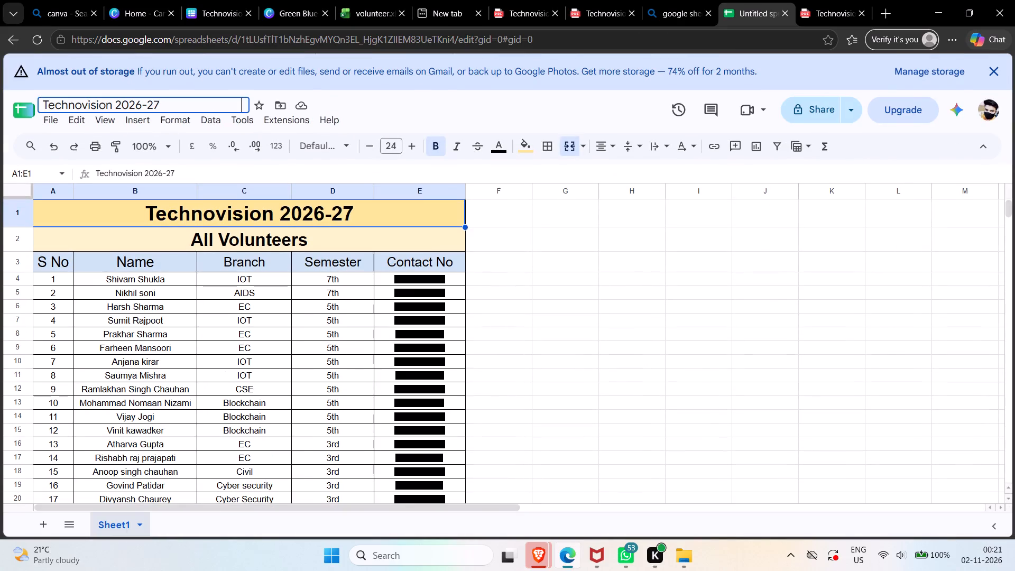
key("BackSpace")
key("BackSpace")
key("BackSpace")
key("BackSpace")
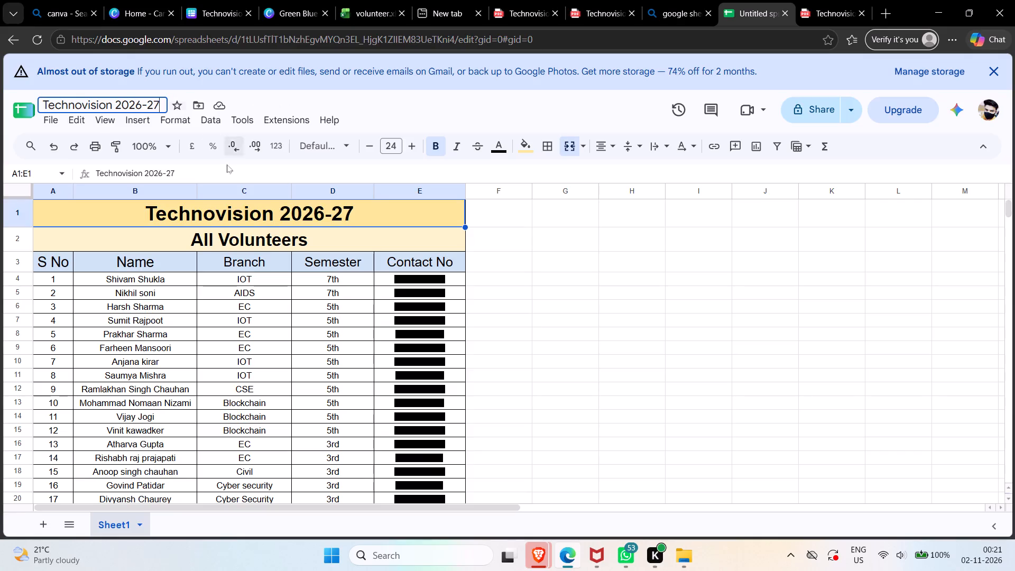
Send the current sheet to print and set the destination to Save as PDF.
left_click(94, 152)
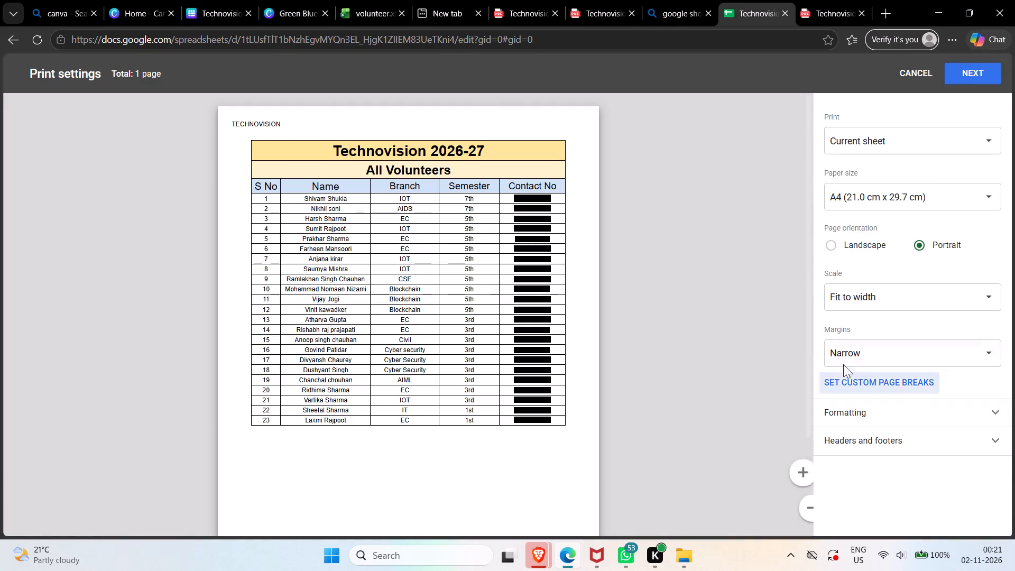
left_click(971, 81)
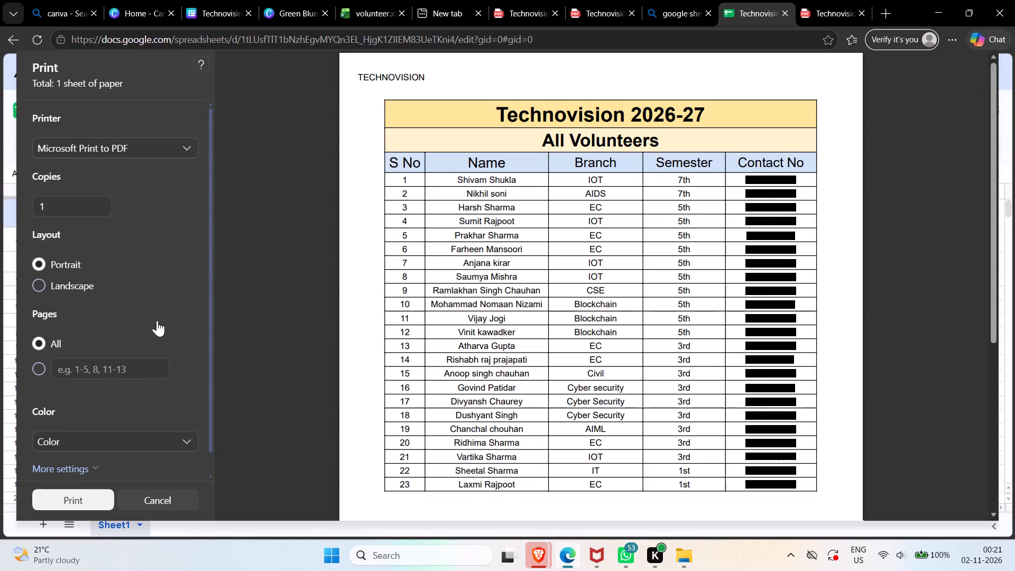
left_click(184, 143)
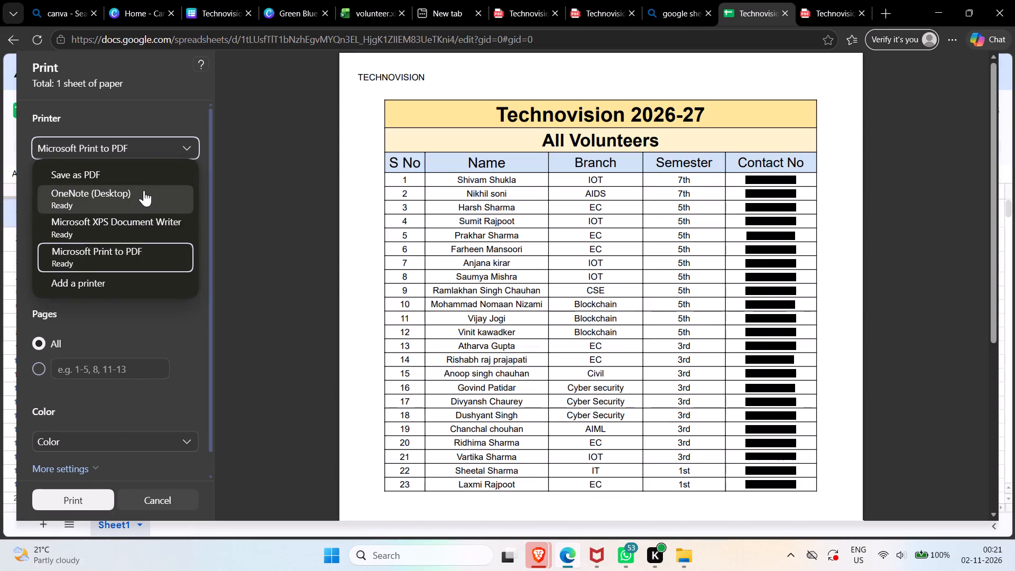
left_click(131, 174)
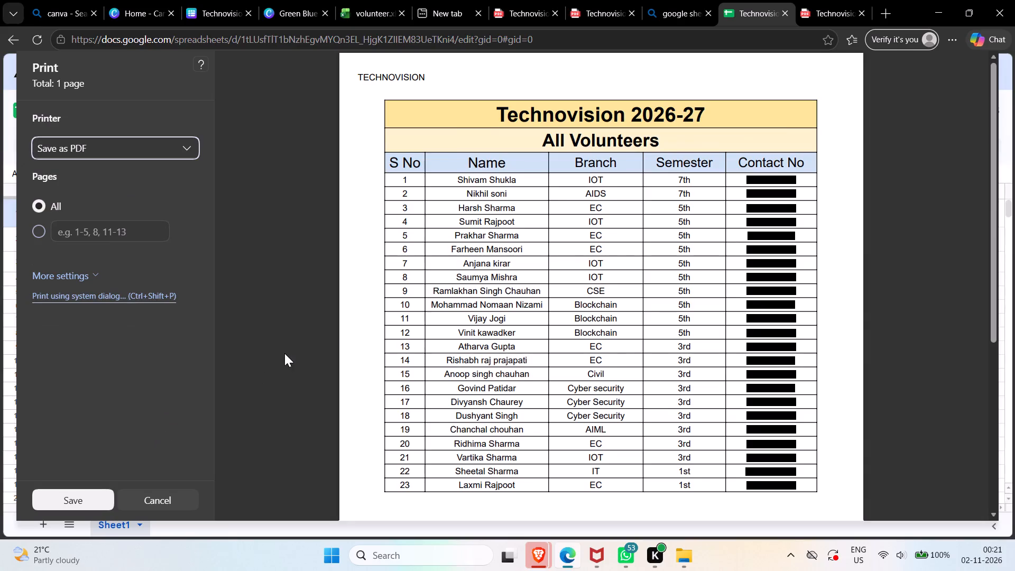
scroll(284, 353, "down", 5)
scroll(284, 353, "up", 14)
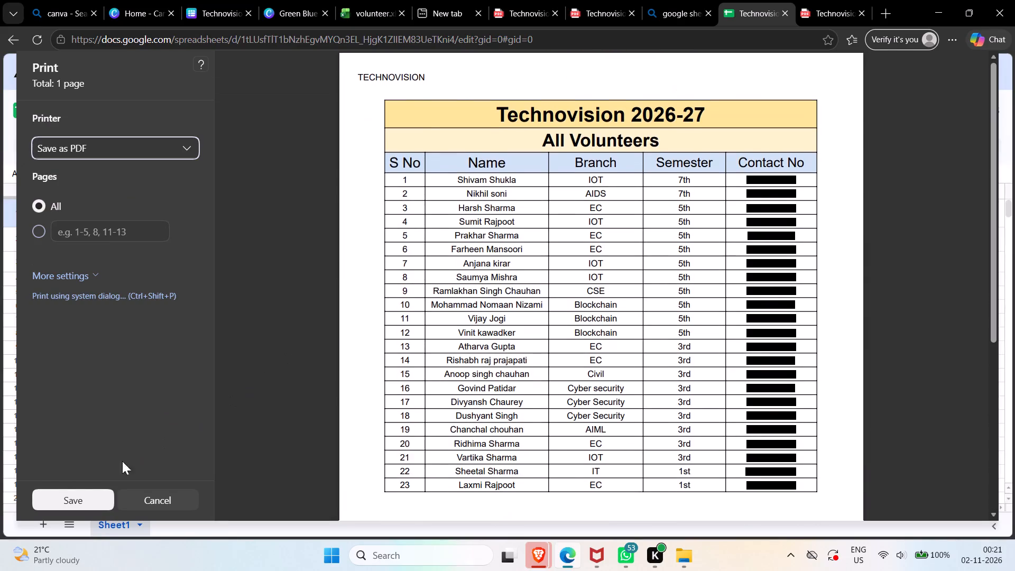
Start saving the PDF to the Desktop and delete the old Technovision 2026-27 file there.
left_click(91, 502)
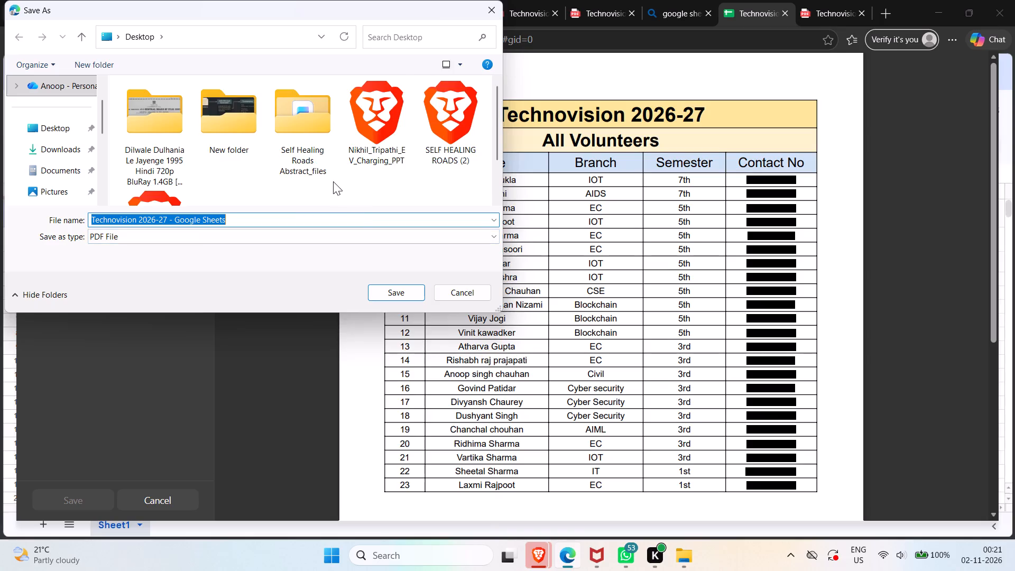
scroll(333, 181, "down", 1)
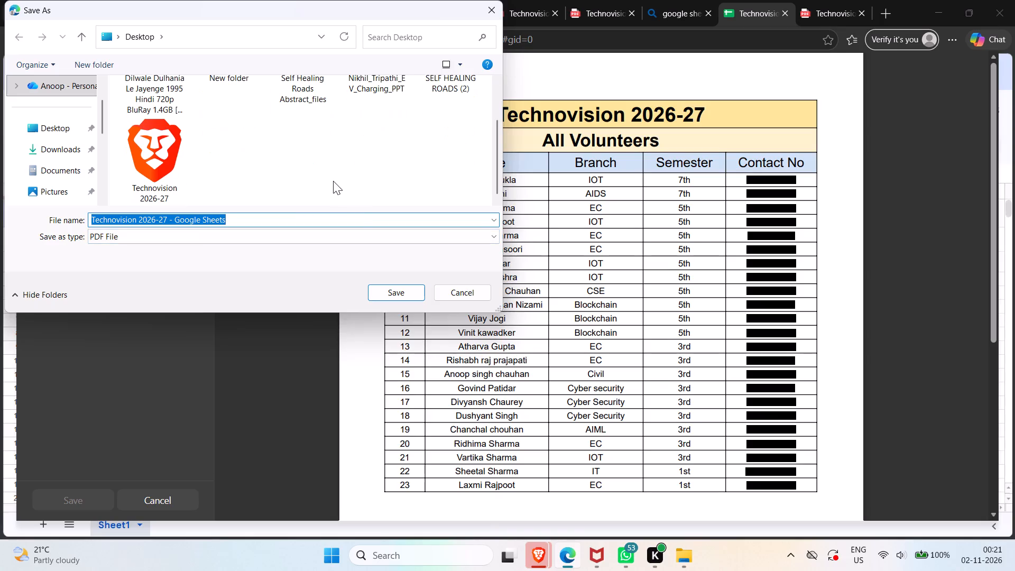
scroll(333, 181, "down", 1)
left_click(161, 150)
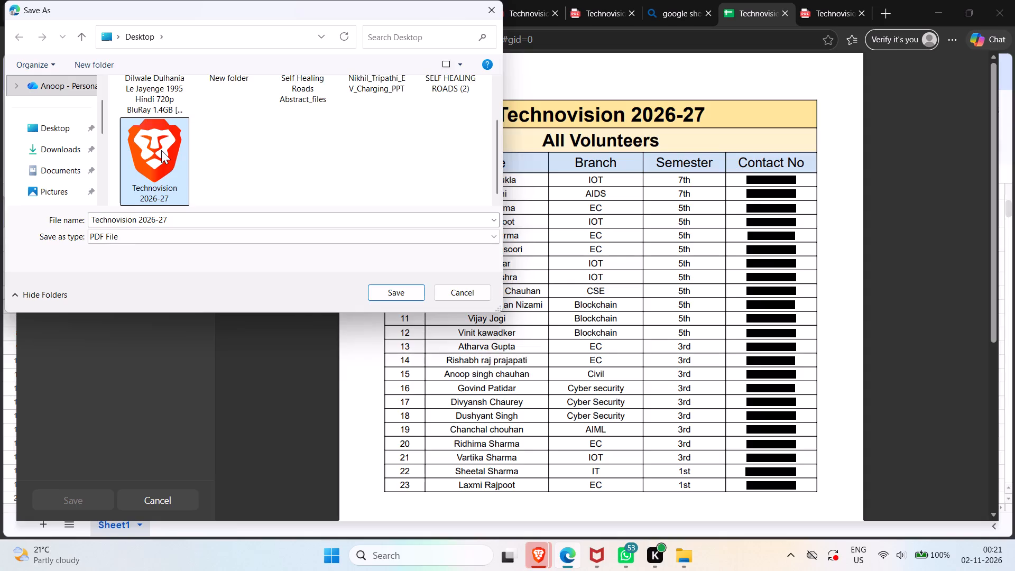
key("Delete")
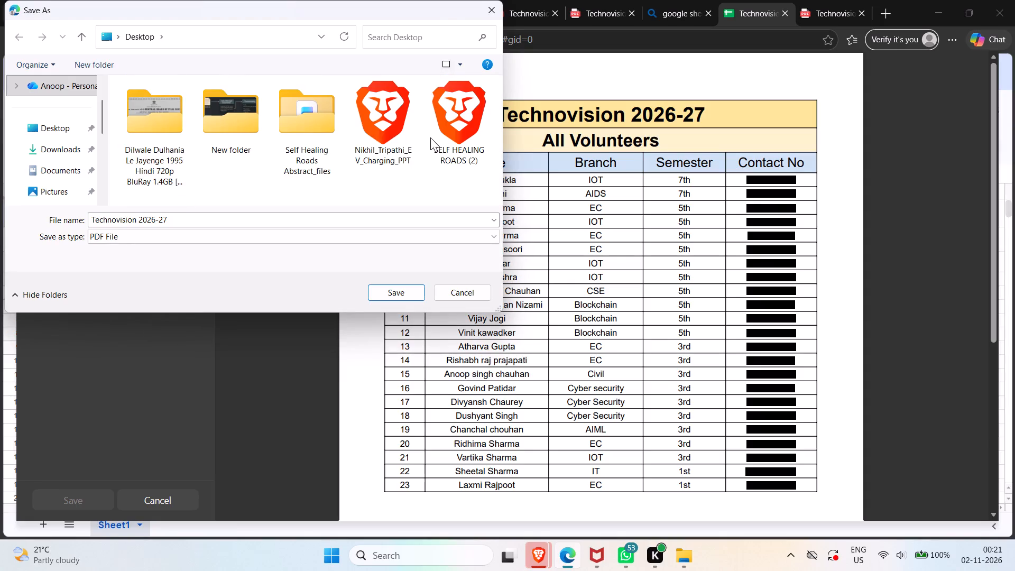
Save the PDF on the Desktop as Technovision 2026-27, replacing any existing file of that name.
left_click(305, 218)
key("Return")
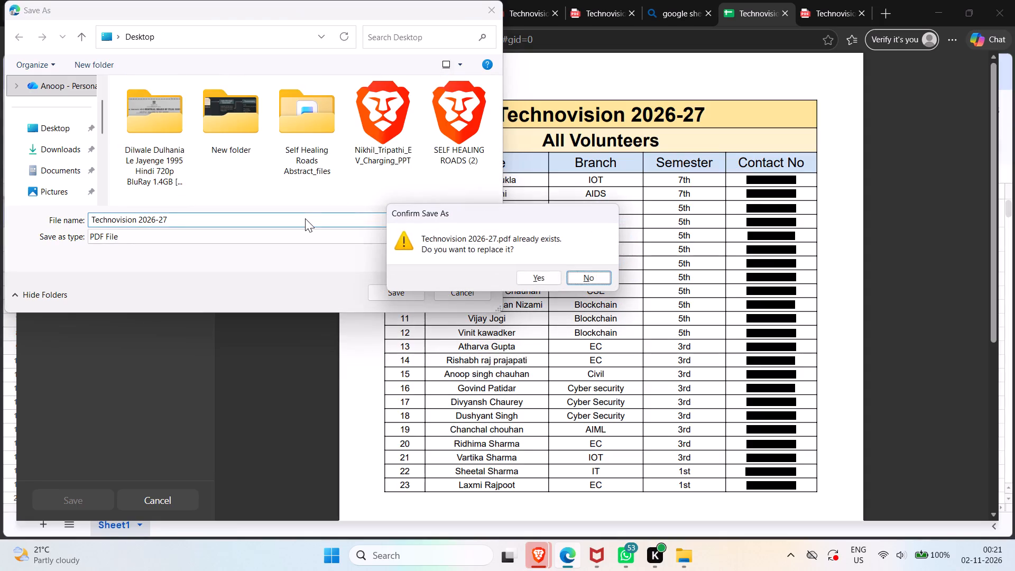
left_click(537, 278)
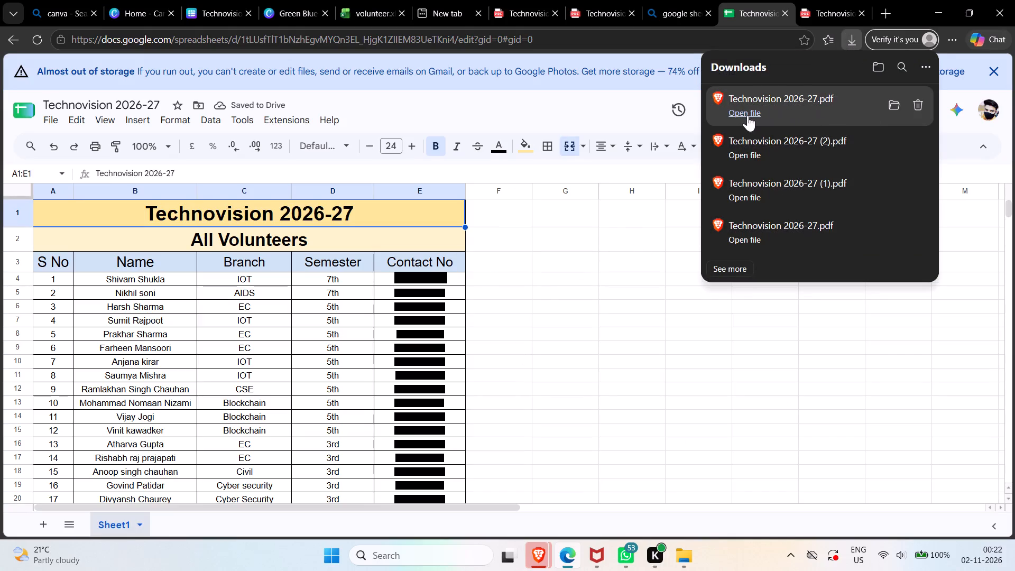
Open the newly saved Technovision 2026-27 PDF and check the page from header to bottom.
left_click(745, 115)
scroll(608, 299, "down", 7)
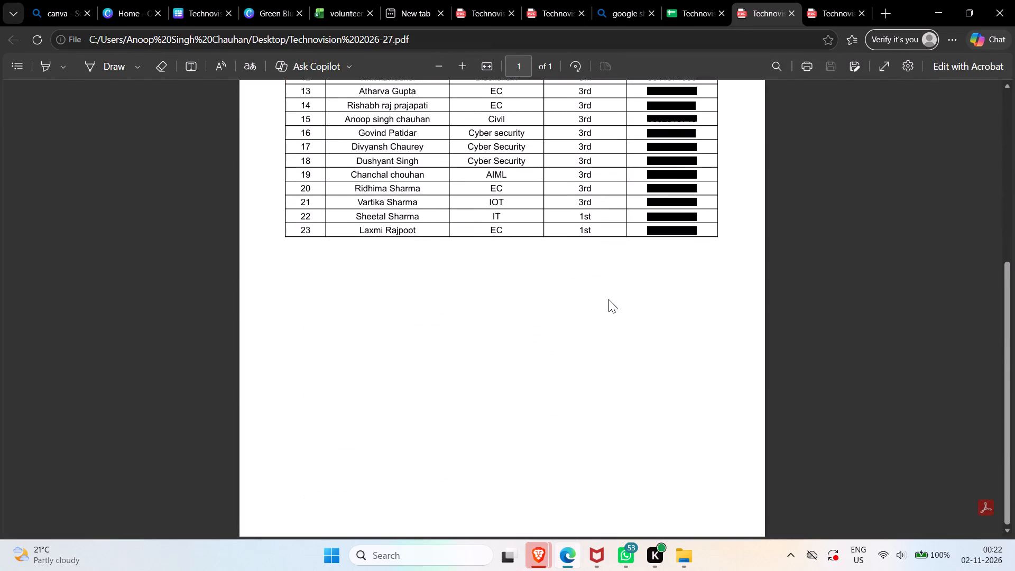
scroll(622, 263, "down", 1)
scroll(622, 263, "up", 9)
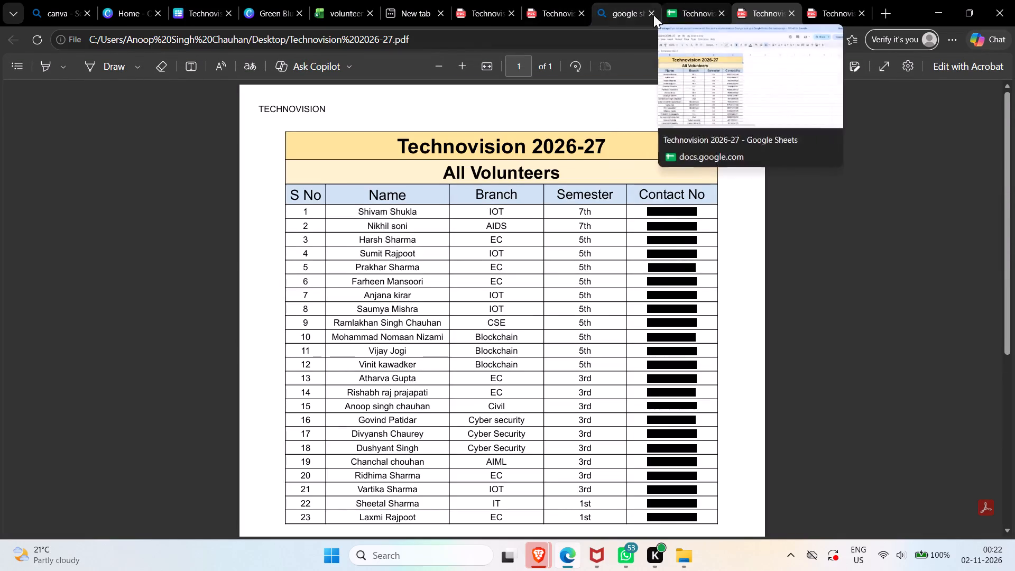
Copy the Technovision 2026-27 spreadsheet's address and load it in the browser tab that shows the Desktop PDF.
left_click(698, 14)
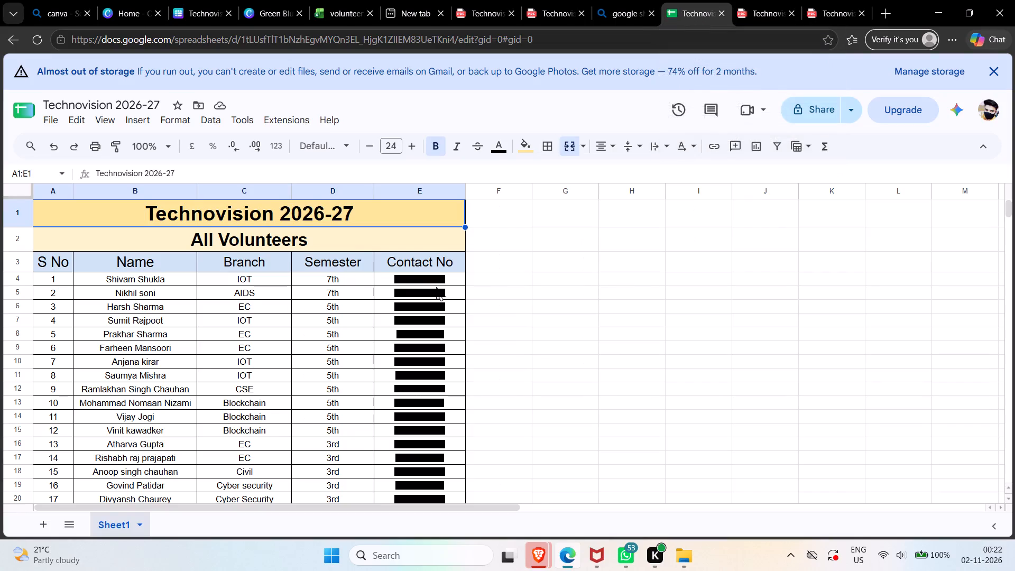
scroll(436, 287, "right", 1)
scroll(436, 287, "up", 1)
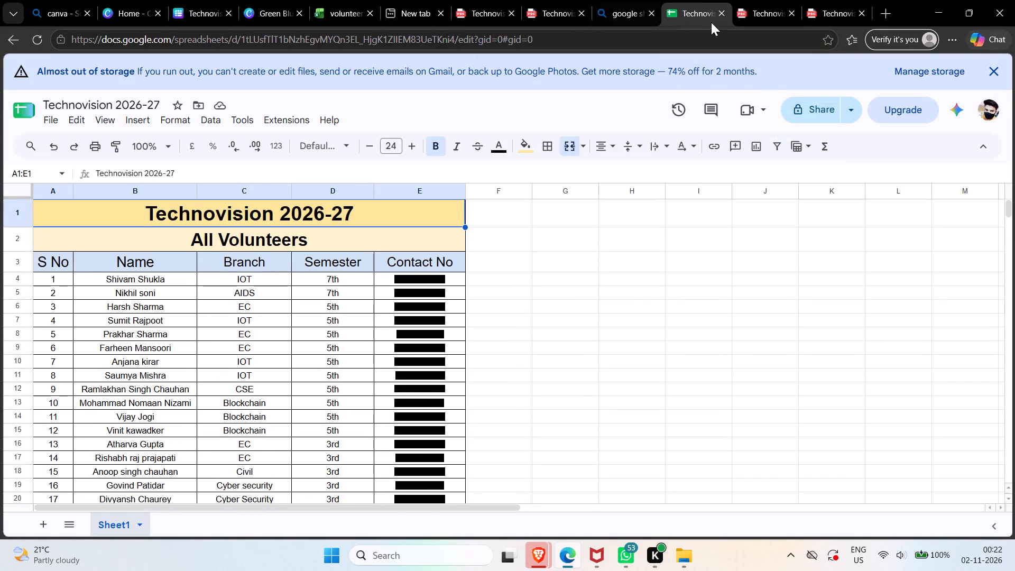
left_click(668, 40)
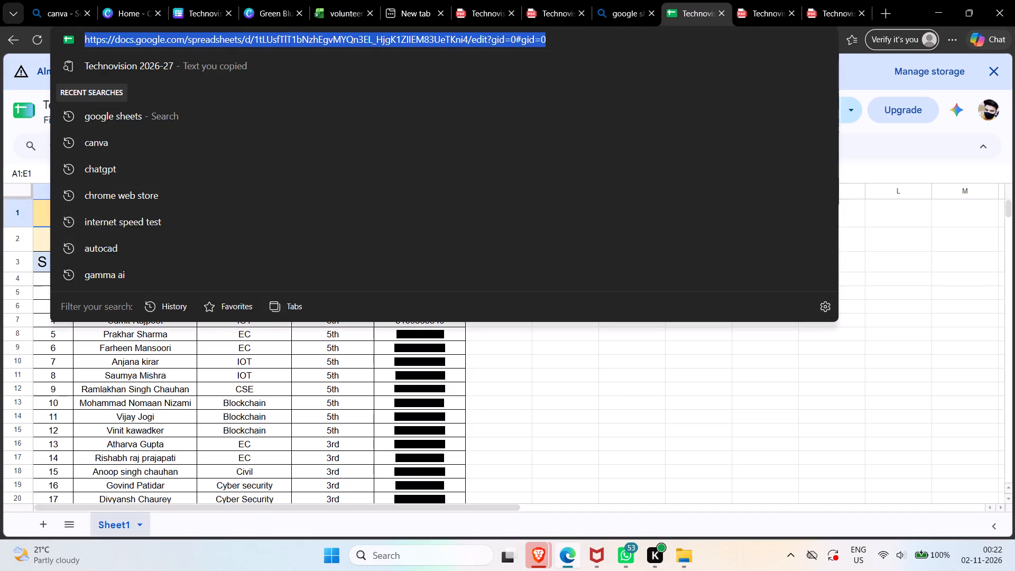
key("ctrl+c")
left_click(759, 6)
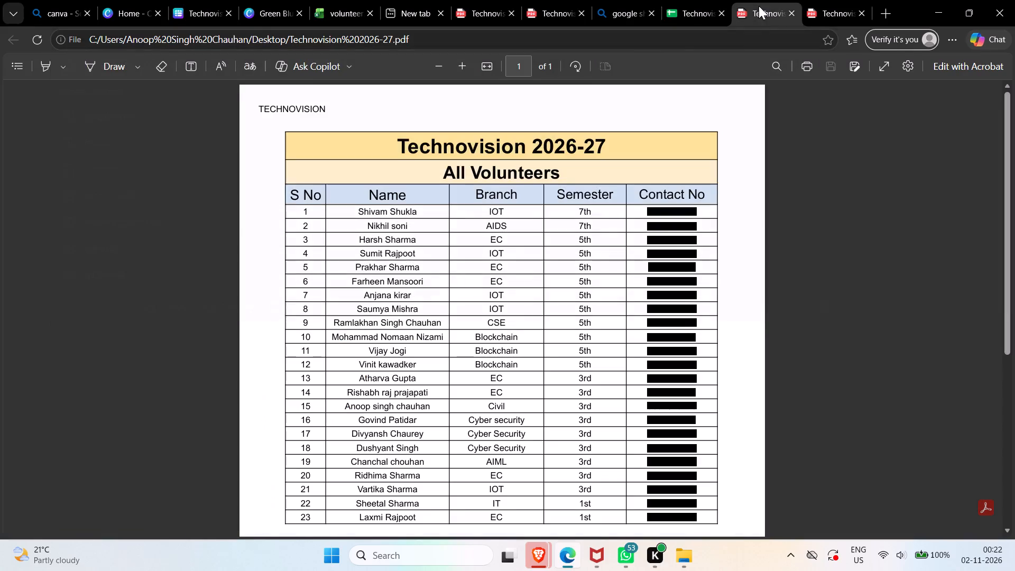
left_click(735, 34)
key("ctrl+v")
key("Return")
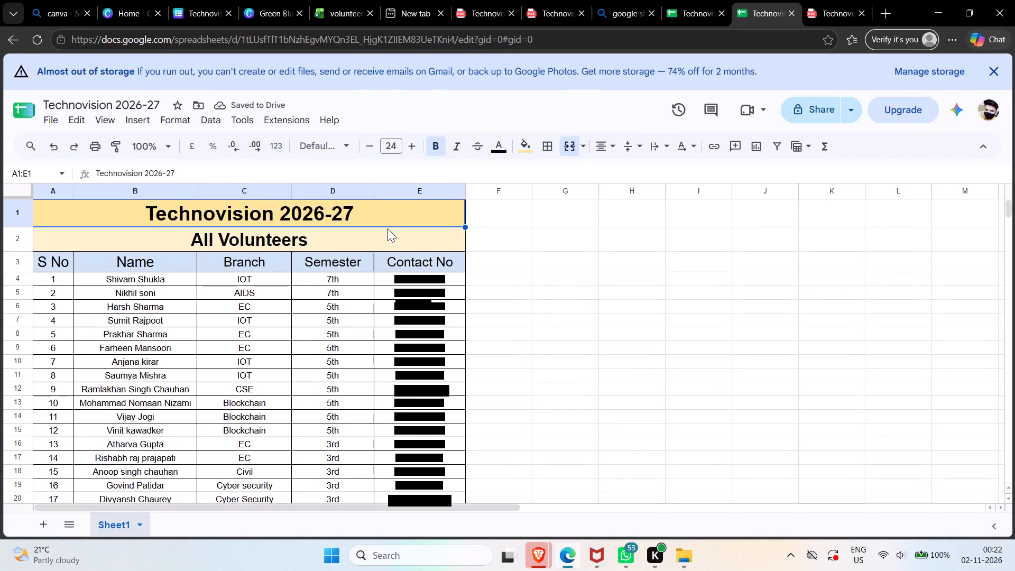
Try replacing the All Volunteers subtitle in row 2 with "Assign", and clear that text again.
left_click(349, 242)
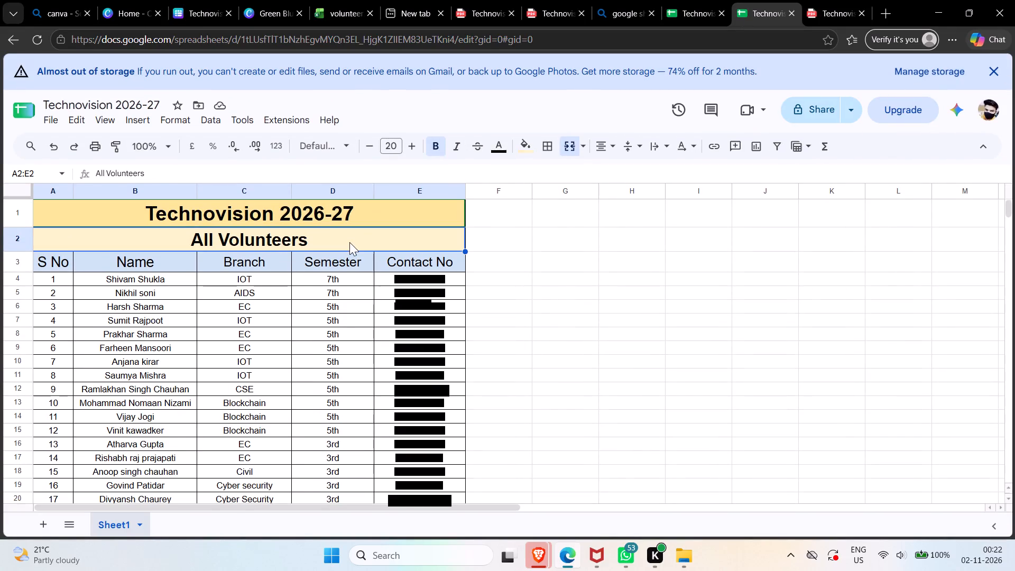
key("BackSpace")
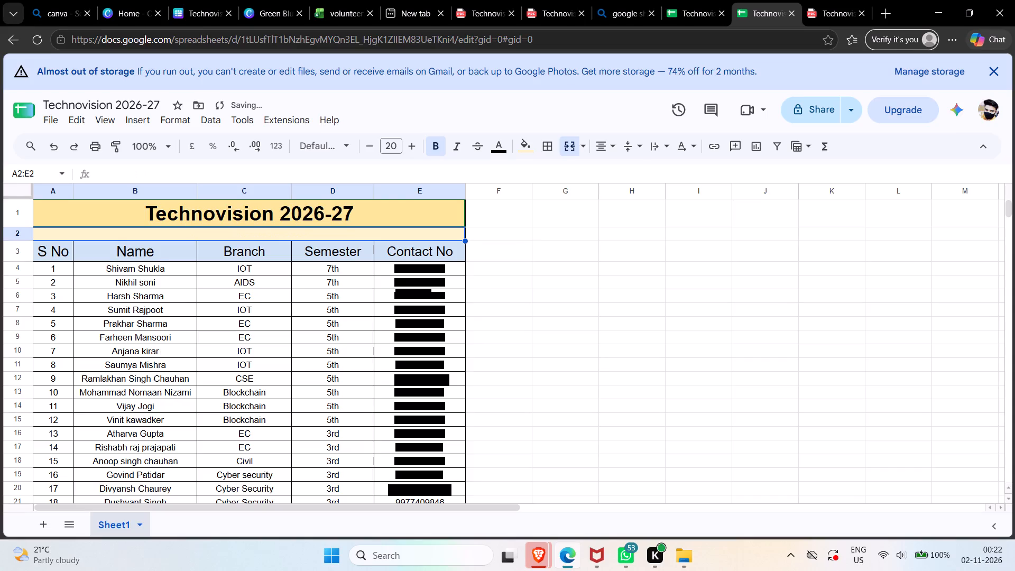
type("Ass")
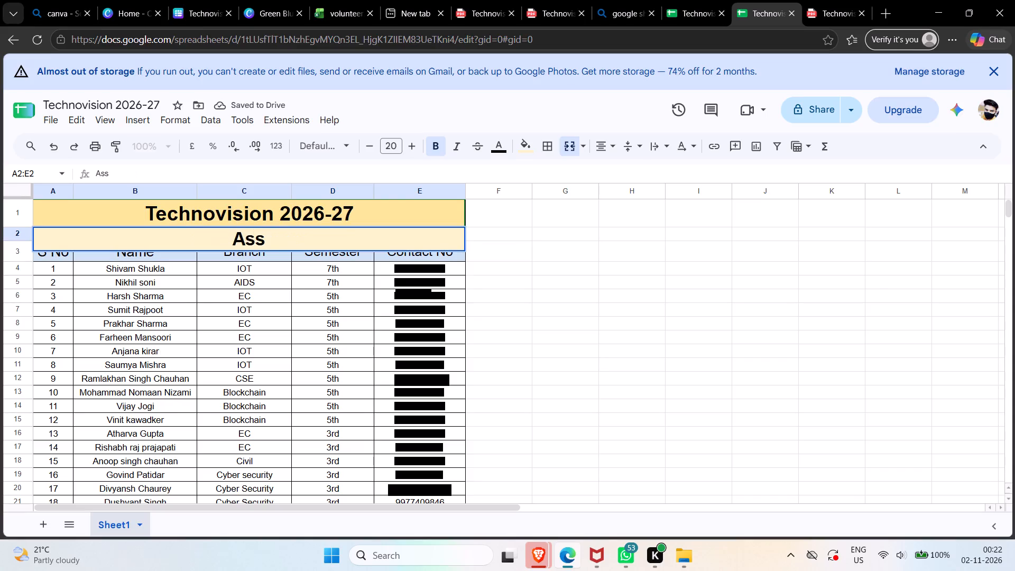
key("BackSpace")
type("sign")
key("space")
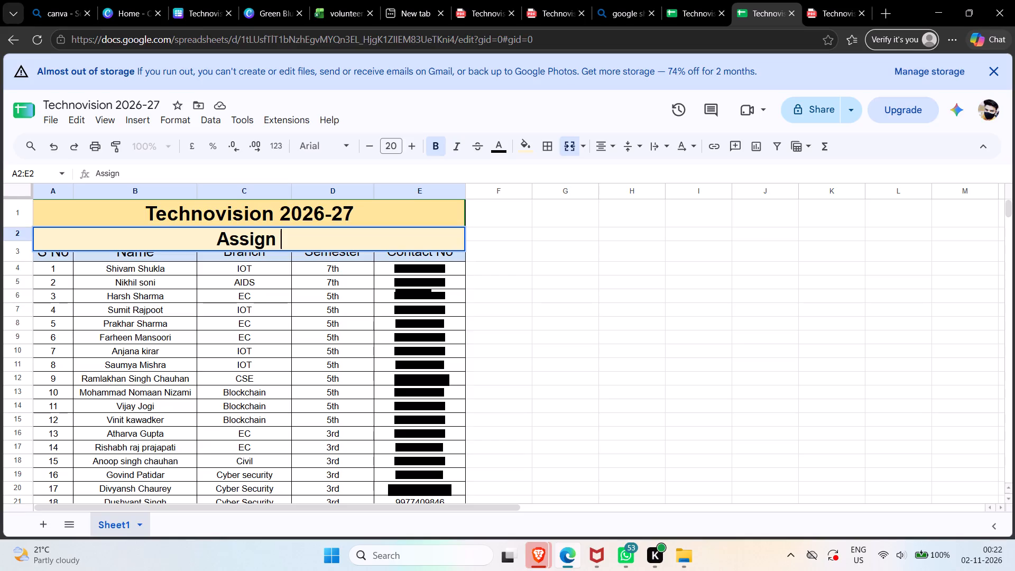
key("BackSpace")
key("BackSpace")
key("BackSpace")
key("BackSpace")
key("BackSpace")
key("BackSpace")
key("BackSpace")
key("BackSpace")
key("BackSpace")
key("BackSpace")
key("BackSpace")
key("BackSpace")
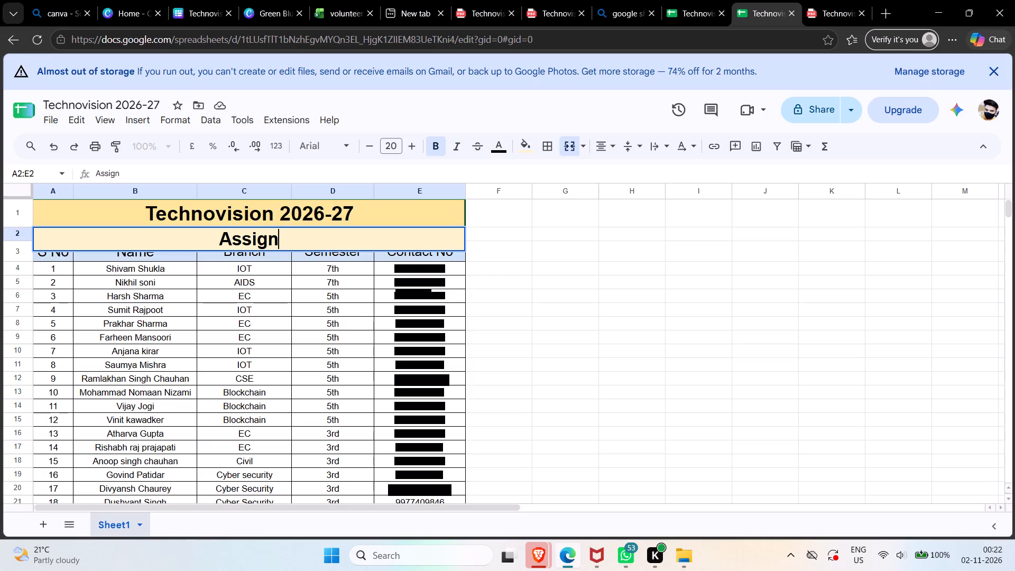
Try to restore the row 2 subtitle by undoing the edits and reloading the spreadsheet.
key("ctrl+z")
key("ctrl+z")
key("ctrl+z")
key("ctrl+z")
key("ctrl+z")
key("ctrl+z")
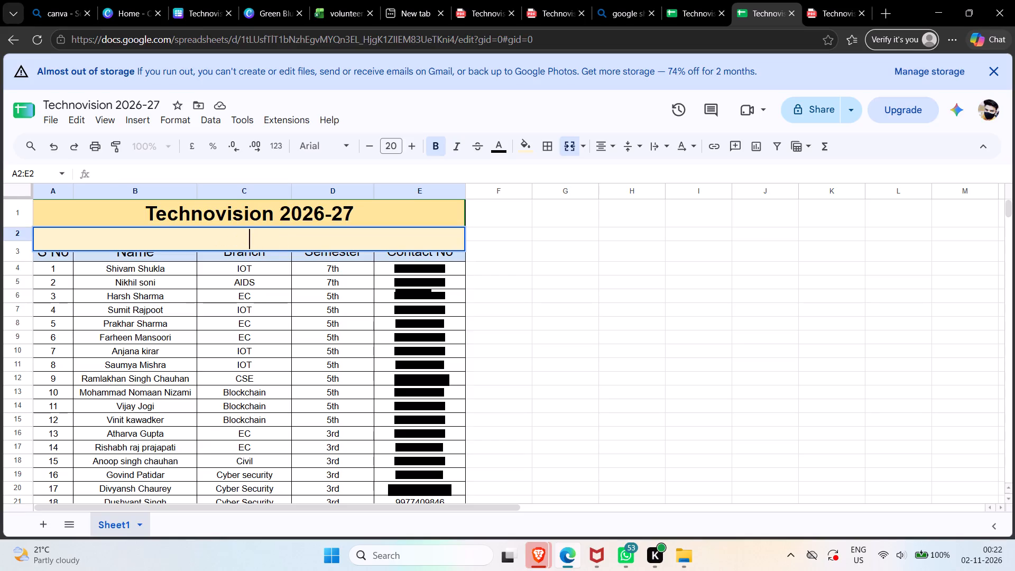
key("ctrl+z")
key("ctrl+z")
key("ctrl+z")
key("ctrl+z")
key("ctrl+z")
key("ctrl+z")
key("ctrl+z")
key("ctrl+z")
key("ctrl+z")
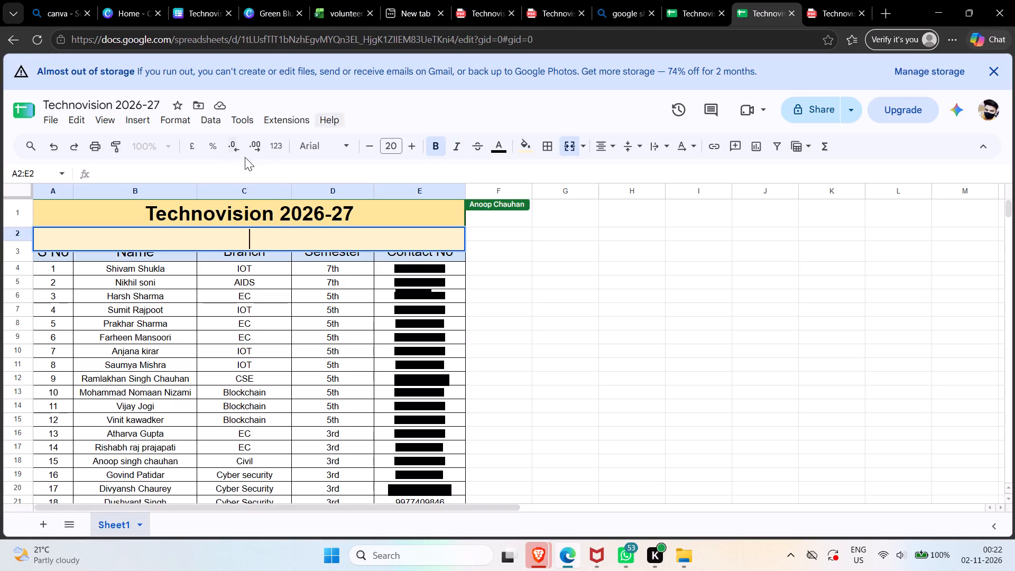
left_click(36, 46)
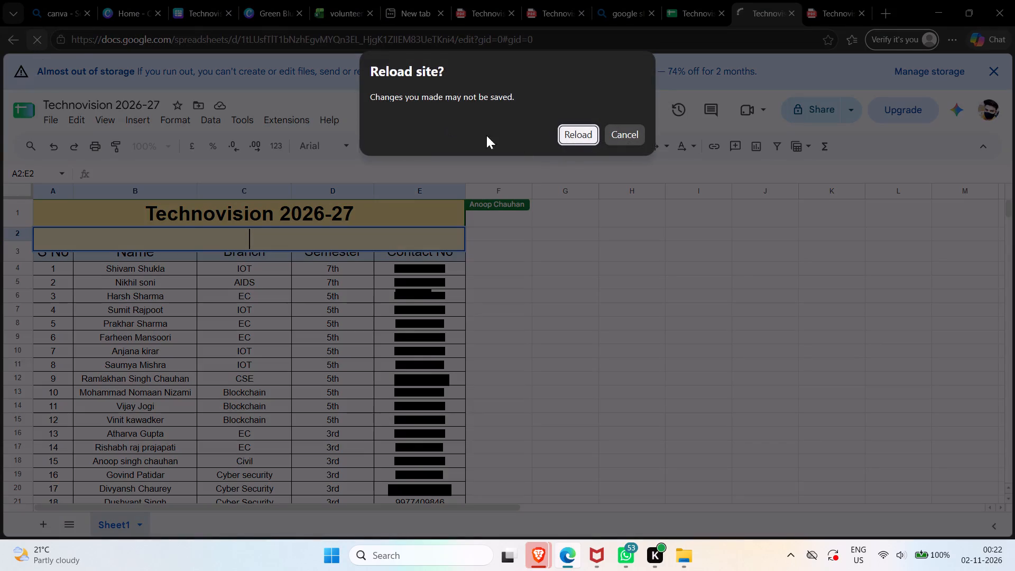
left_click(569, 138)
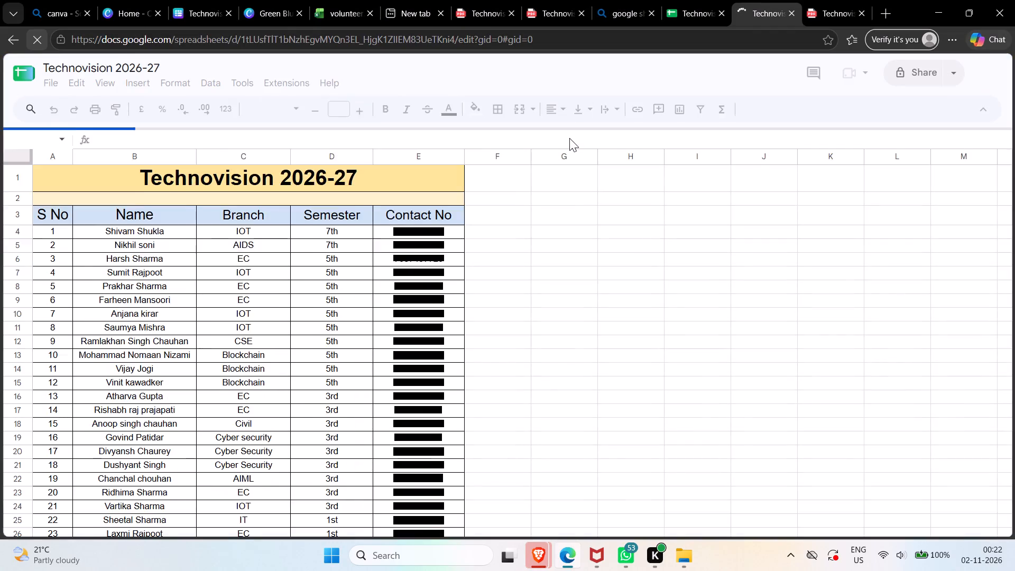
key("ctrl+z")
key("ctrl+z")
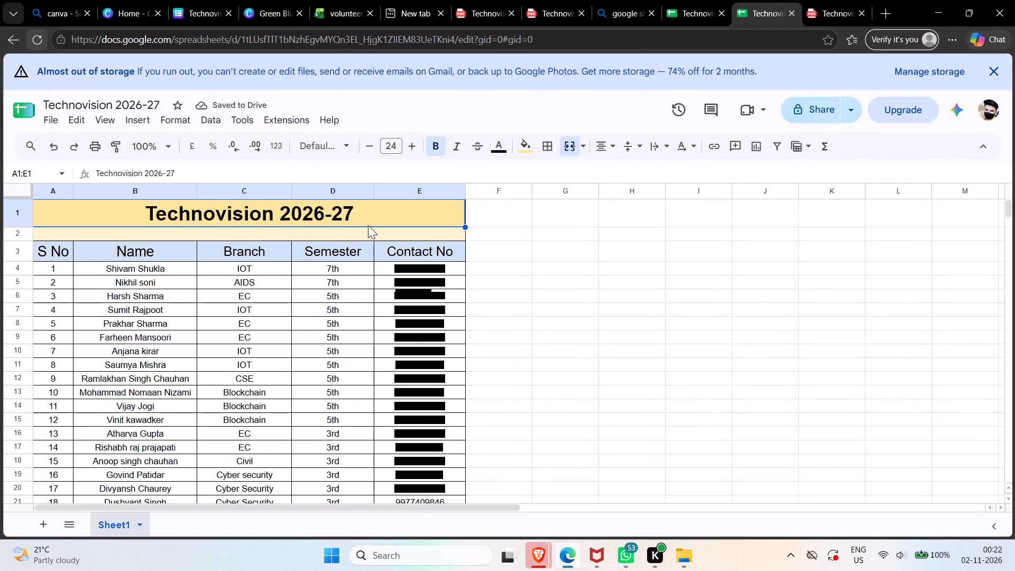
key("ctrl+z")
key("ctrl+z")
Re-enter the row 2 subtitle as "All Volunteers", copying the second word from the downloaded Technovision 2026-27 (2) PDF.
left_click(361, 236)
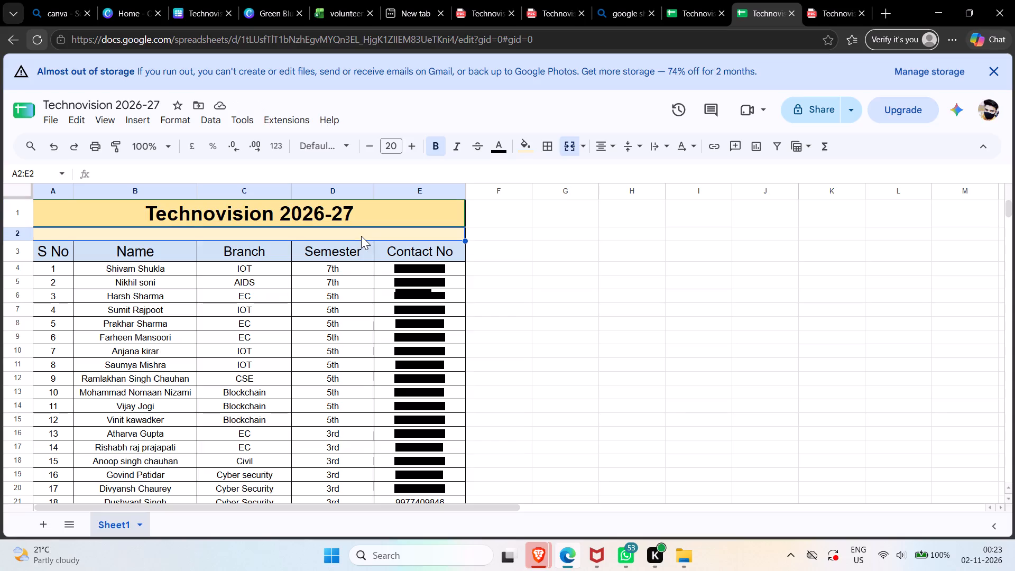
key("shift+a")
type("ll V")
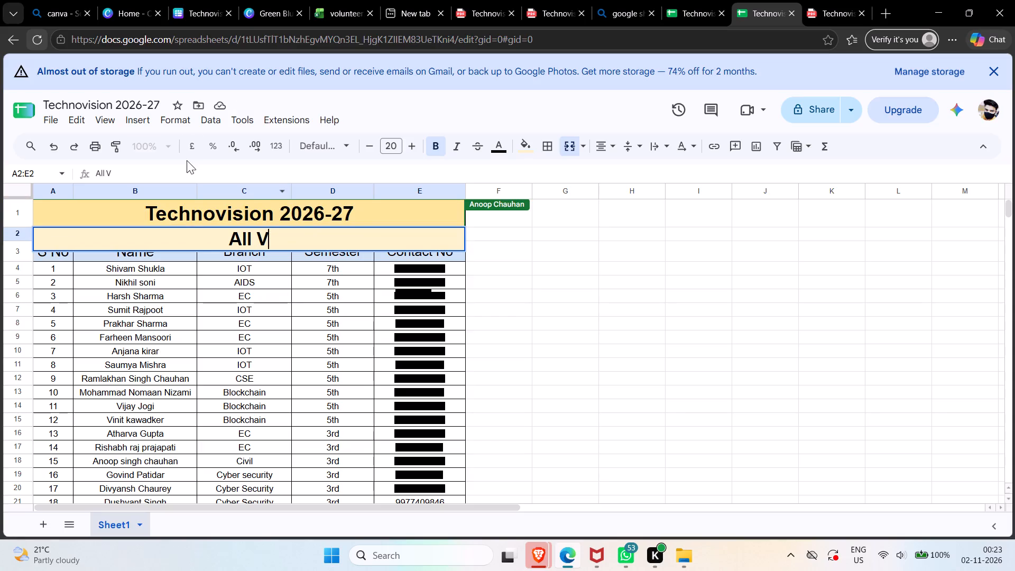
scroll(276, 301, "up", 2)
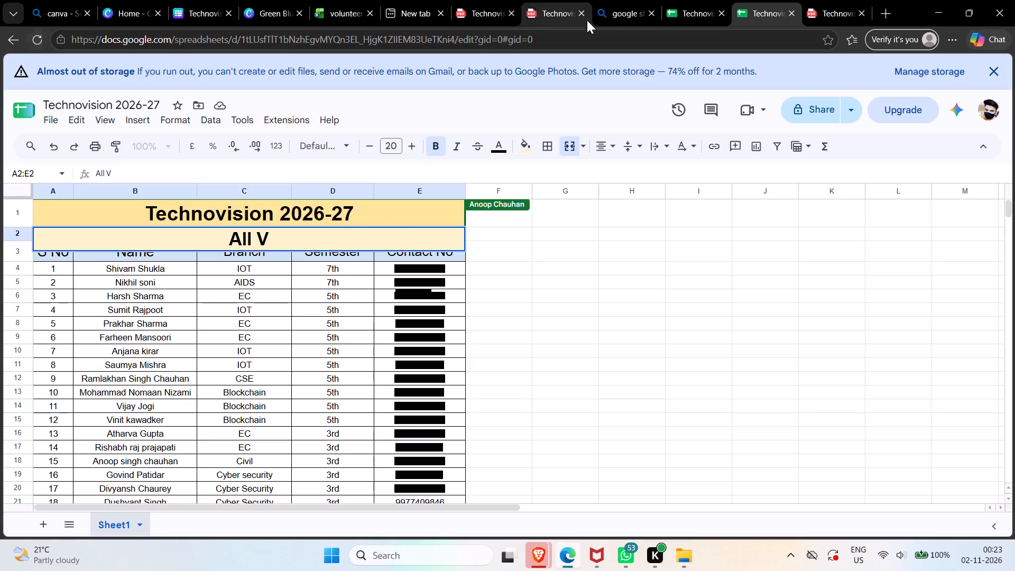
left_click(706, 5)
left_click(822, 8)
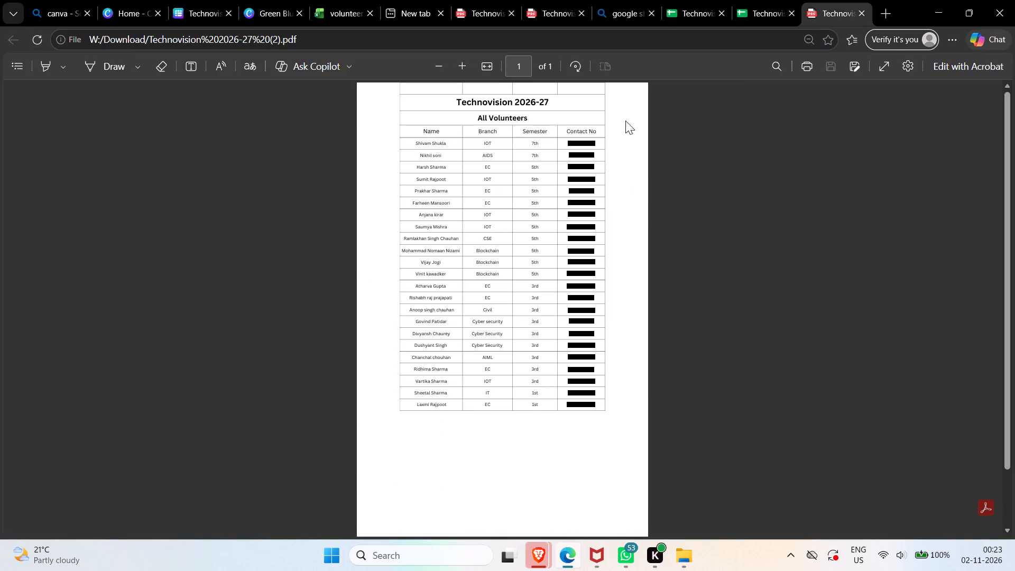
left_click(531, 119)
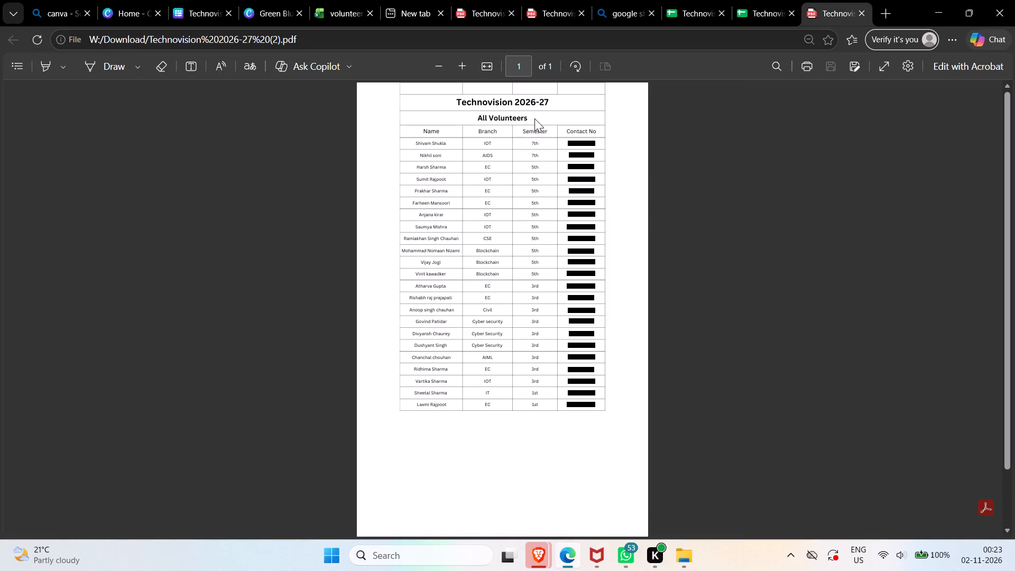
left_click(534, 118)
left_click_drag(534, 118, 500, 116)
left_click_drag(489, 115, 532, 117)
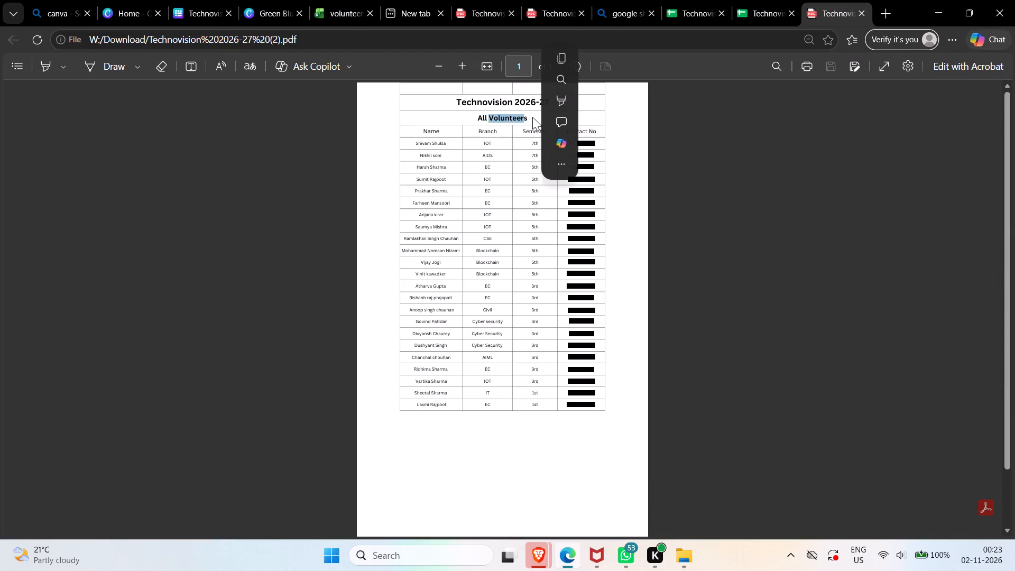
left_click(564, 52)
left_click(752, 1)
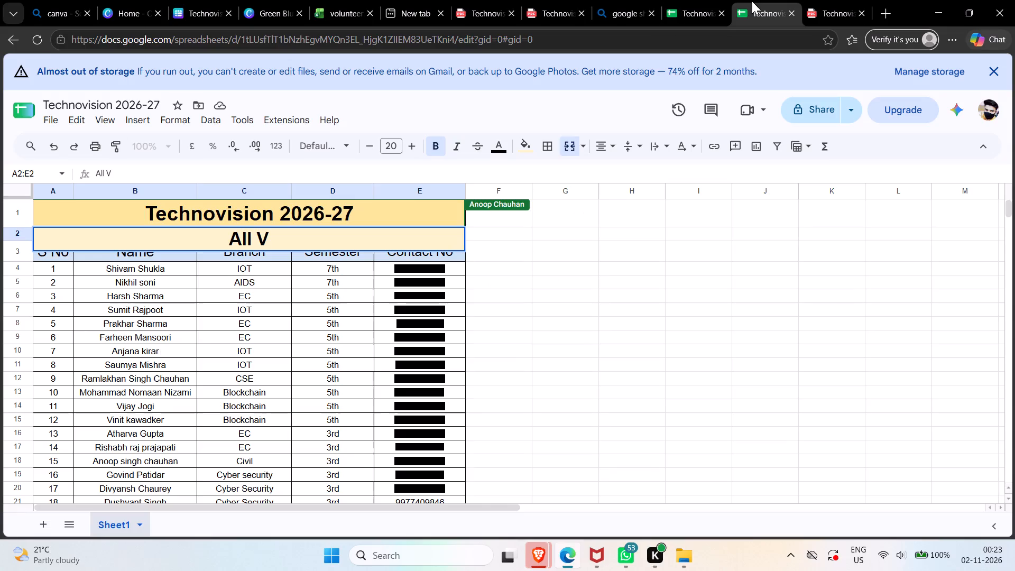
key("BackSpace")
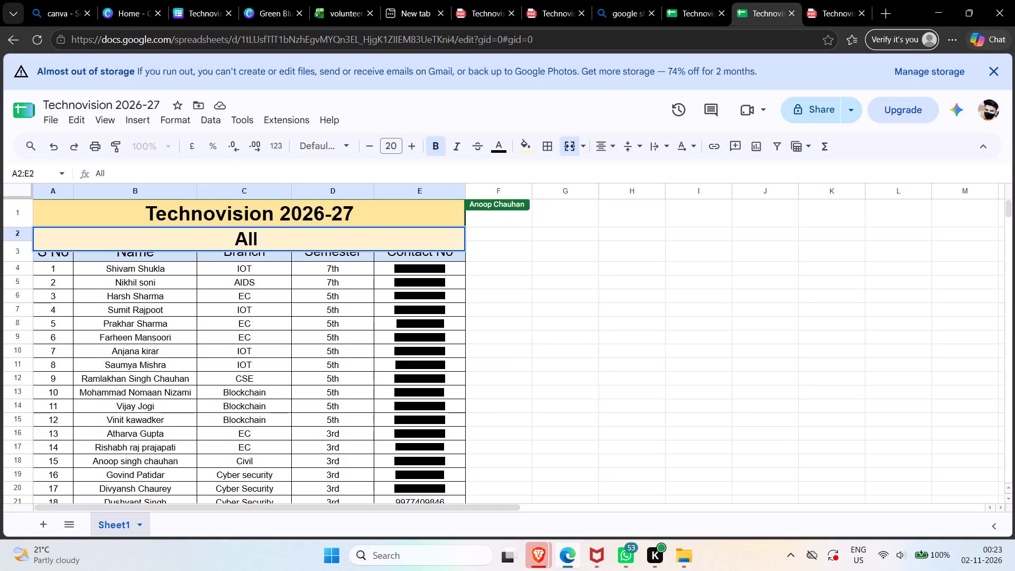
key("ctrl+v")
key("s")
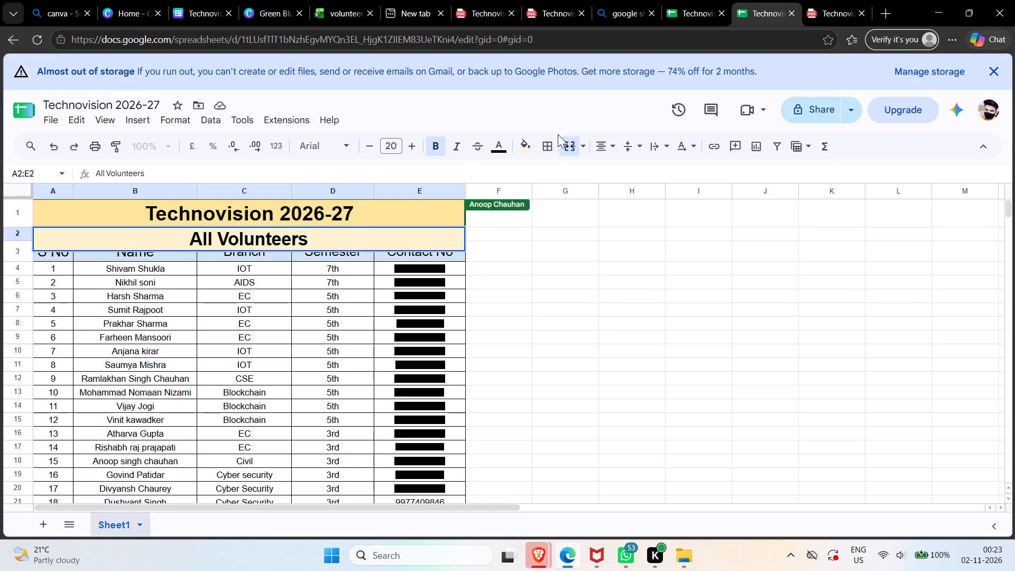
Unmerge the row 2 subtitle cells A2:E2.
left_click(568, 144)
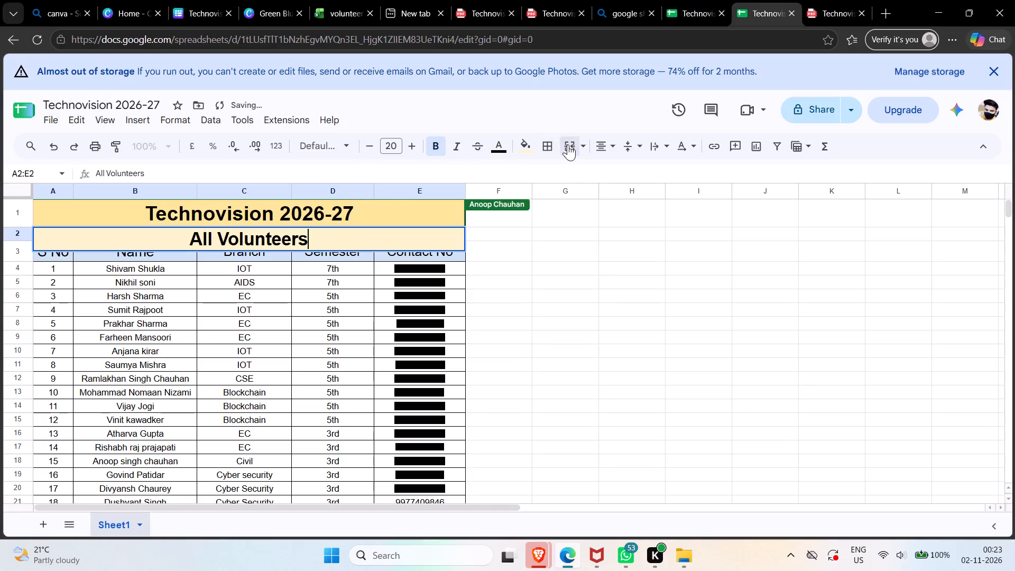
left_click(520, 310)
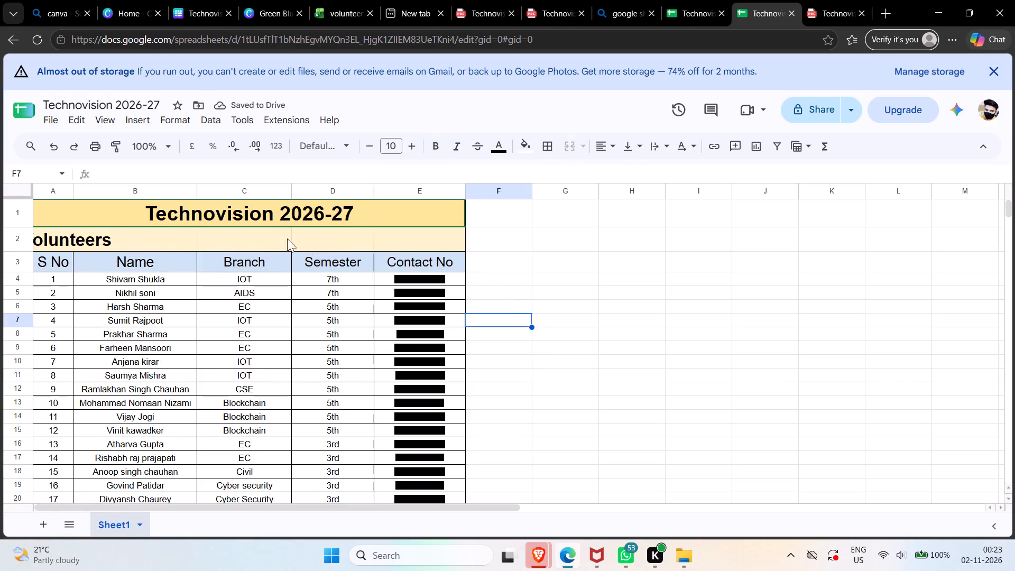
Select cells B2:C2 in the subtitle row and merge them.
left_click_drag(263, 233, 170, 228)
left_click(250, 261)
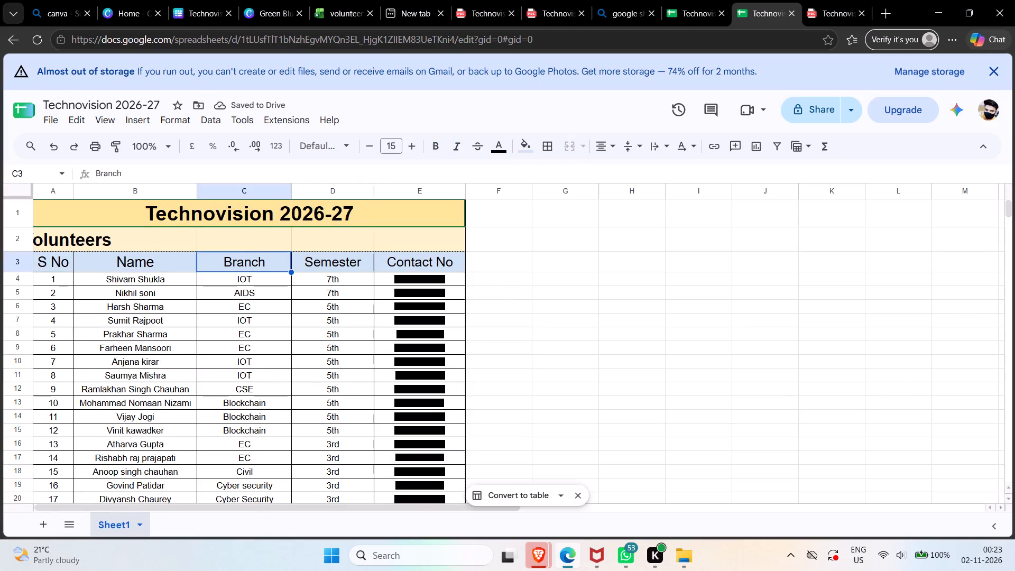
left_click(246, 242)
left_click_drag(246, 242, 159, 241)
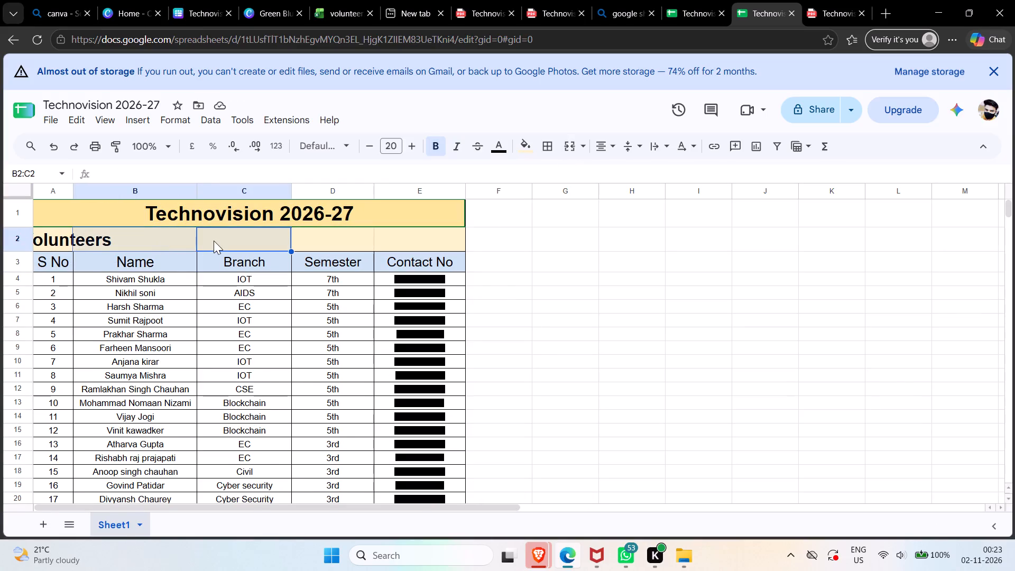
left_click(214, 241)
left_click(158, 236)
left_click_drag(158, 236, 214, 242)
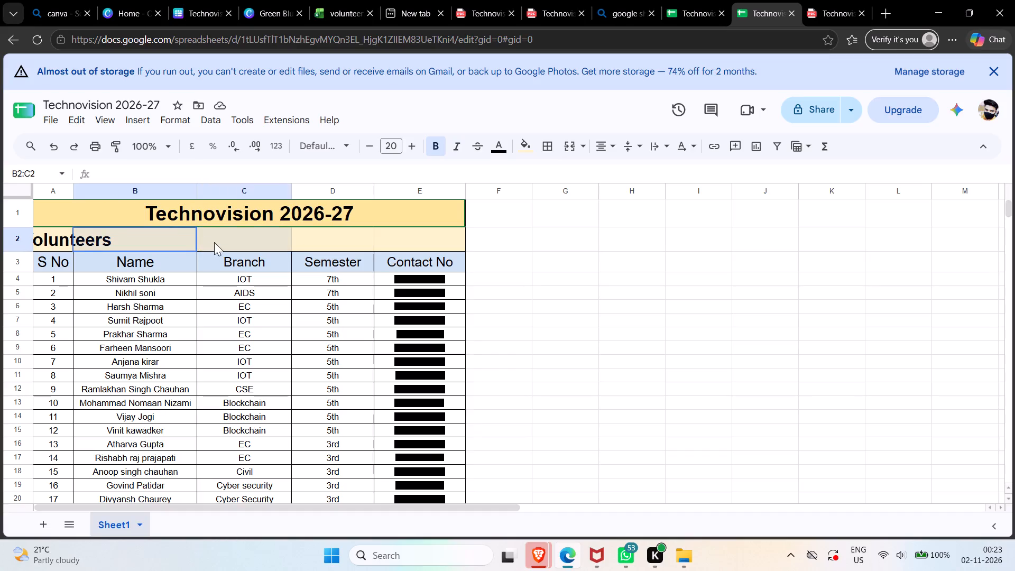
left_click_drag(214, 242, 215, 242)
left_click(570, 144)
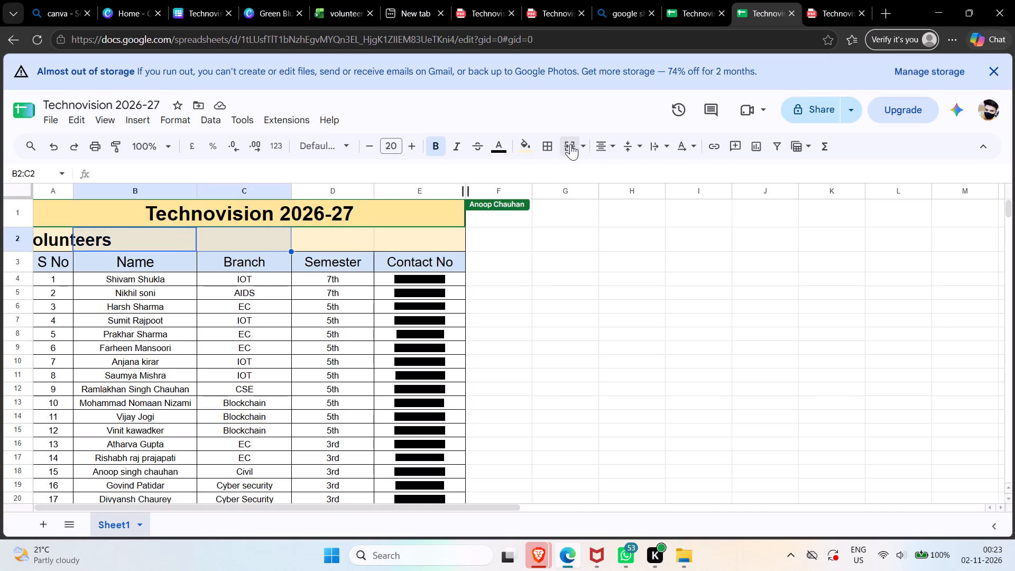
Undo the merge of cells B2:C2 in the subtitle row.
key("ctrl+z")
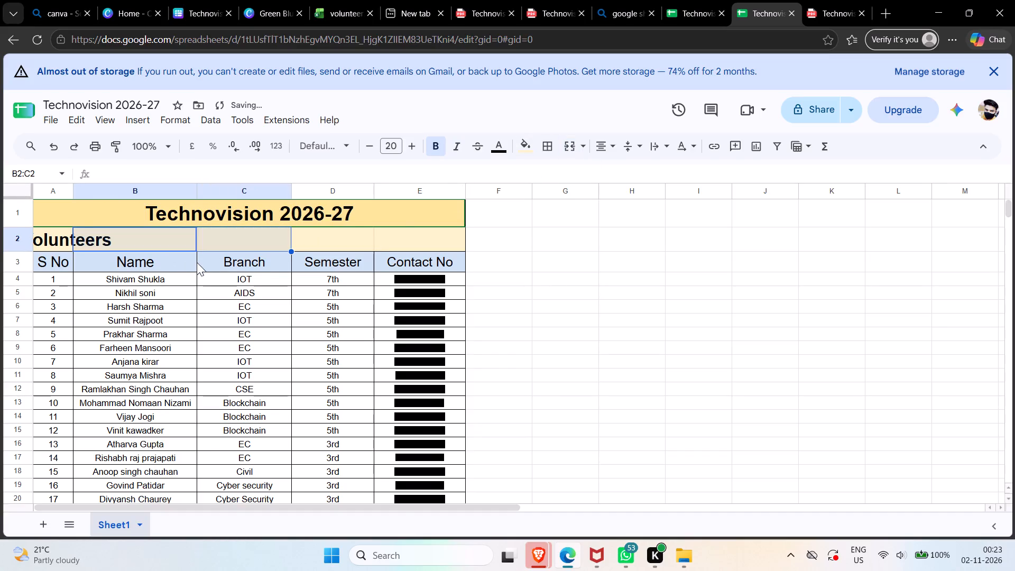
key("ctrl+z")
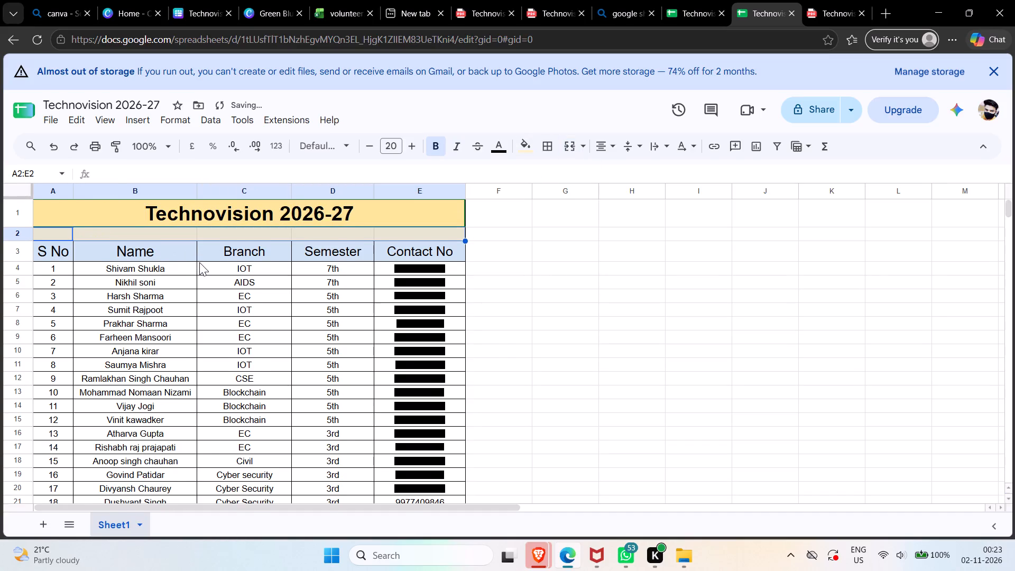
key("ctrl+y")
Merge cells A2:C2 in row 2 so the "All Volunteers" subtitle spans the first three columns.
left_click(246, 238)
left_click_drag(246, 238, 245, 238)
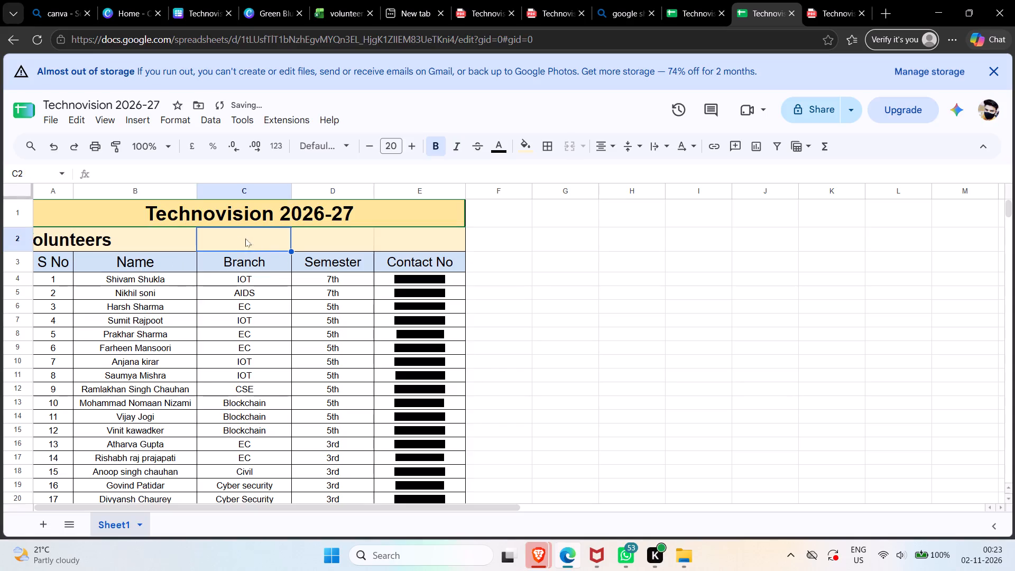
left_click_drag(245, 238, 49, 243)
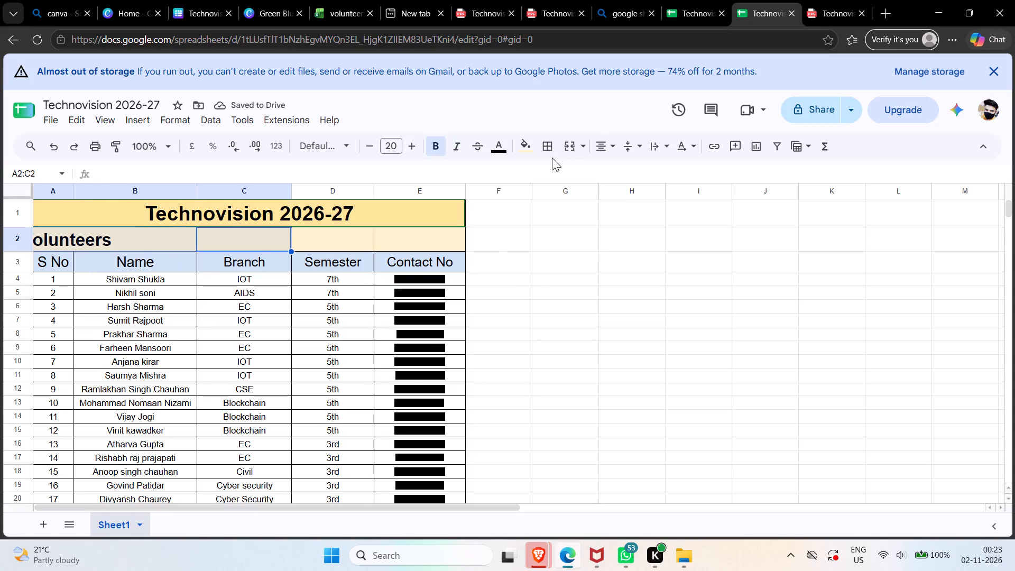
left_click(561, 153)
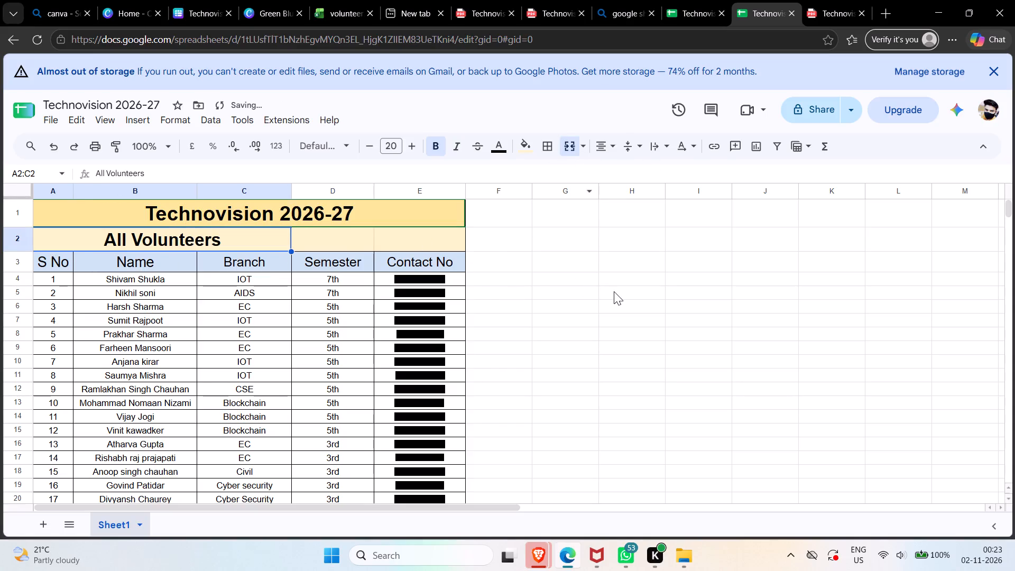
left_click(614, 291)
Merge cells D2:E2 in the subtitle row.
left_click(339, 243)
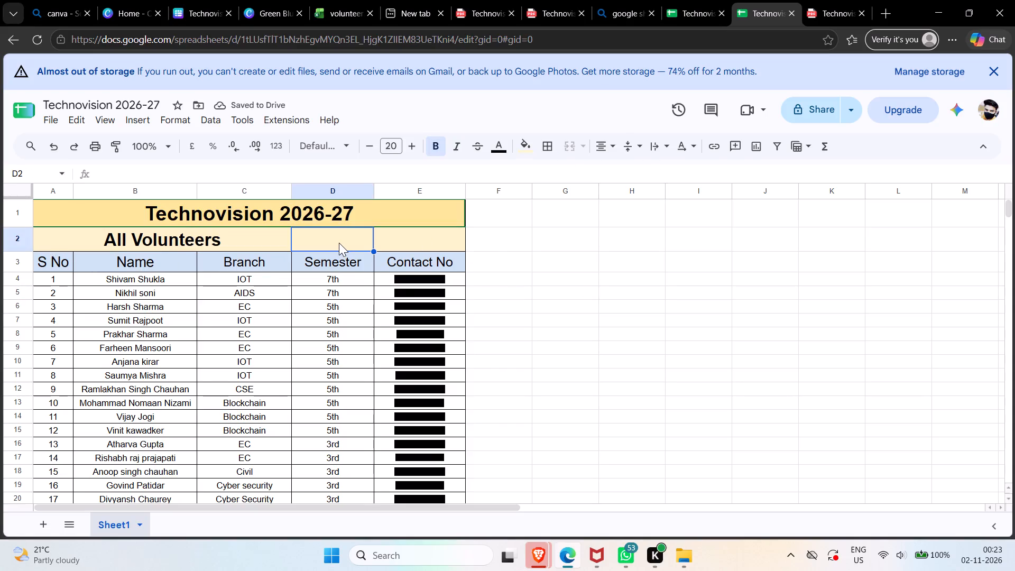
left_click_drag(339, 243, 395, 236)
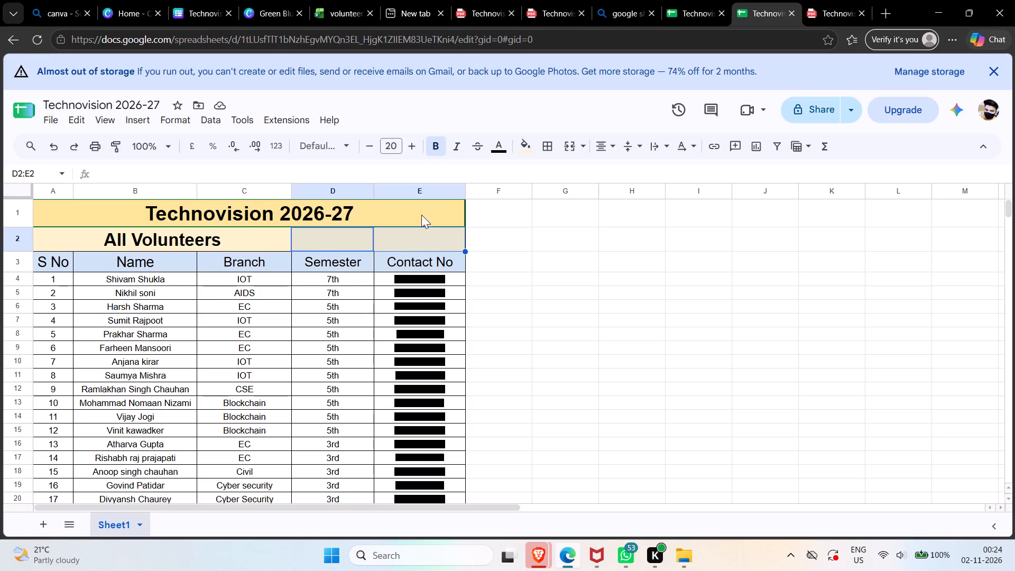
left_click(567, 148)
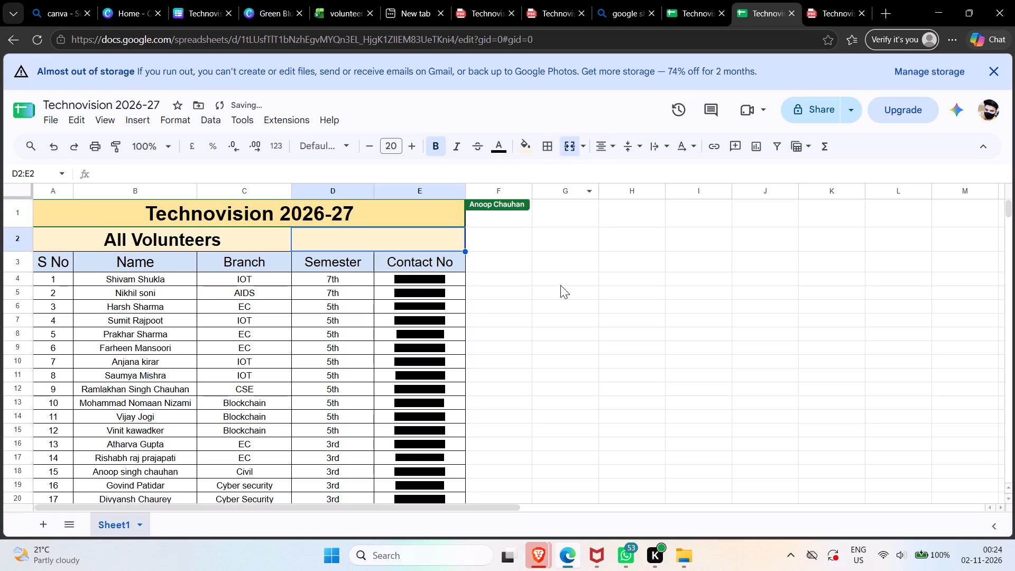
left_click(558, 287)
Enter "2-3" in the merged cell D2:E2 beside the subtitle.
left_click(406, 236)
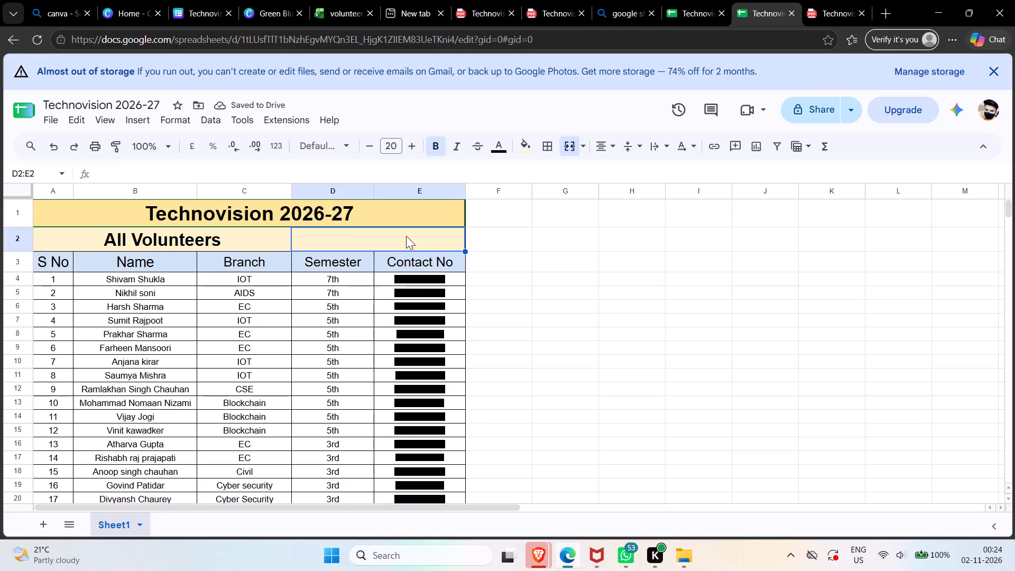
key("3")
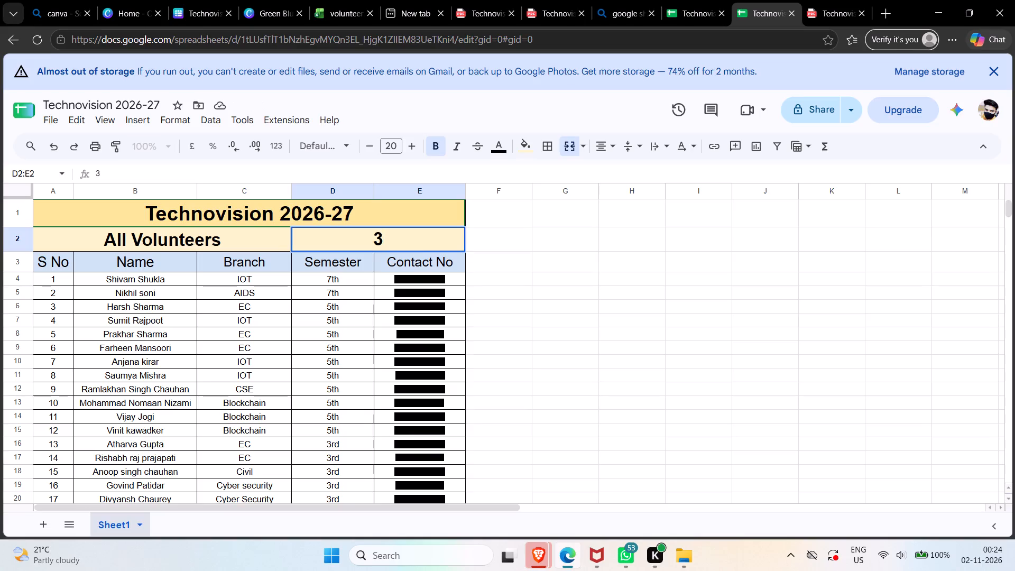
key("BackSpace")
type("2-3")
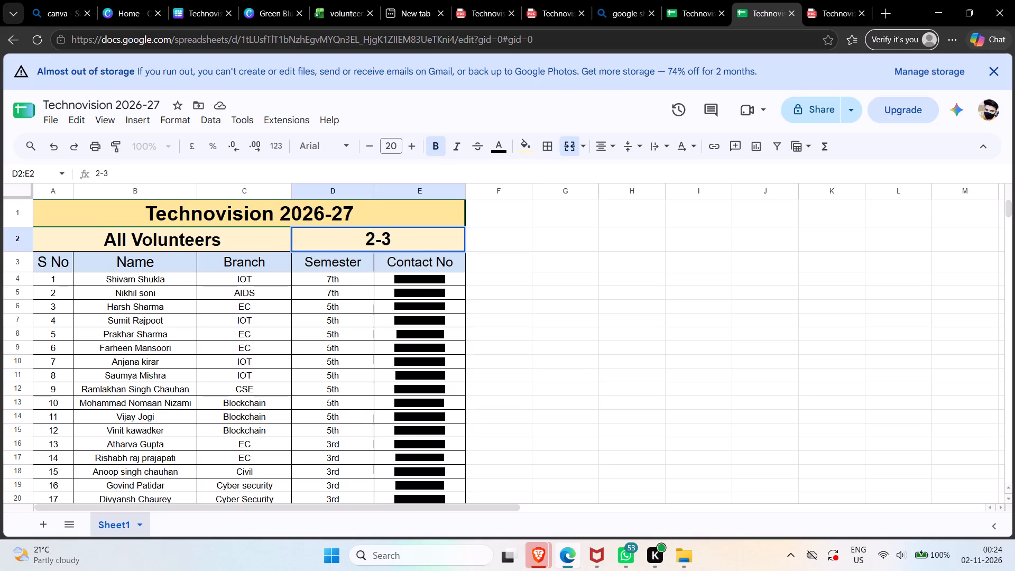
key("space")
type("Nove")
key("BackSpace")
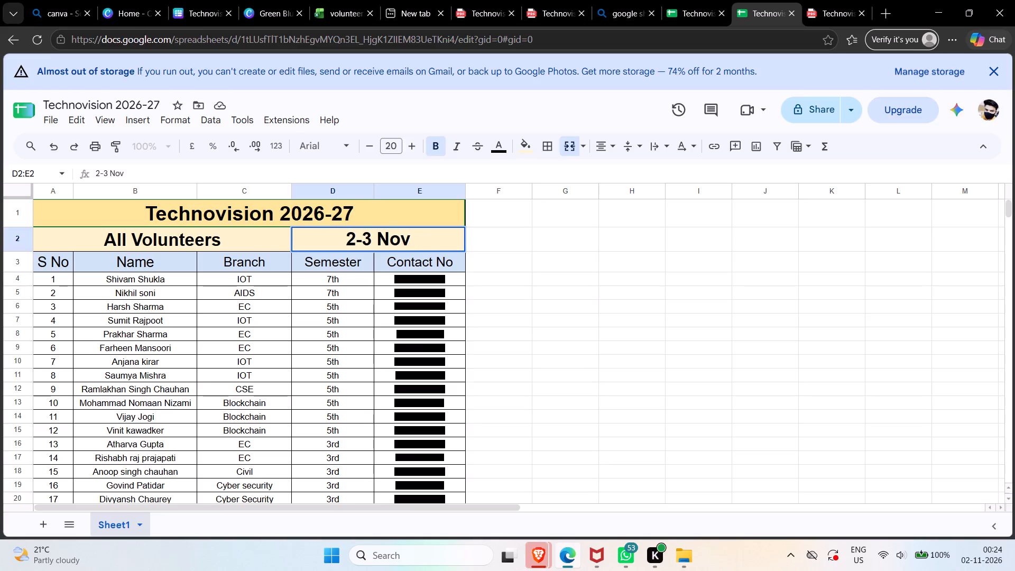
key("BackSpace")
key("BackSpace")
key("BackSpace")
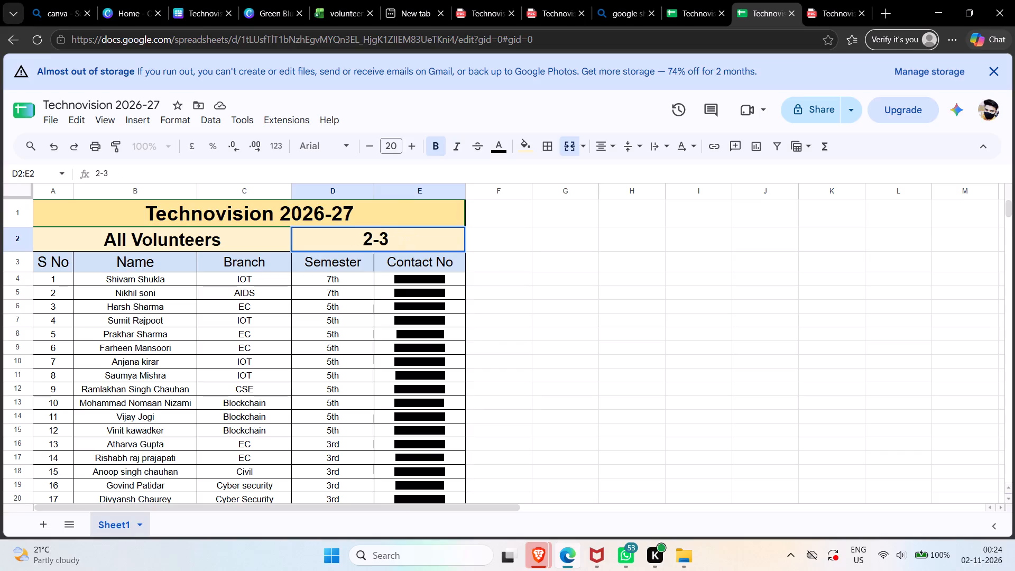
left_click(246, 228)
Set the font size of both merged row 2 cells, A2:C2 and D2:E2, to 18.
left_click(263, 236)
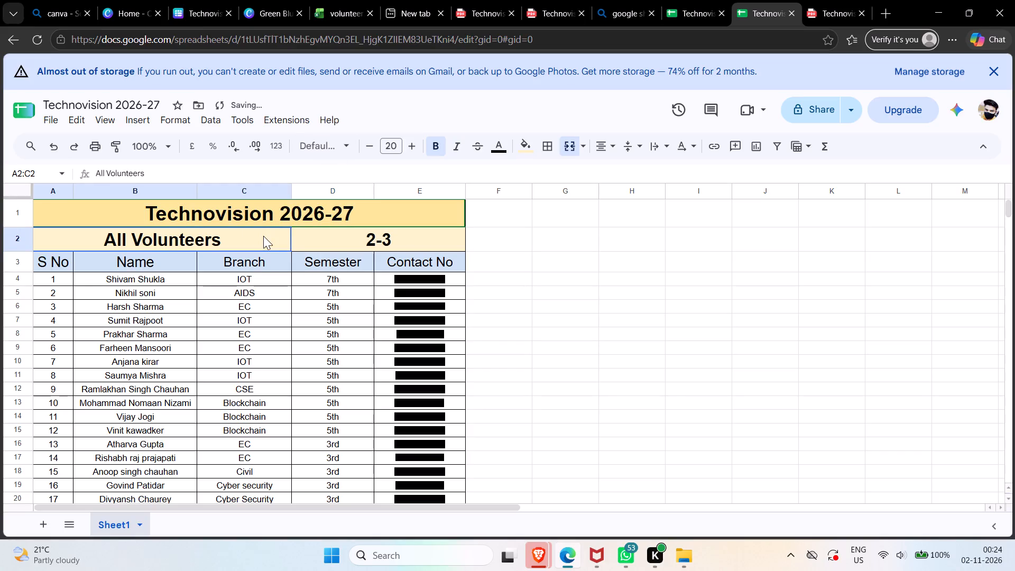
double_click(369, 148)
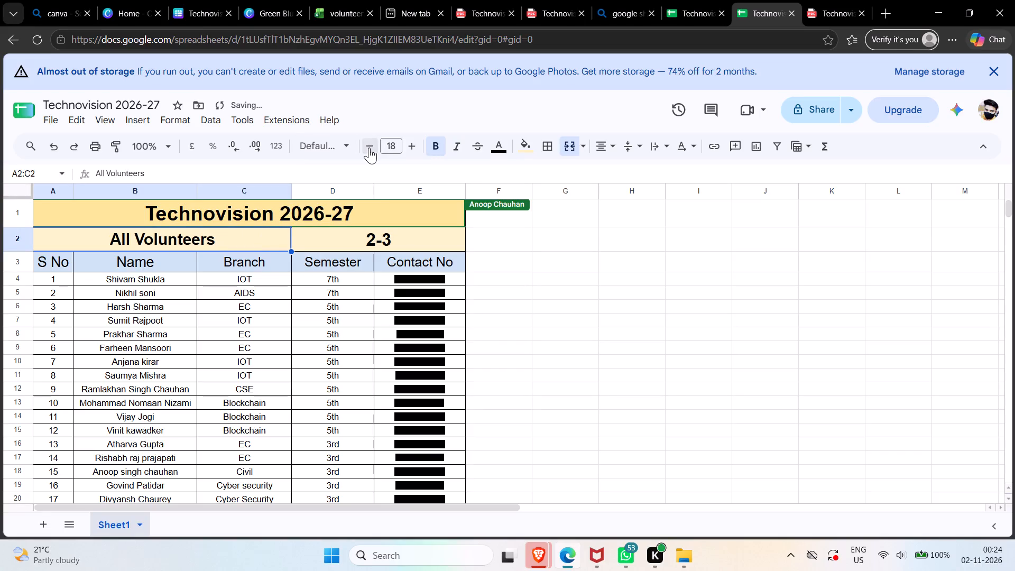
left_click(349, 240)
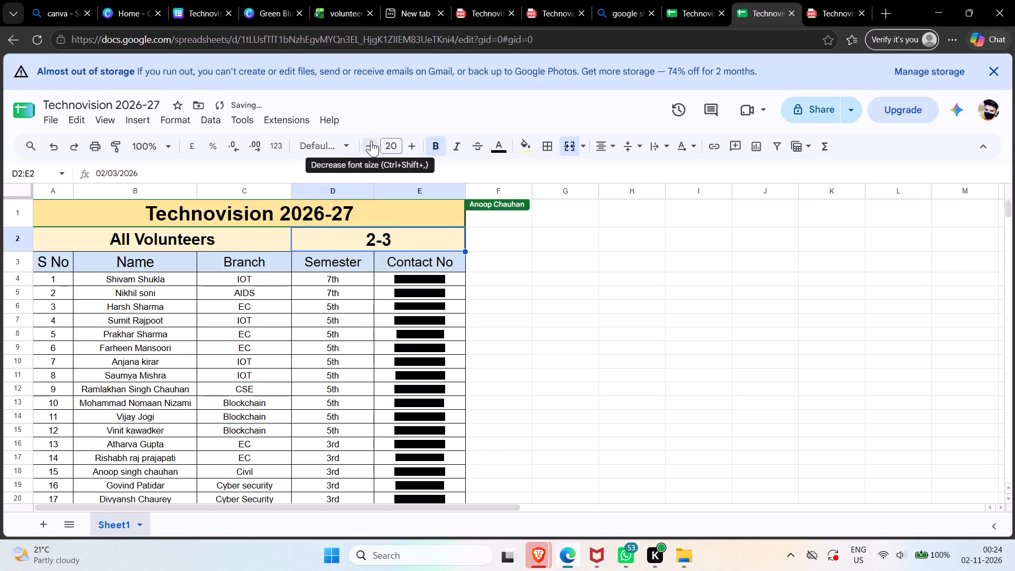
double_click(371, 141)
Replace the content of the merged cell D2:E2 with "2-3 November".
left_click(403, 232)
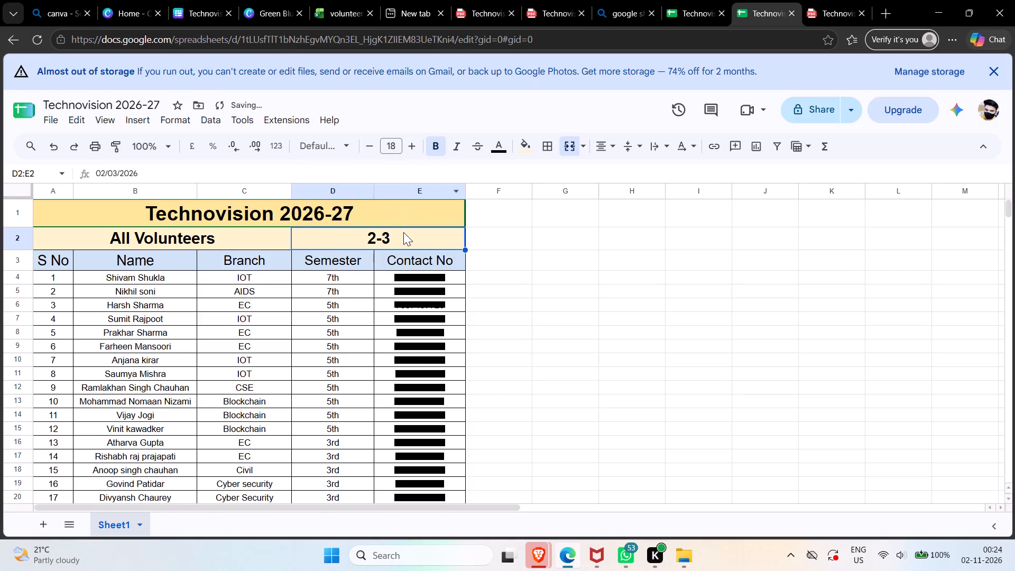
left_click(401, 245)
double_click(407, 242)
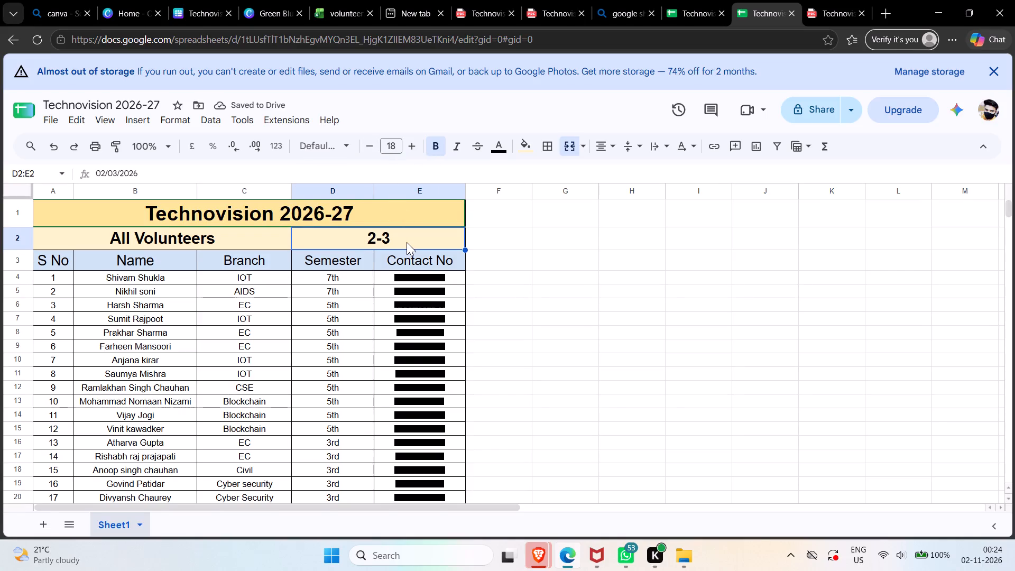
left_click(419, 242)
key("BackSpace")
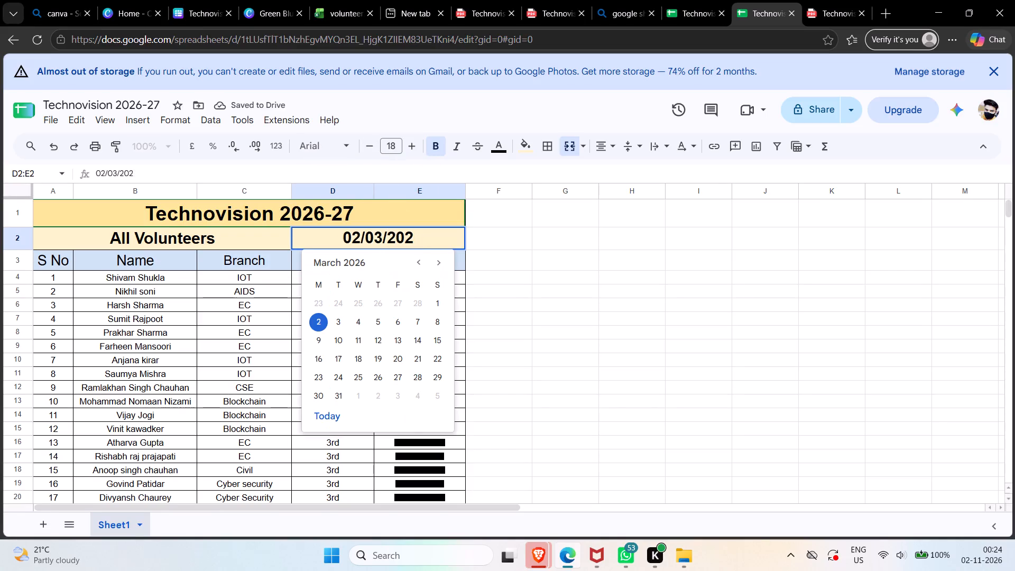
key("BackSpace")
key("BackSpace")
key("BackSpace")
key("BackSpace")
key("BackSpace")
key("BackSpace")
key("BackSpace")
key("BackSpace")
key("BackSpace")
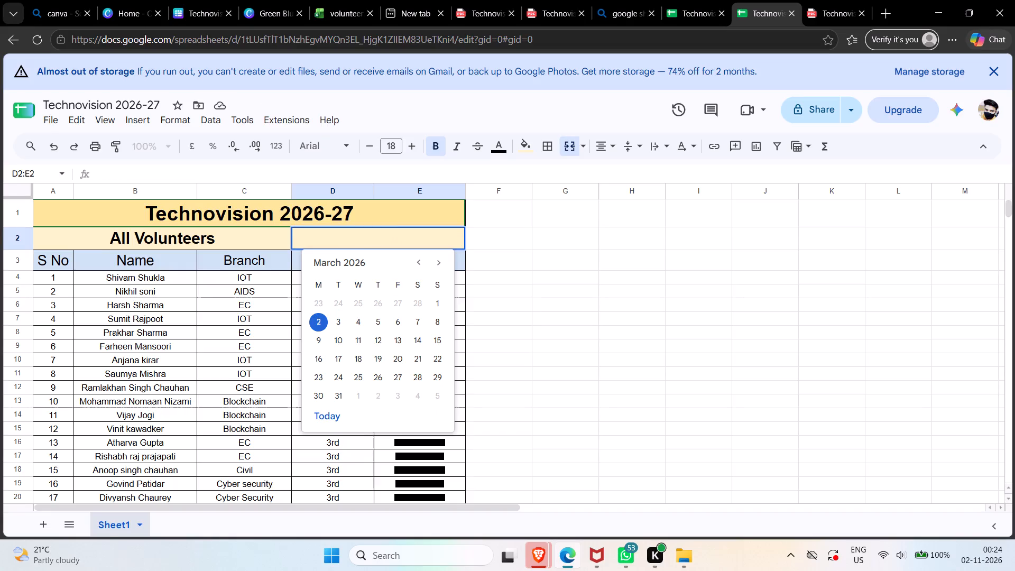
key("2")
key("minus")
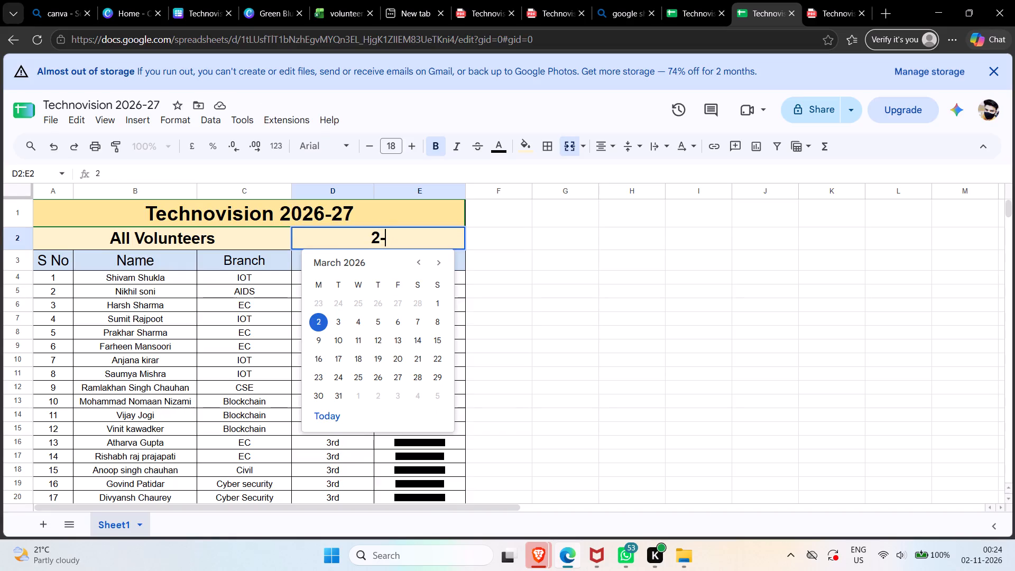
key("BackSpace")
key("BackSpace")
type("2-3")
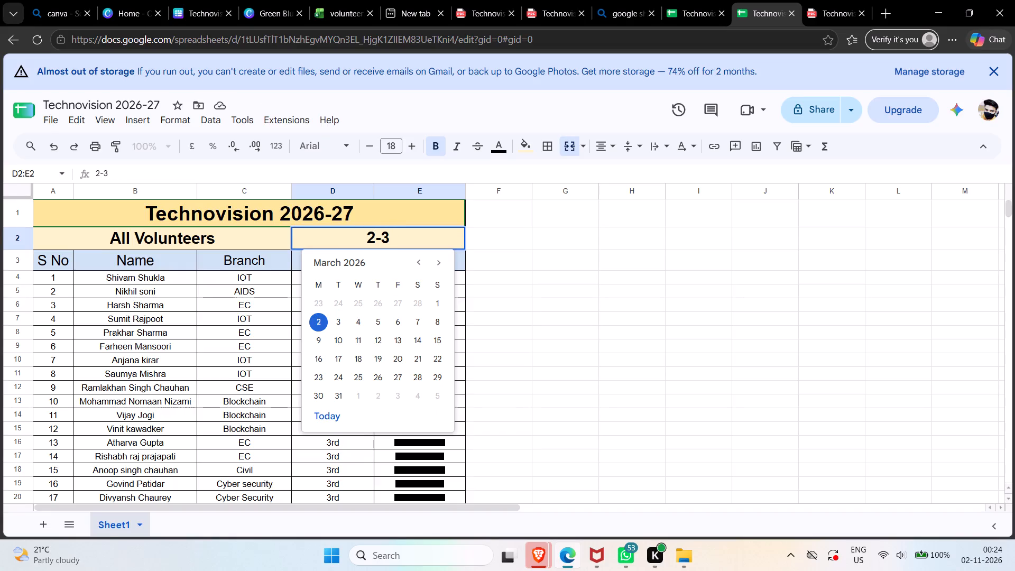
key("space")
type("No")
type("ve")
key("m")
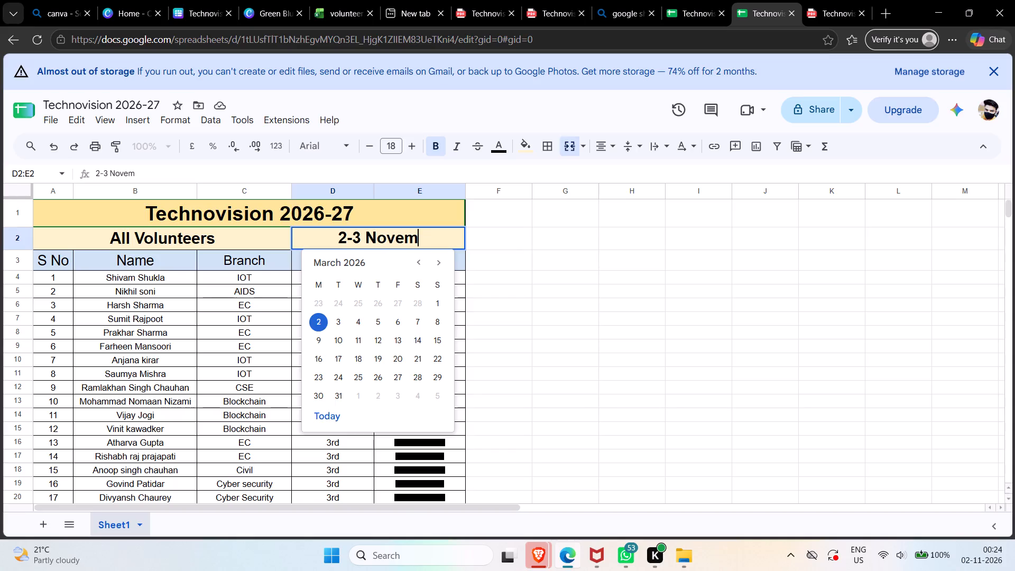
type("ber")
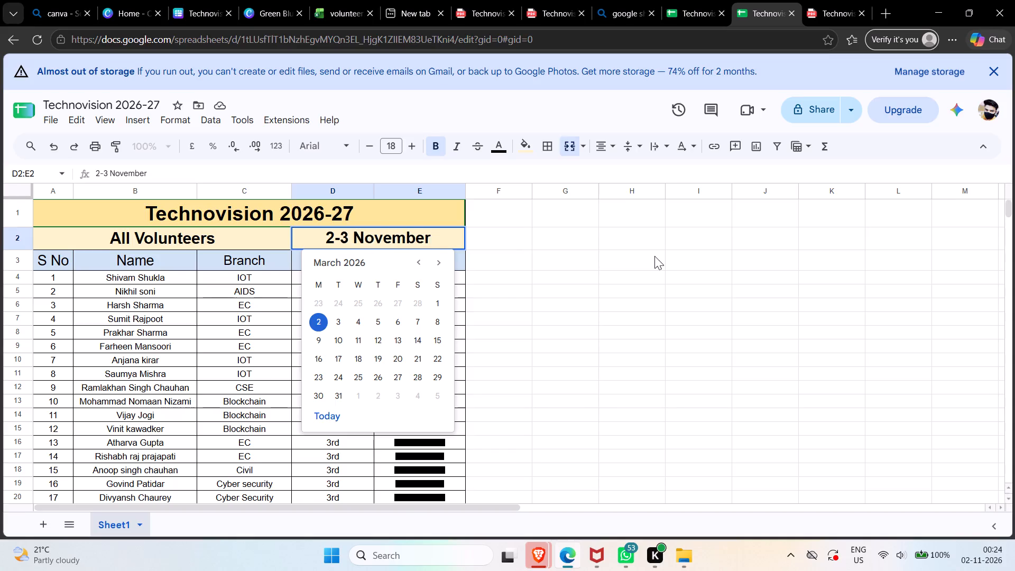
left_click(654, 256)
left_click(426, 232)
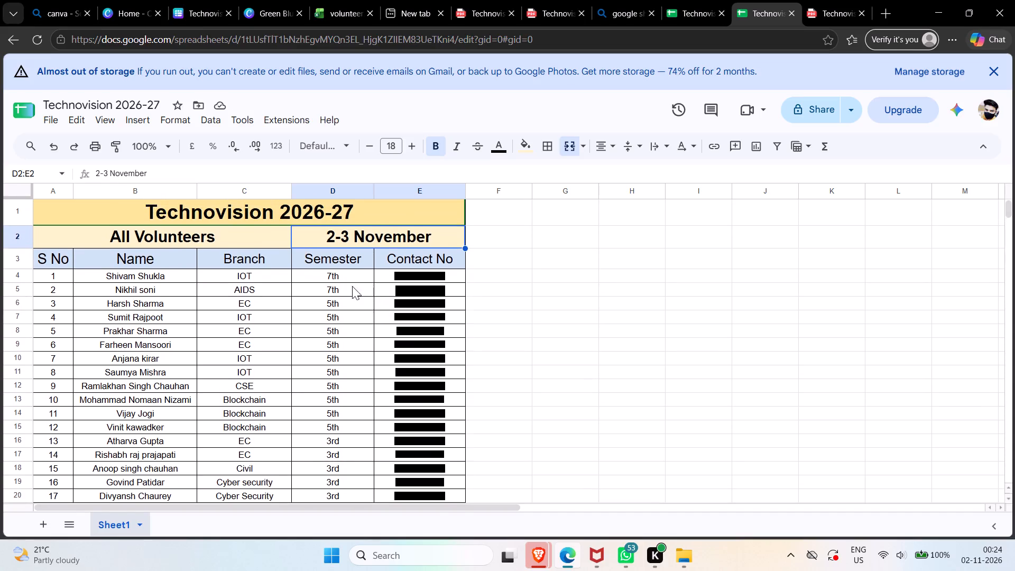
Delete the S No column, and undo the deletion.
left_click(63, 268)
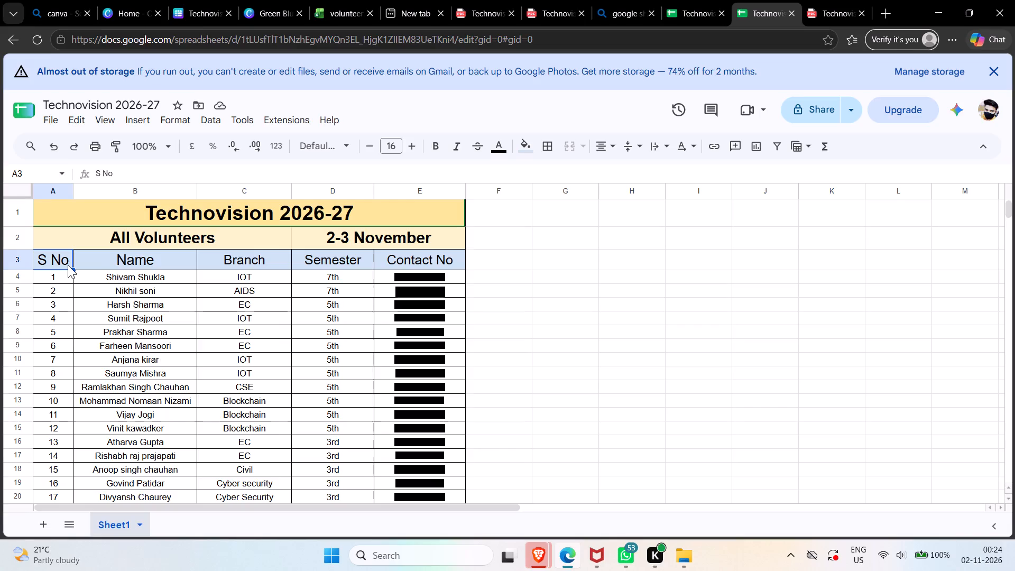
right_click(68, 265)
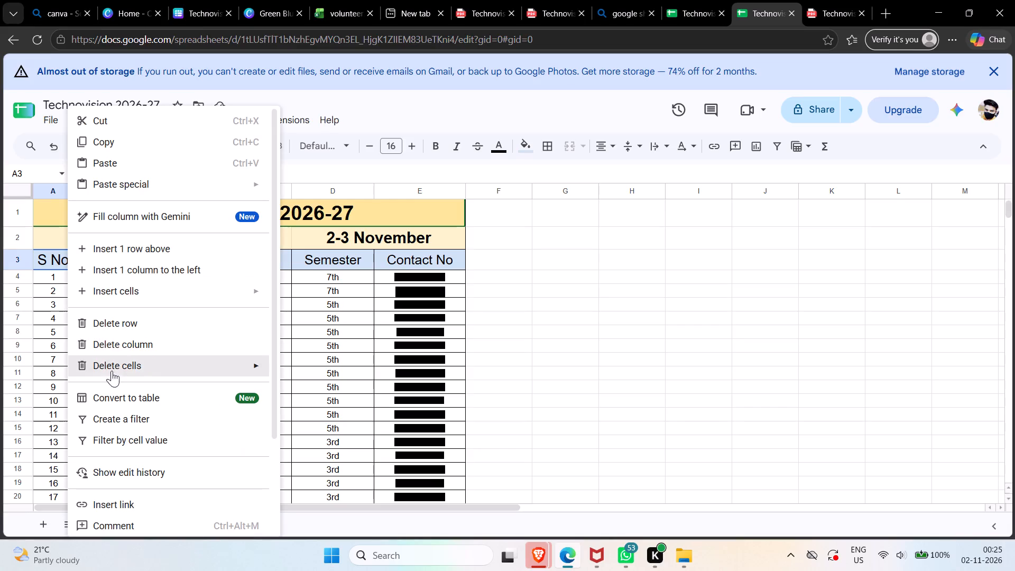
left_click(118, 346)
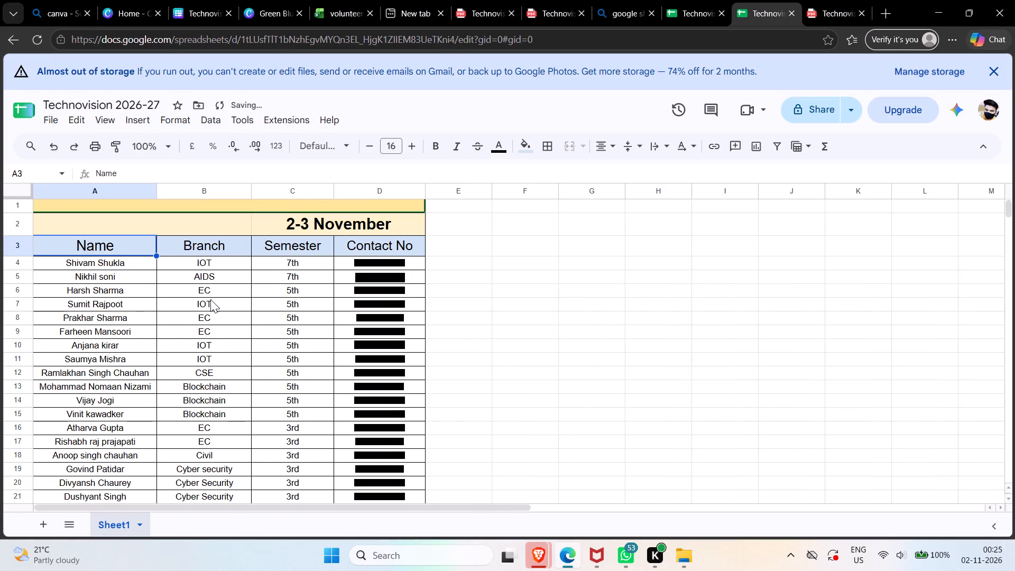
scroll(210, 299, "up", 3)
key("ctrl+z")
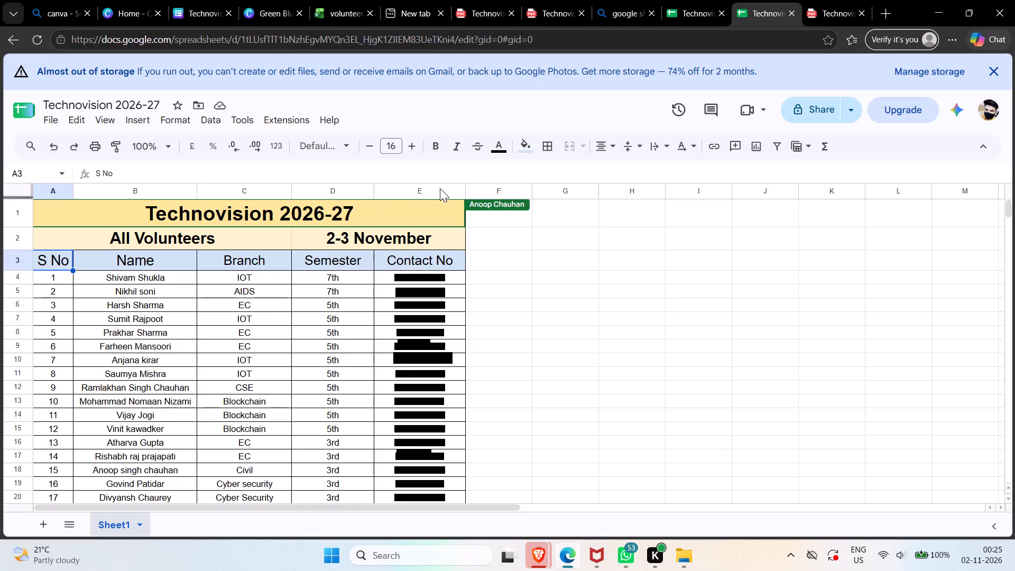
Widen the Contact No column E slightly.
left_click_drag(466, 192, 476, 194)
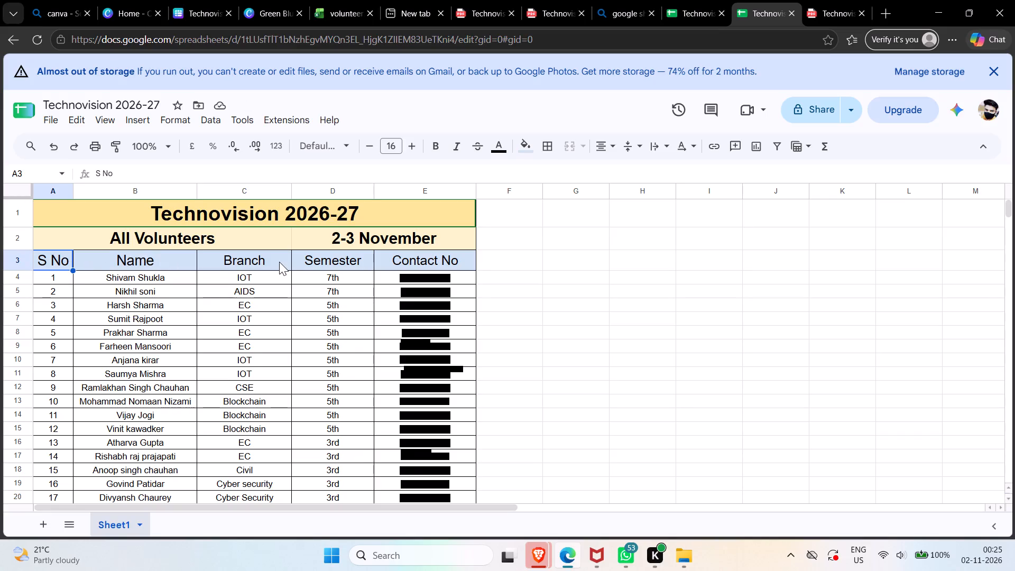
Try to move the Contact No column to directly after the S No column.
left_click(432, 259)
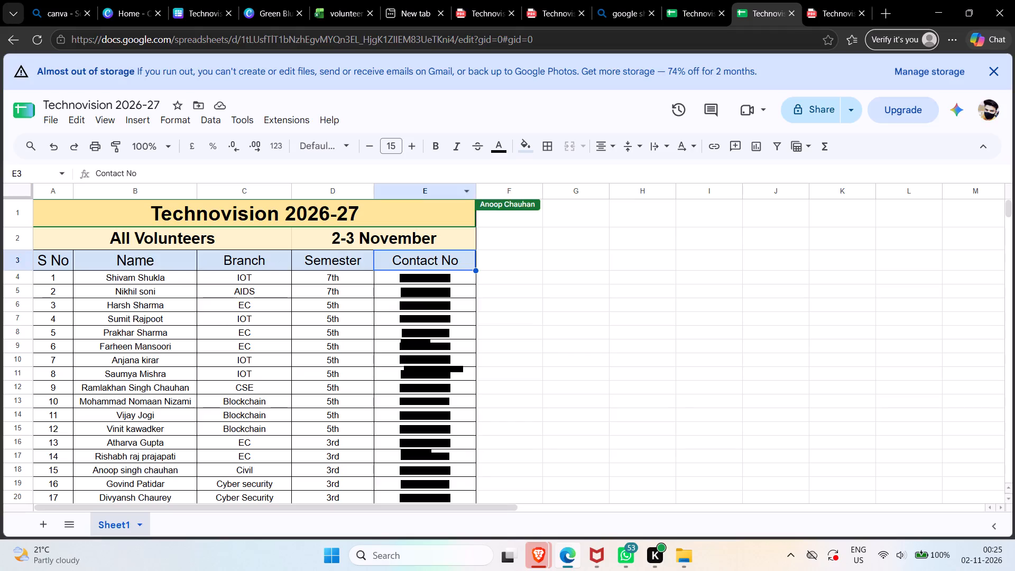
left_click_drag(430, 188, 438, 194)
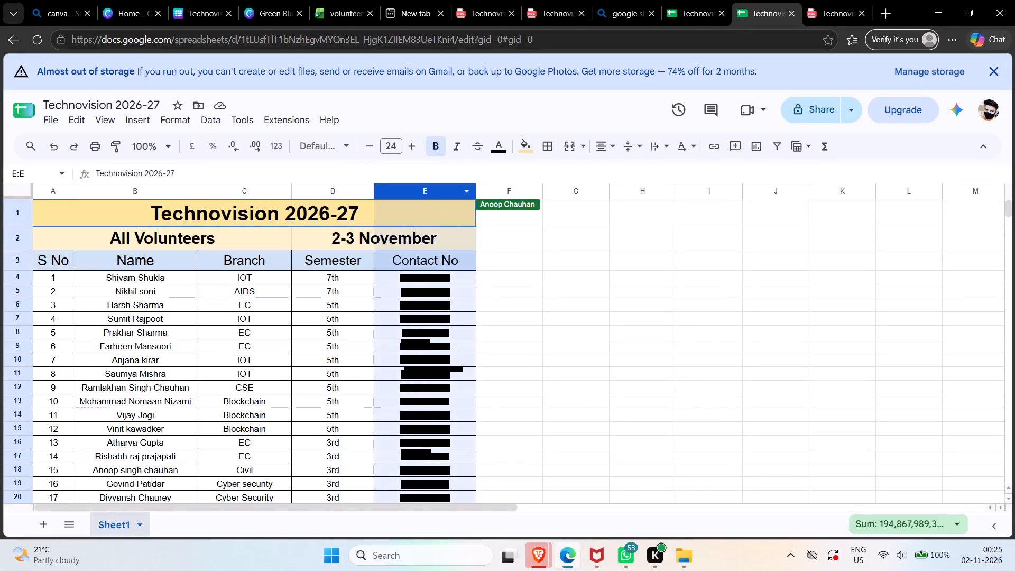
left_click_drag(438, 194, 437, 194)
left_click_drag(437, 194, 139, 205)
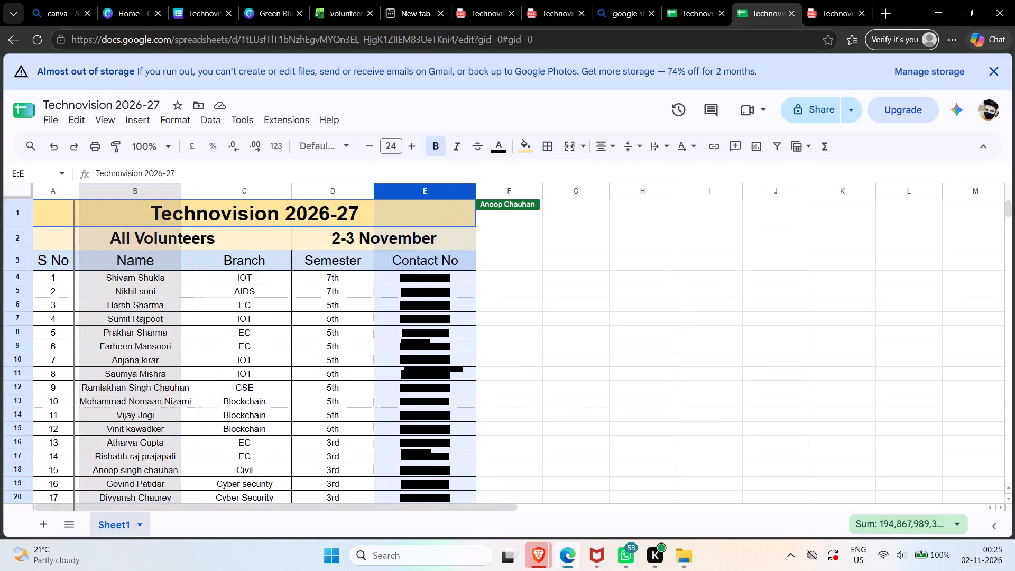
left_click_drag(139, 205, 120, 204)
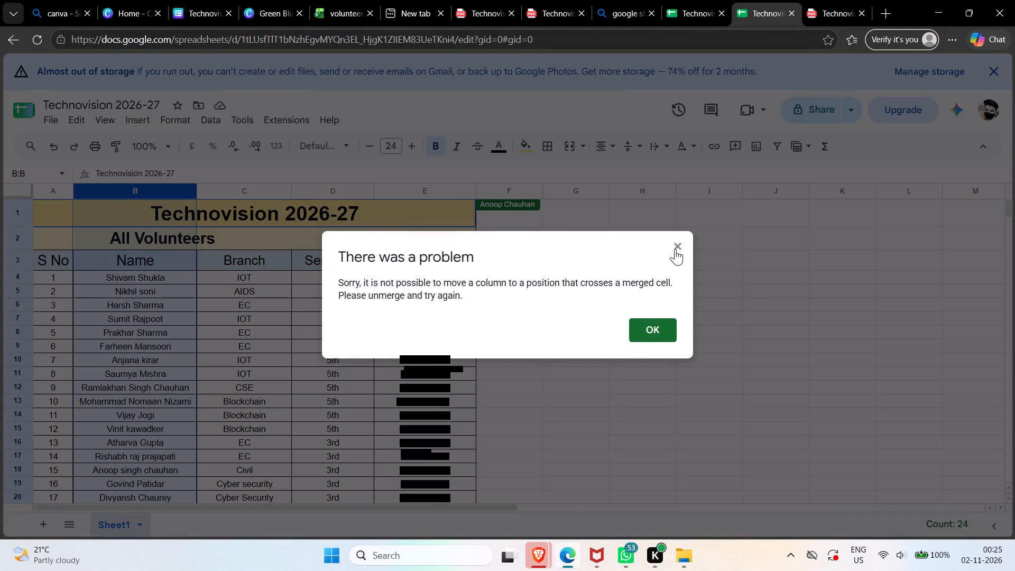
Replace the "S No" header in cell A3 with "Assign Duty" and widen column A to fit it.
left_click(675, 249)
left_click(597, 344)
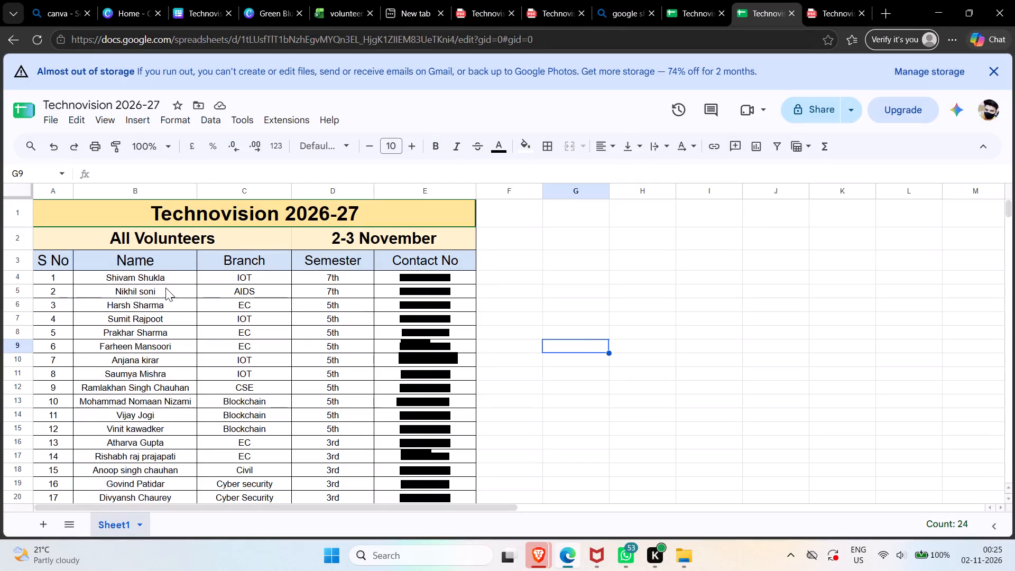
left_click(165, 288)
left_click(63, 281)
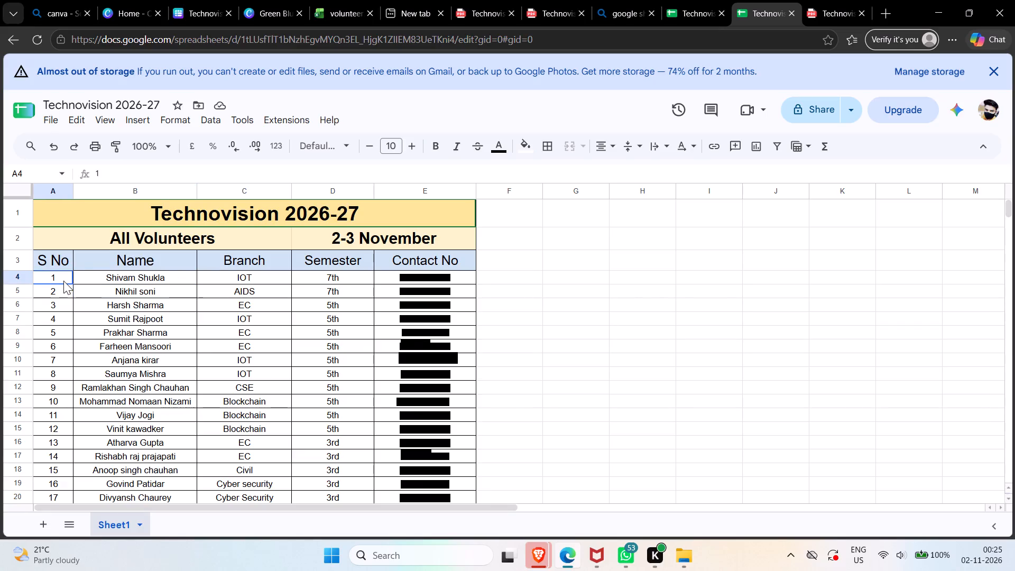
left_click(69, 264)
key("BackSpace")
key("BackSpace")
key("BackSpace")
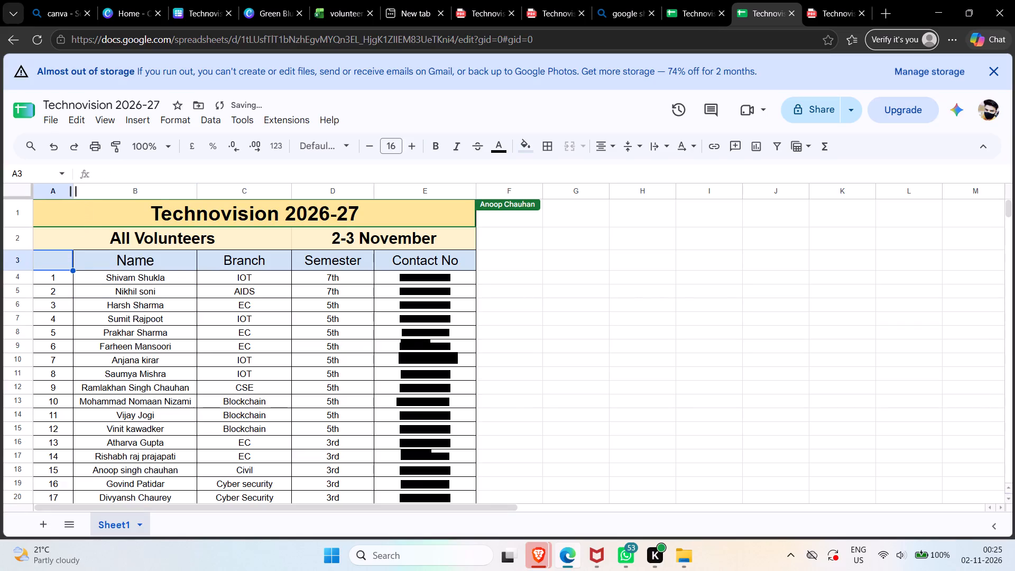
left_click_drag(71, 191, 127, 197)
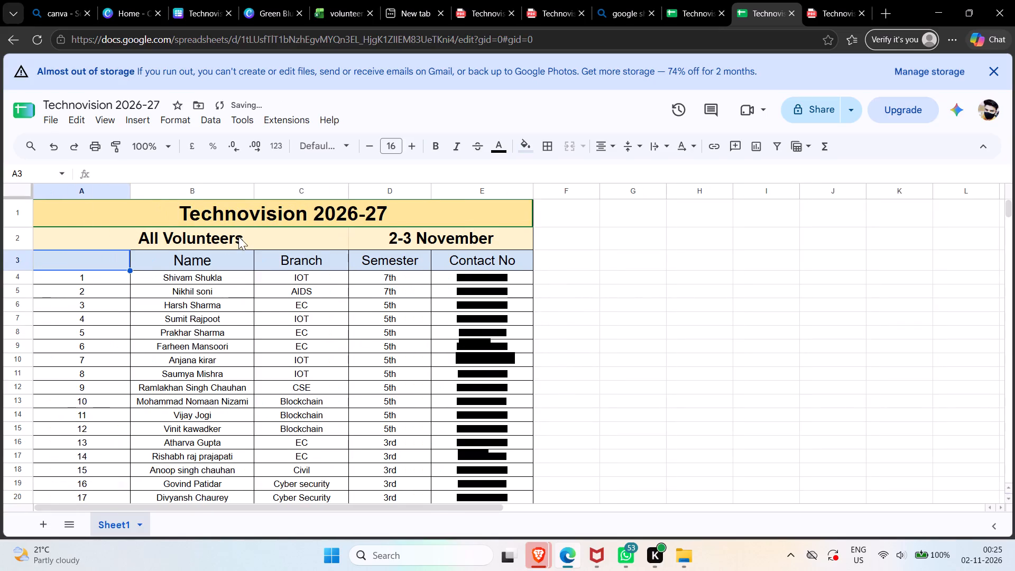
double_click(85, 267)
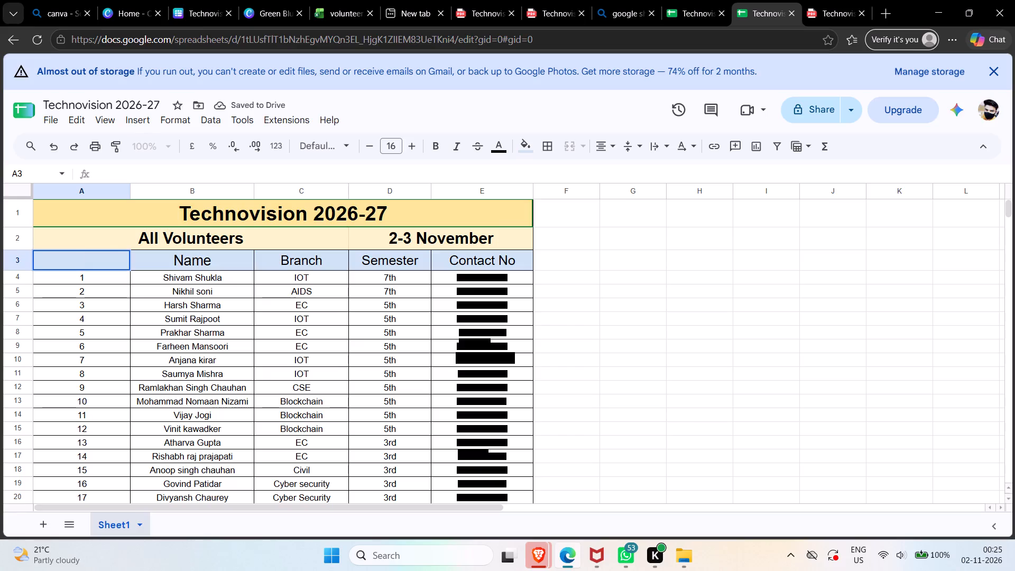
key("shift+a")
type("ssign Du")
type("ty")
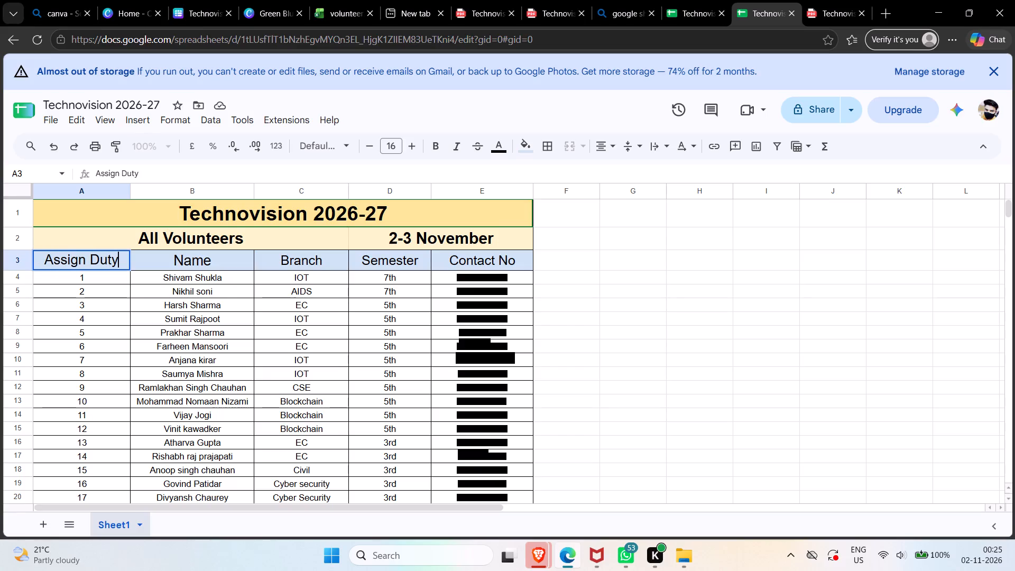
left_click(227, 257)
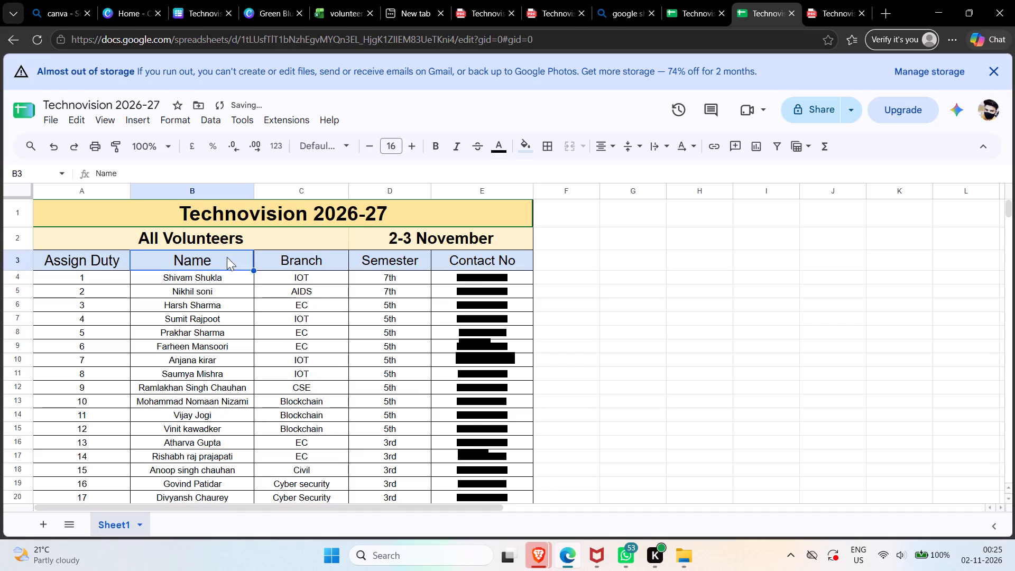
Clear and delete the Contact No column E and the Semester column D.
left_click(493, 190)
key("Delete")
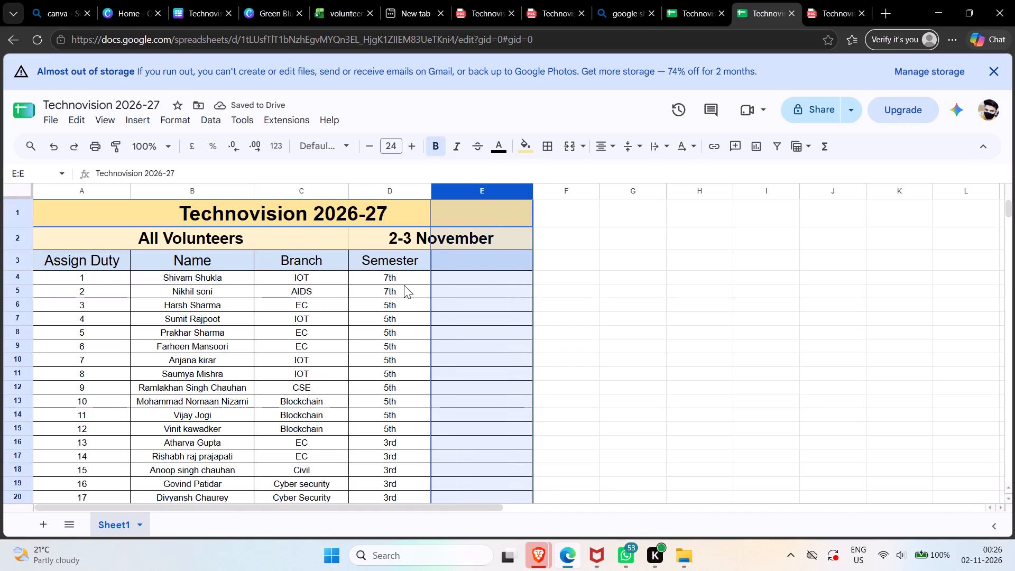
left_click(408, 185)
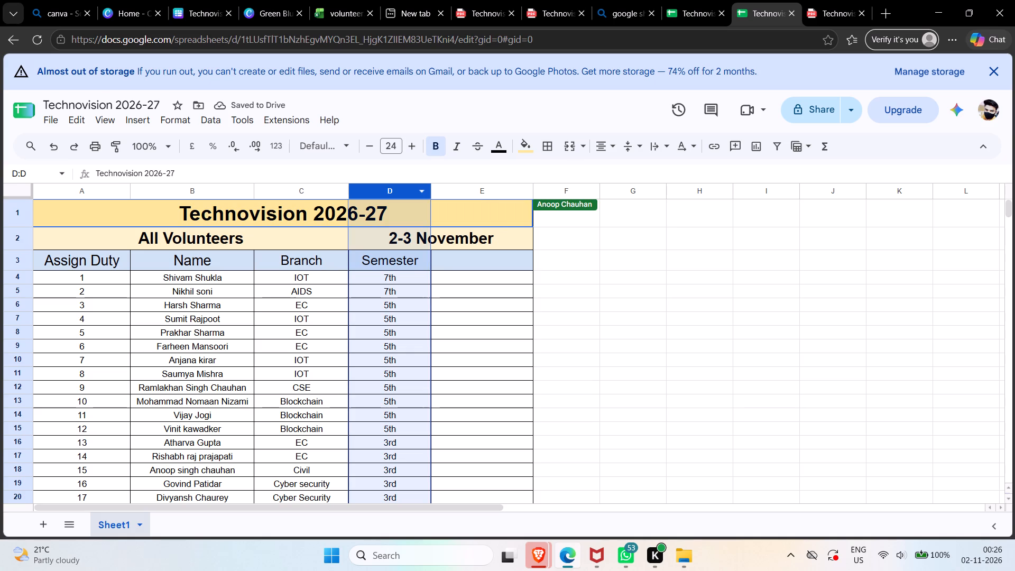
key("Delete")
left_click(646, 221)
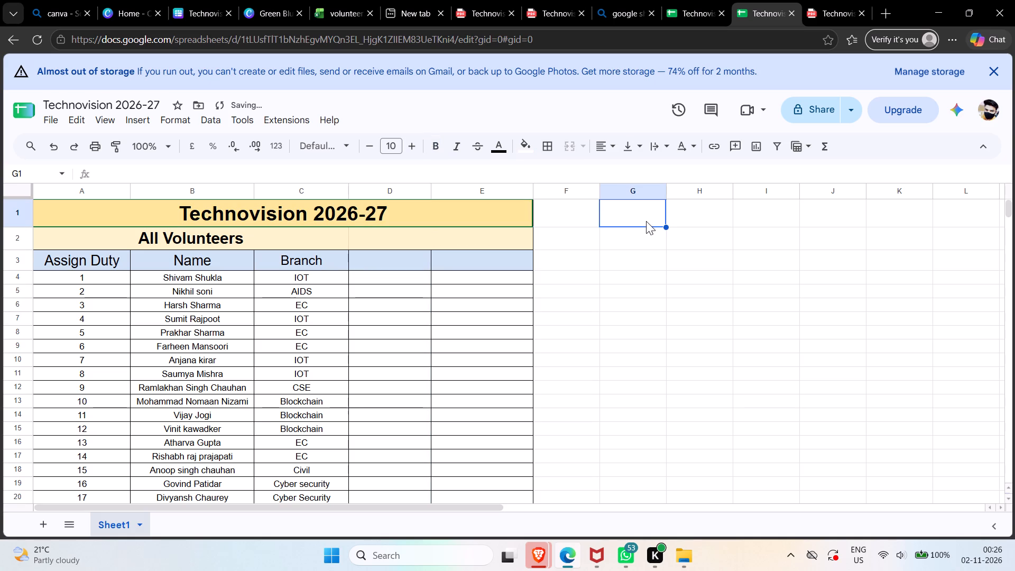
left_click(491, 262)
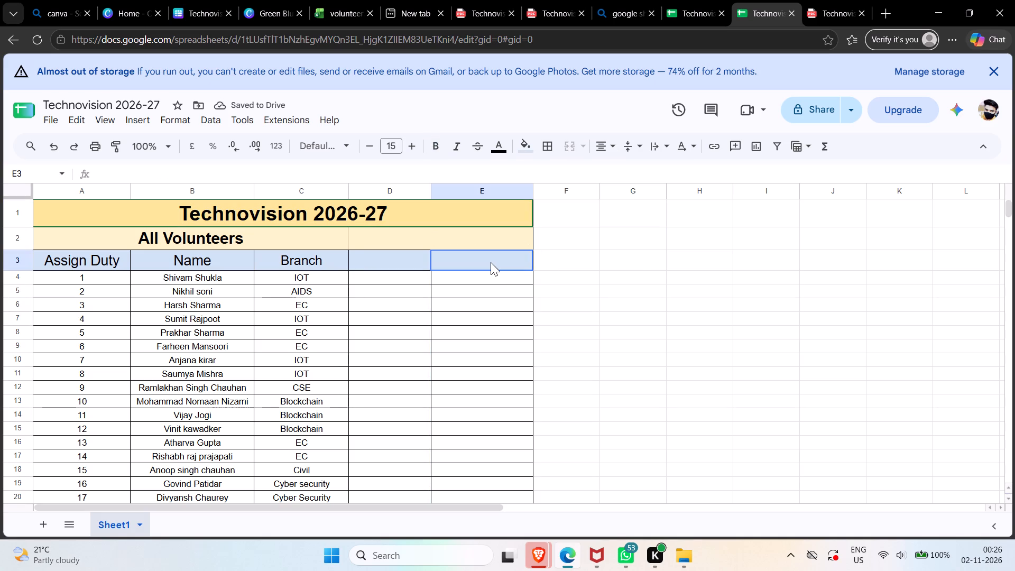
right_click(477, 195)
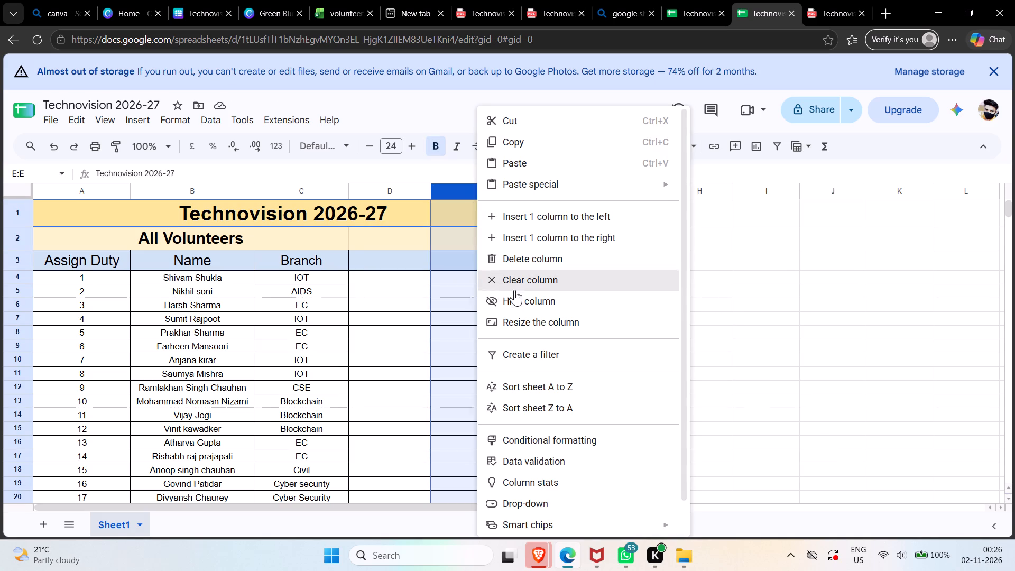
left_click(527, 259)
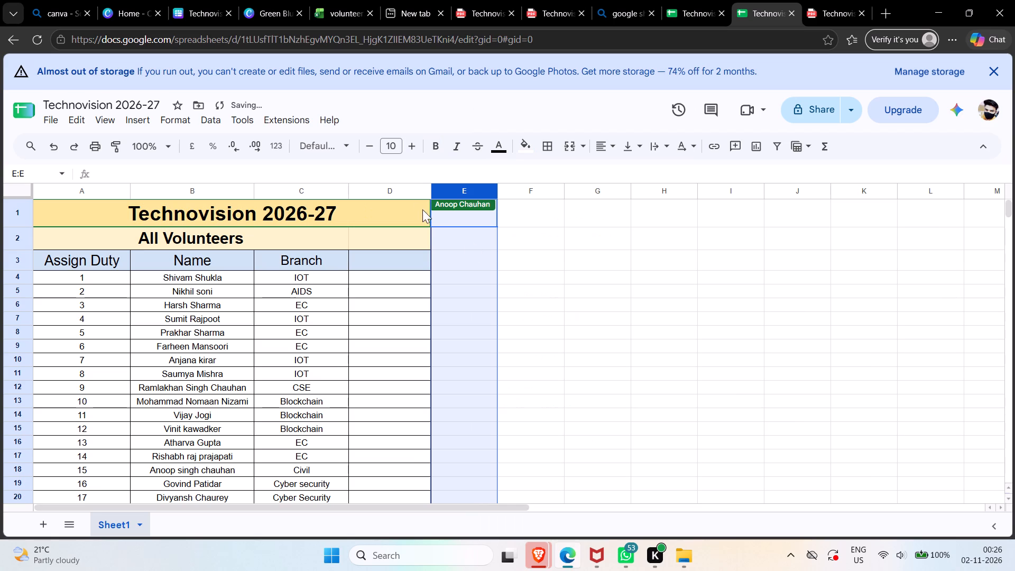
left_click(400, 191)
right_click(400, 191)
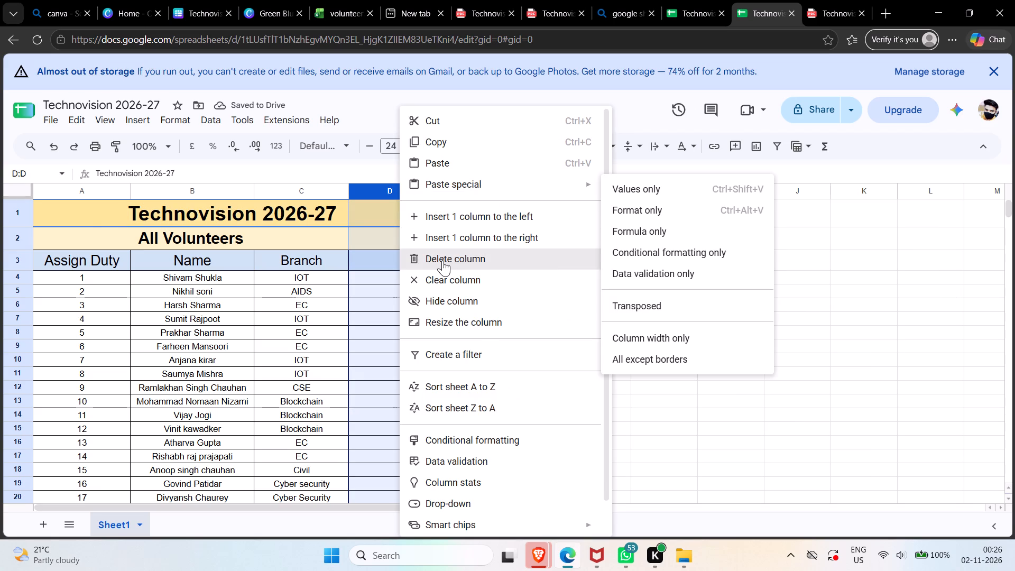
left_click(442, 260)
scroll(504, 269, "right", 1)
left_click(504, 269)
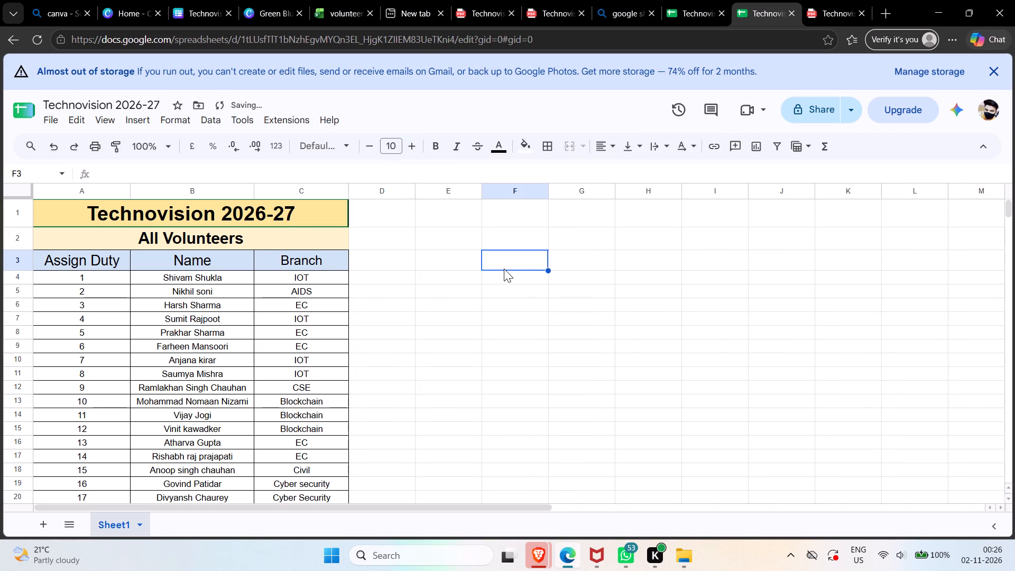
scroll(504, 269, "right", 1)
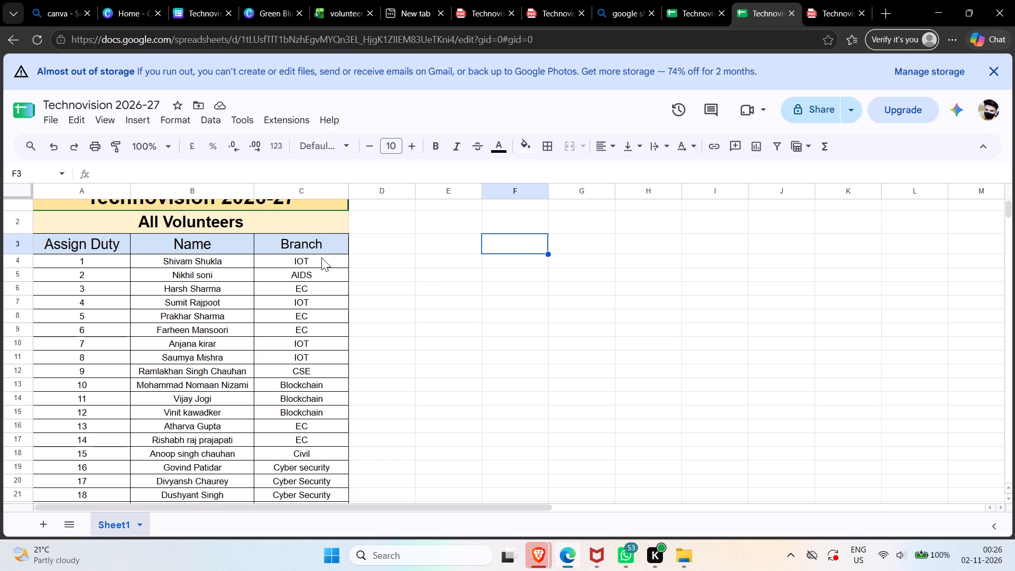
Unmerge the "All Volunteers" cell A2:C2 and merge only A2:B2.
left_click(121, 252)
left_click(119, 265)
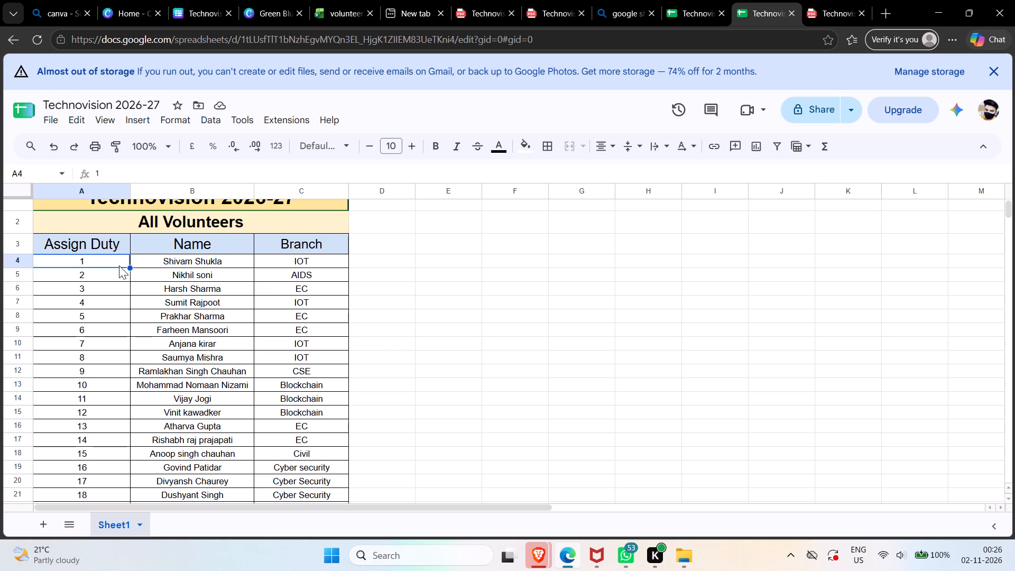
scroll(250, 339, "up", 2)
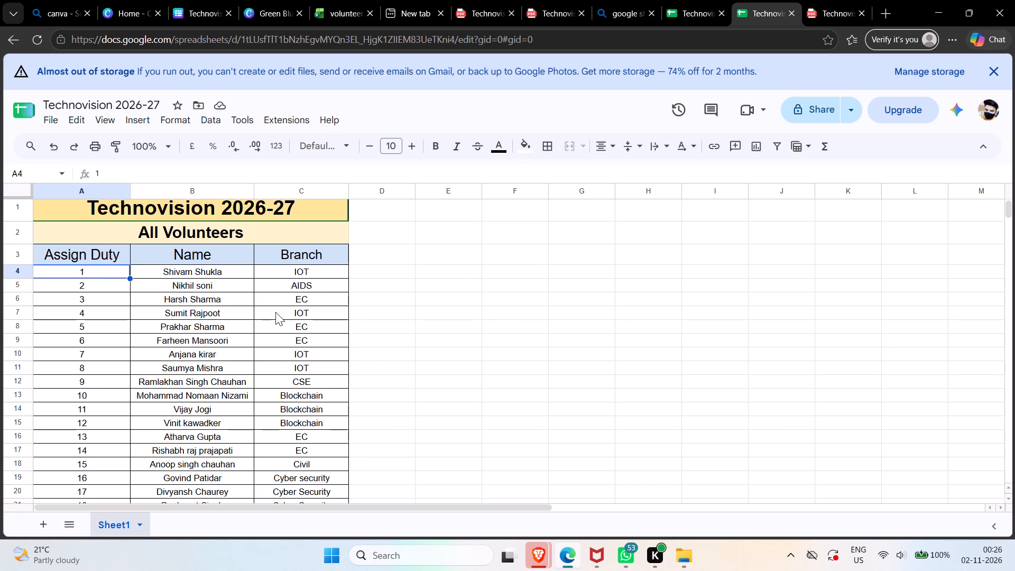
left_click(284, 240)
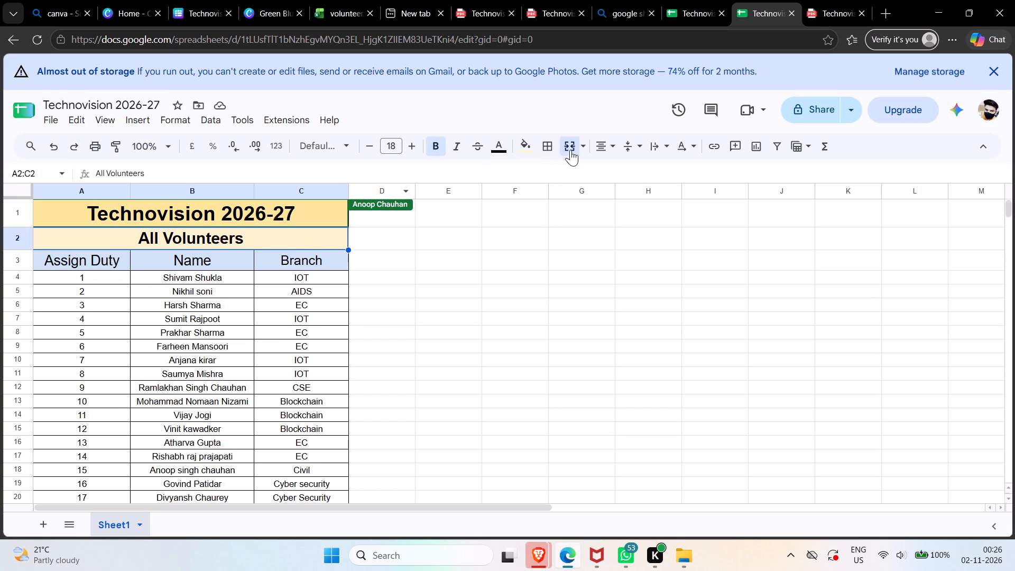
left_click(570, 150)
left_click(236, 247)
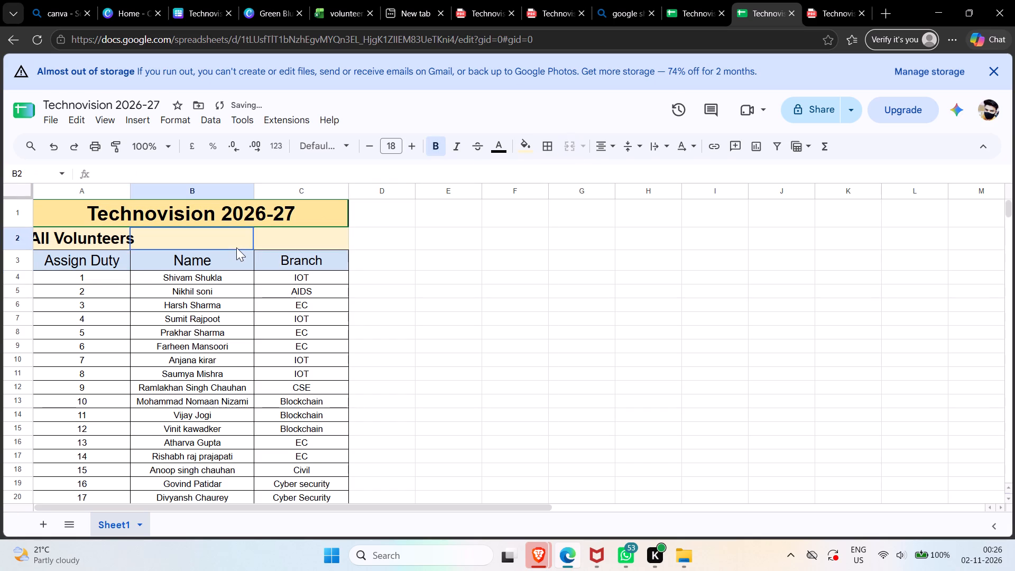
left_click_drag(214, 239, 105, 240)
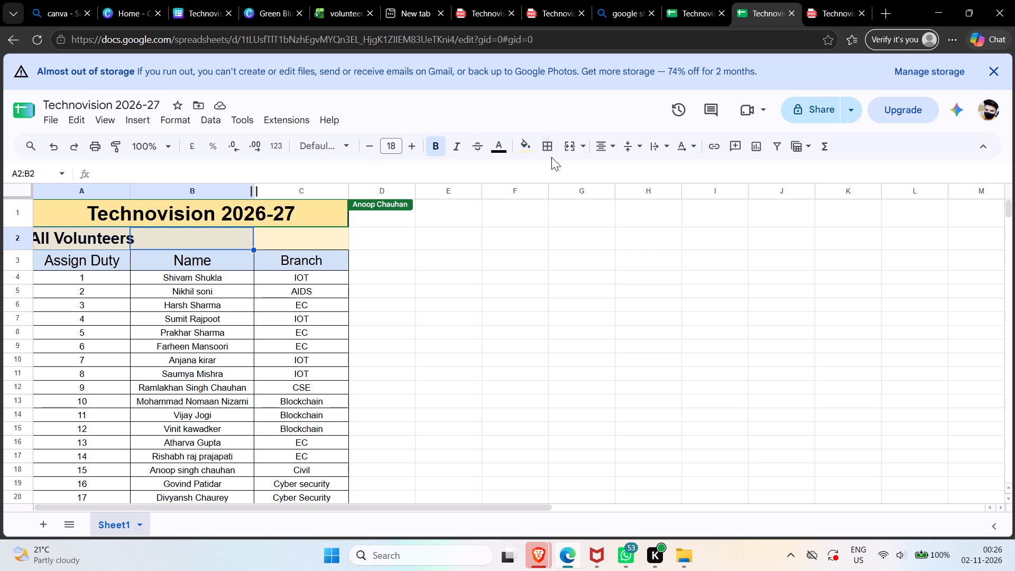
left_click(571, 146)
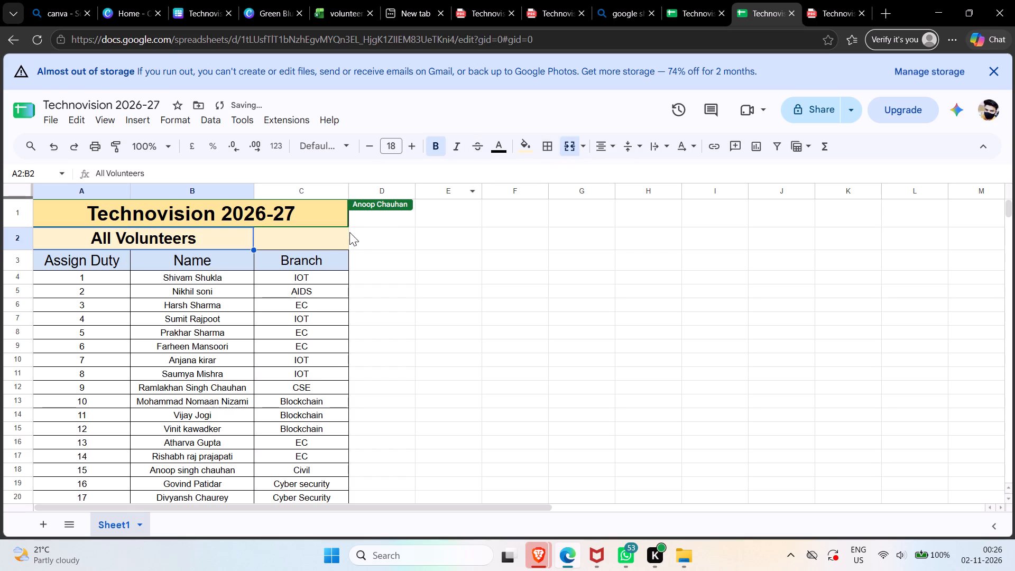
Widen the Branch column C slightly.
left_click_drag(352, 195, 365, 195)
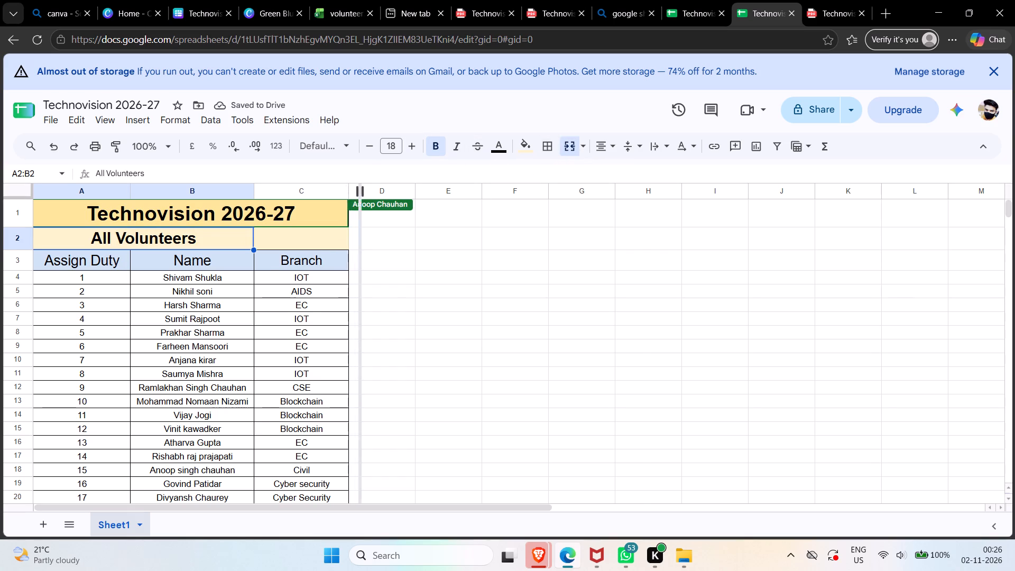
left_click_drag(365, 195, 378, 195)
Enter "2-3 November" in cell C2, beside the "All Volunteers" subtitle.
left_click(331, 236)
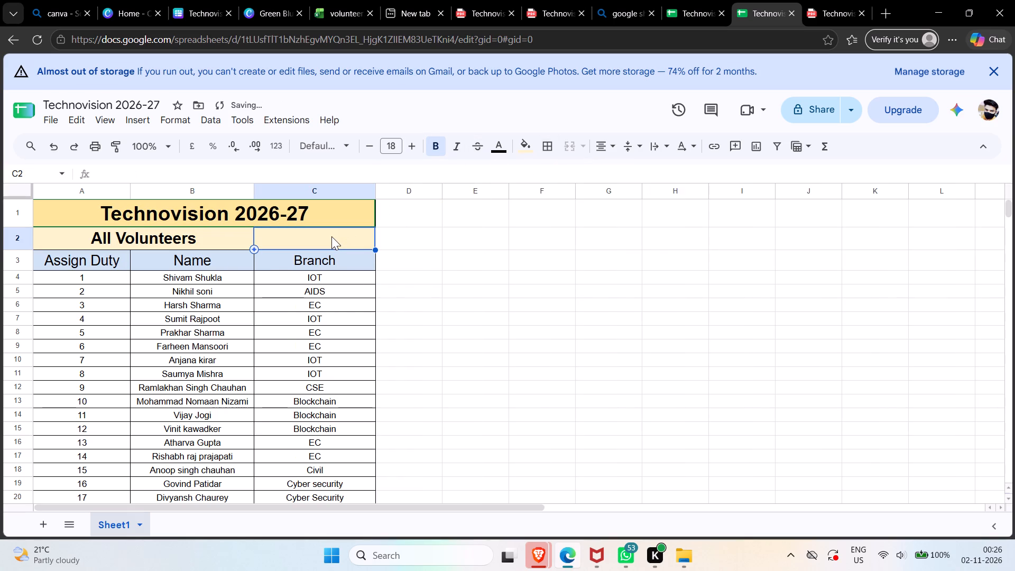
type("2-3 Novem")
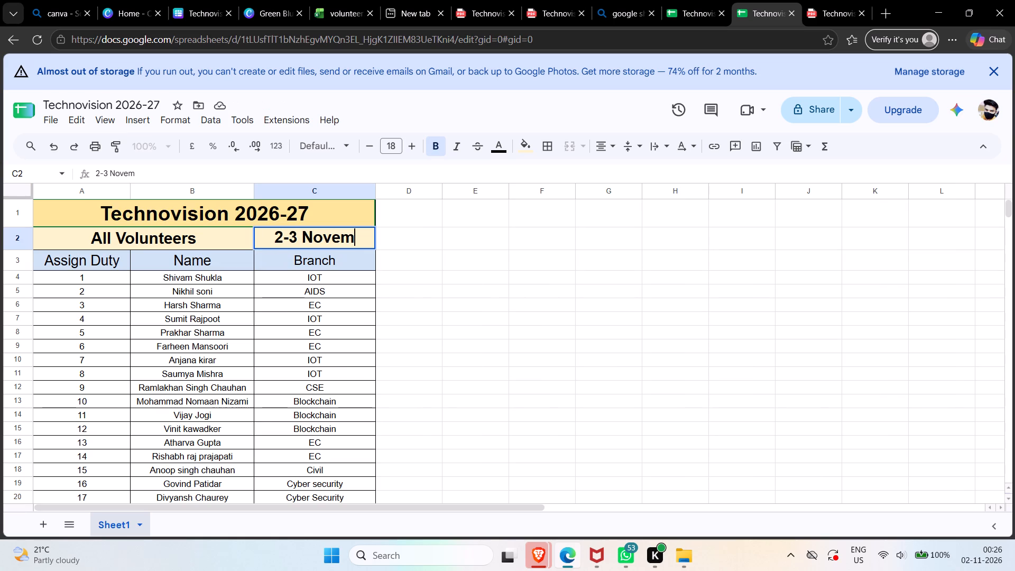
key("BackSpace")
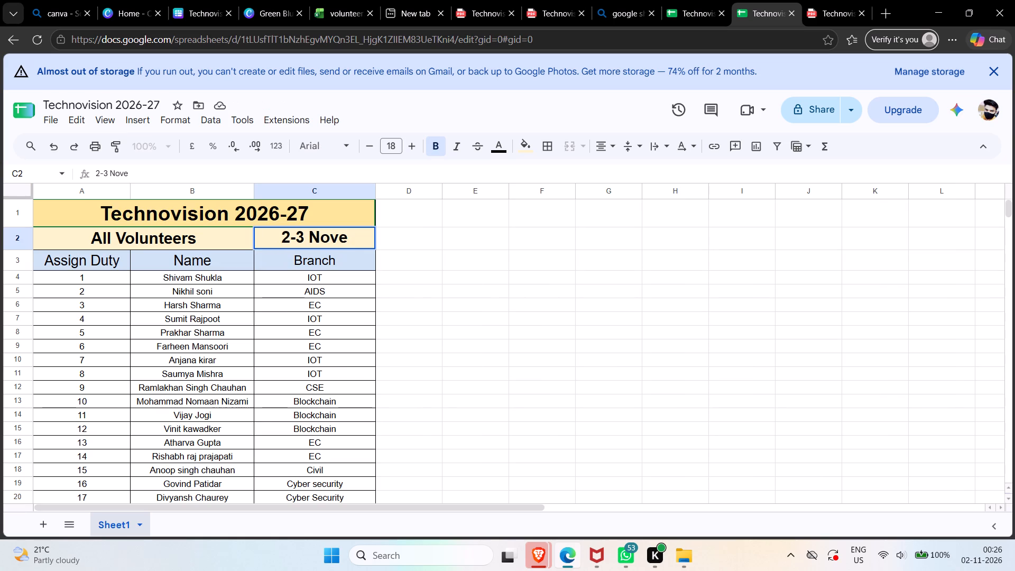
type("mber")
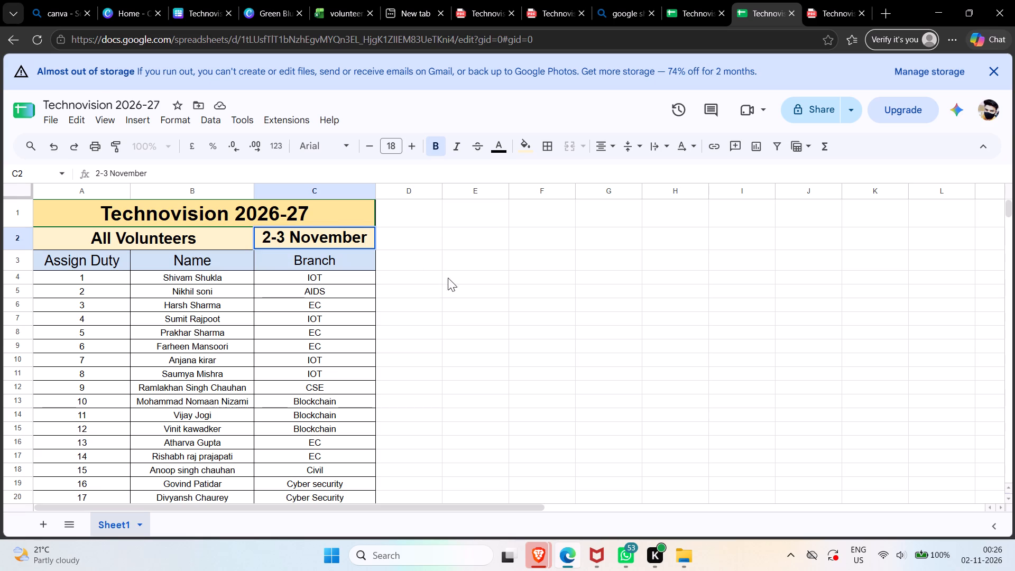
left_click(442, 279)
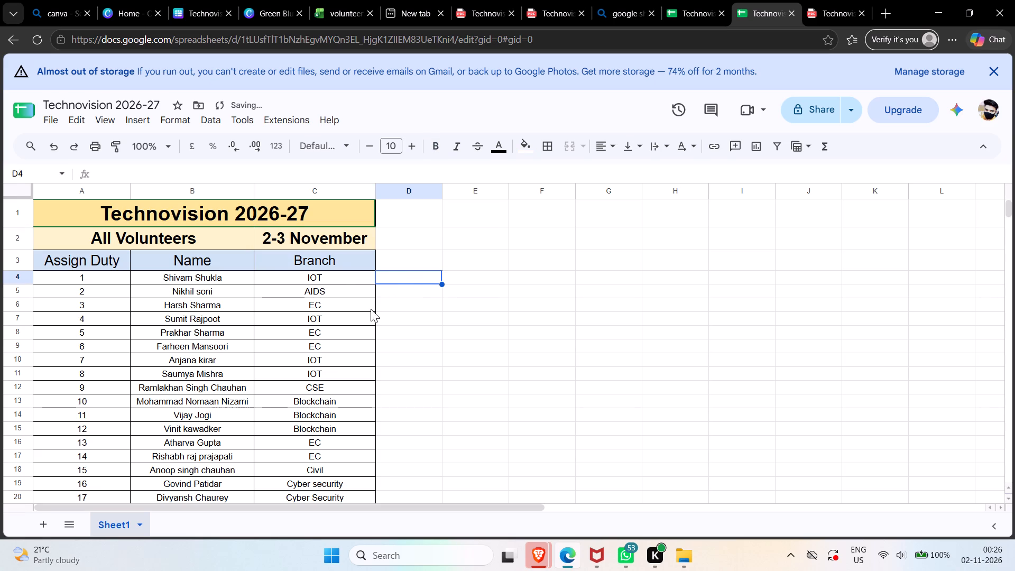
scroll(338, 265, "up", 1)
left_click(94, 273)
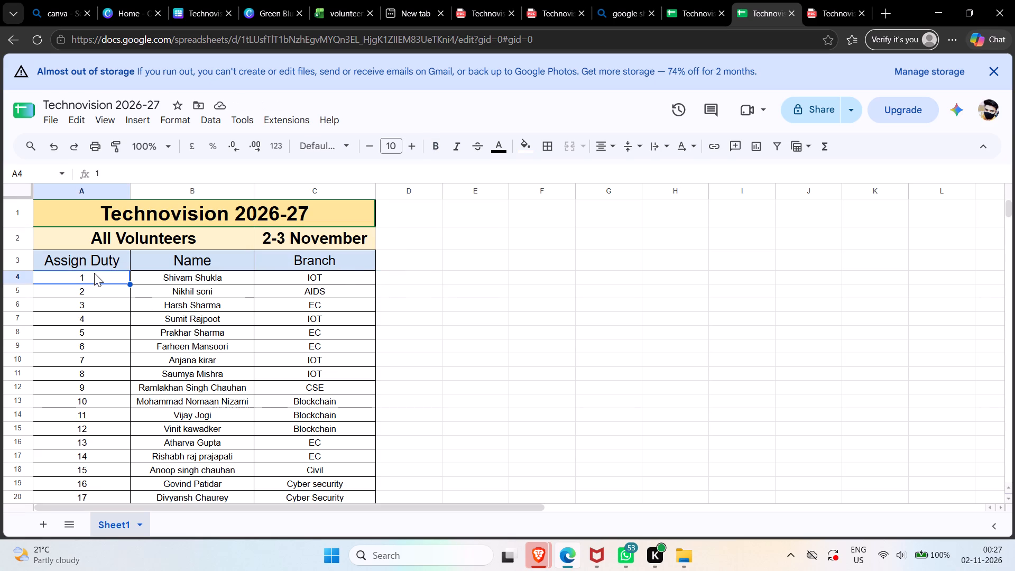
left_click(826, 12)
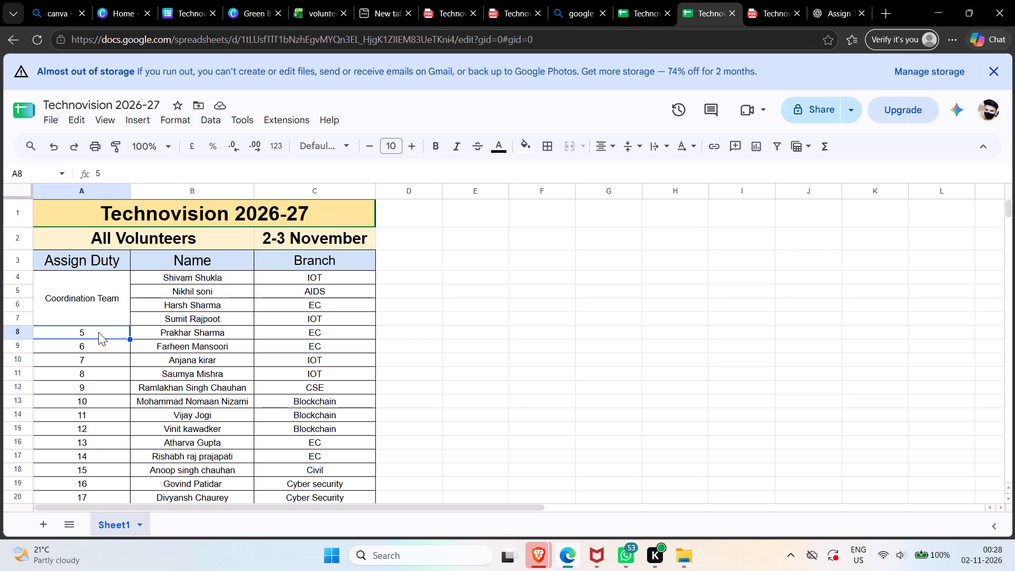
left_click_drag(98, 332, 101, 345)
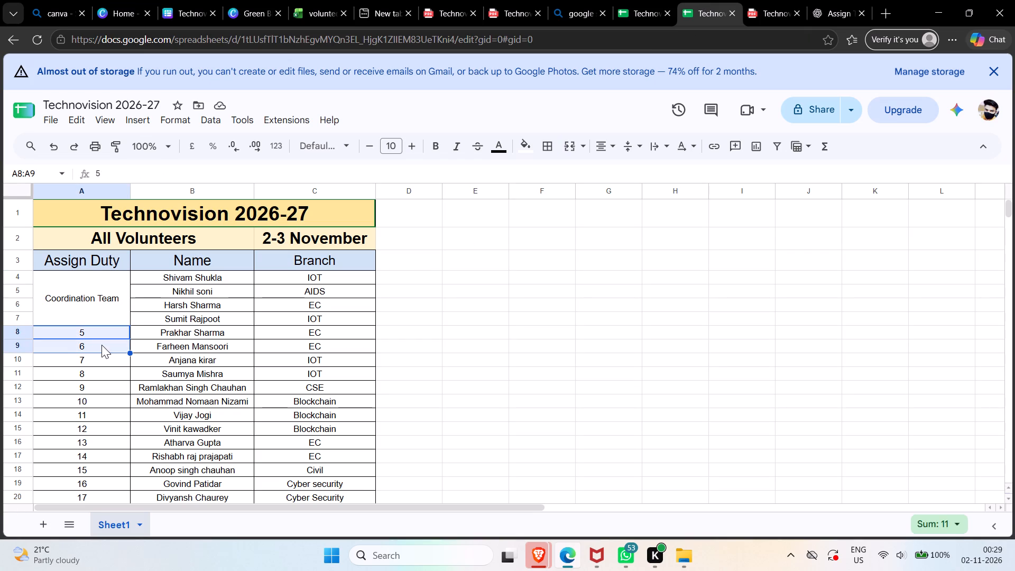
left_click(566, 147)
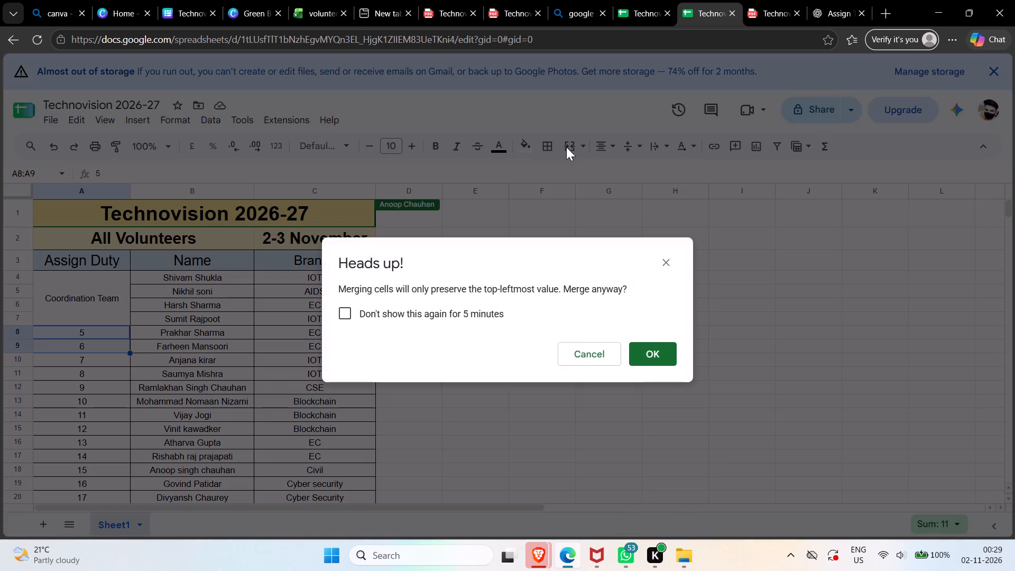
left_click(669, 360)
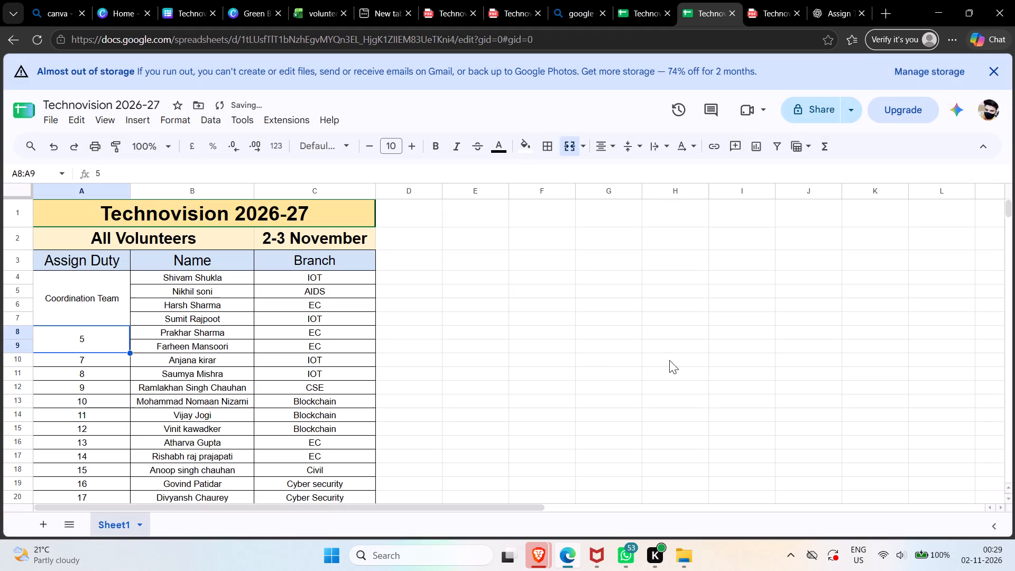
Replace the content of the merged cell A8:A9 with "Management".
double_click(95, 340)
key("BackSpace")
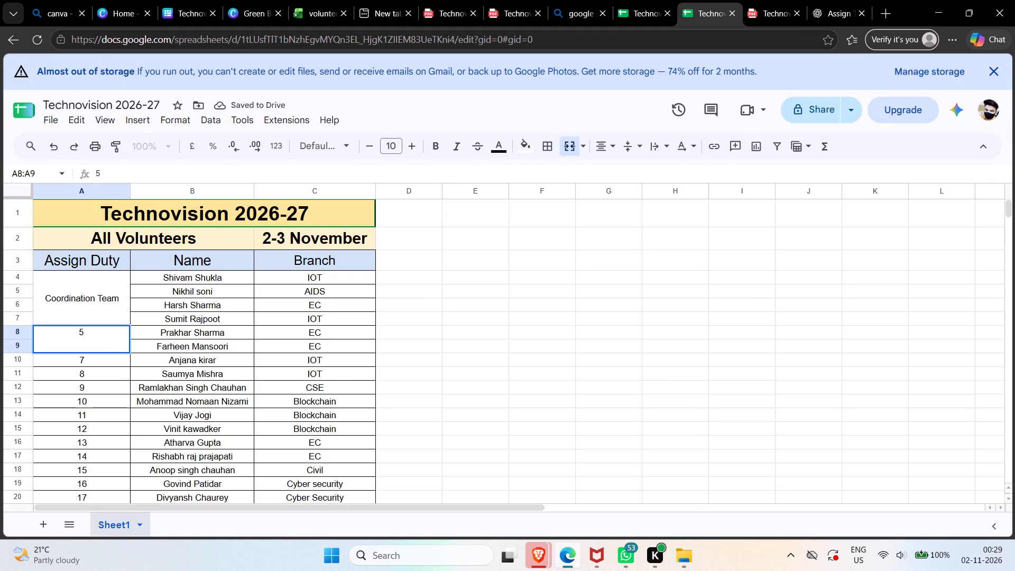
type("MA")
key("BackSpace")
type("anagement")
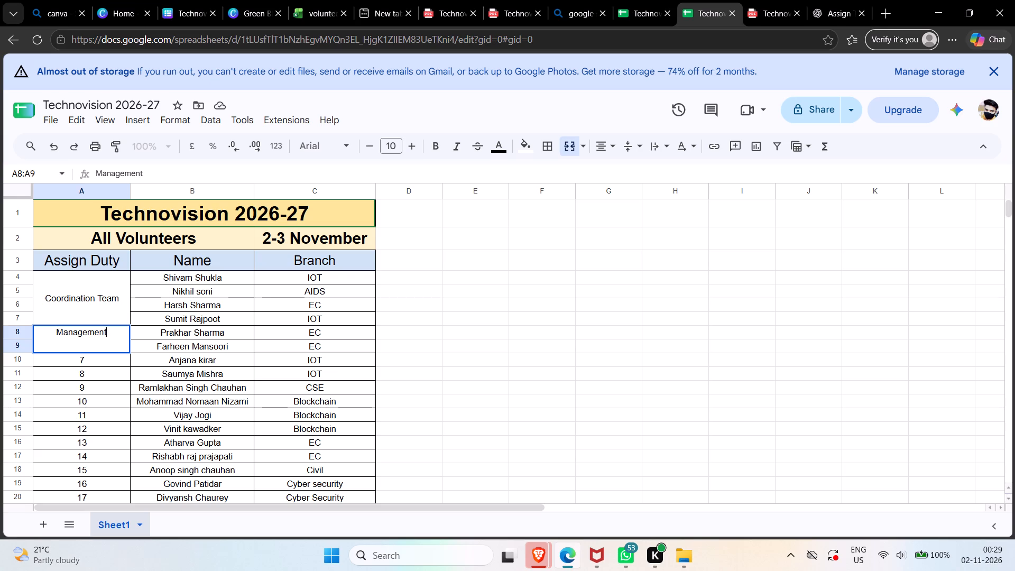
left_click(460, 364)
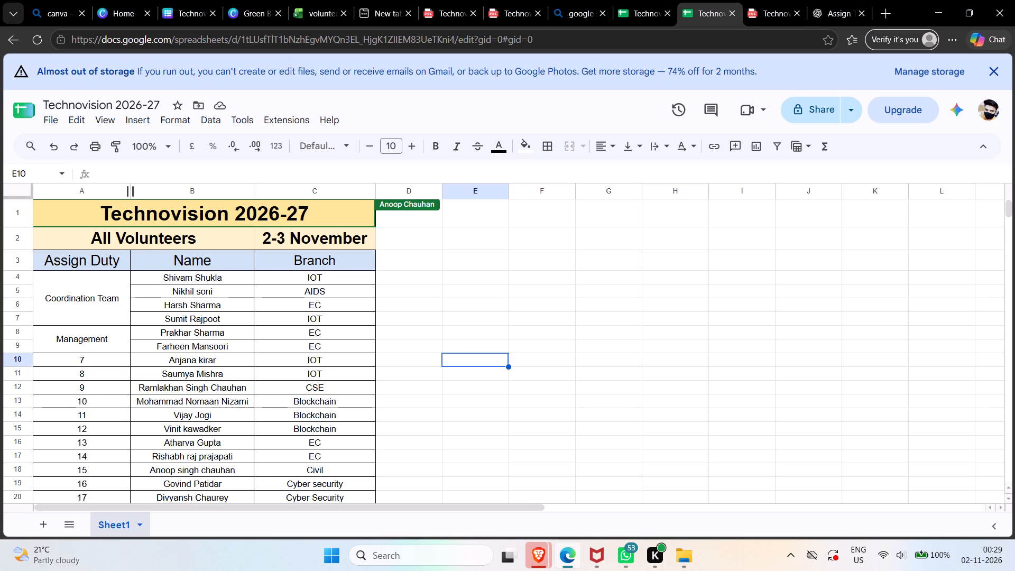
Widen the Assign Duty column A slightly.
left_click_drag(133, 189, 160, 195)
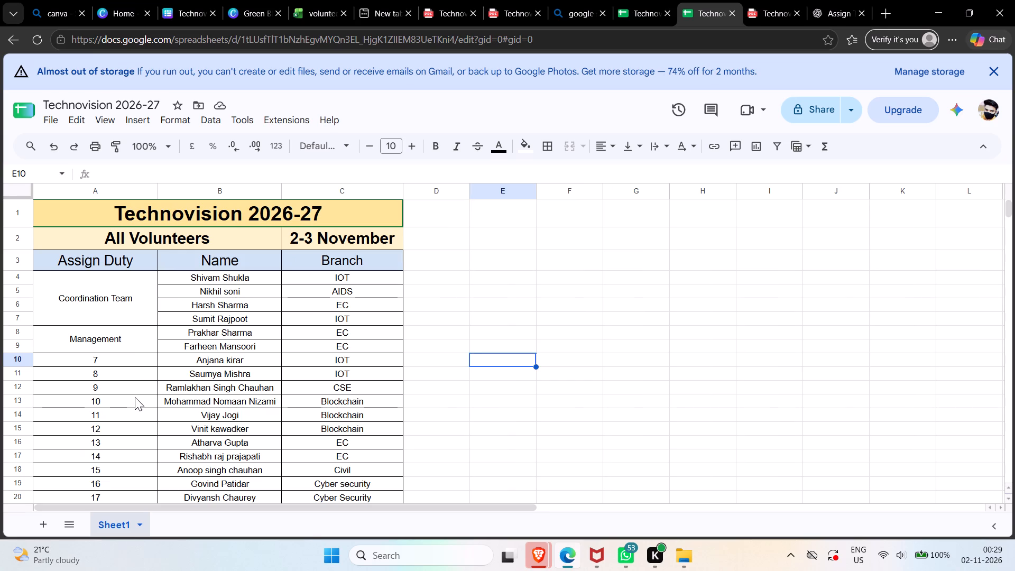
Find the volunteers' contact numbers and copy the whole Contact No column, header included, from the Canva Technovision sheet.
left_click(117, 361)
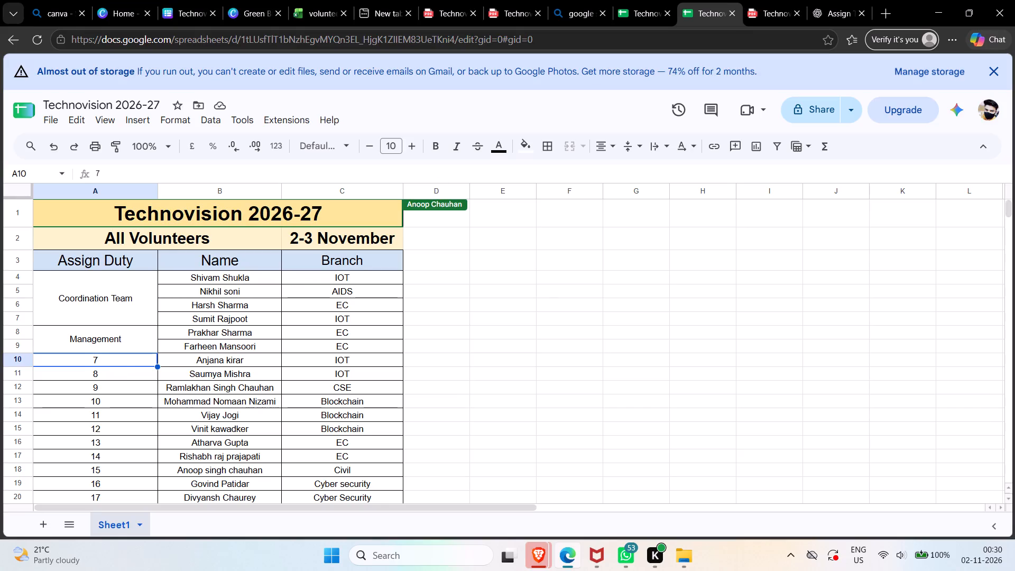
left_click(660, 5)
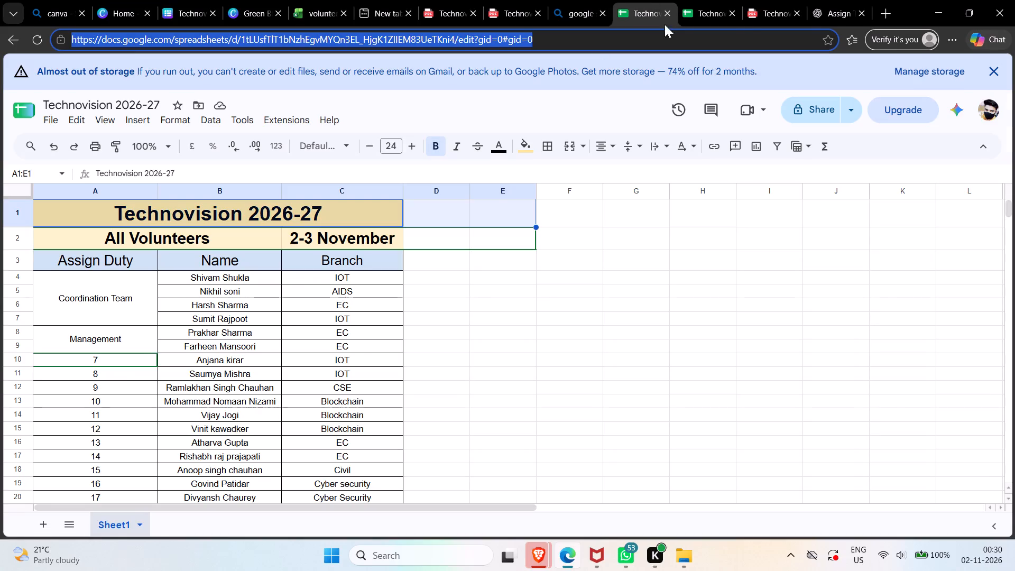
left_click(772, 3)
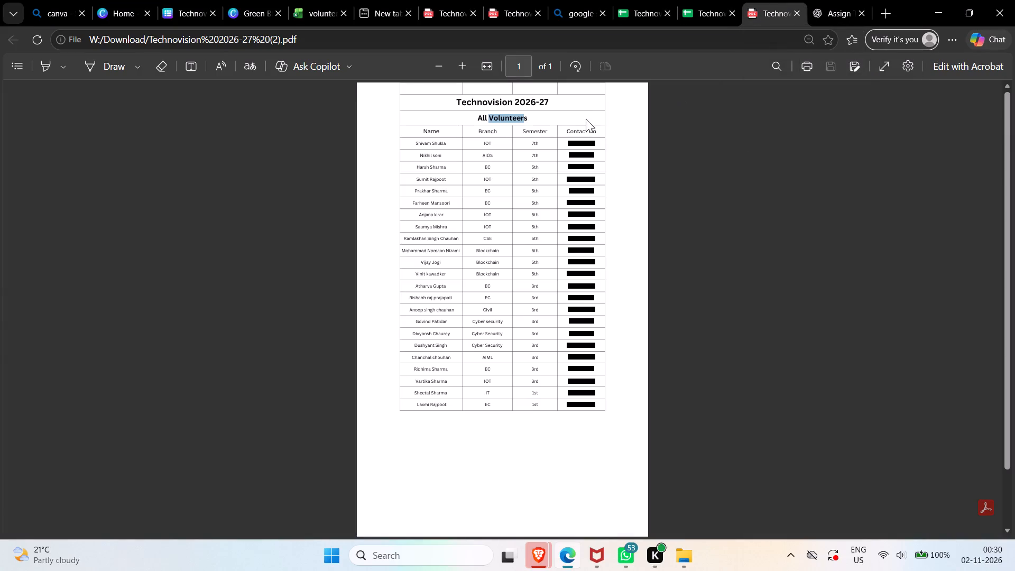
left_click(582, 123)
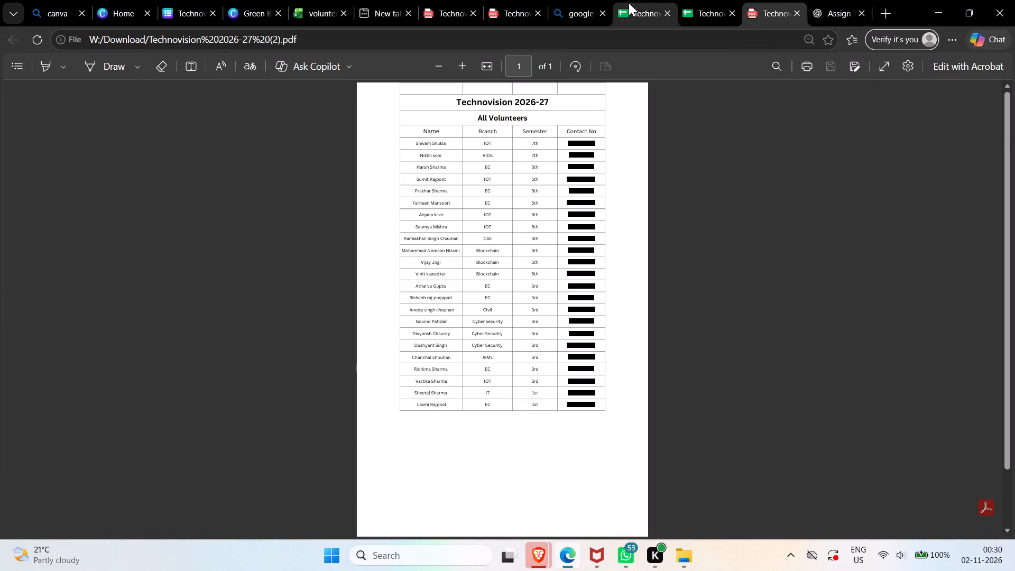
left_click(628, 3)
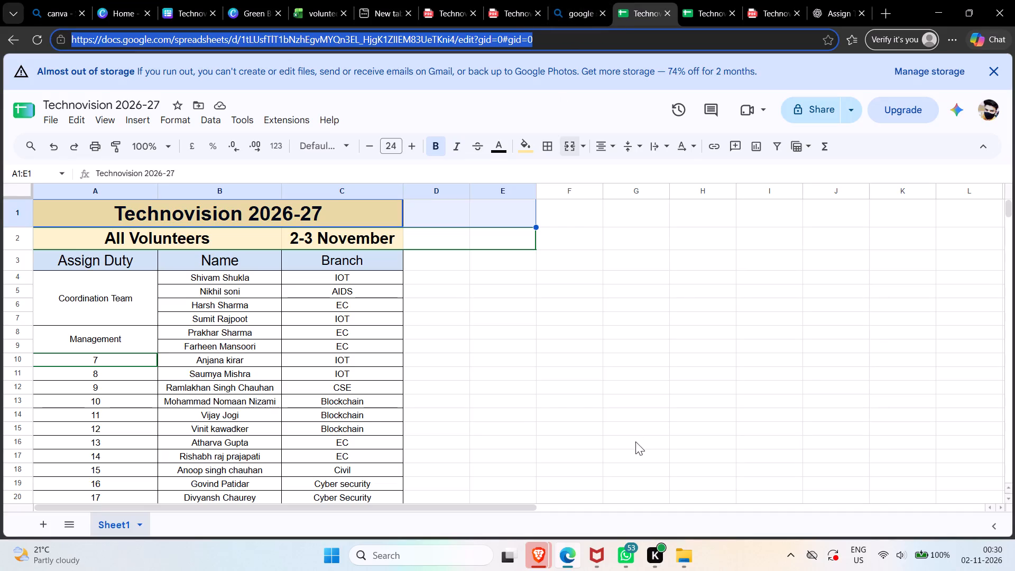
left_click(182, 9)
key("ctrl+z")
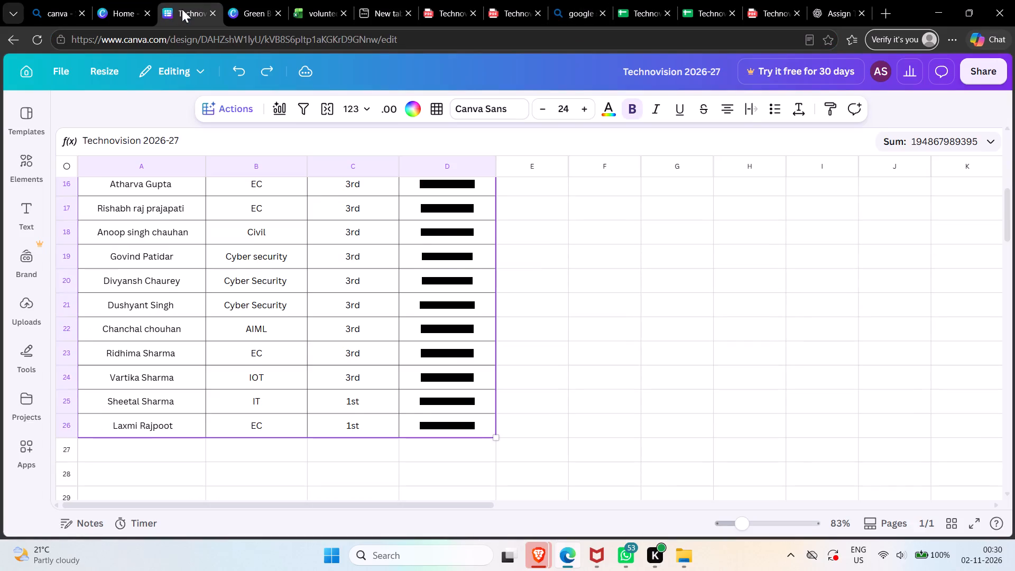
scroll(311, 257, "up", 6)
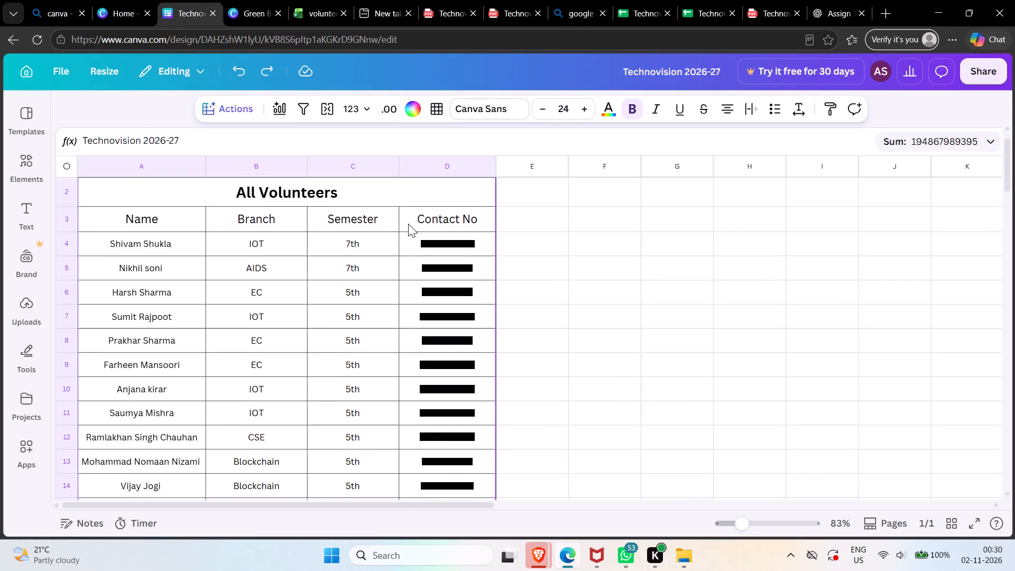
left_click(410, 224)
left_click_drag(410, 224, 426, 547)
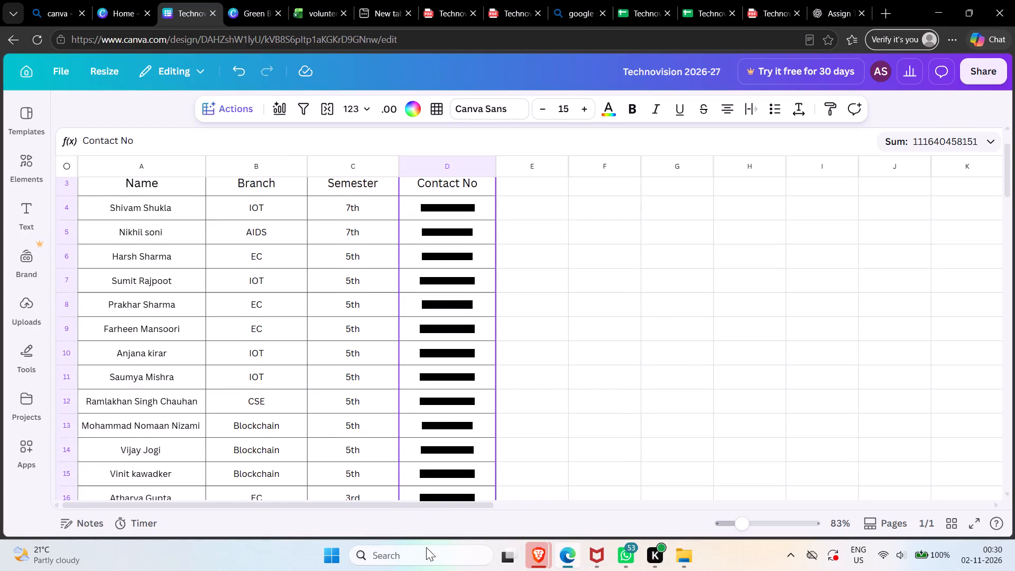
left_click_drag(426, 547, 427, 564)
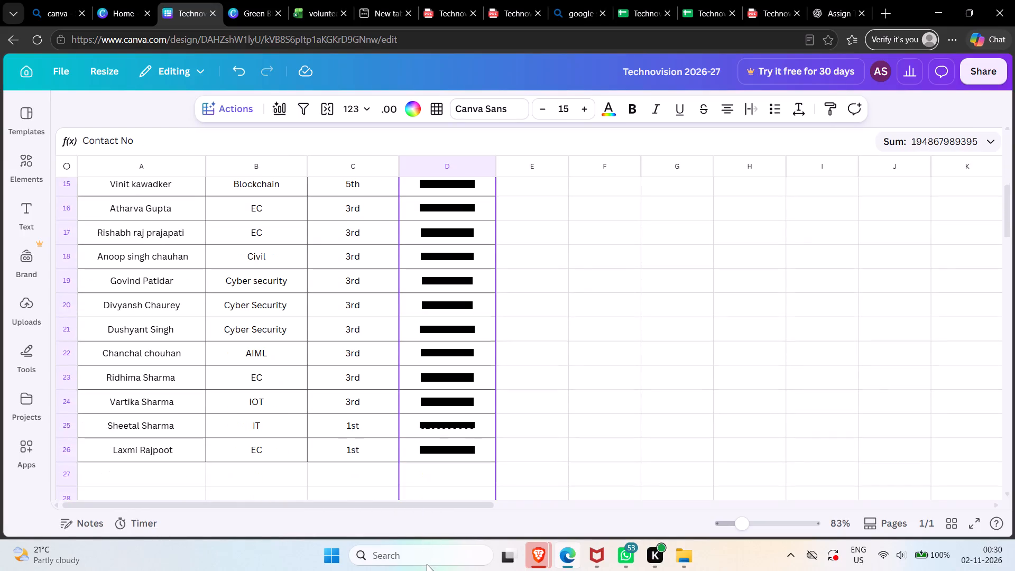
left_click_drag(427, 564, 430, 443)
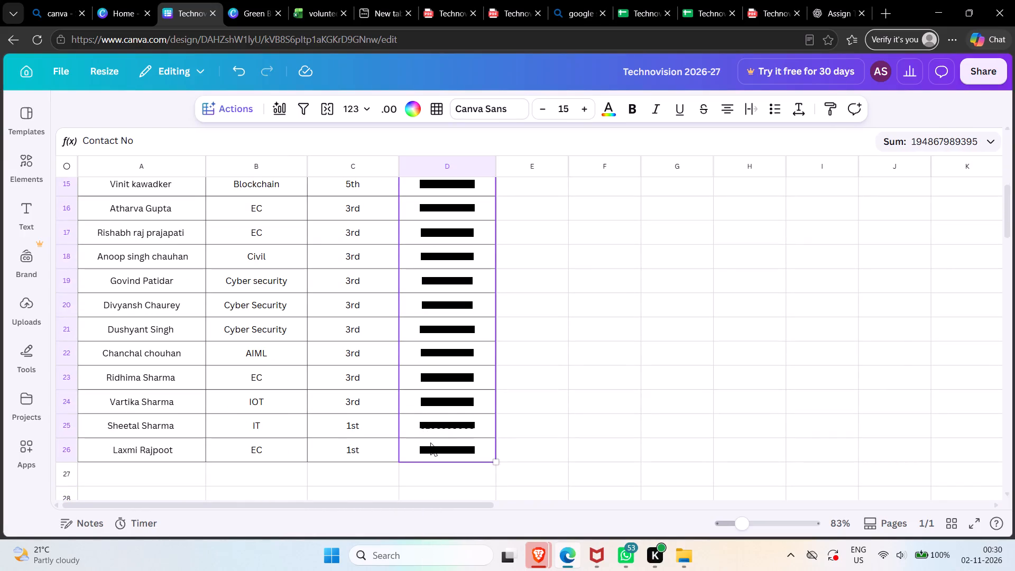
key("ctrl+c")
key("ctrl+c")
key("ctrl+c")
Paste the copied Contact No column over the Branch column in Google Sheets, starting at the header cell C3.
left_click(687, 0)
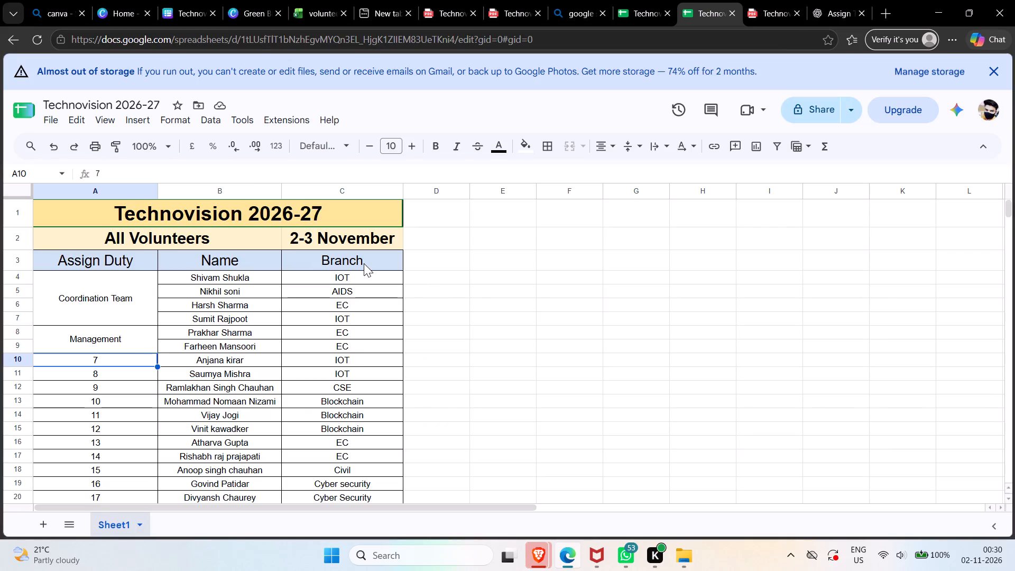
left_click(364, 263)
left_click_drag(364, 263, 371, 381)
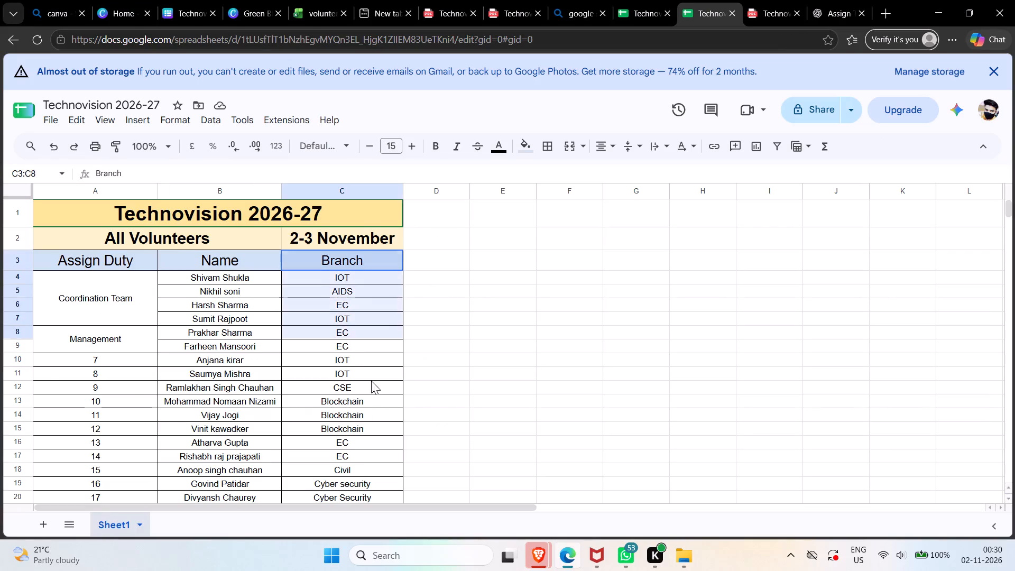
left_click_drag(371, 381, 347, 345)
key("ctrl+v")
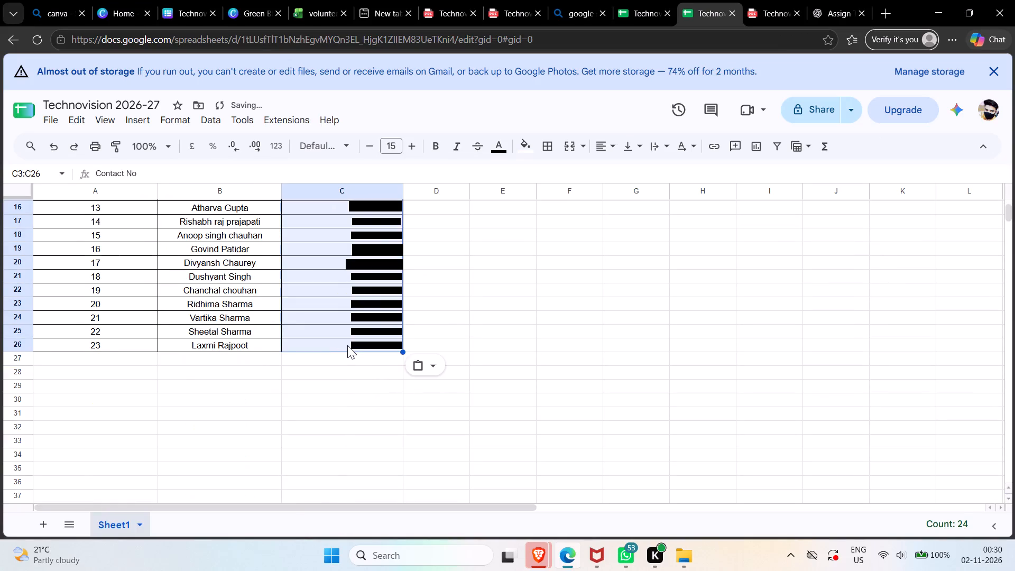
scroll(347, 345, "up", 5)
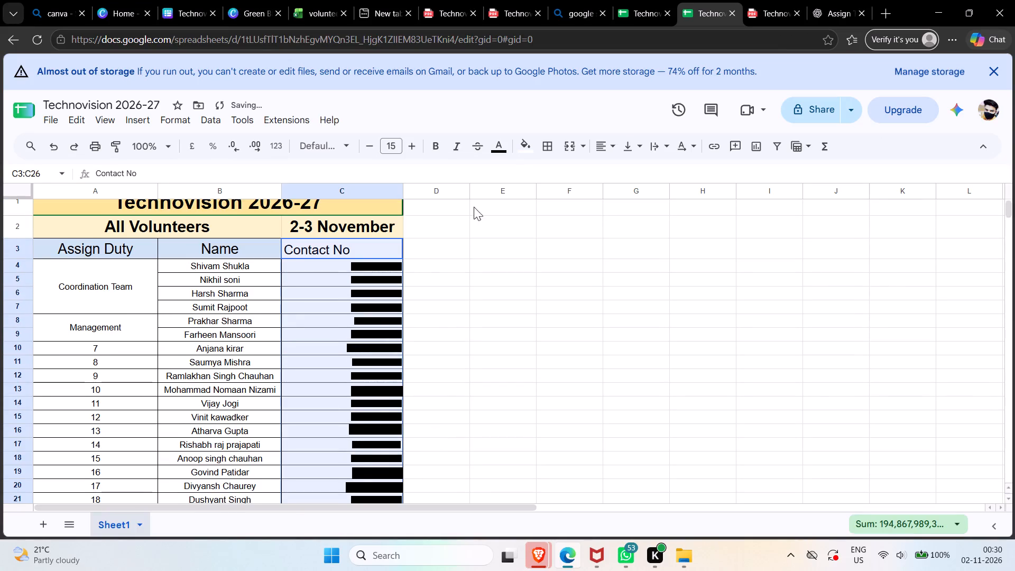
Align the pasted Contact No cells C3:C26 to the centre horizontally and the middle vertically.
left_click_drag(614, 150, 621, 175)
left_click(621, 175)
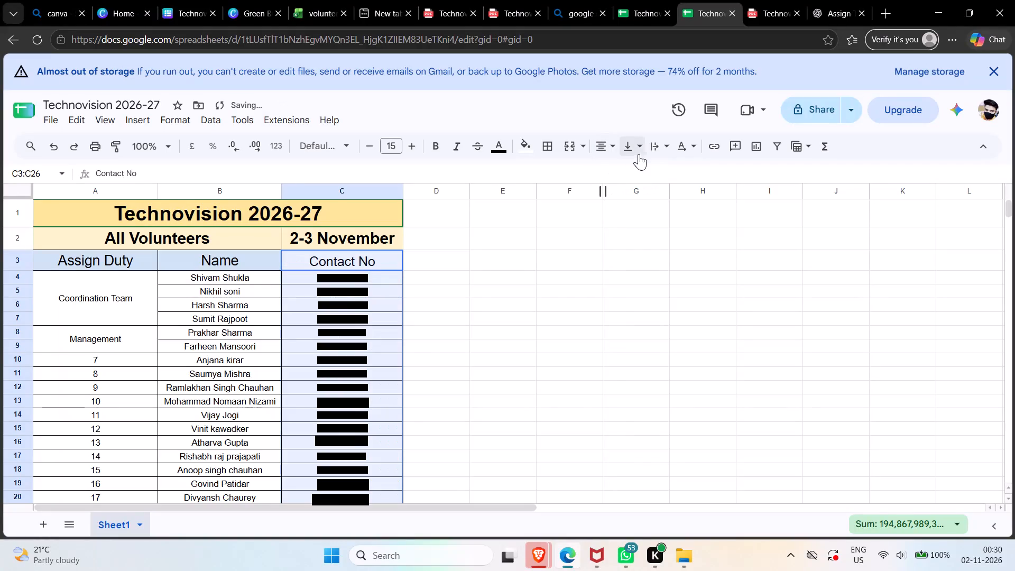
left_click(639, 149)
left_click(645, 169)
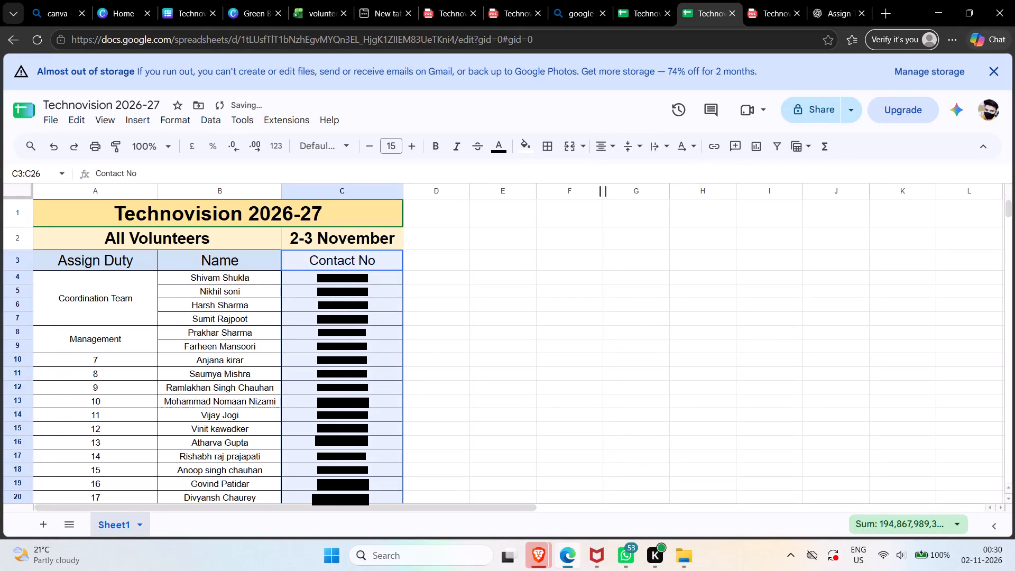
left_click(571, 278)
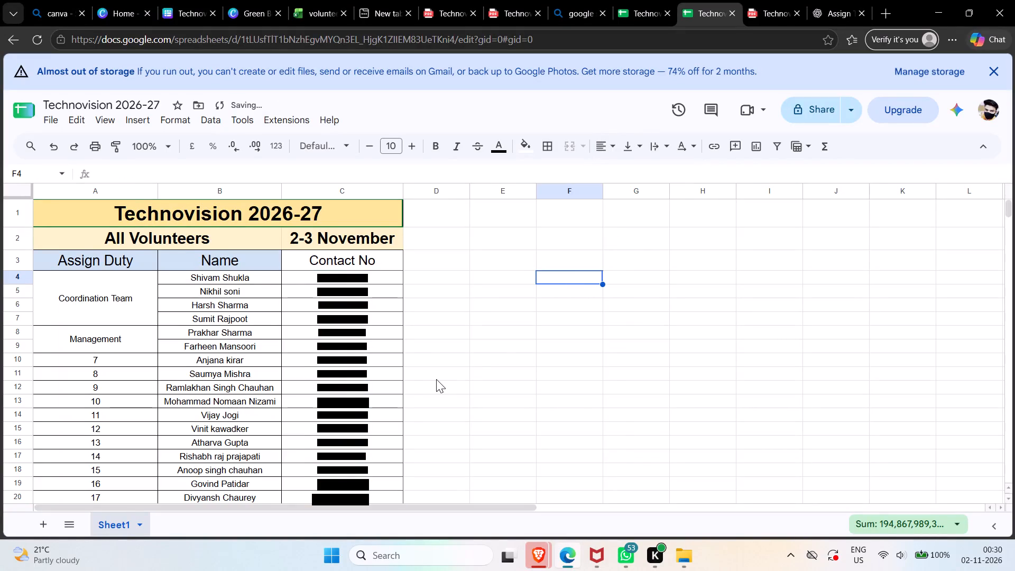
scroll(436, 379, "right", 2)
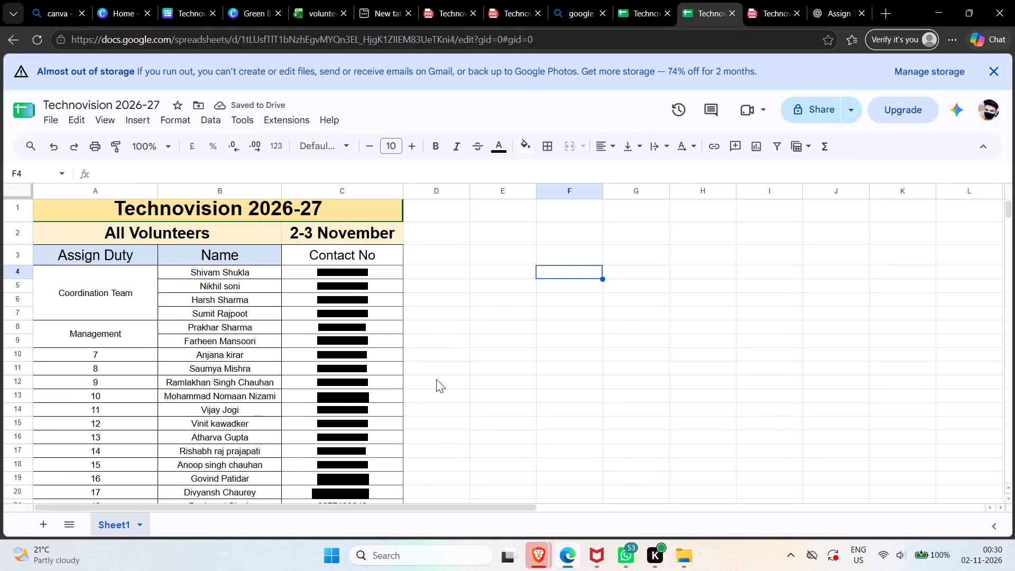
scroll(436, 379, "right", 1)
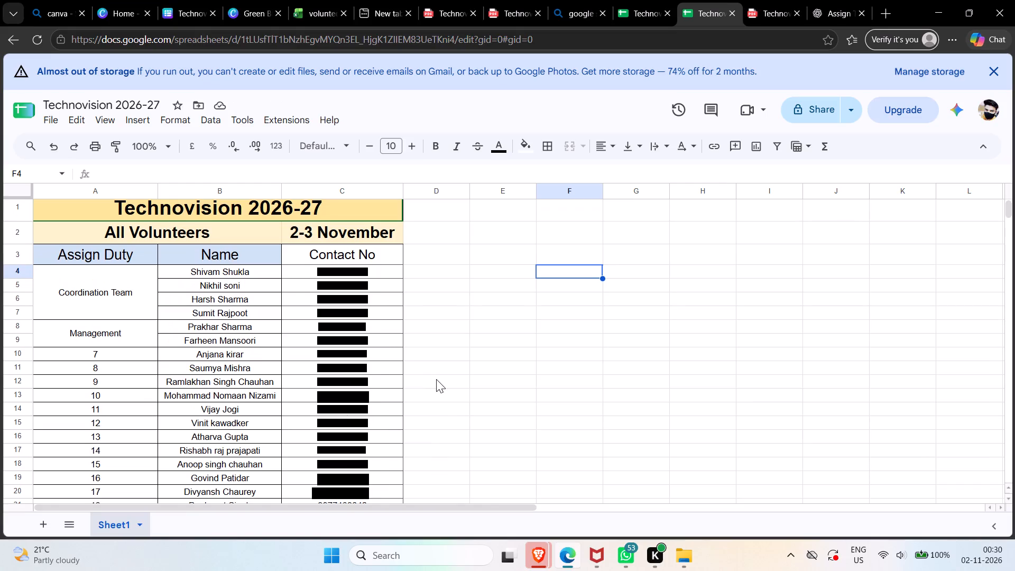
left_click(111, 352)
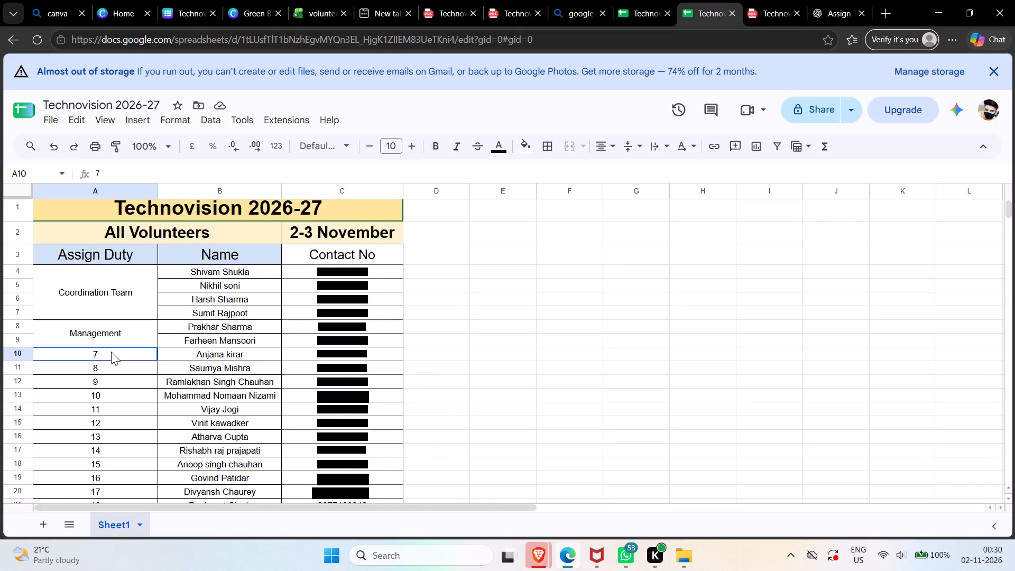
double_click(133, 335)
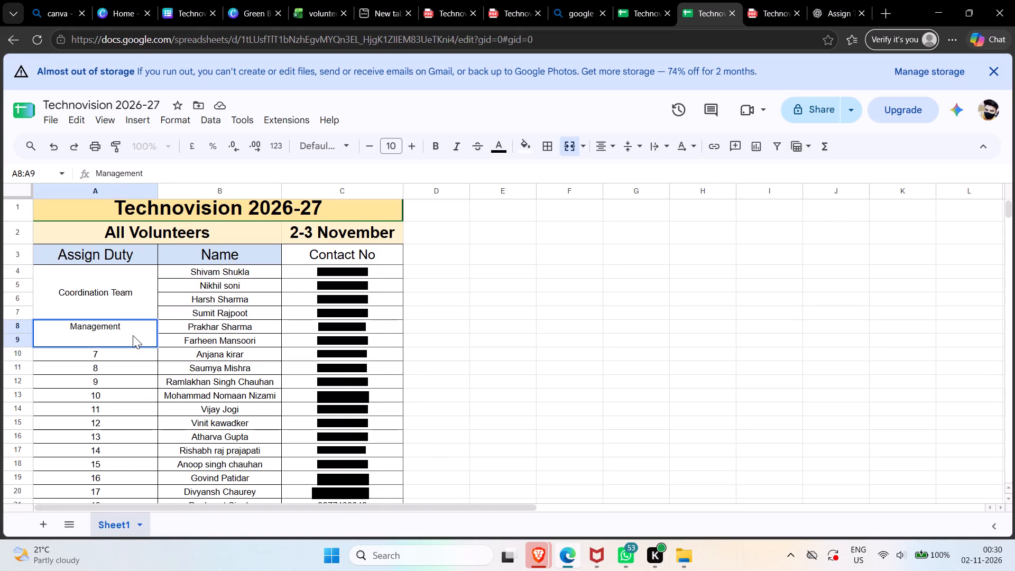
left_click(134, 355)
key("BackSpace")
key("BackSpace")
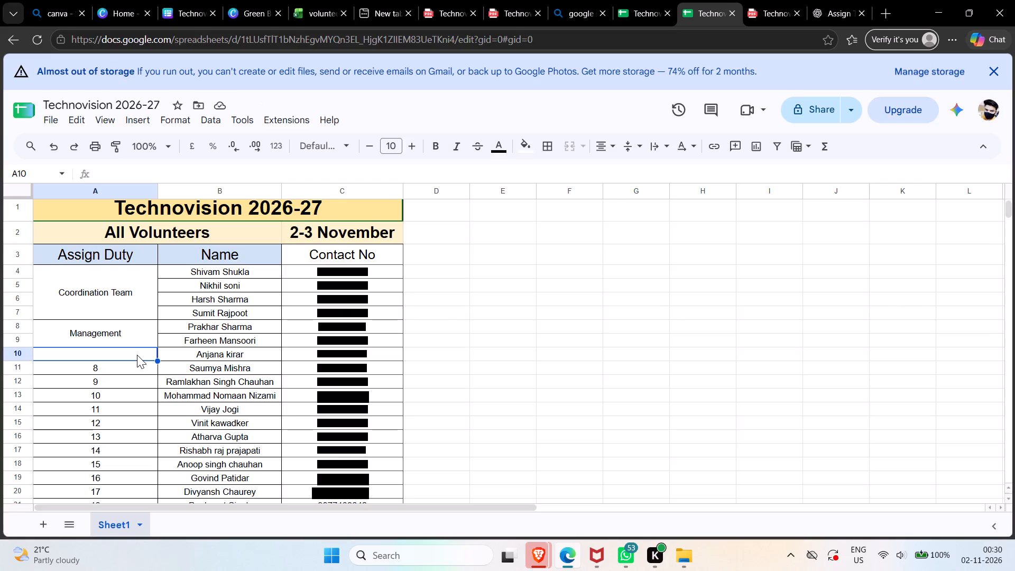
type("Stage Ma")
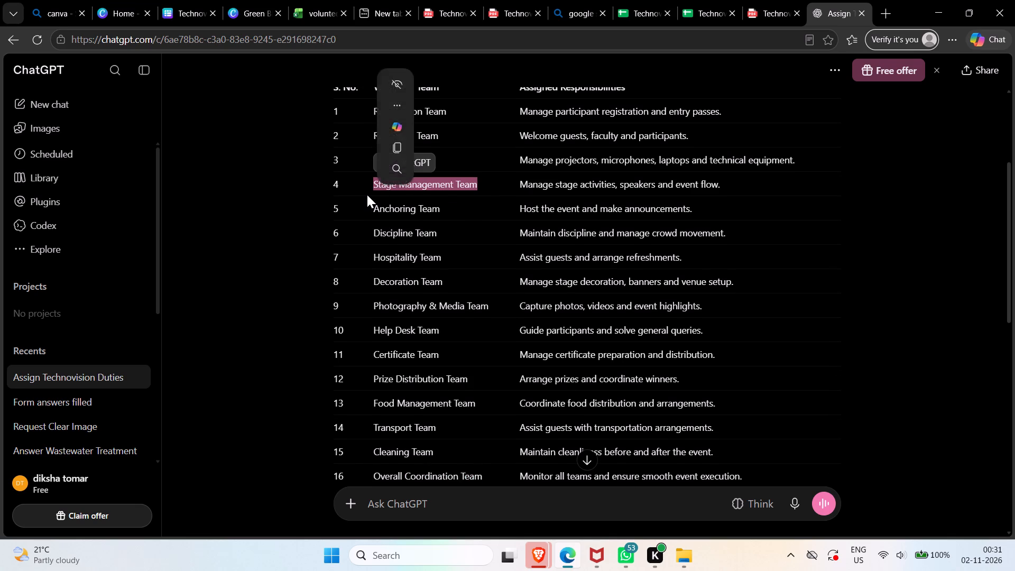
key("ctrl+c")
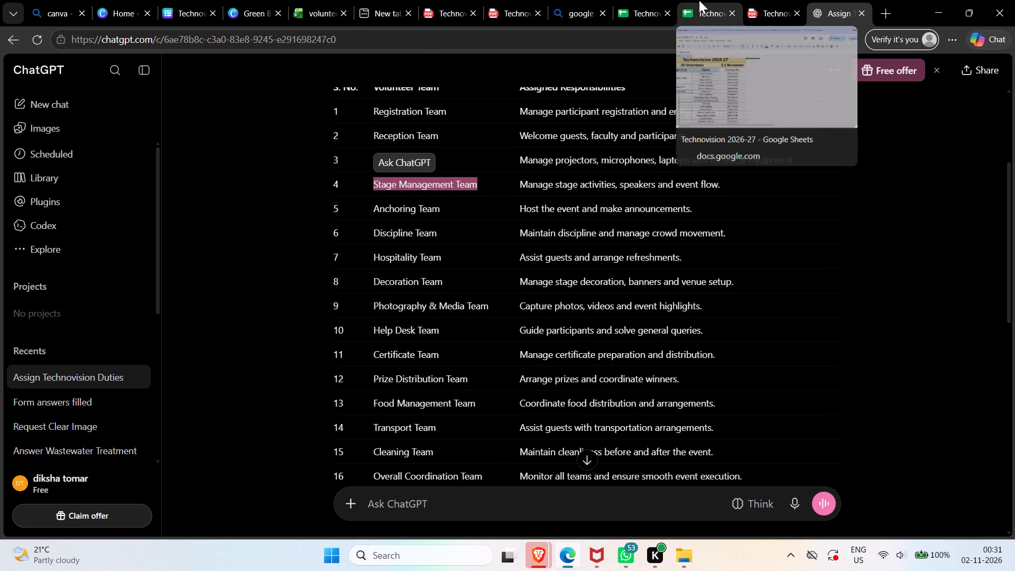
Return to the volunteer sheet in Google Sheets and close its duplicate browser tab.
left_click(699, 0)
left_click(668, 13)
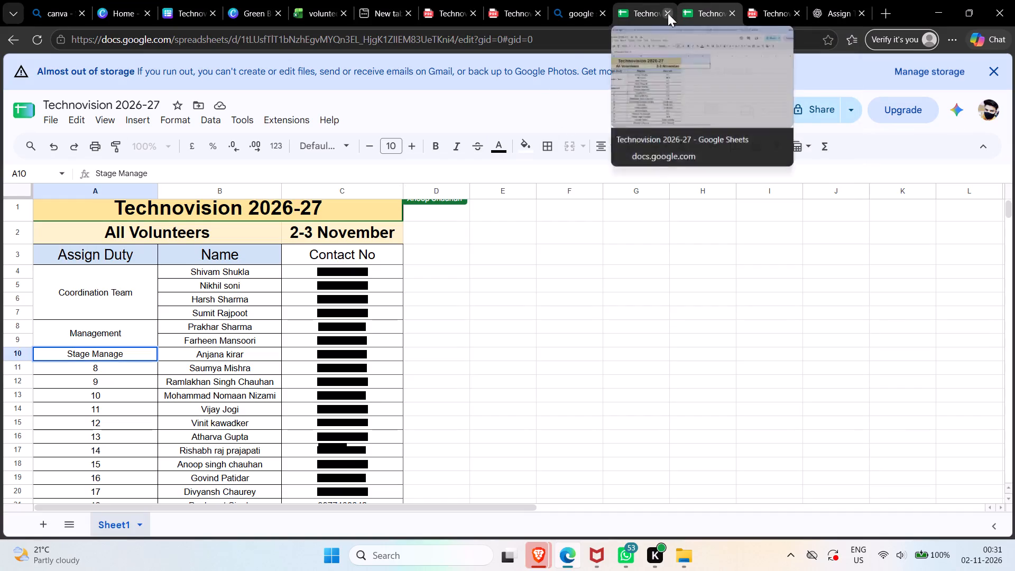
Replace the content of Assign Duty cell A10 with the copied "Stage Management Team".
key("ctrl+a")
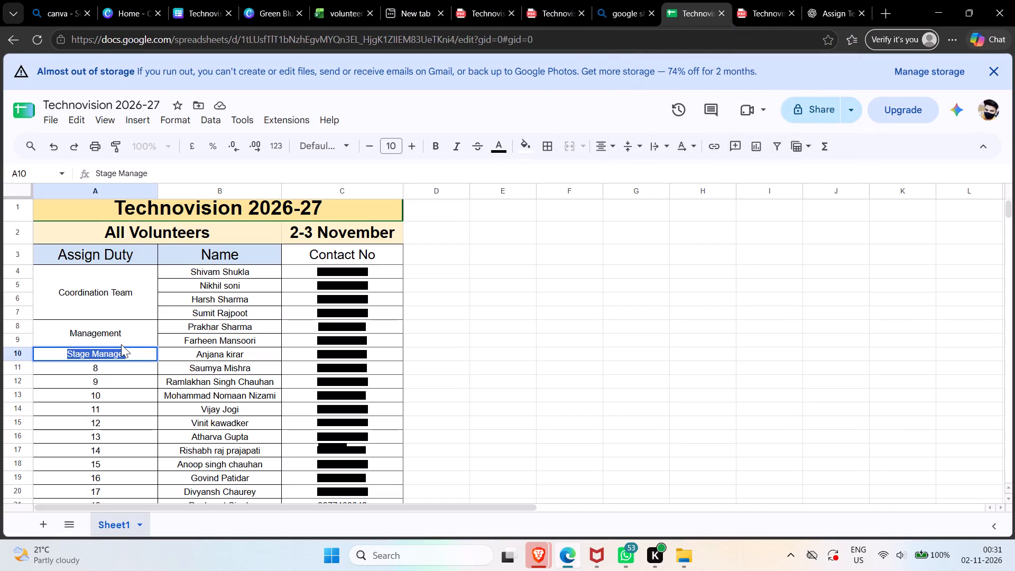
key("ctrl+v")
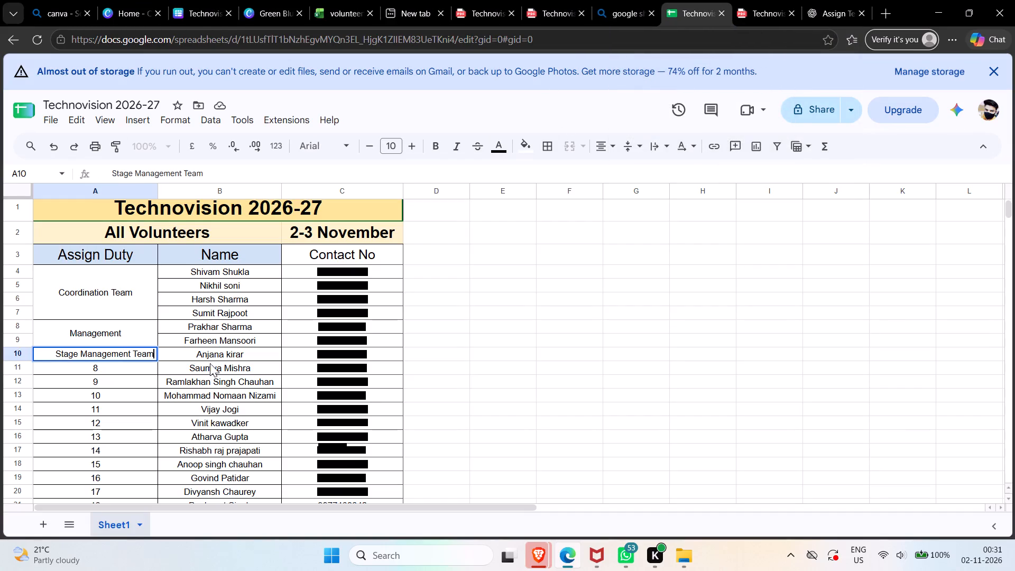
left_click(103, 365)
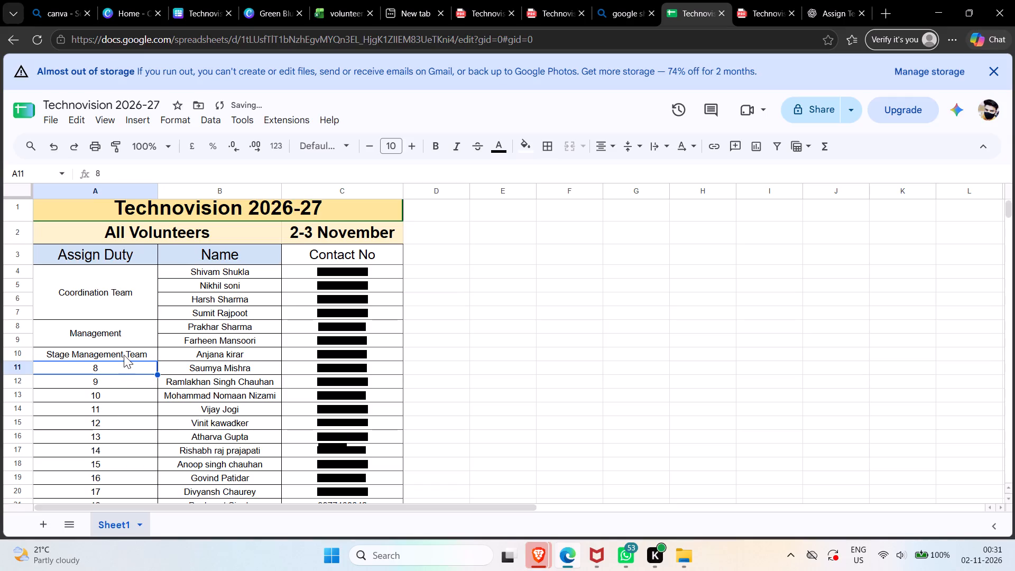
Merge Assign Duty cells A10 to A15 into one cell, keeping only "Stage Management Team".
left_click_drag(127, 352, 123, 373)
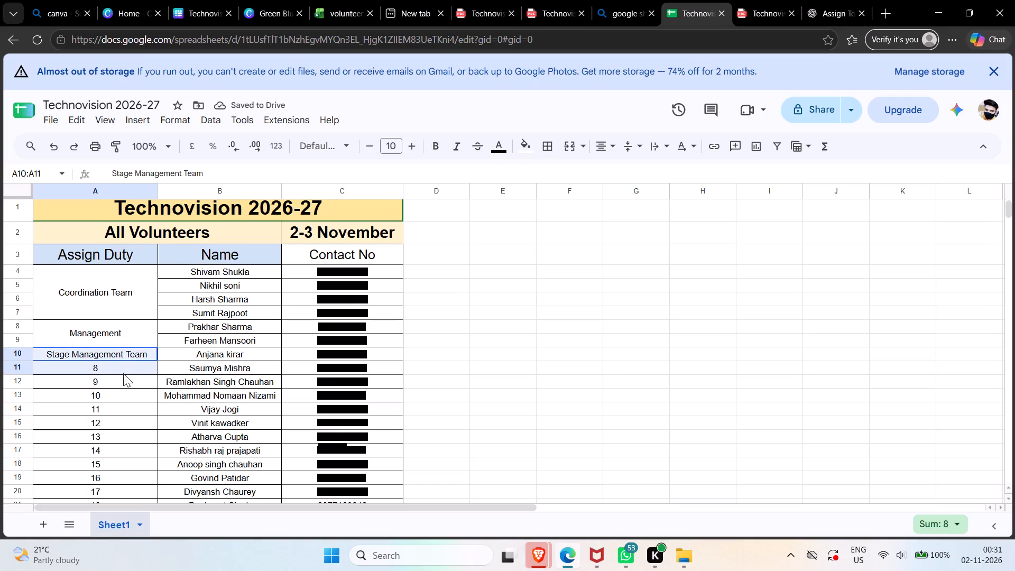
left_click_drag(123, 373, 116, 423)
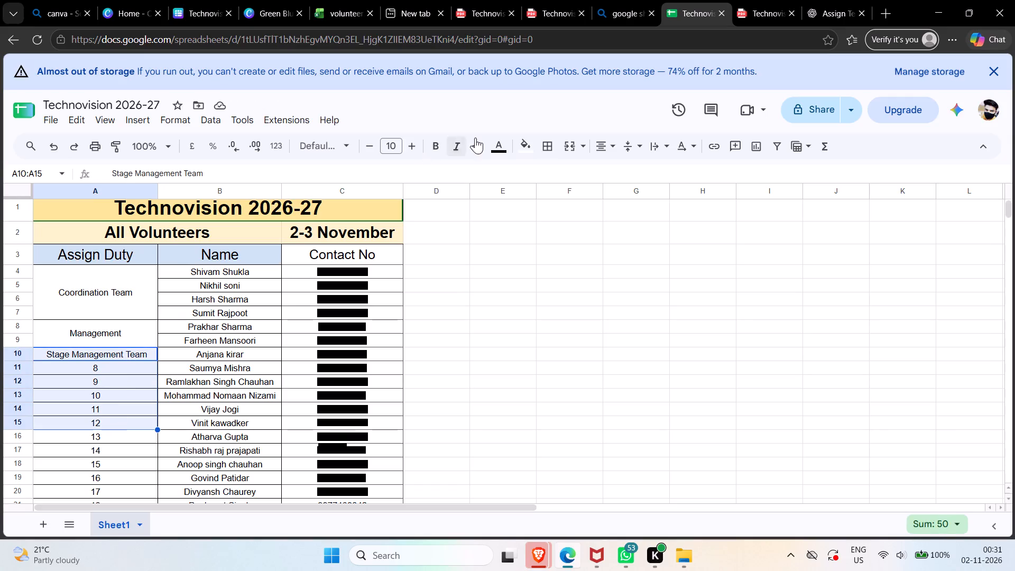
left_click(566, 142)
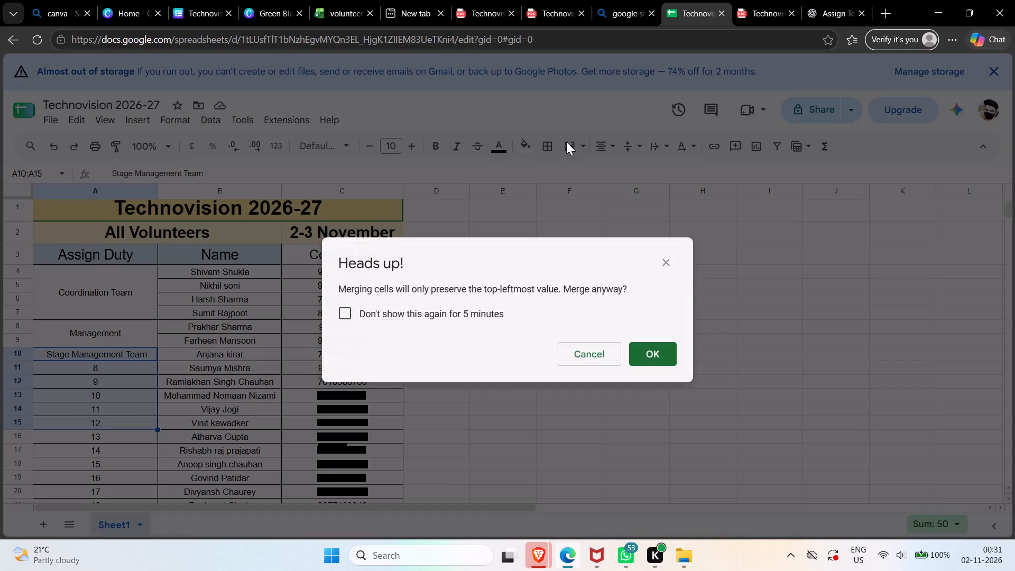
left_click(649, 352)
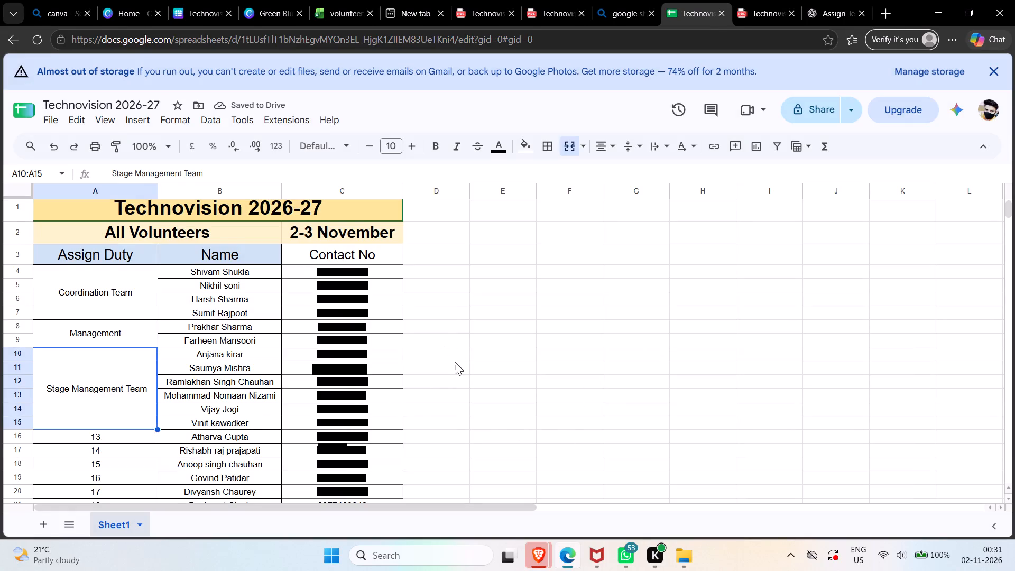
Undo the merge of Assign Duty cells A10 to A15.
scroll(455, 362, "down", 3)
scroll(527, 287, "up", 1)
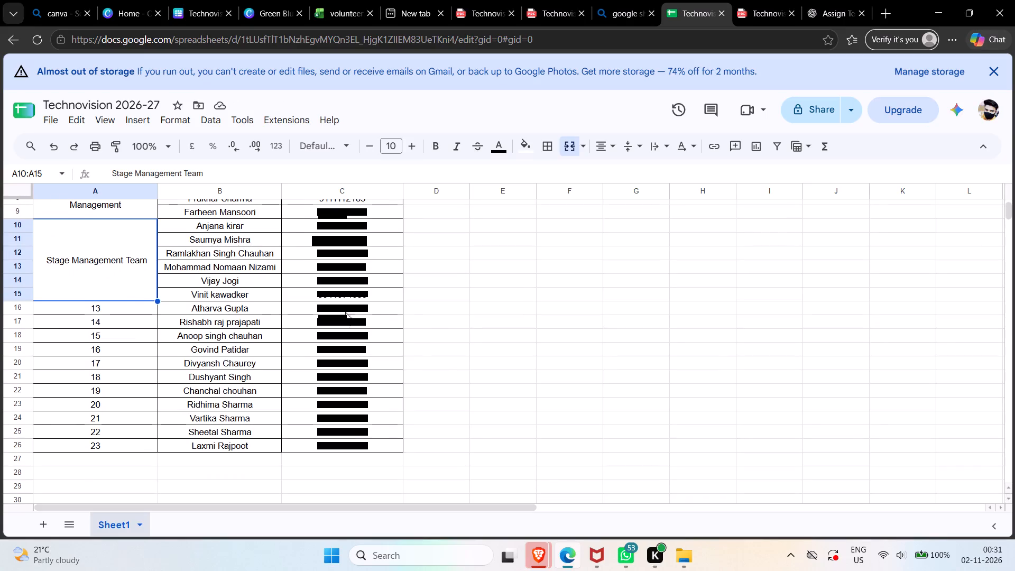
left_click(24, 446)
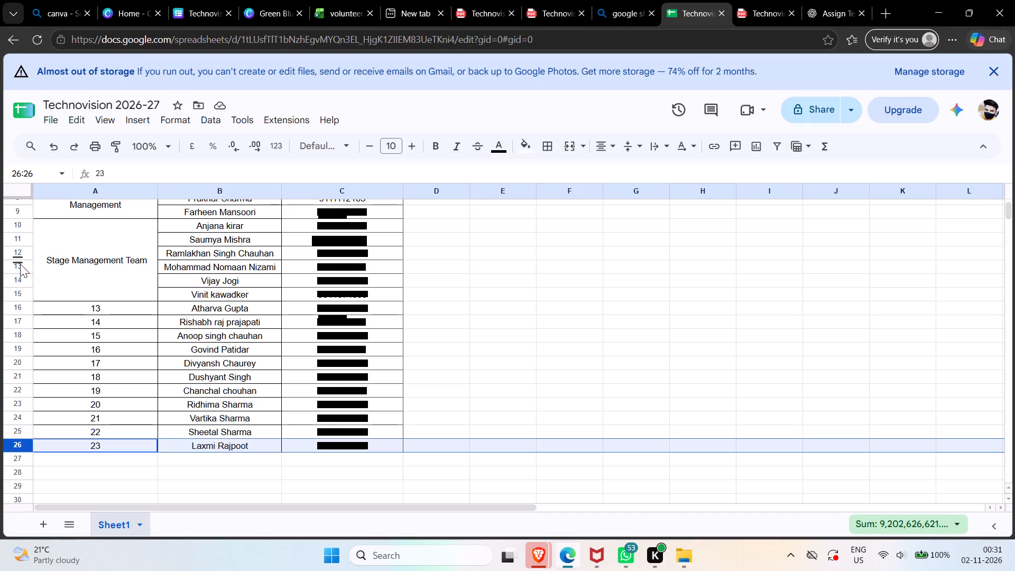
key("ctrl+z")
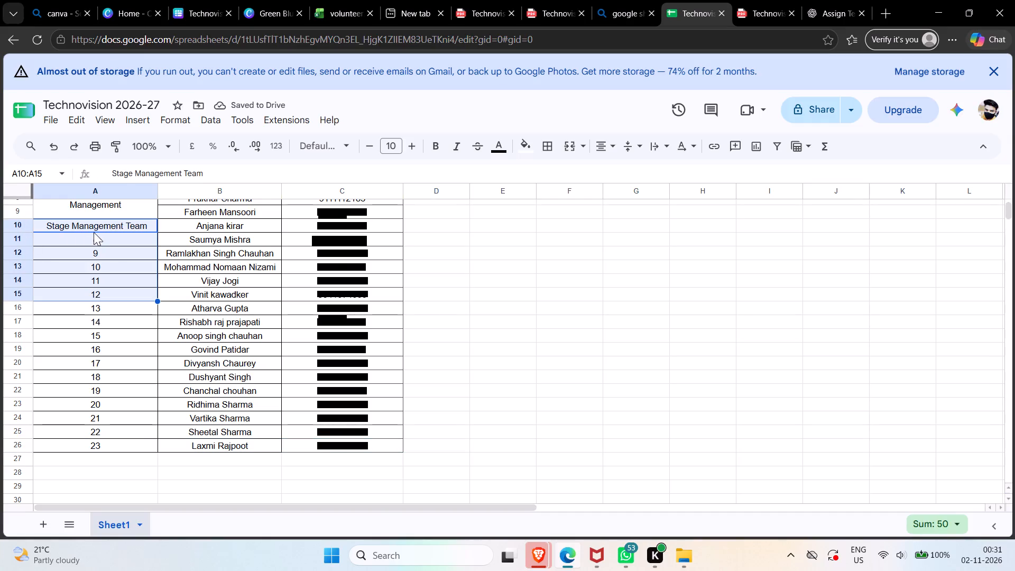
Move "Stage Management Team" from Assign Duty cell A10 to cell A12, replacing the number there.
left_click(114, 228)
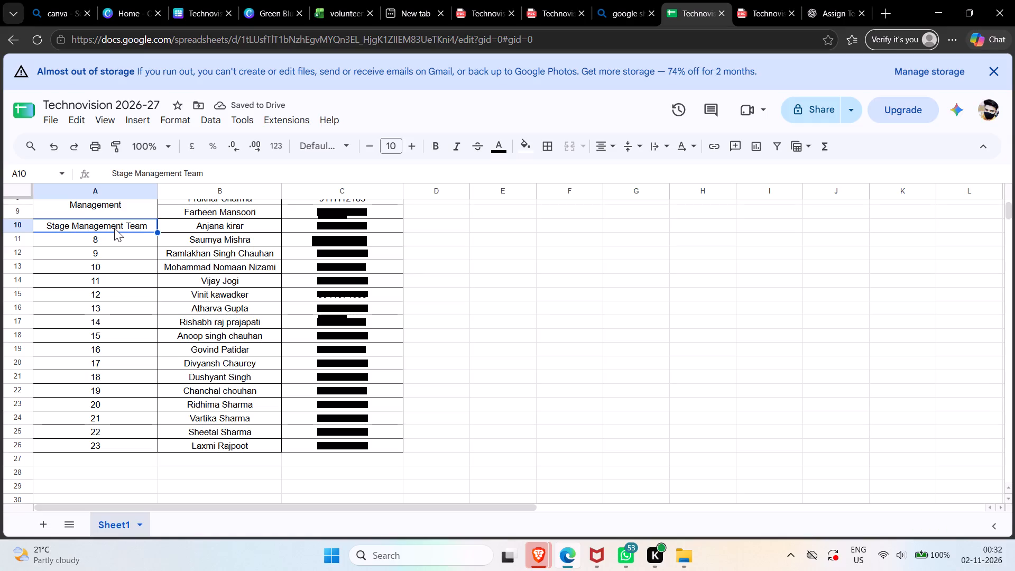
key("ctrl+x")
left_click(125, 252)
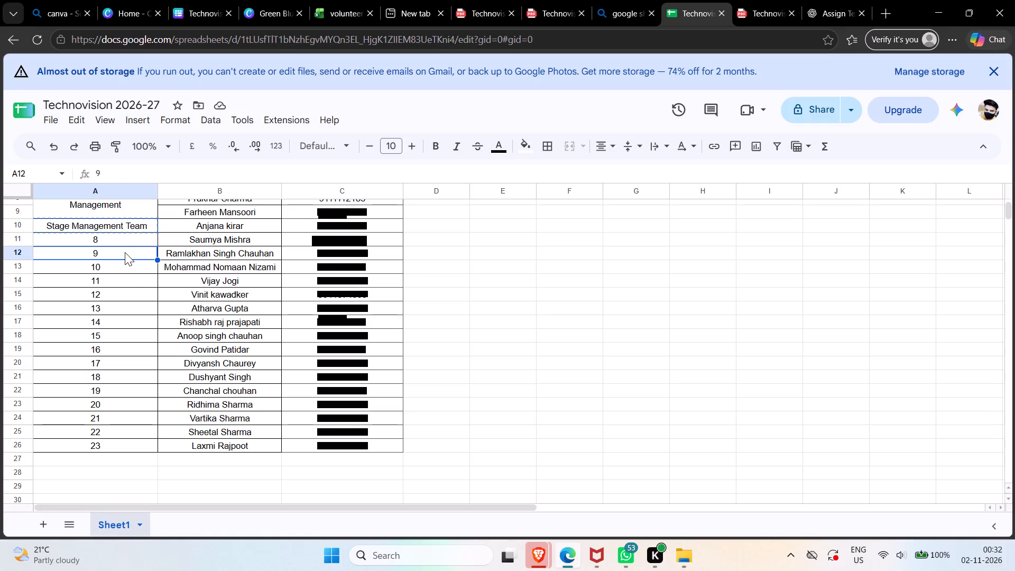
key("ctrl+b")
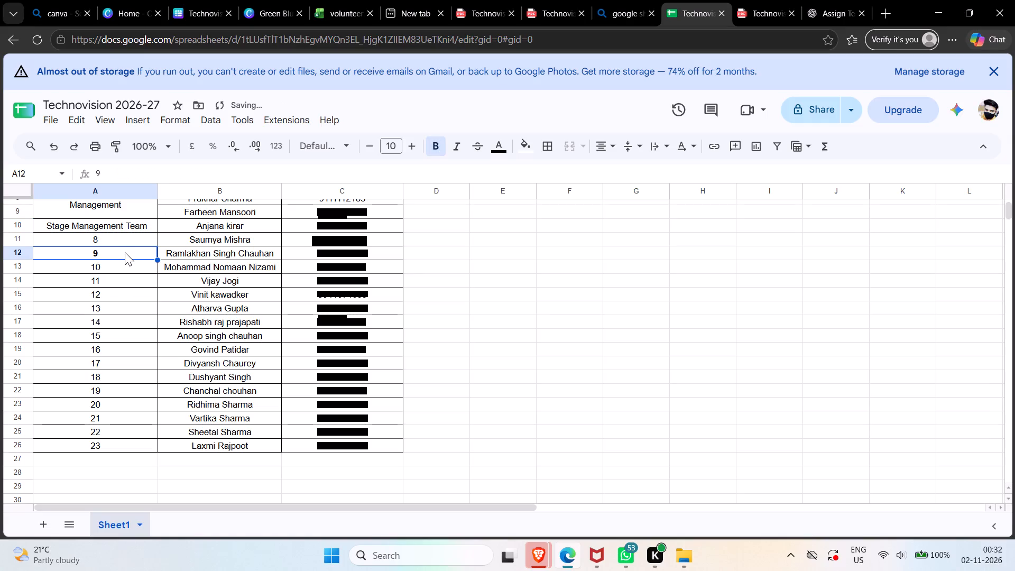
key("ctrl+b")
key("ctrl+v")
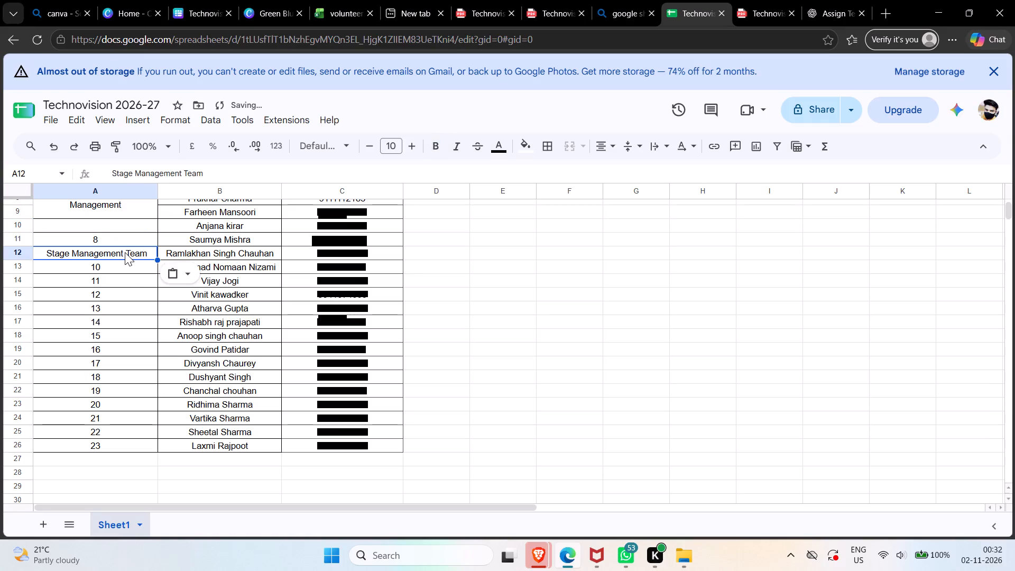
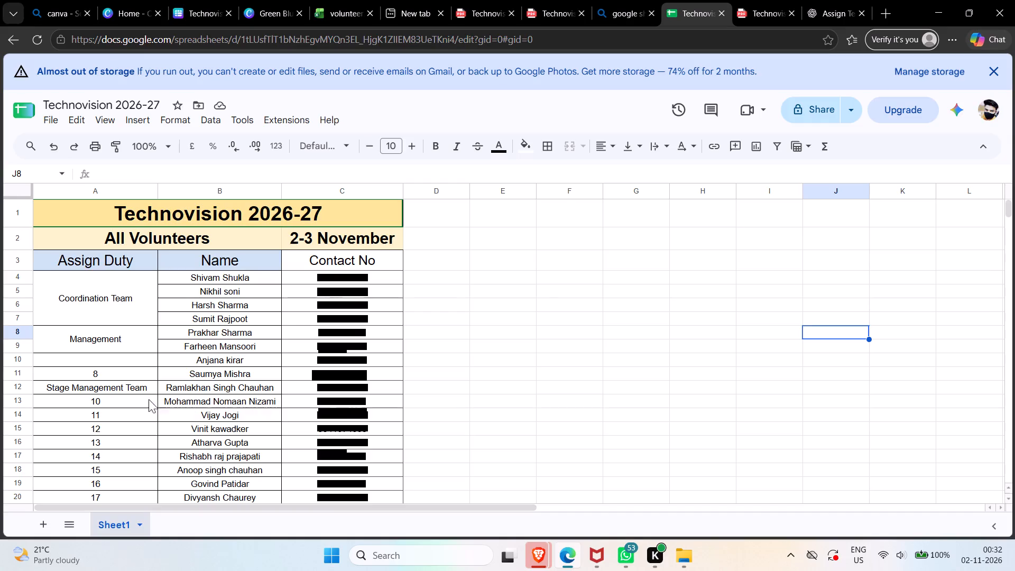
Move "Stage Management Team" from Assign Duty cell A12 to cell A13, replacing the number there.
left_click(138, 383)
key("ctrl+x")
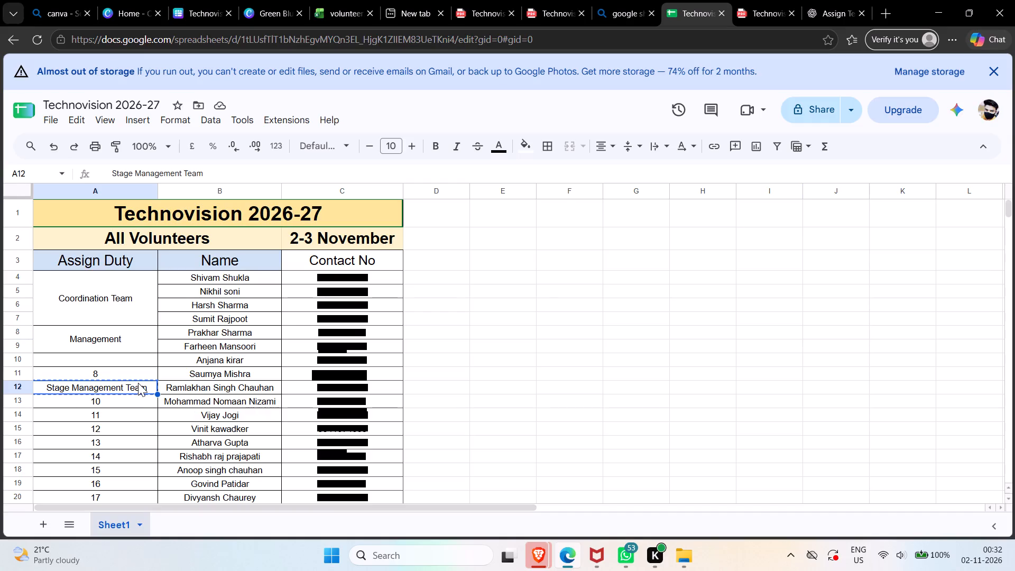
left_click(131, 405)
key("ctrl+v")
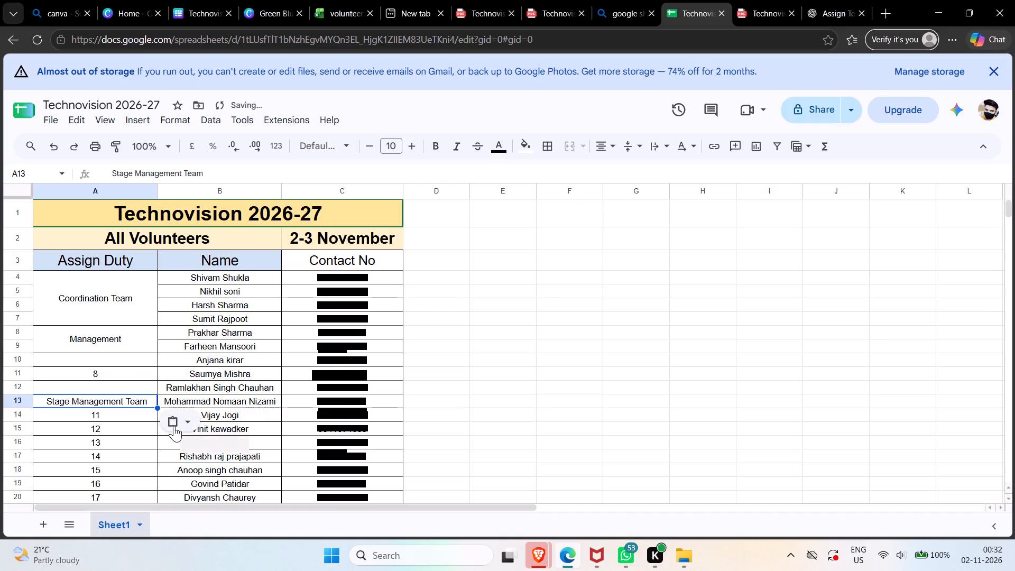
Move the whole of row 13, holding "Stage Management Team", up to row 10, directly below the Management block.
left_click(21, 403)
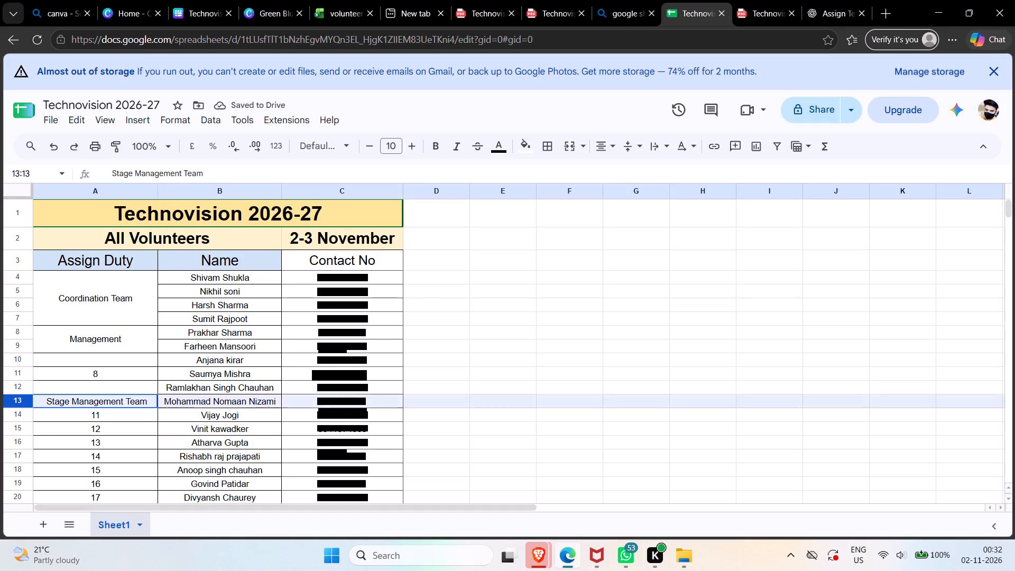
left_click_drag(22, 403, 27, 372)
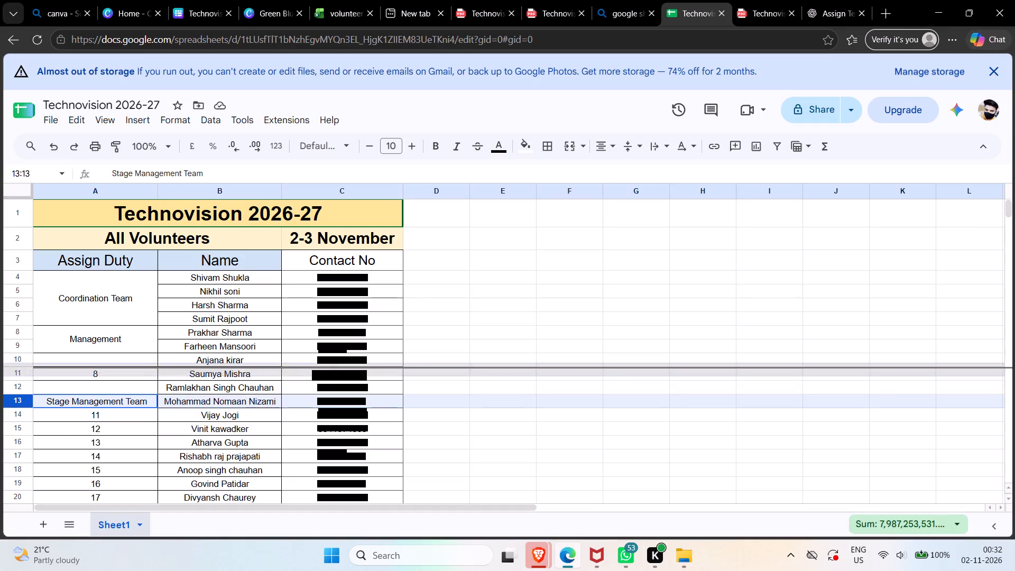
left_click_drag(27, 372, 26, 367)
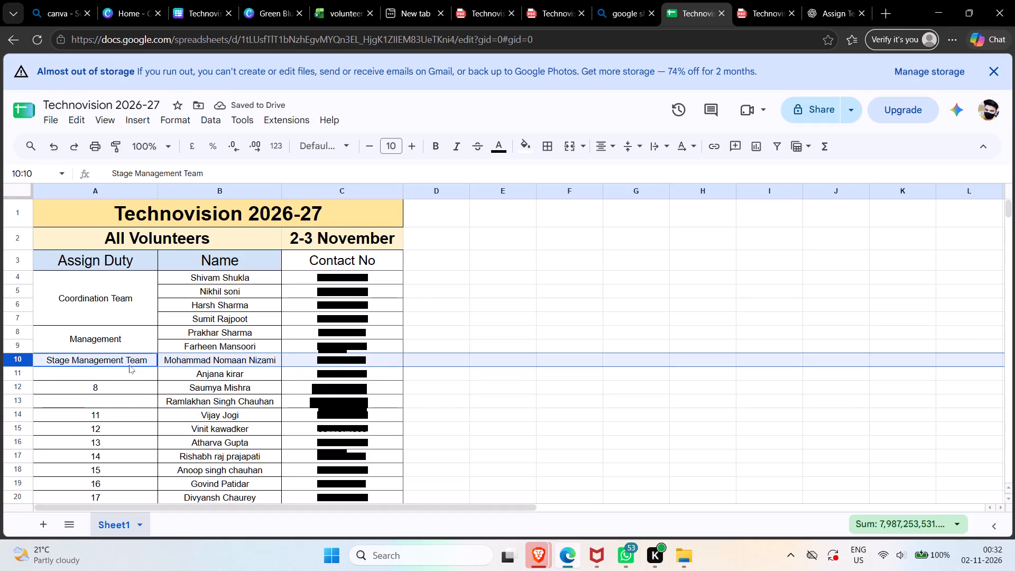
Change the duty name in merged cell A8:A9 to "Team Management".
left_click(70, 343)
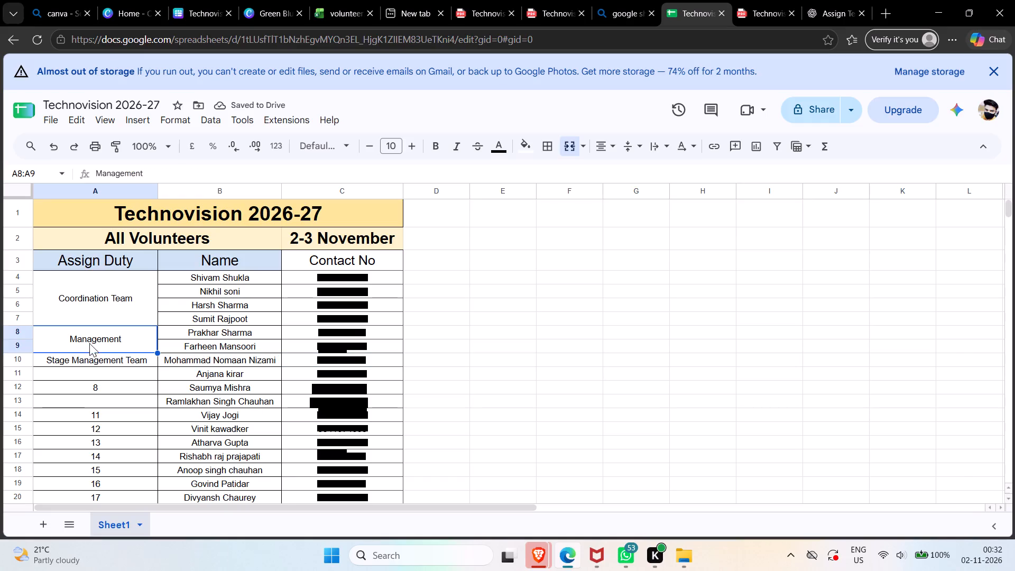
double_click(67, 343)
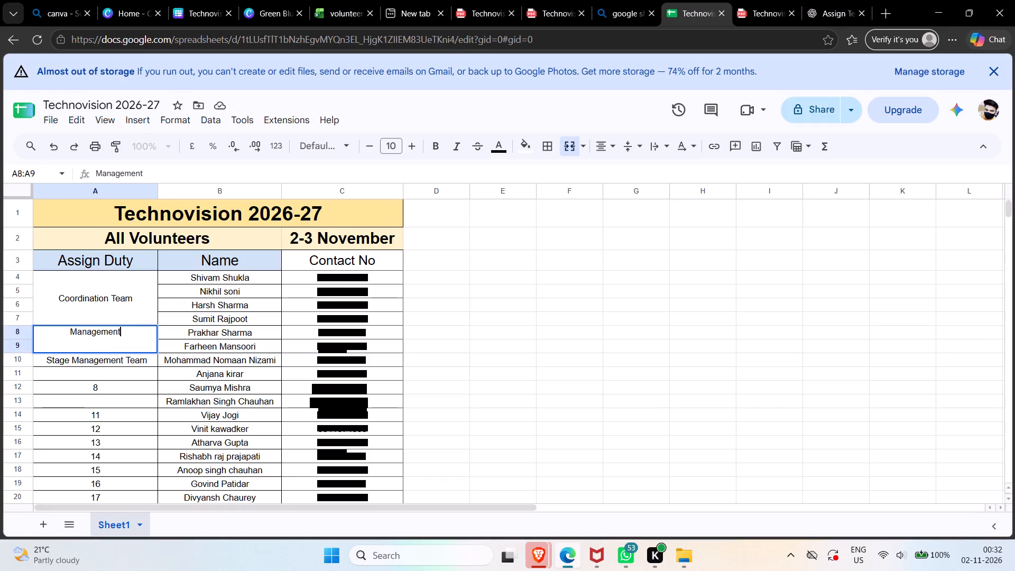
left_click(68, 335)
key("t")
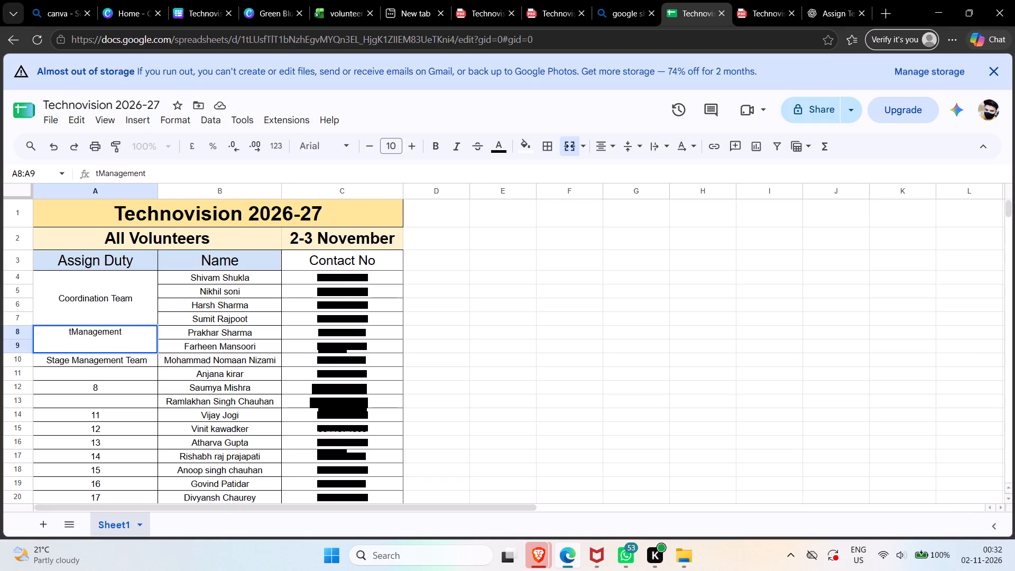
key("BackSpace")
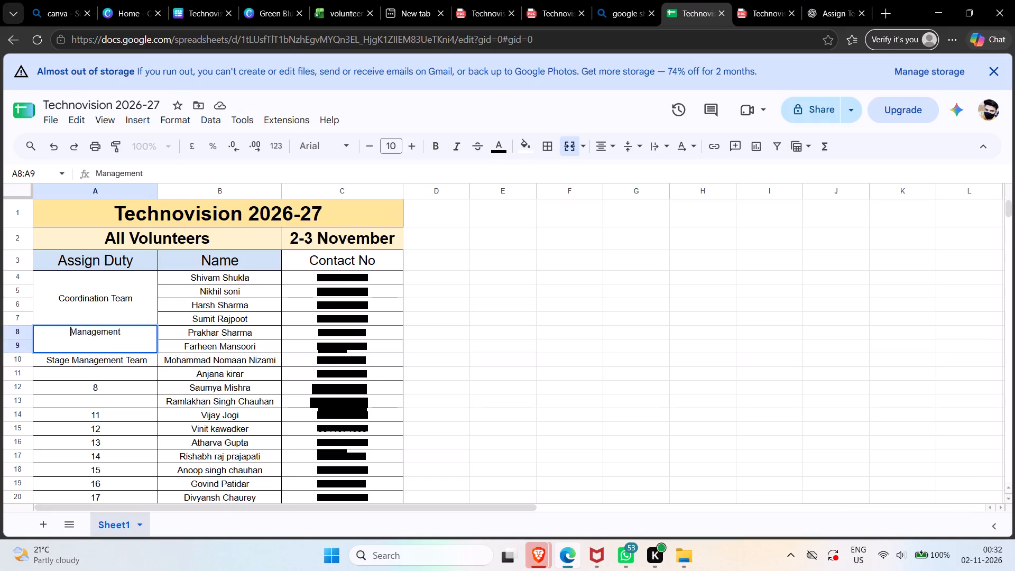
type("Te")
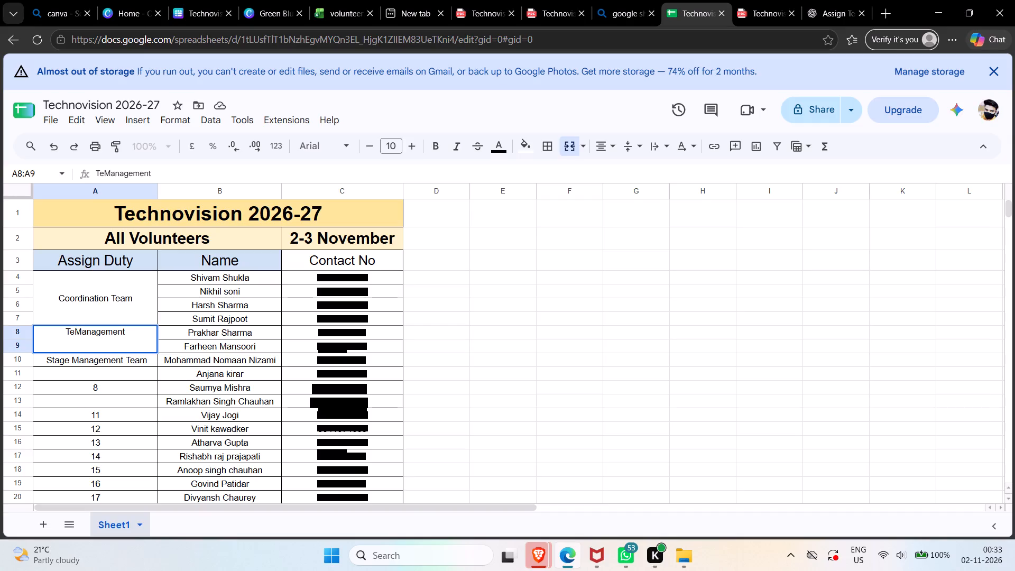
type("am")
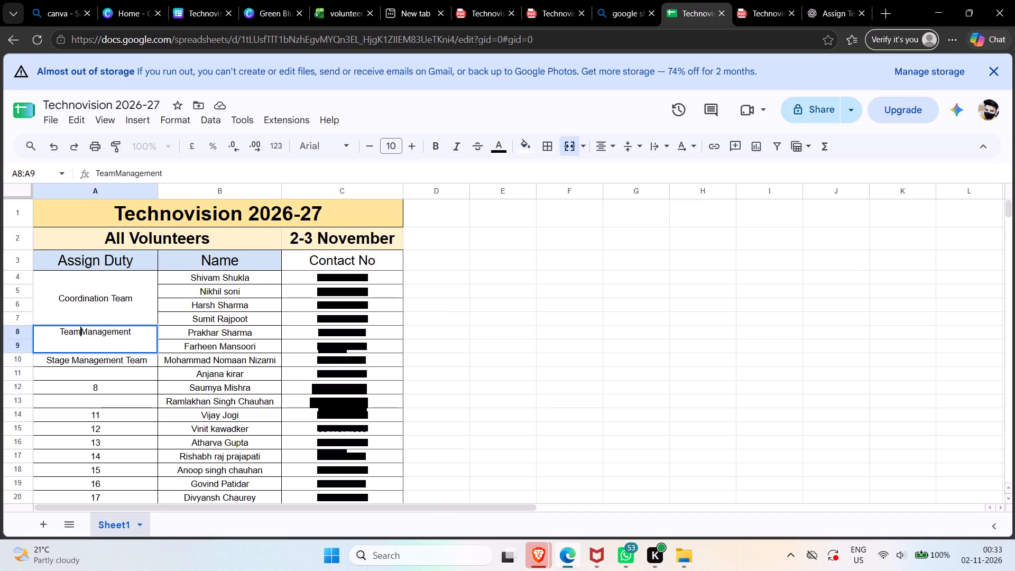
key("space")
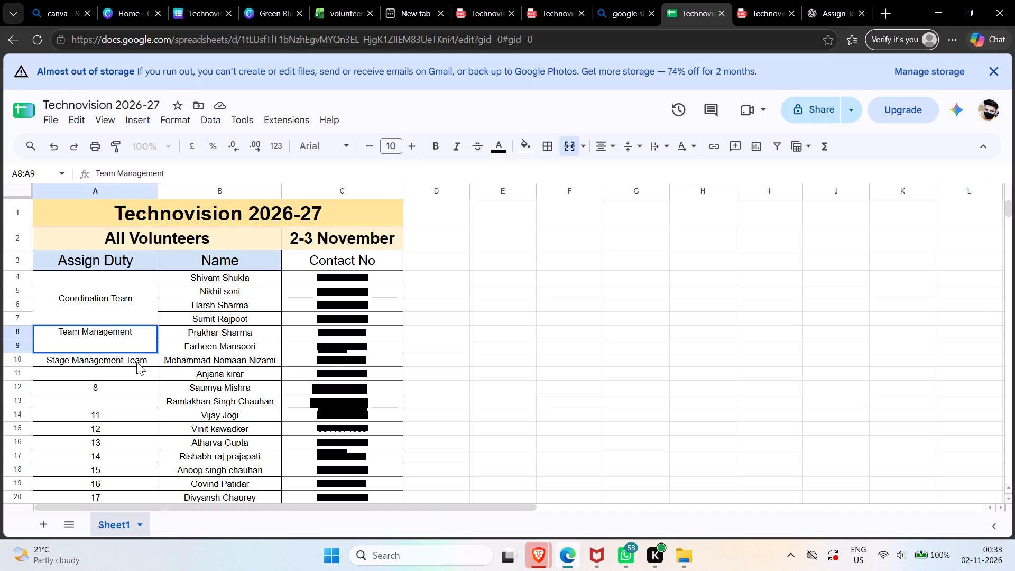
left_click(150, 357)
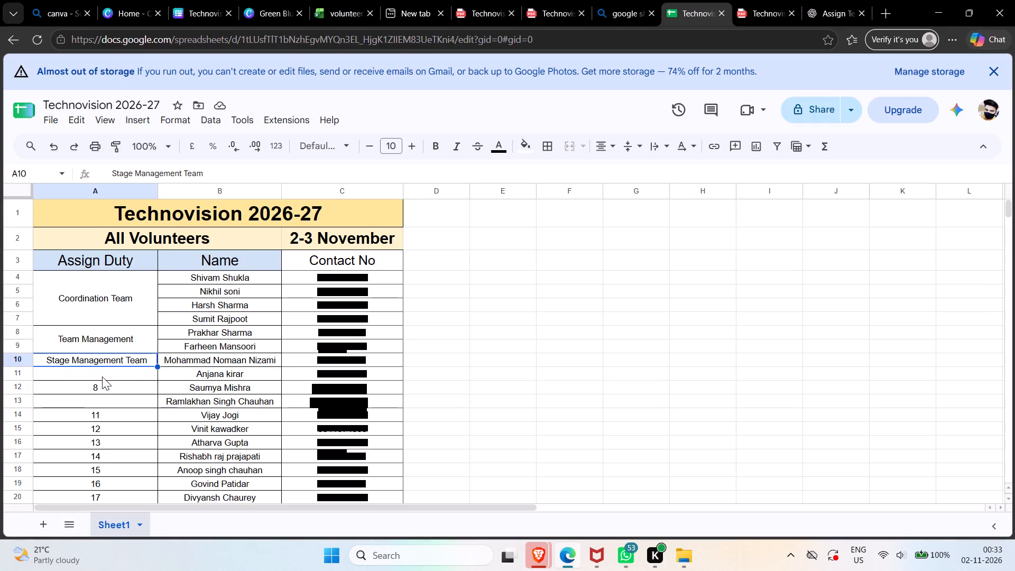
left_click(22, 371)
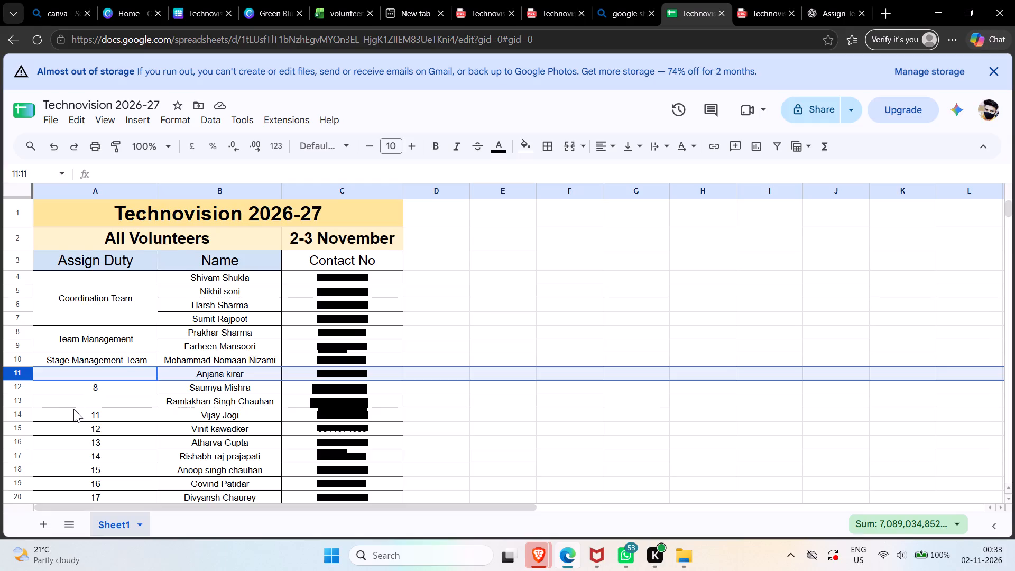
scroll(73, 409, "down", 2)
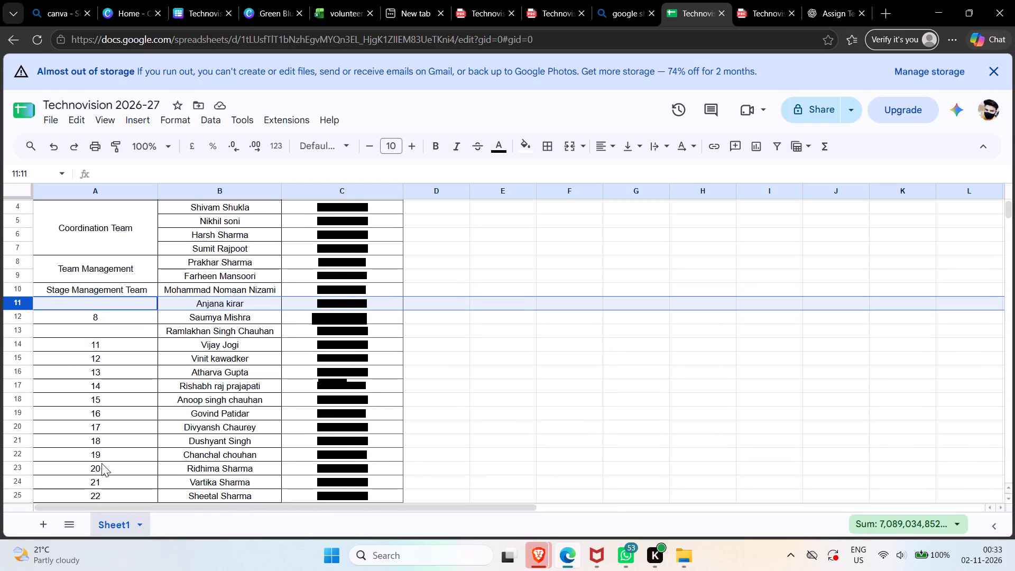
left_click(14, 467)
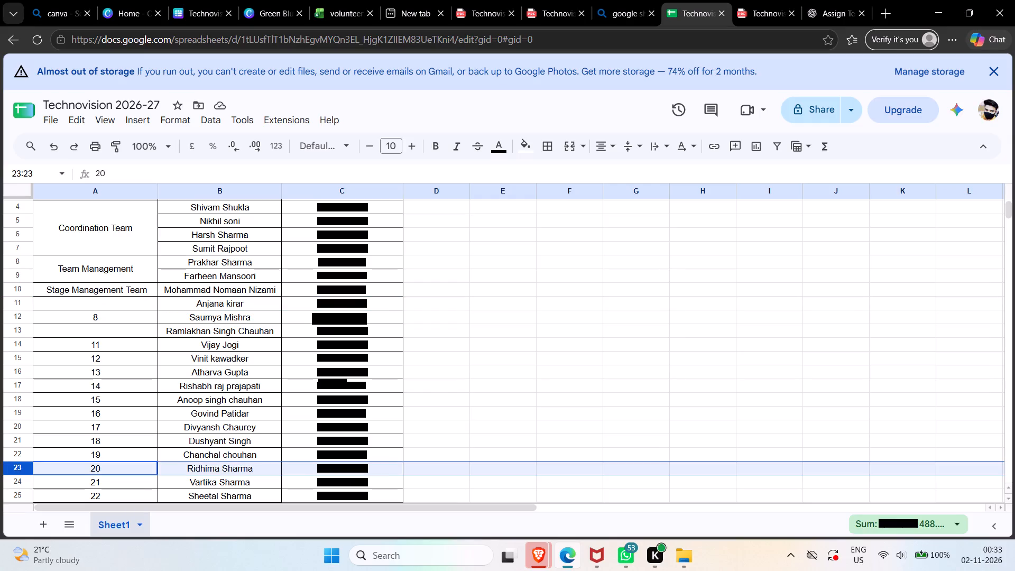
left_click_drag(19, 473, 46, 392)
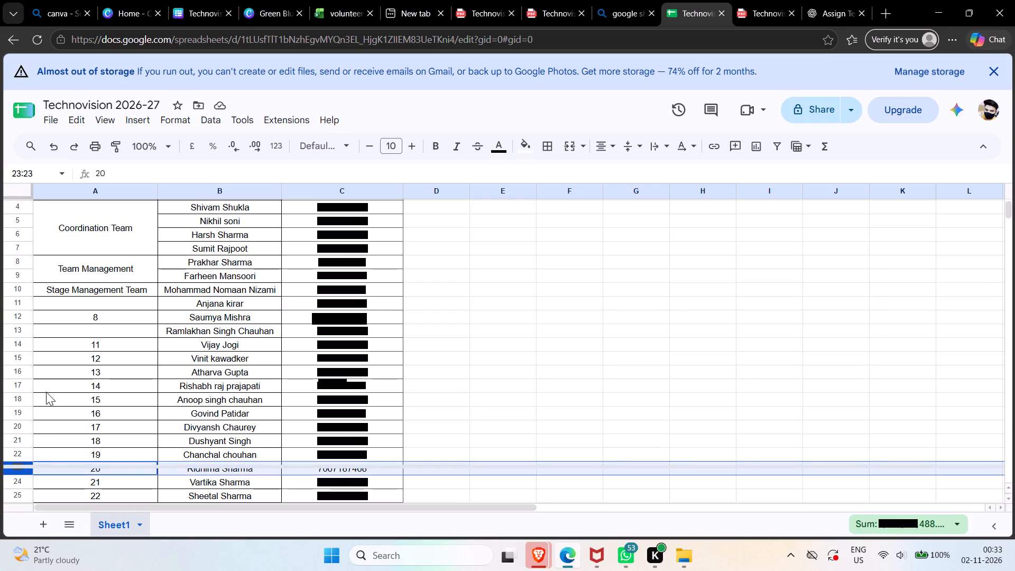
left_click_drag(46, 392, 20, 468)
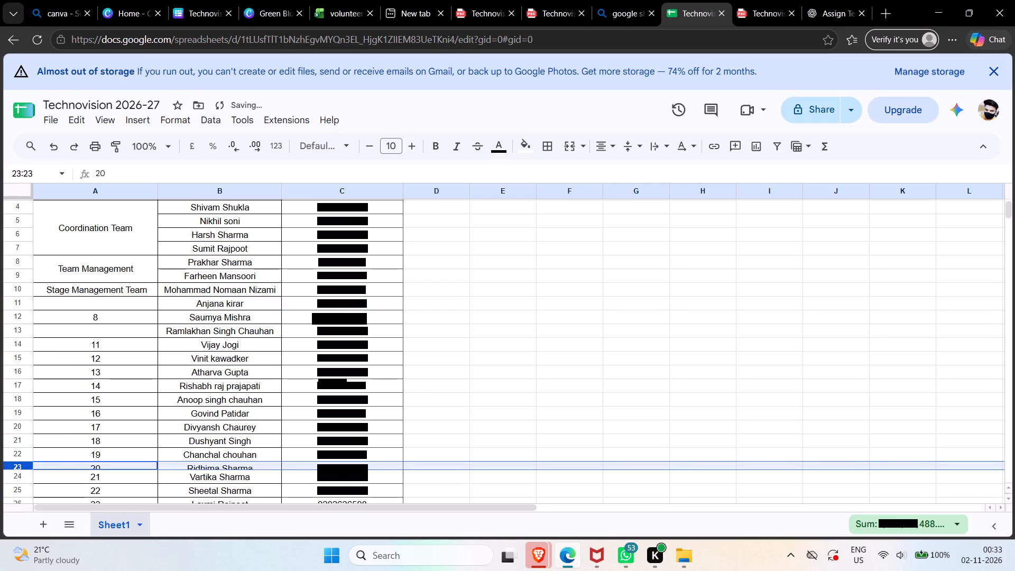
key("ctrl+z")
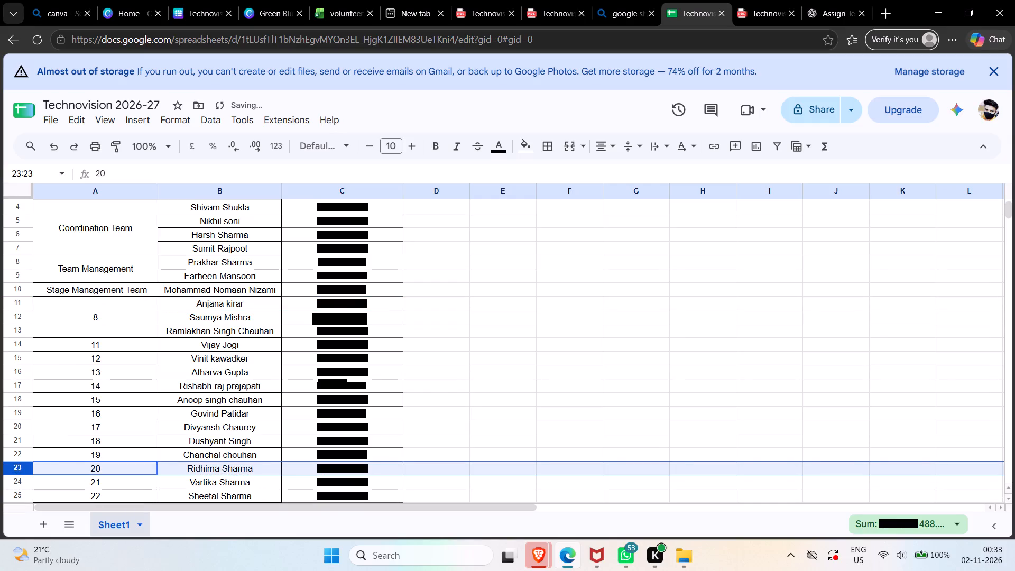
Move the volunteer row numbered 20 from row 23 up to row 12.
left_click_drag(26, 471, 49, 315)
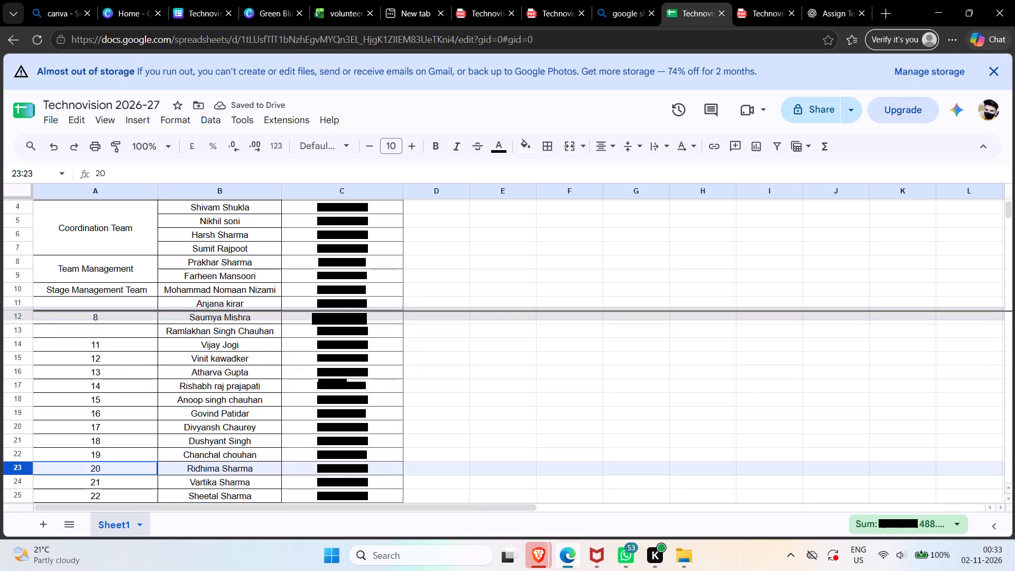
left_click_drag(49, 315, 49, 315)
Move the volunteer row numbered 22 from row 25 up to row 13.
scroll(42, 430, "down", 1)
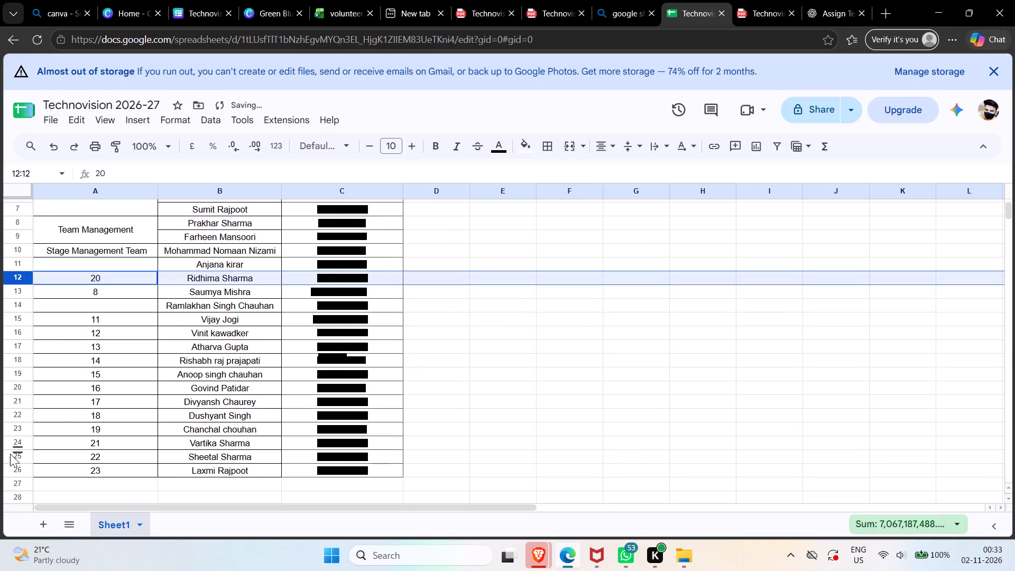
left_click(19, 452)
left_click(19, 457)
left_click_drag(19, 457, 54, 265)
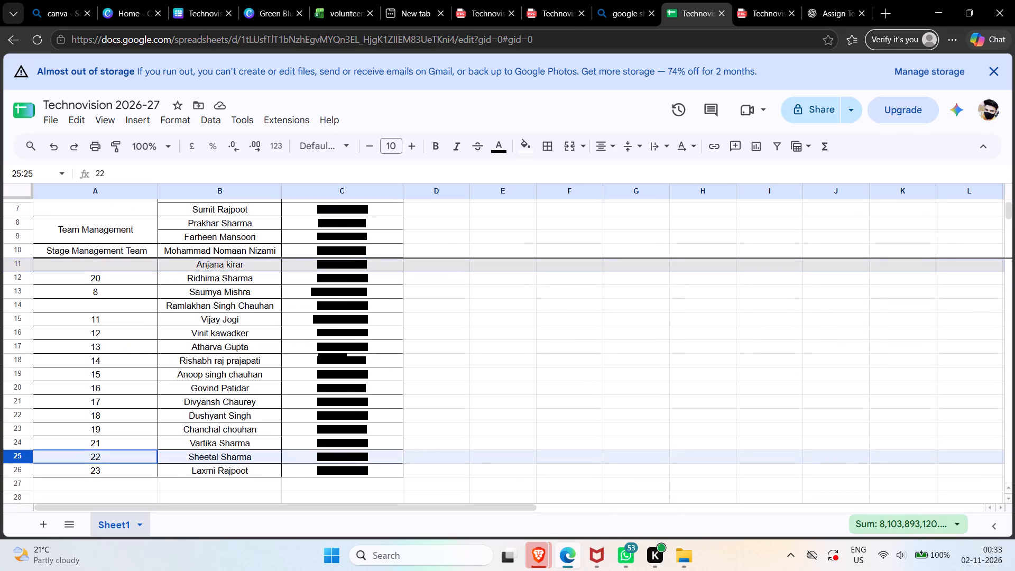
left_click_drag(54, 265, 56, 280)
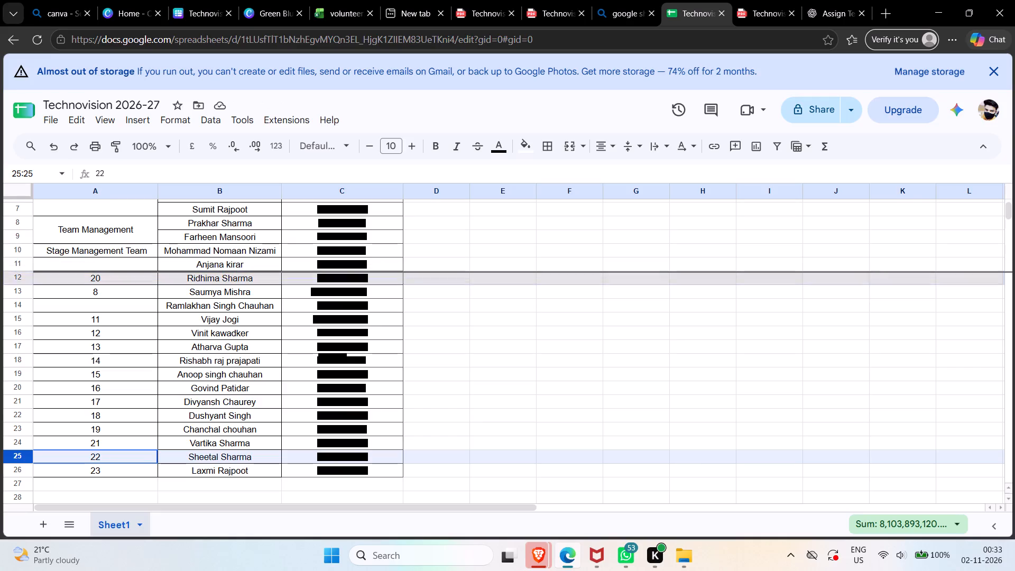
left_click_drag(56, 280, 57, 290)
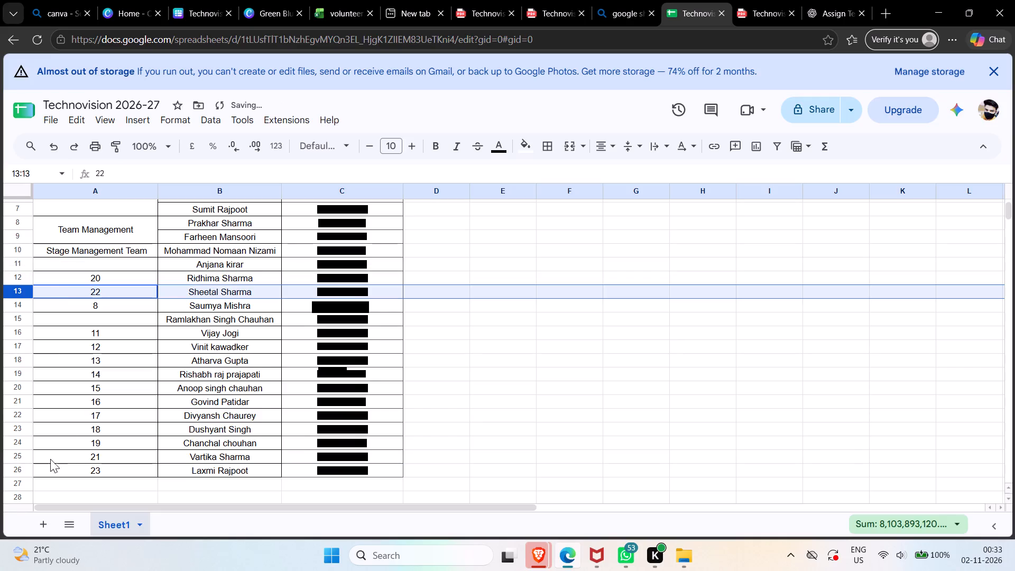
Move the volunteer row numbered 23 from row 26 up to row 14.
left_click(20, 471)
left_click_drag(20, 471, 42, 321)
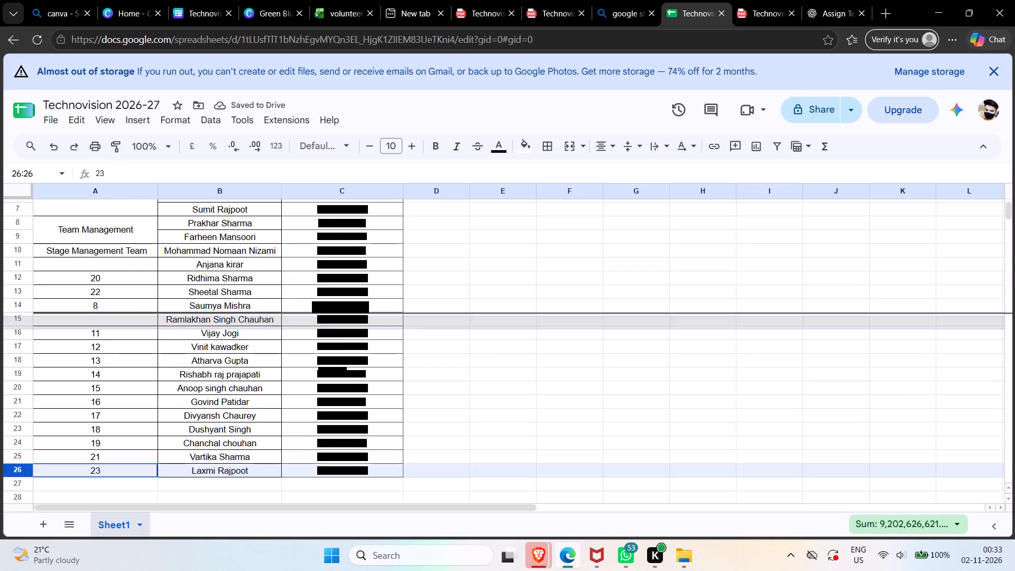
left_click_drag(42, 321, 48, 305)
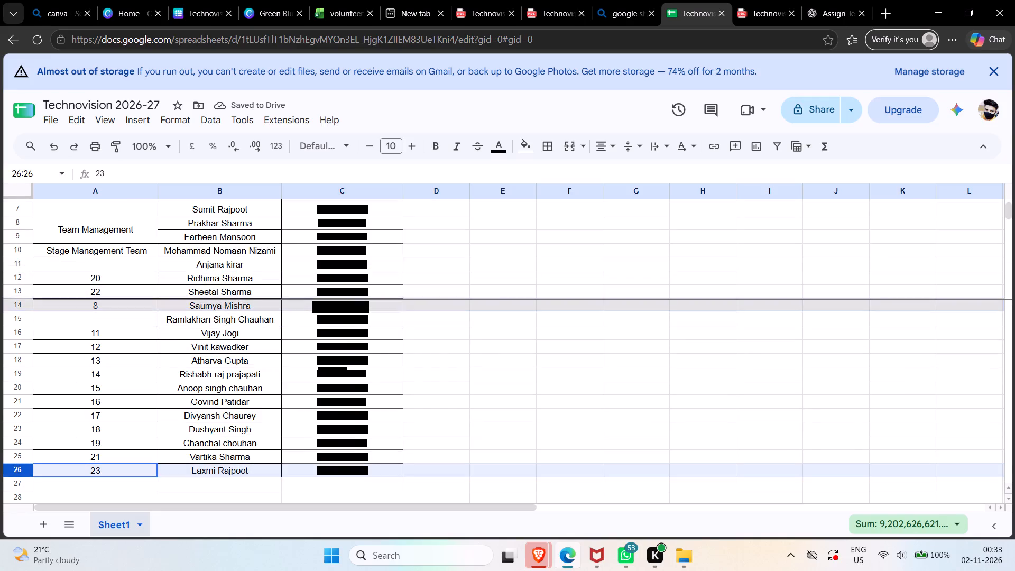
left_click_drag(48, 305, 49, 306)
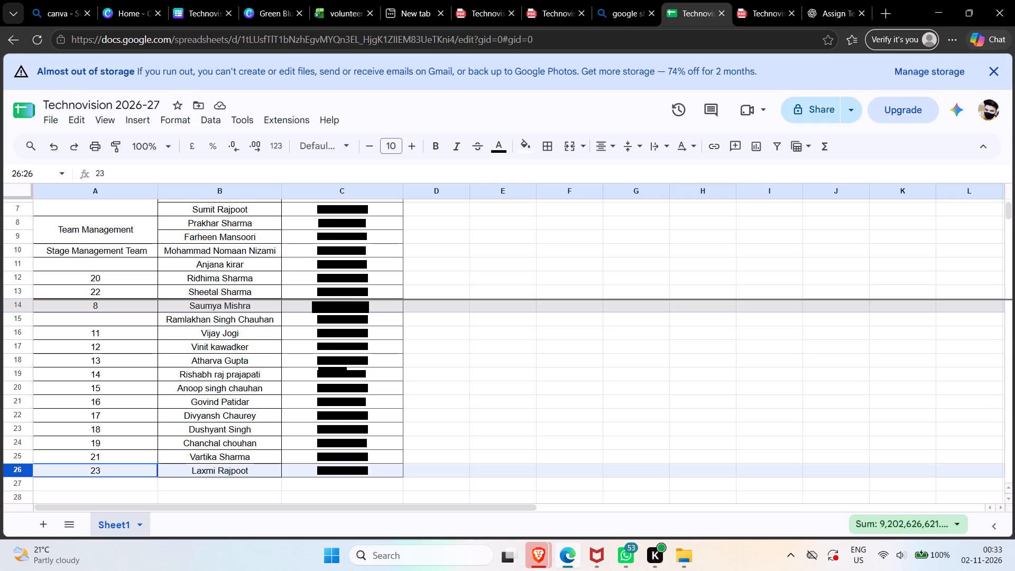
left_click_drag(49, 306, 51, 303)
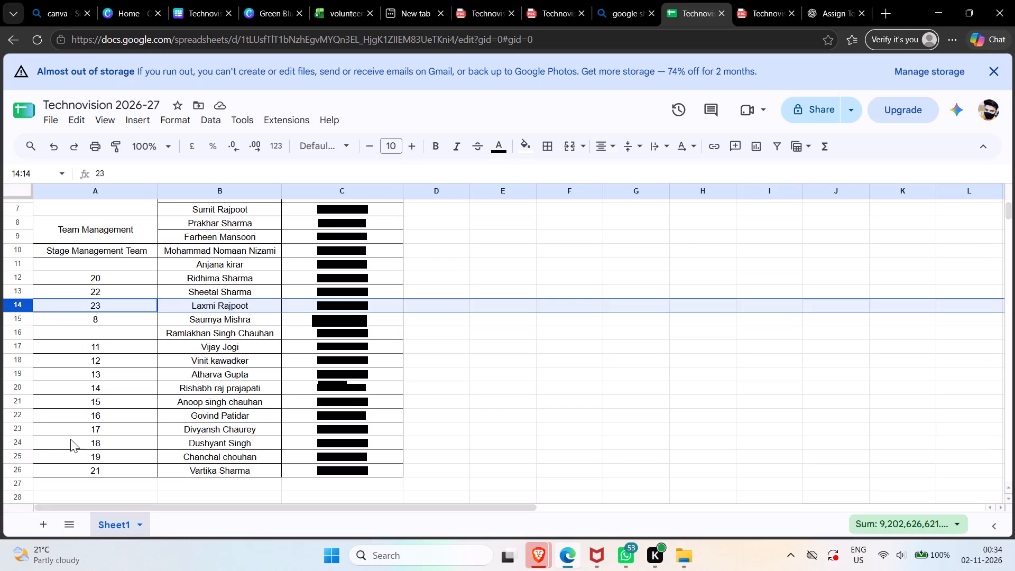
Move the volunteer row numbered 17 from row 23 up to row 11, directly below the "Stage Management Team" row.
left_click(19, 431)
left_click_drag(19, 431, 56, 337)
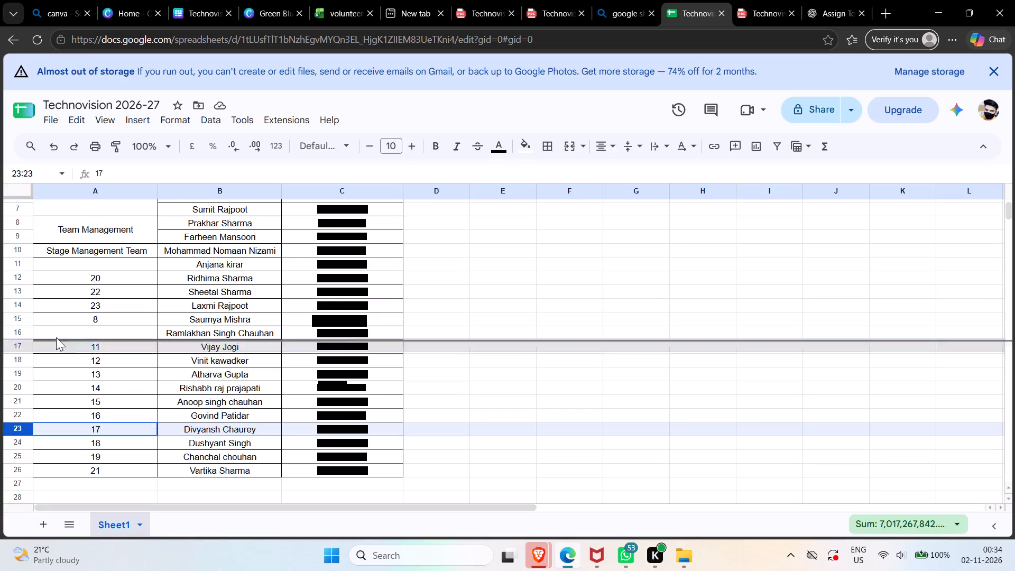
left_click_drag(56, 337, 68, 263)
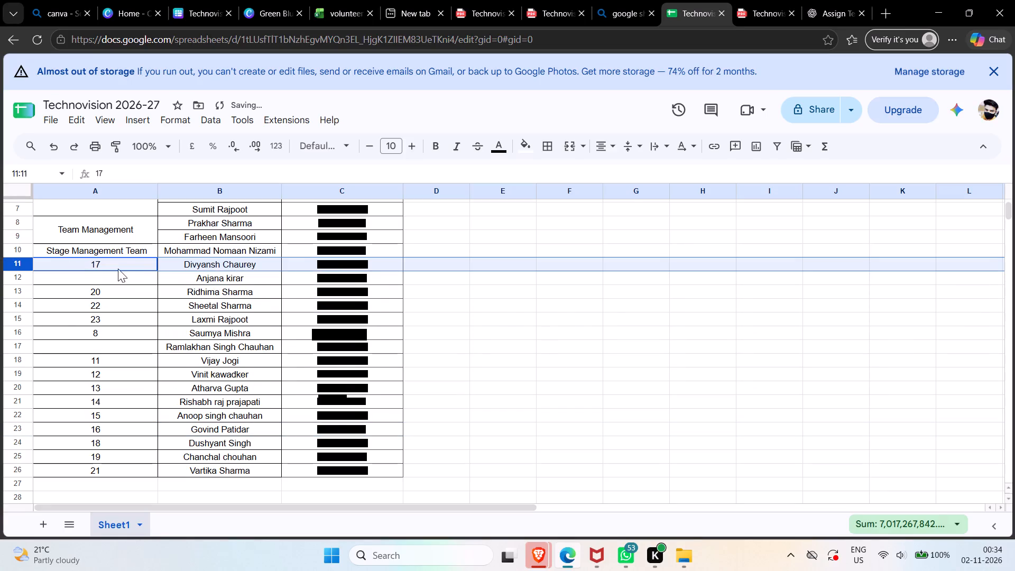
Merge Assign Duty cells A10 to A15 into one cell, keeping only "Stage Management Team".
left_click(127, 250)
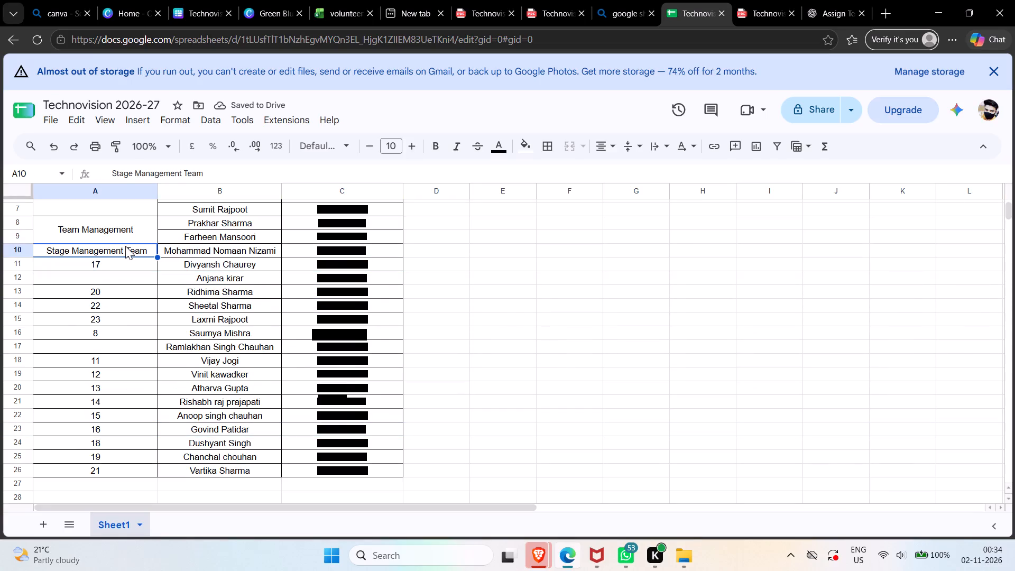
left_click_drag(125, 246, 118, 319)
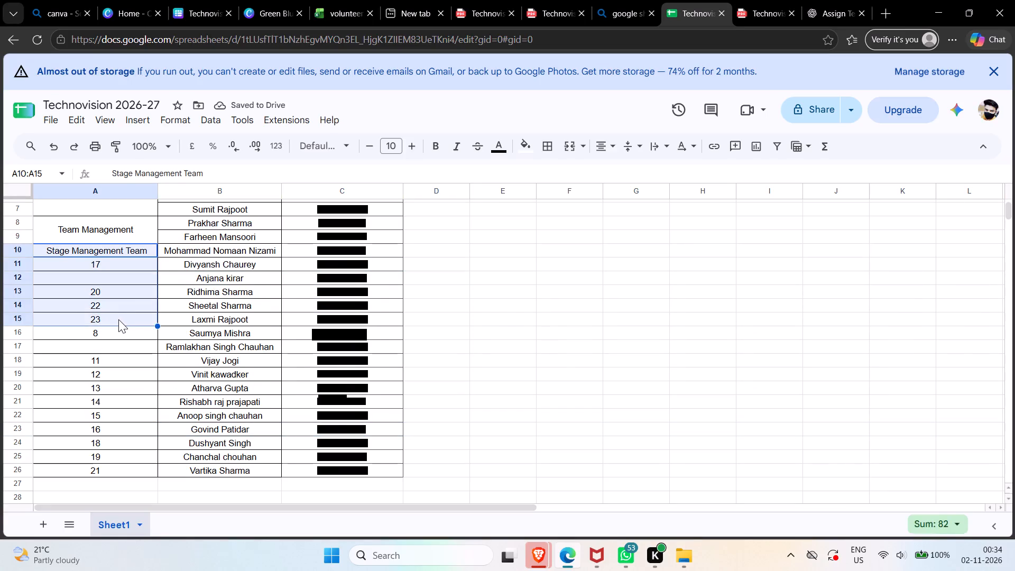
left_click(574, 151)
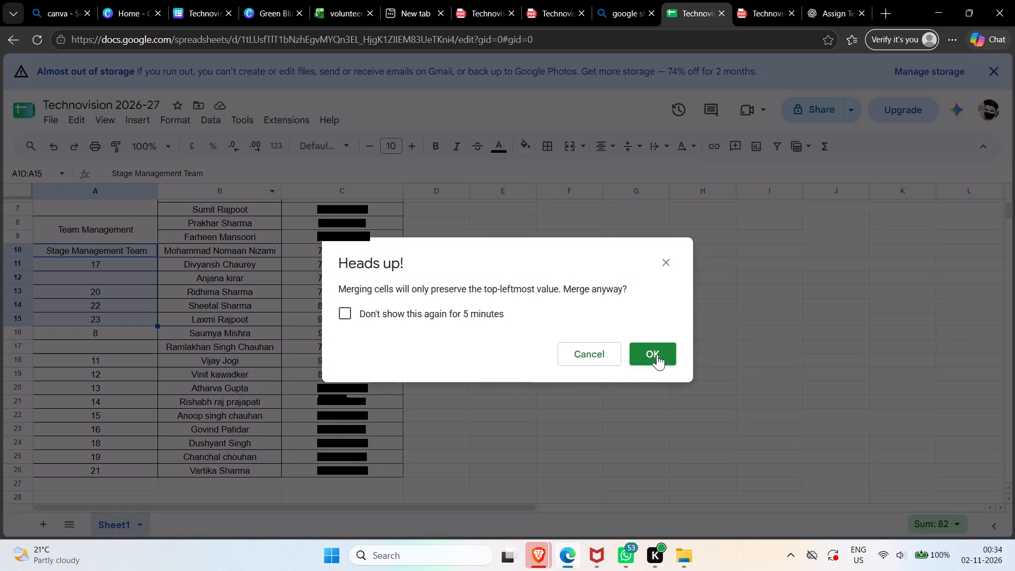
left_click(657, 354)
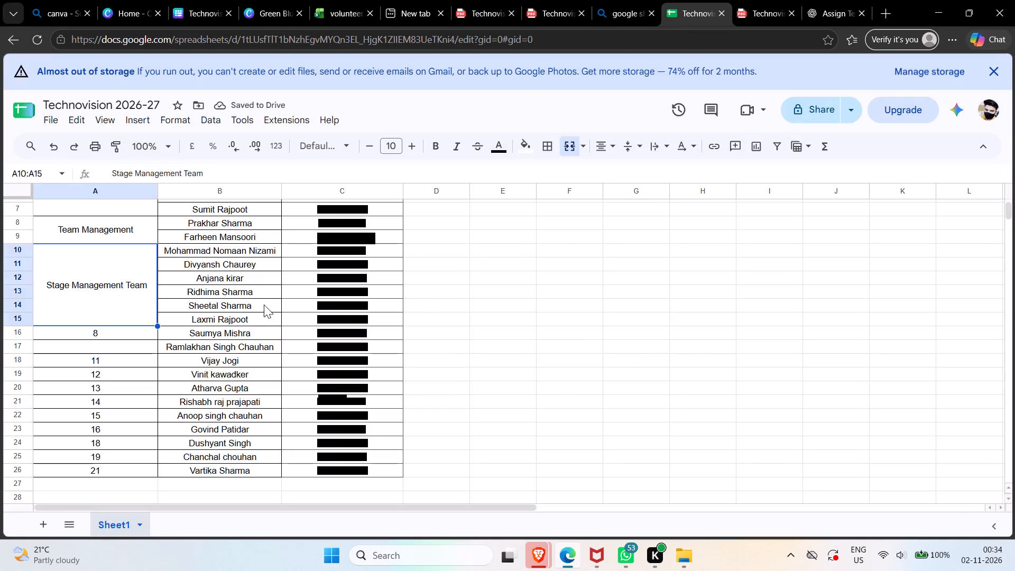
scroll(255, 317, "up", 2)
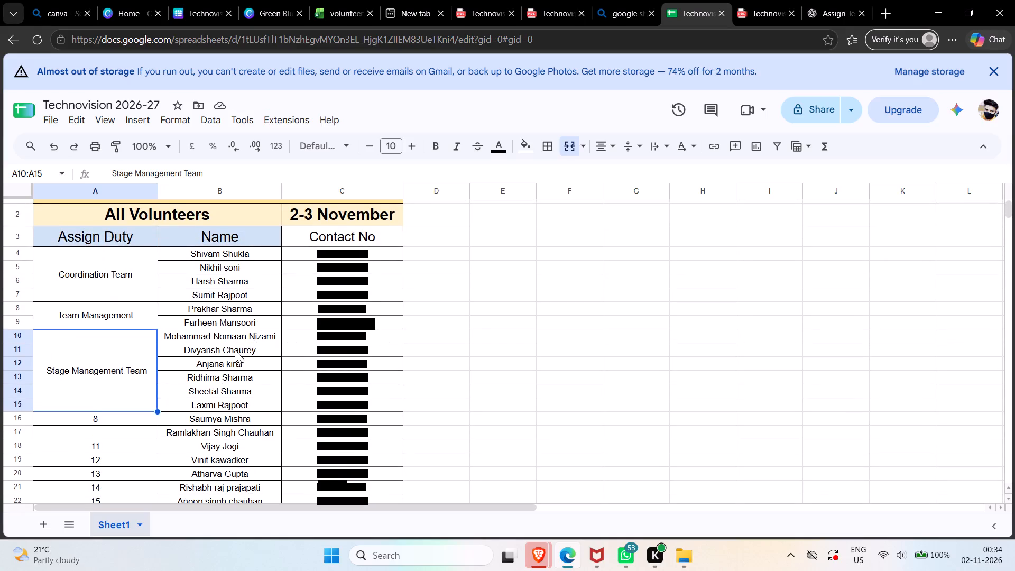
scroll(234, 351, "down", 1)
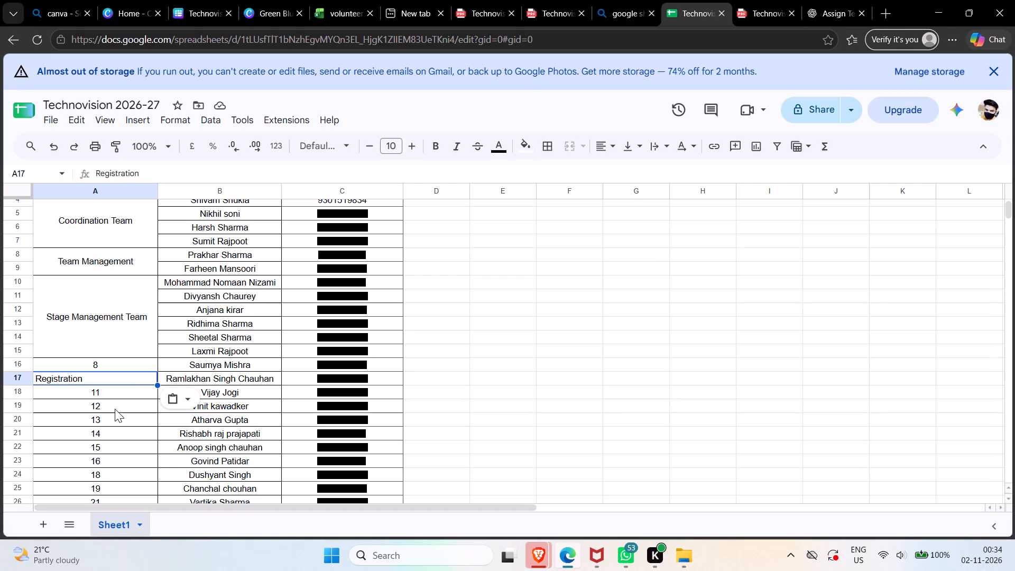
Move the volunteer row numbered 13 from row 20 up to row 18, directly below the "Registration" row.
left_click(246, 446)
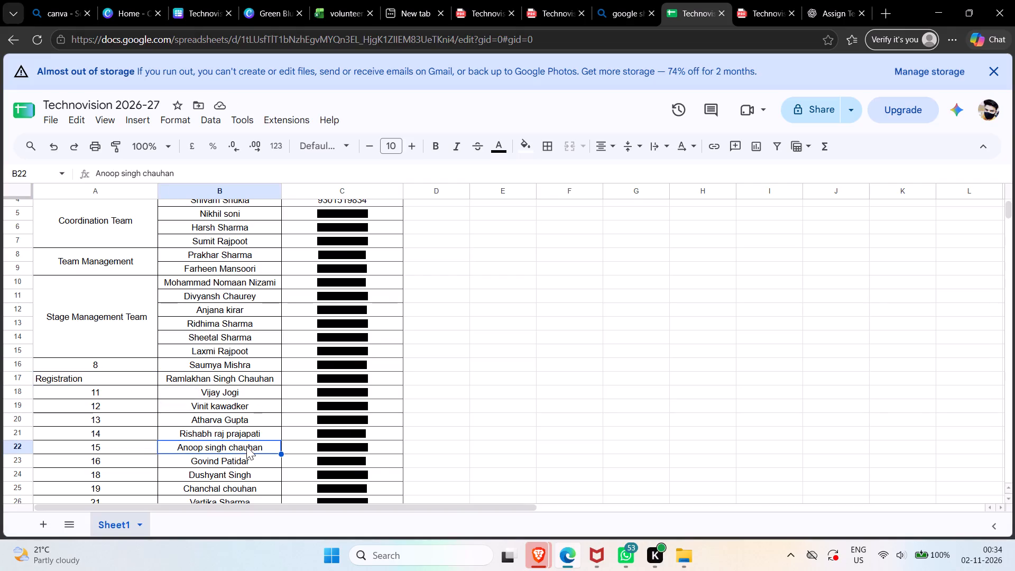
left_click(19, 419)
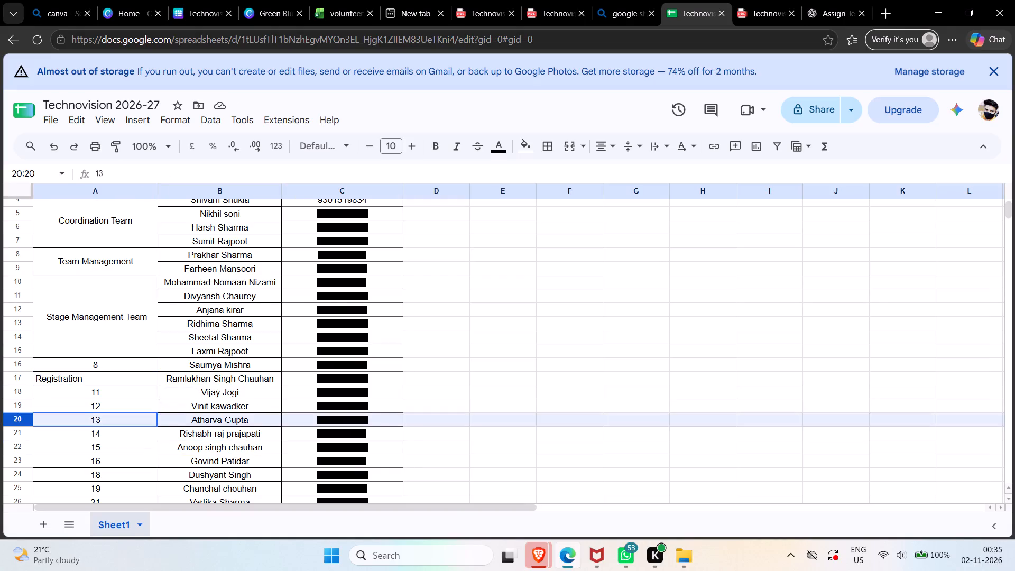
left_click_drag(19, 419, 24, 391)
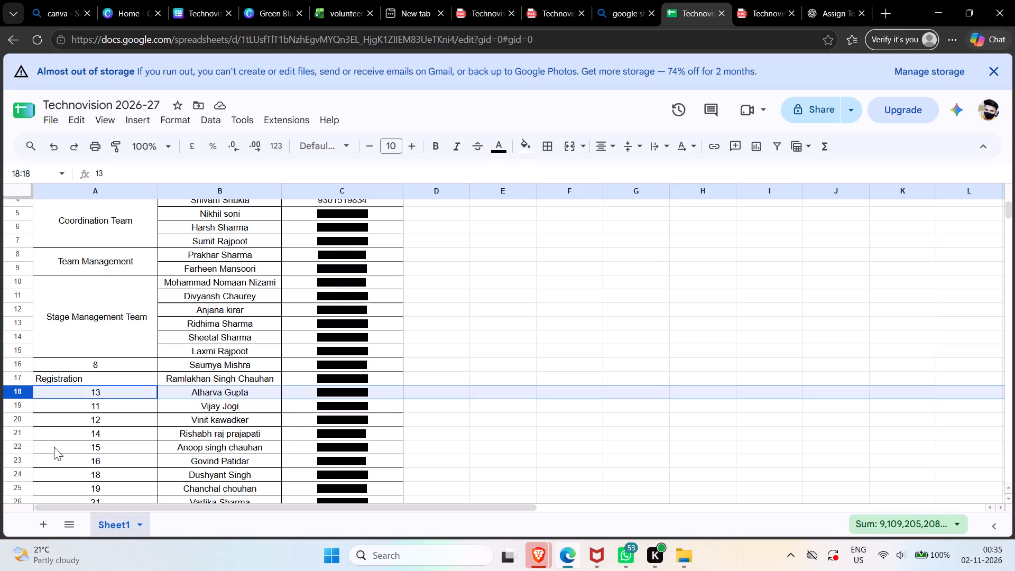
Move the volunteer row numbered 12 from row 20 up to row 19.
left_click_drag(16, 434, 22, 433)
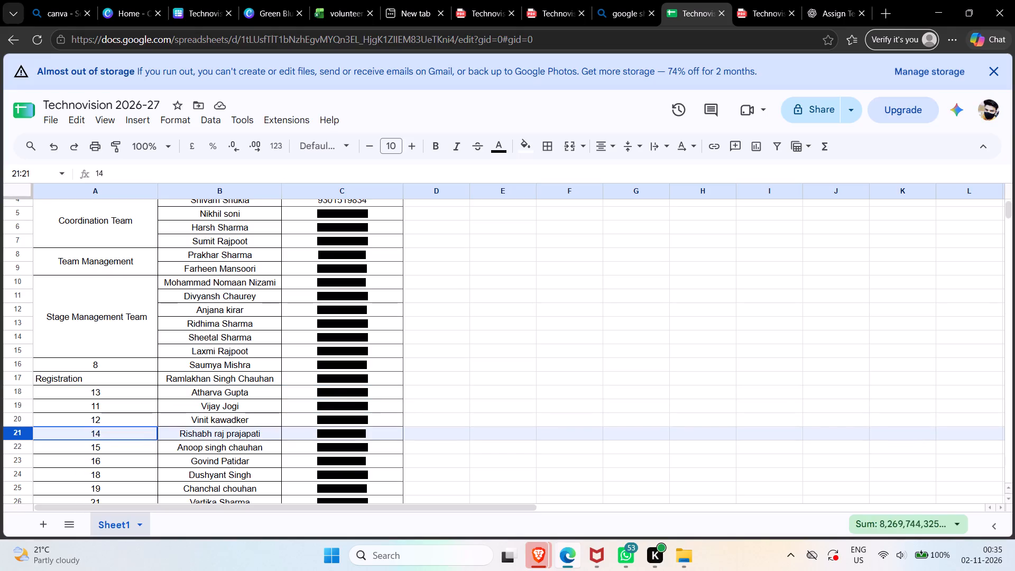
left_click_drag(22, 433, 22, 434)
left_click(22, 428)
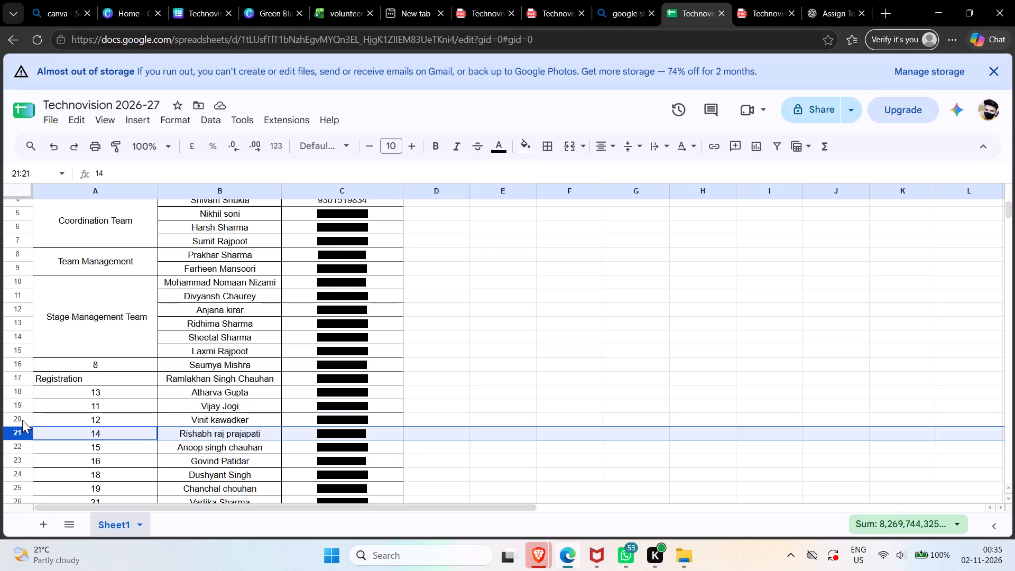
left_click(22, 420)
left_click_drag(22, 420, 28, 401)
Merge Assign Duty cells A17 to A19 into one cell, keeping only "Registration".
left_click_drag(103, 374, 101, 407)
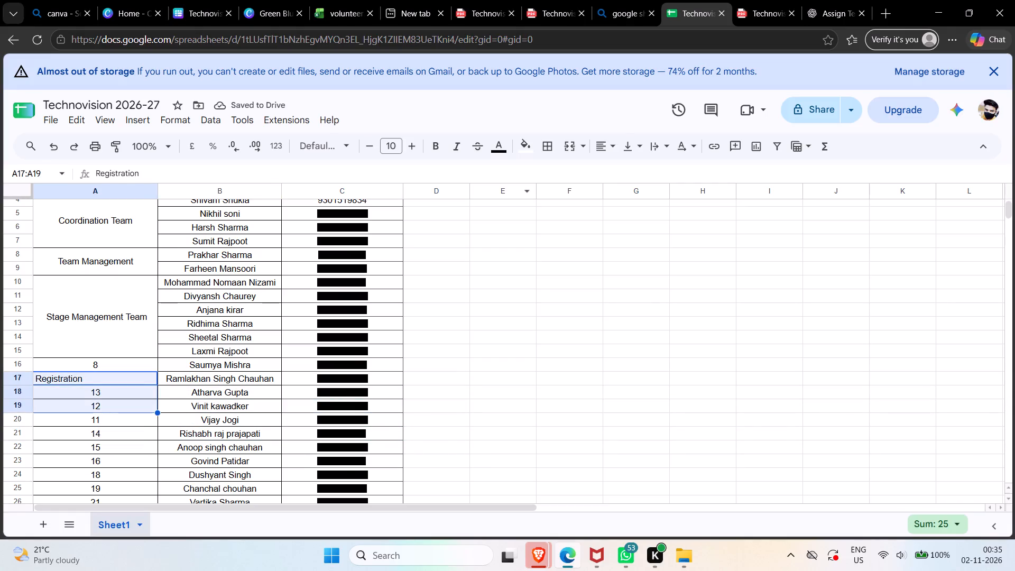
left_click(564, 139)
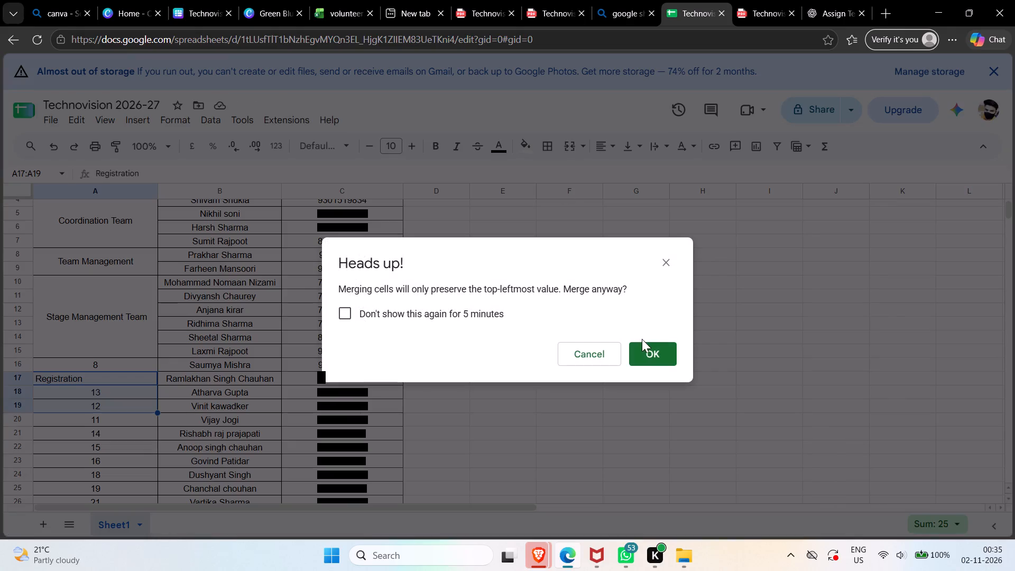
left_click(647, 352)
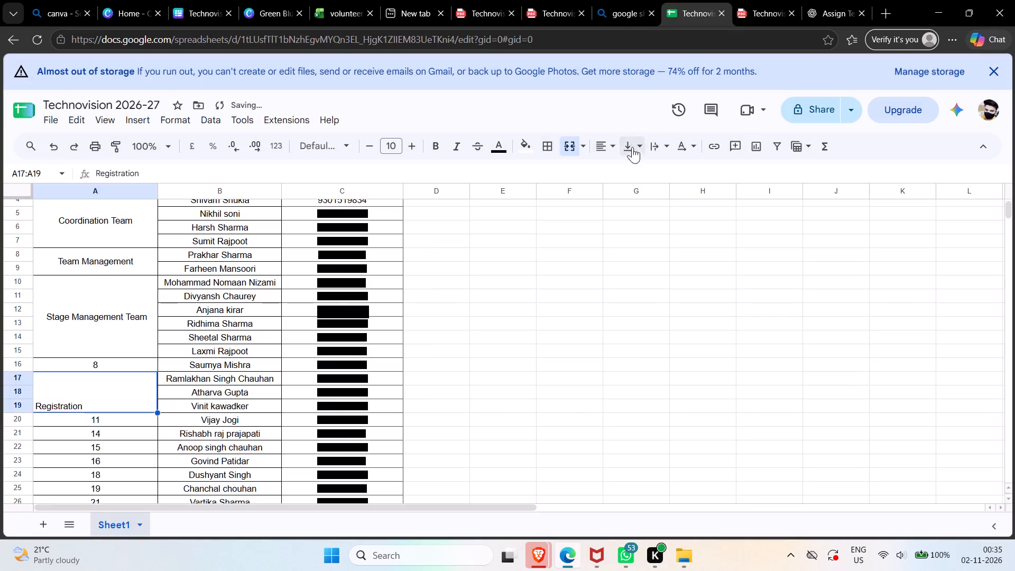
Center the merged "Registration" cell's text both vertically and horizontally.
left_click(619, 148)
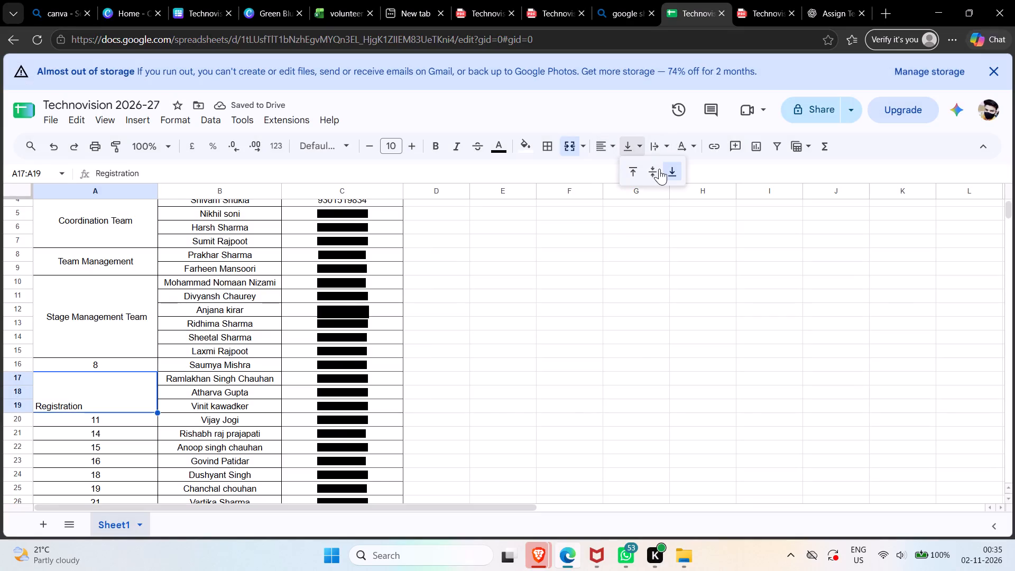
left_click(652, 171)
left_click(613, 148)
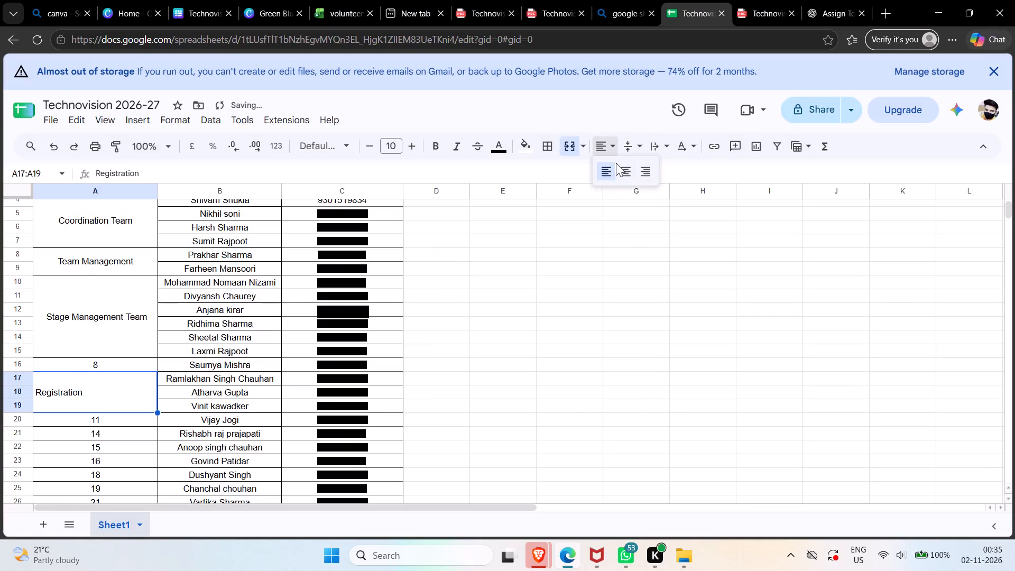
left_click(624, 169)
left_click(547, 289)
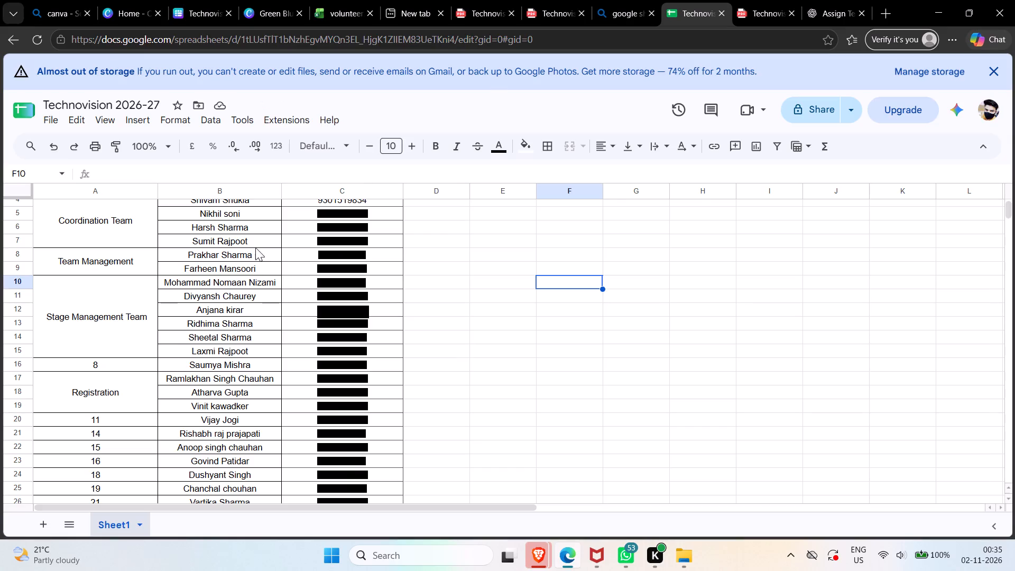
Move the volunteer row numbered 8 from row 16 down to row 19, directly below the "Registration" group.
left_click(65, 388)
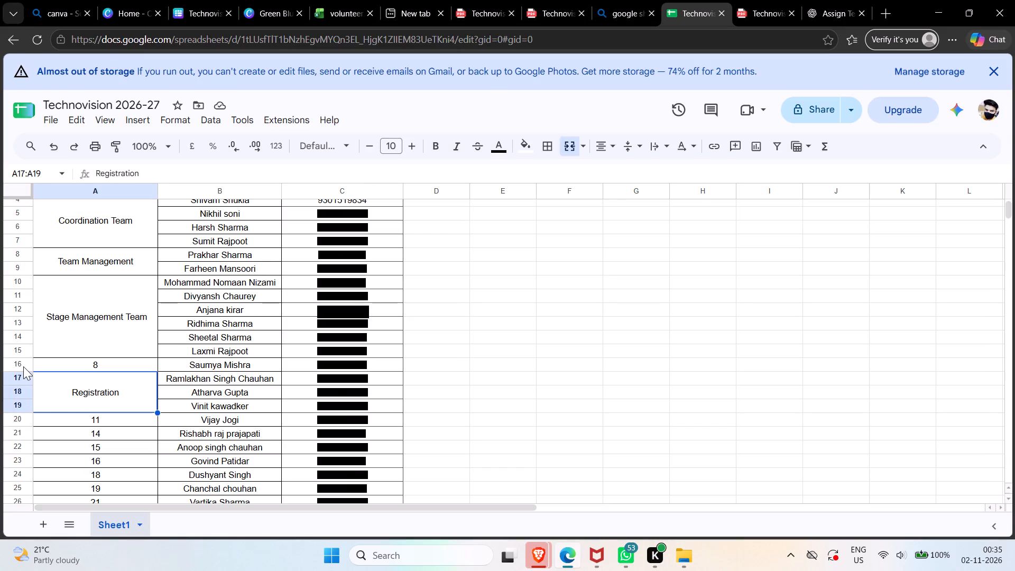
left_click(24, 366)
left_click_drag(24, 366, 27, 413)
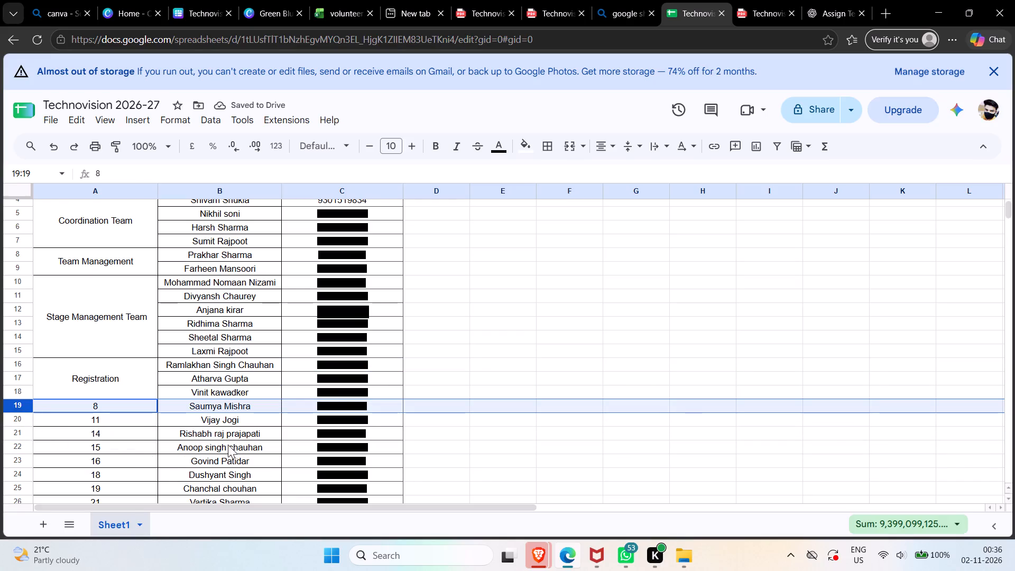
Review the team groups in the duty sheet and the volunteer rows that still have no duty.
scroll(205, 449, "up", 1)
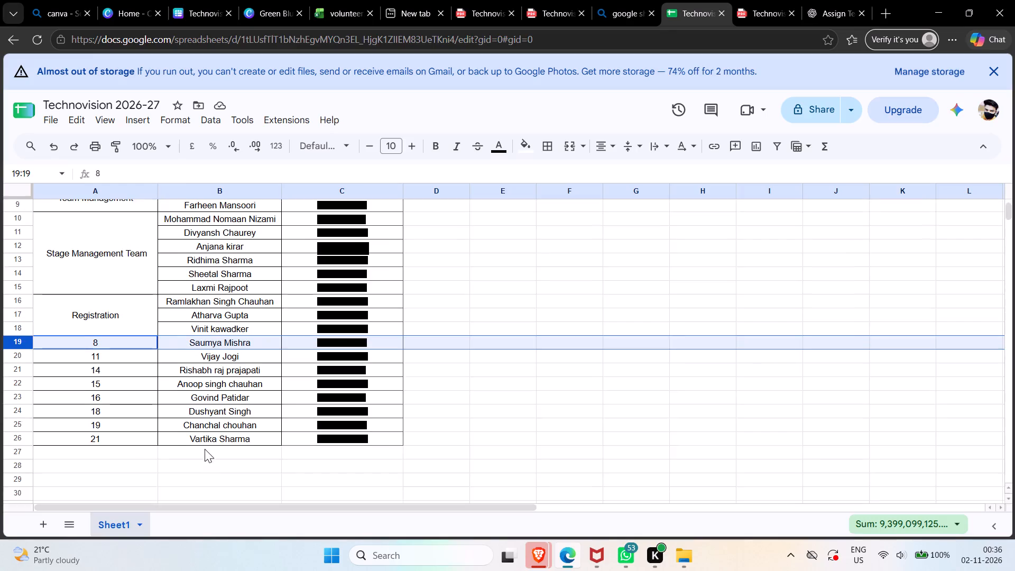
scroll(205, 449, "up", 1)
scroll(205, 449, "down", 1)
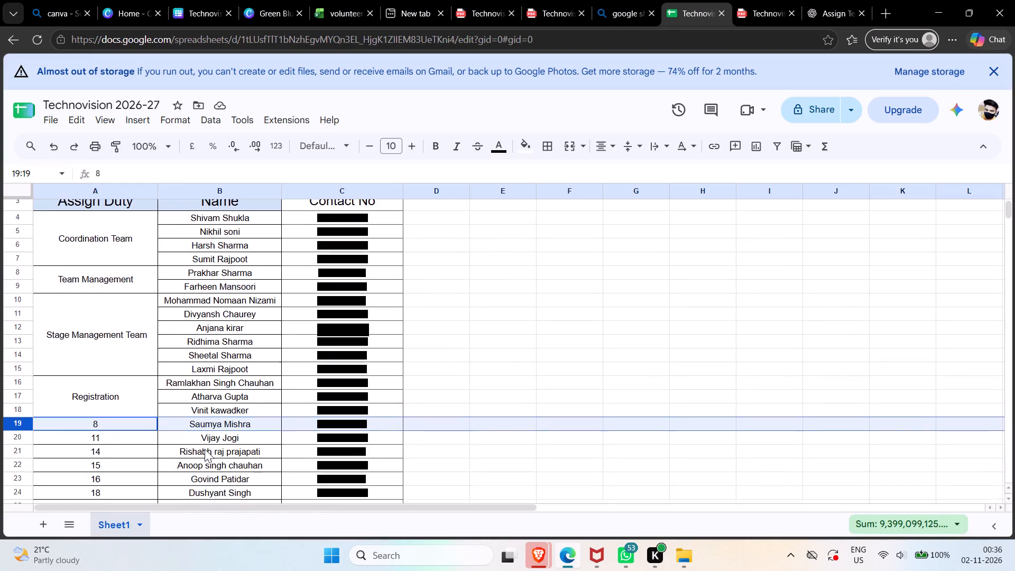
scroll(205, 449, "down", 1)
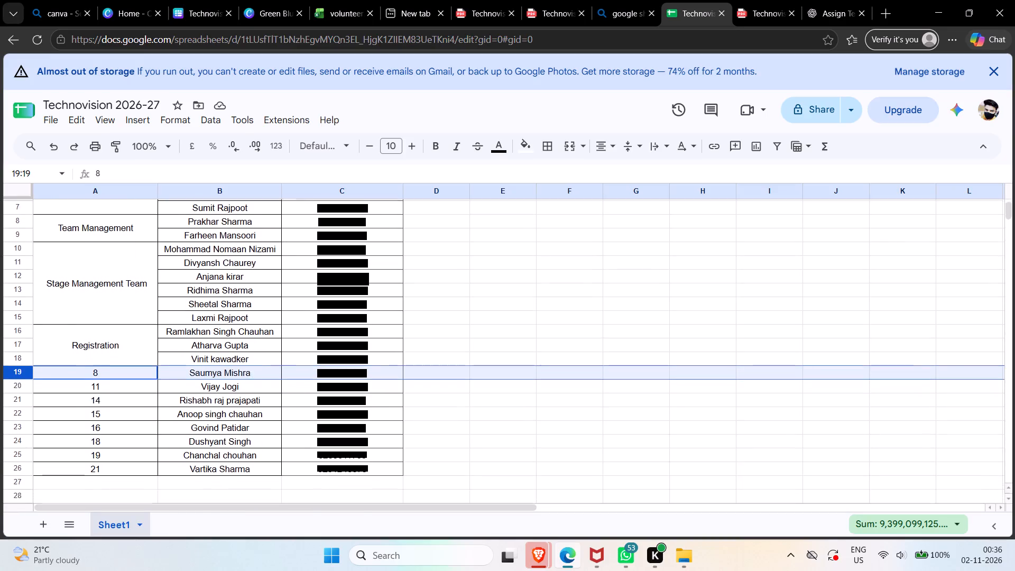
scroll(250, 365, "down", 3)
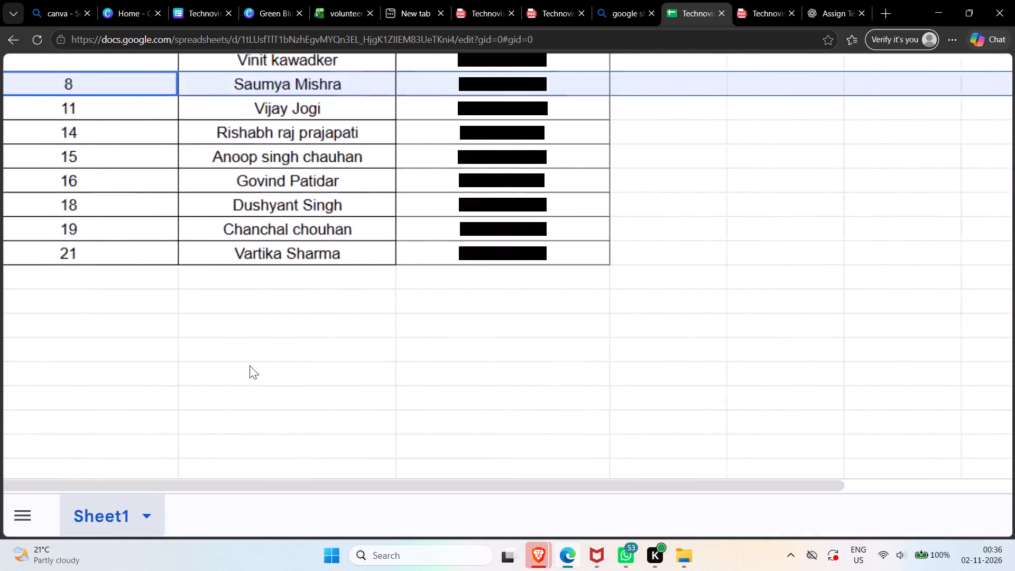
scroll(250, 365, "down", 1)
scroll(248, 366, "up", 5)
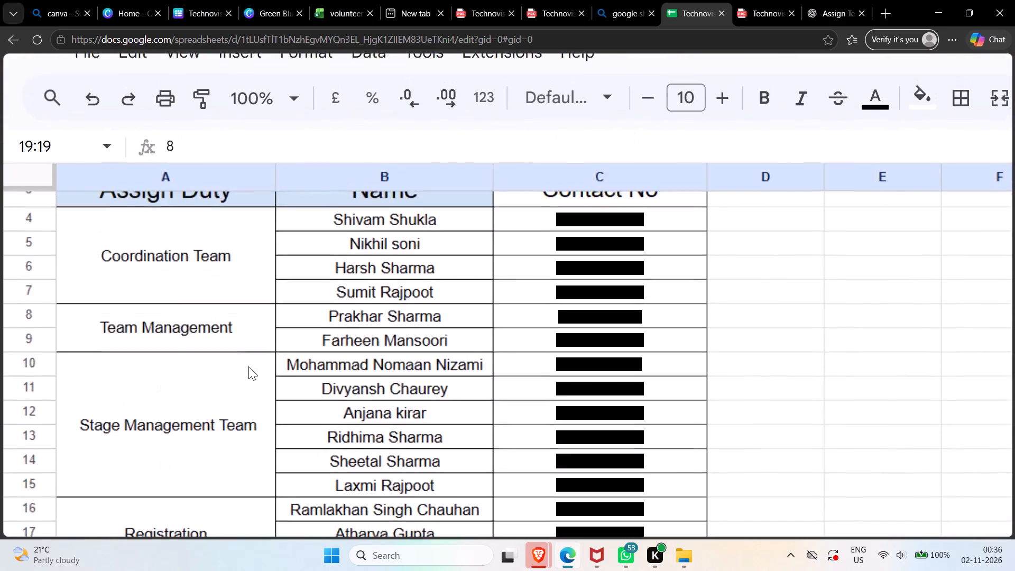
scroll(248, 366, "up", 1)
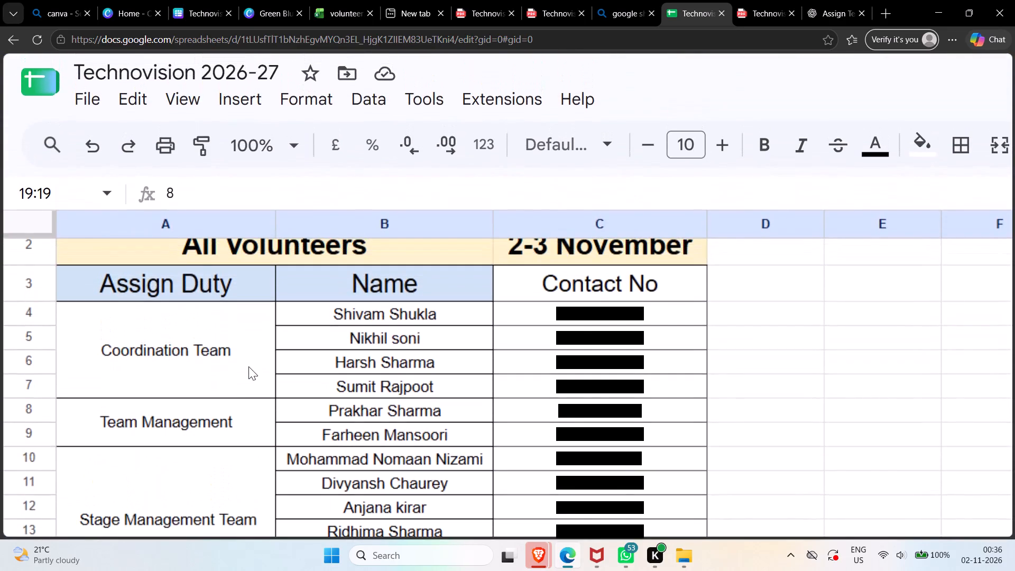
scroll(364, 346, "down", 1)
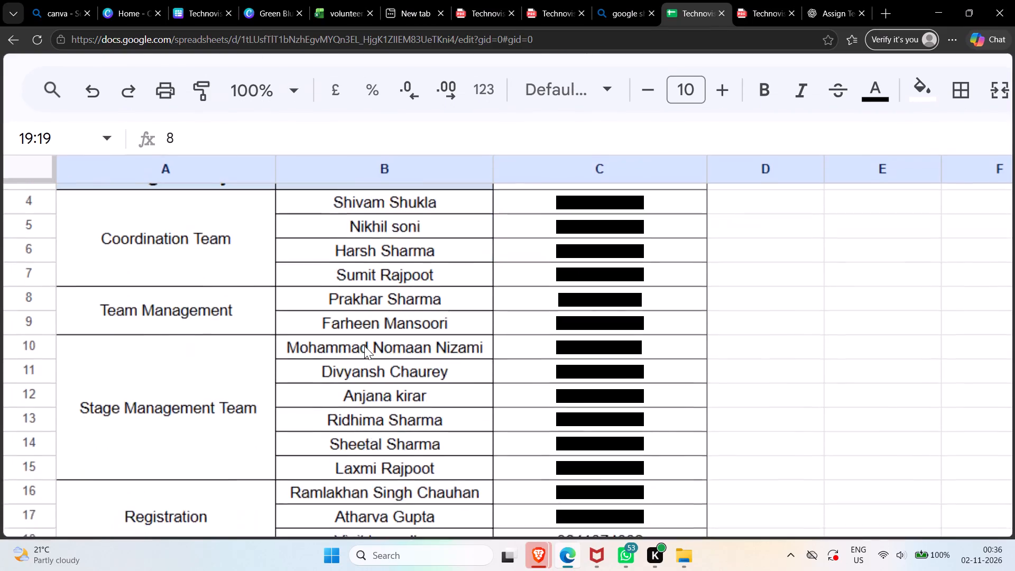
scroll(364, 346, "down", 3)
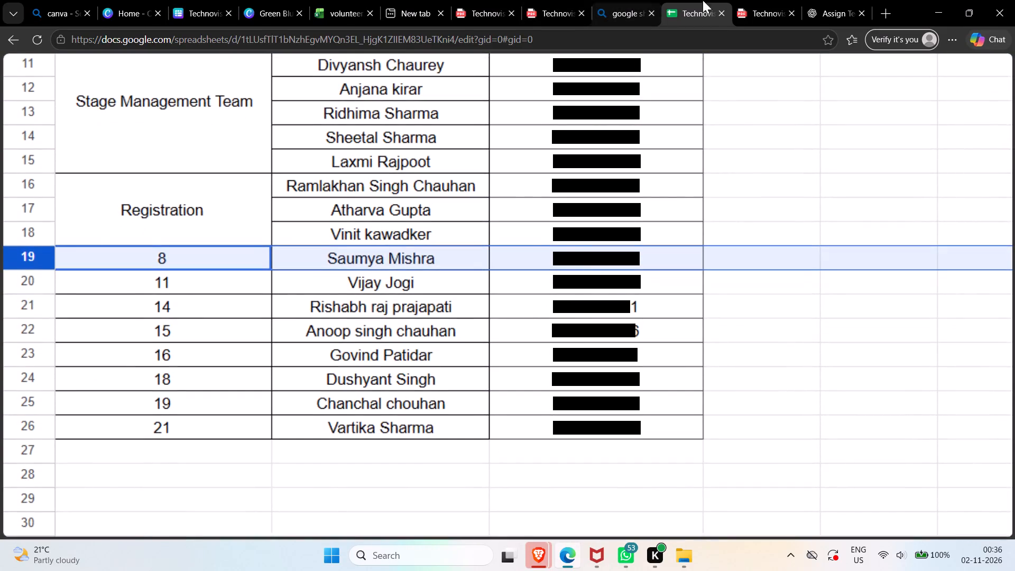
Check the volunteers' branches and semesters in the Technovision 2026-27 PDF against the unassigned rows in the duty sheet.
left_click(762, 14)
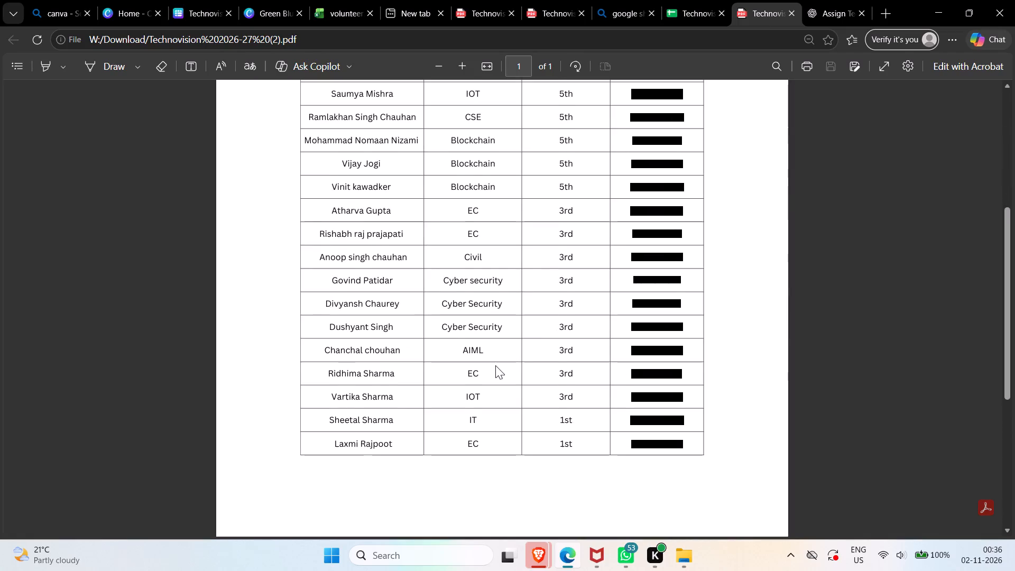
scroll(495, 365, "up", 1)
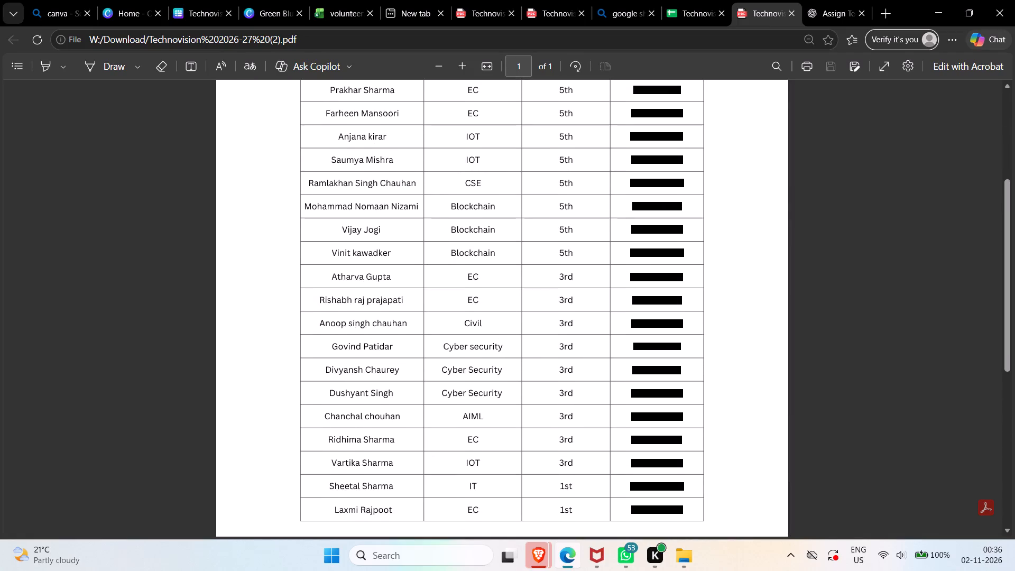
scroll(382, 347, "up", 1)
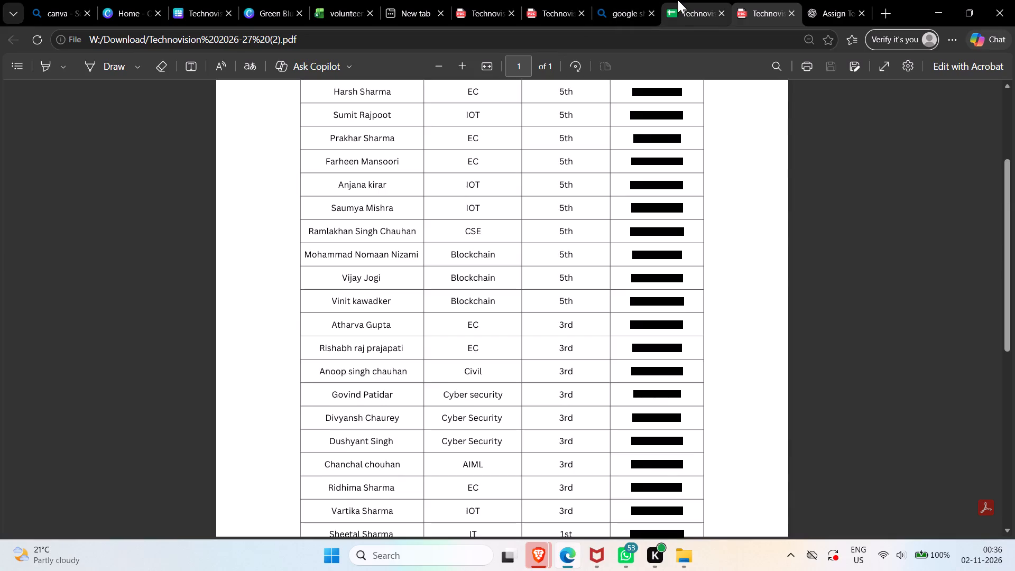
left_click(678, 0)
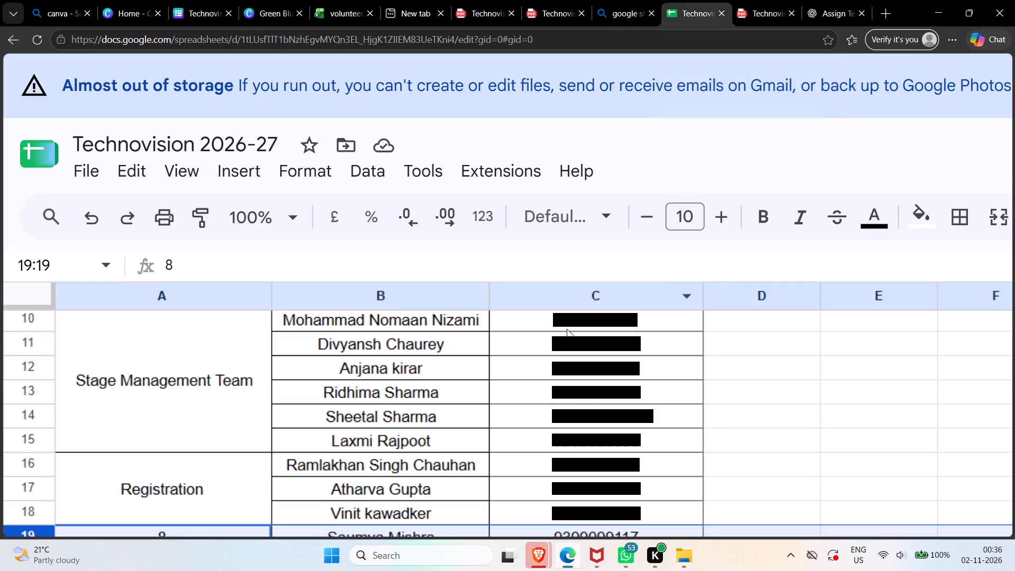
scroll(567, 329, "up", 7)
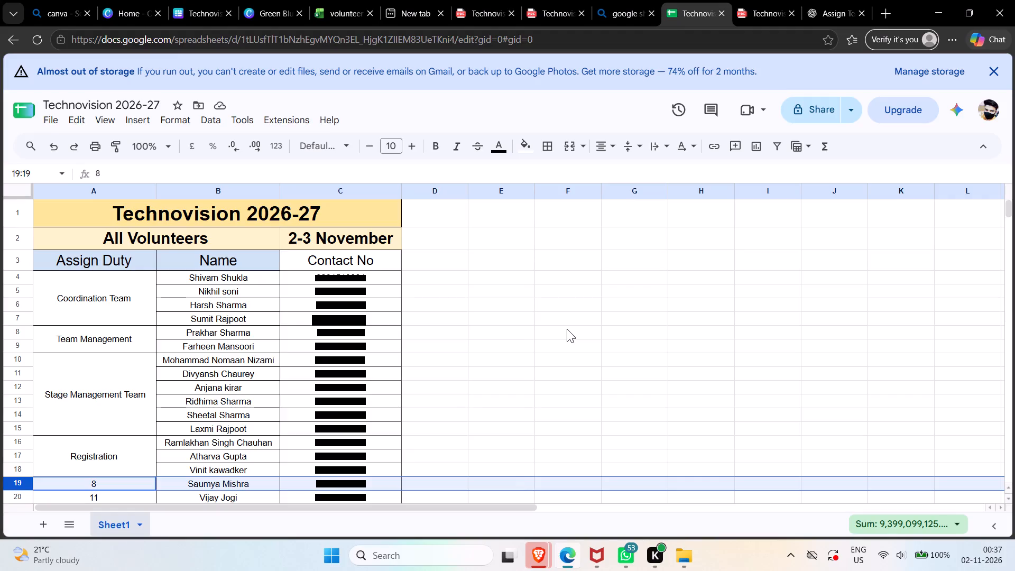
scroll(576, 287, "down", 3)
scroll(326, 302, "left", 1)
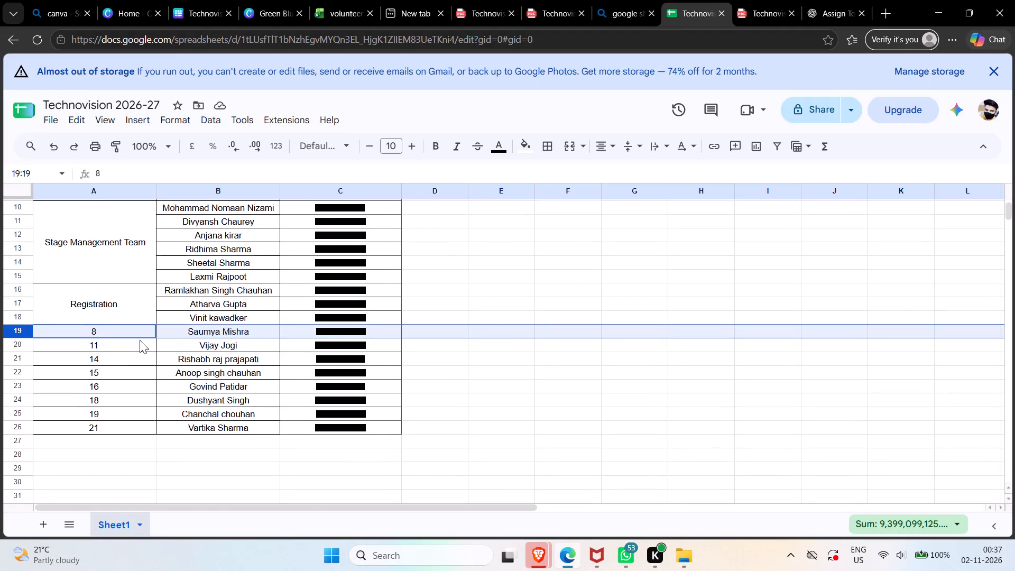
Move the volunteer row numbered 16 from row 23 up to row 19, directly below the "Registration" group.
left_click(18, 389)
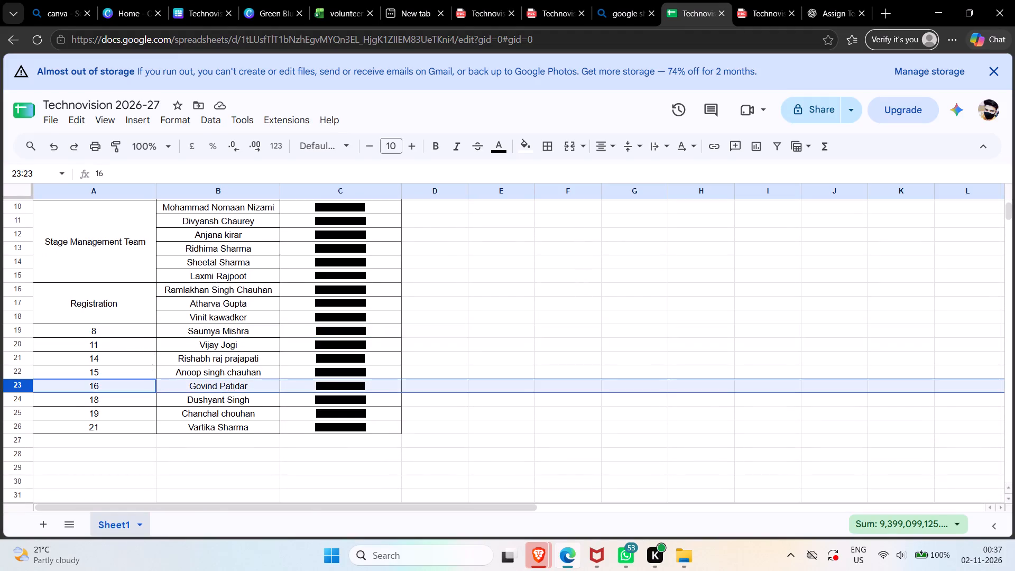
left_click_drag(23, 391, 22, 335)
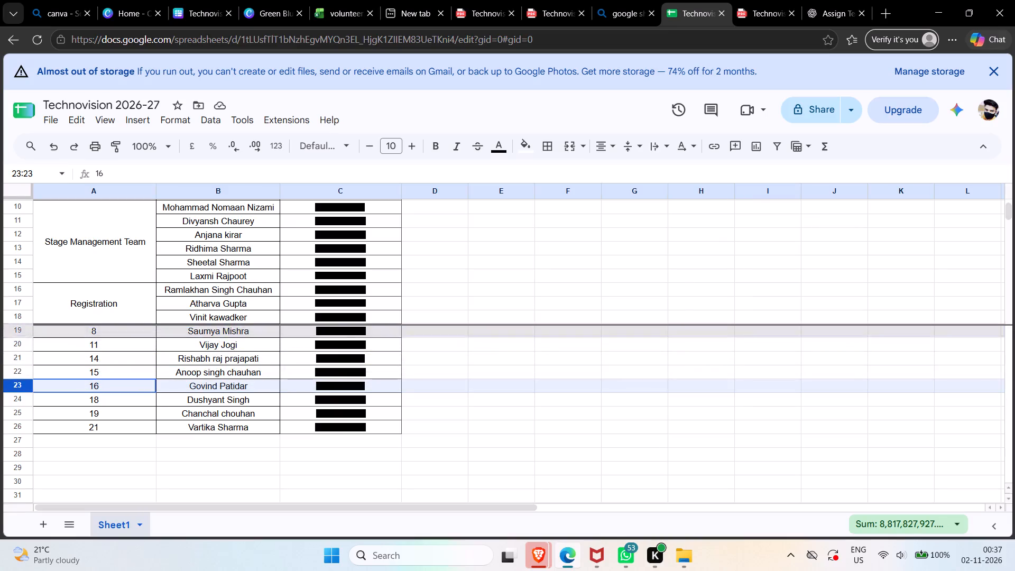
left_click_drag(22, 335, 22, 334)
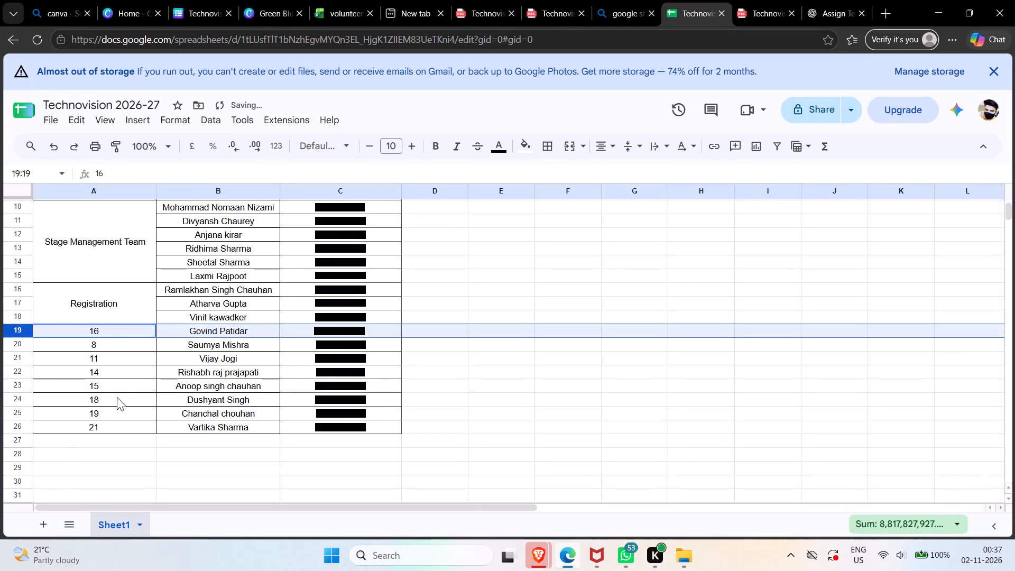
Move the volunteer row numbered 18 from row 24 up to row 20, directly below the volunteer numbered 16.
left_click(17, 385)
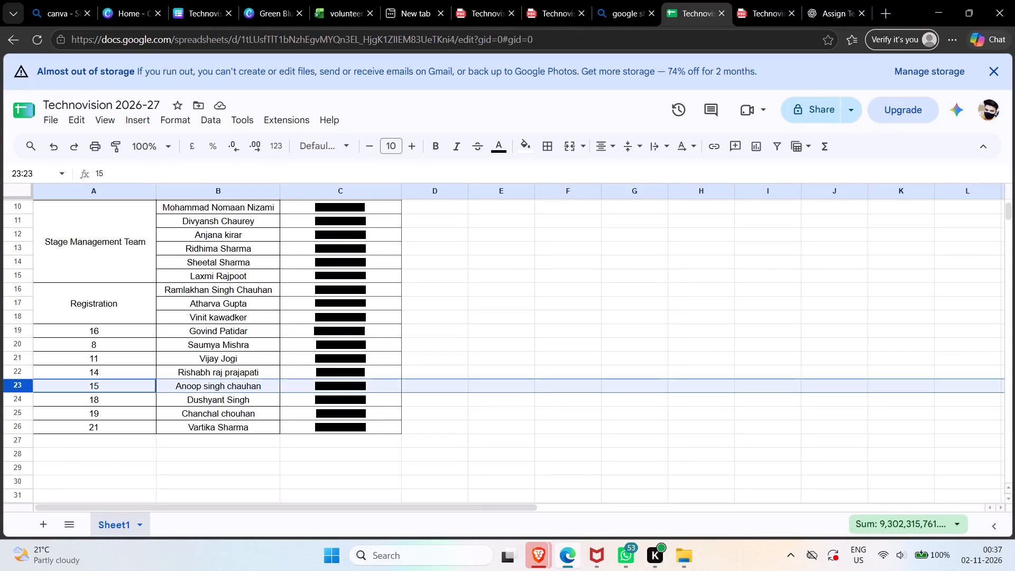
left_click(17, 401)
left_click_drag(17, 401, 19, 340)
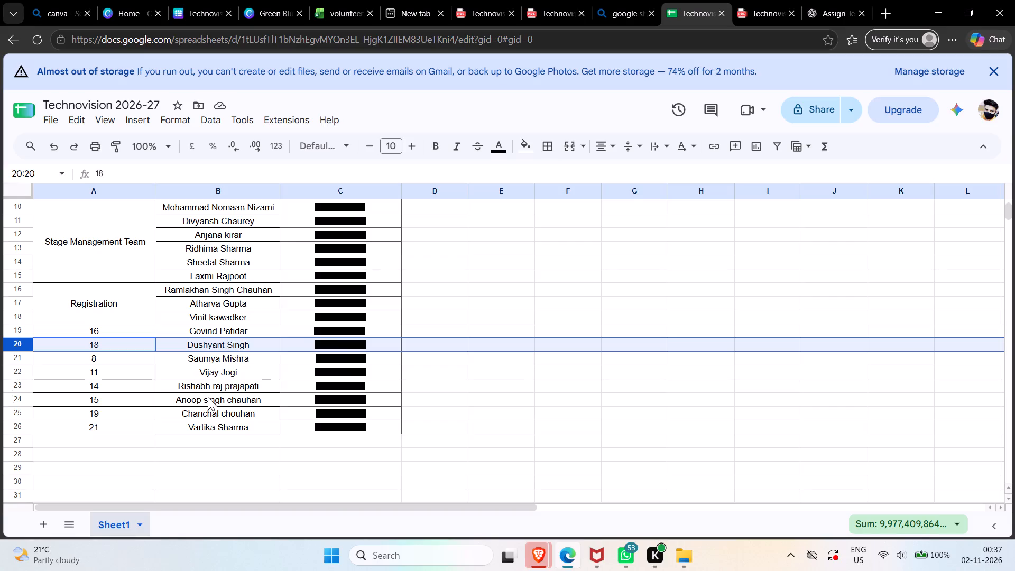
Move the volunteer row numbered 15 from row 24 up to row 21, directly below the volunteer numbered 18.
left_click(90, 443)
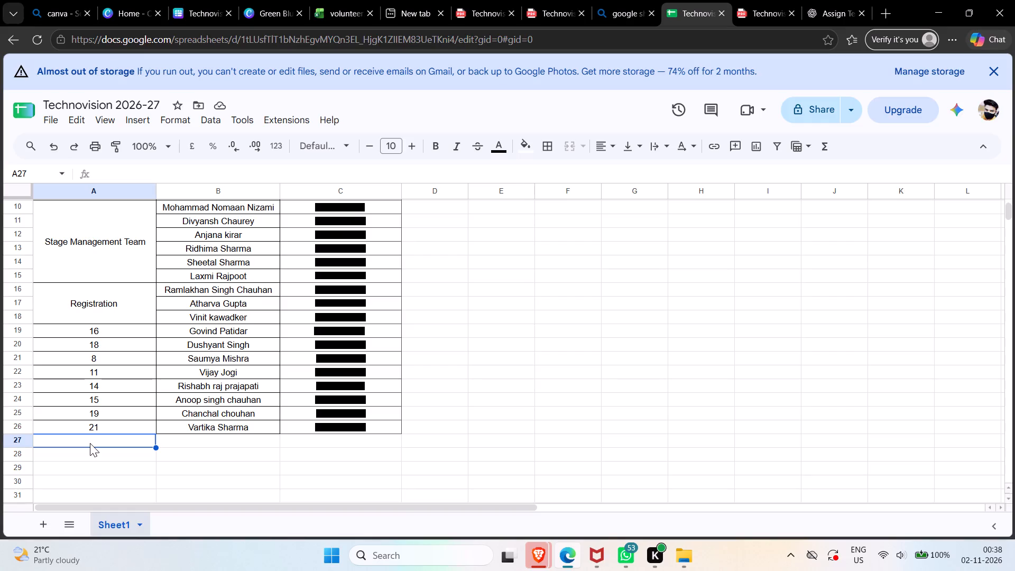
scroll(90, 443, "up", 4)
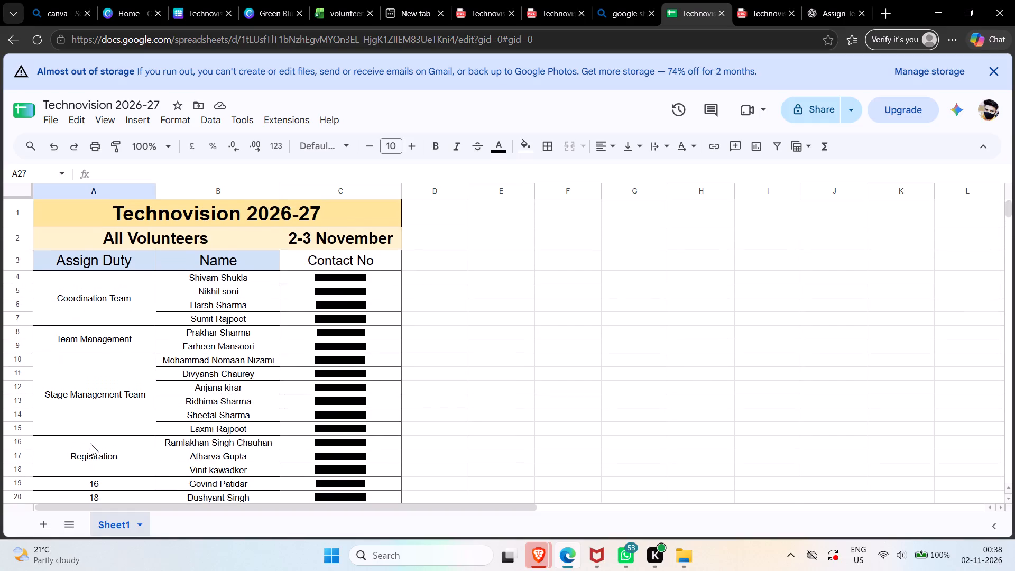
left_click(226, 355)
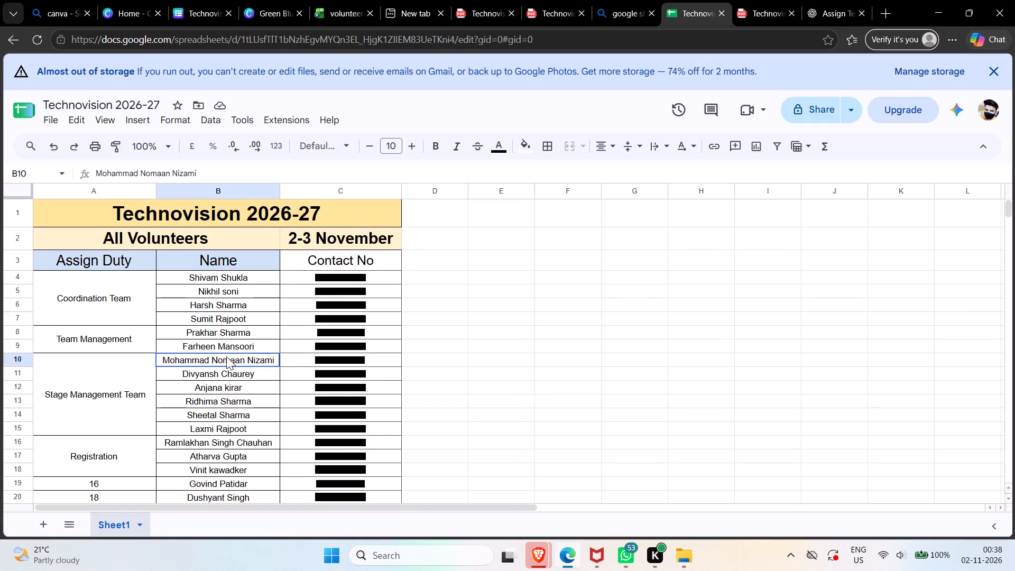
left_click(447, 401)
scroll(447, 401, "down", 1)
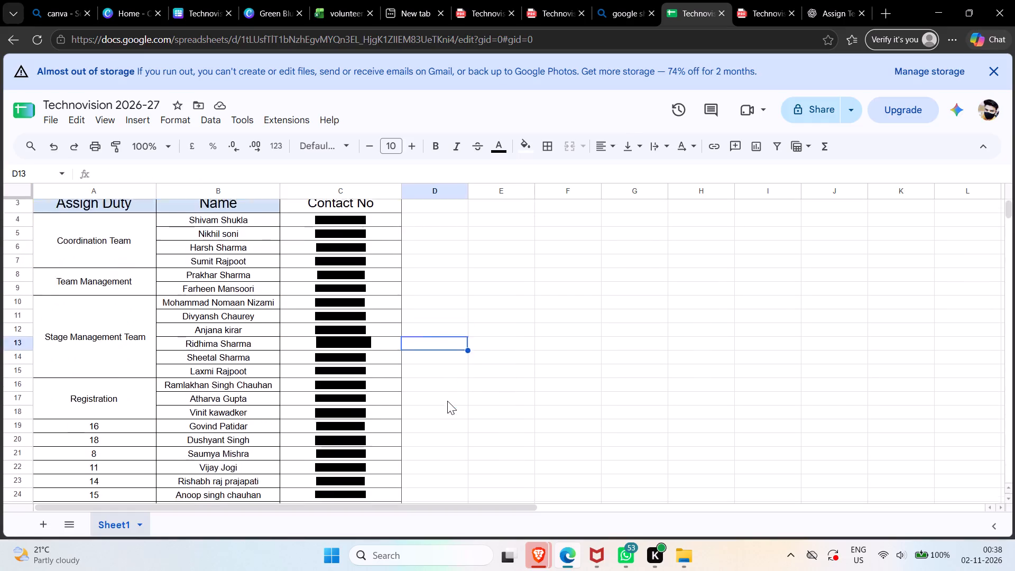
scroll(447, 401, "down", 3)
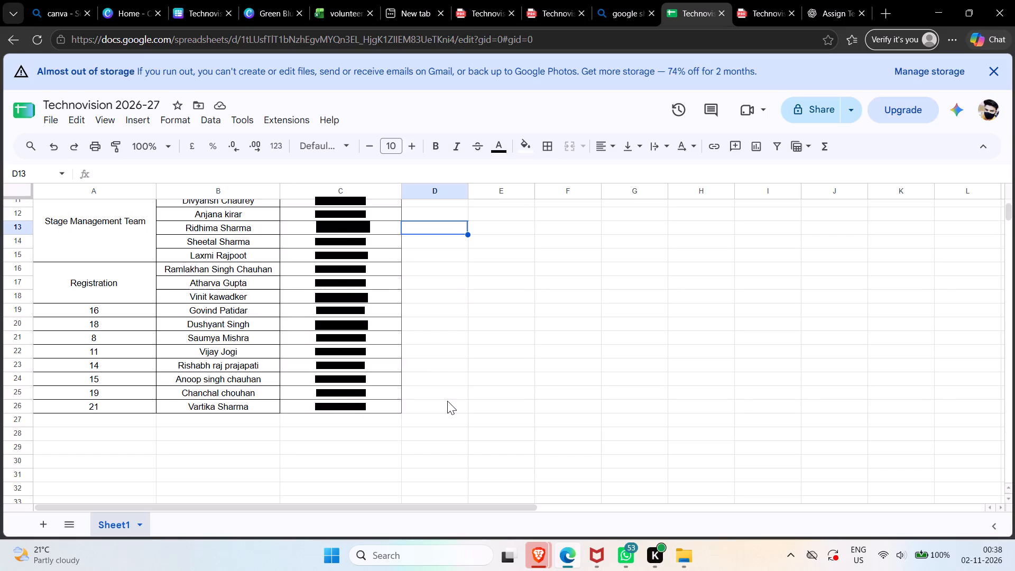
left_click(18, 331)
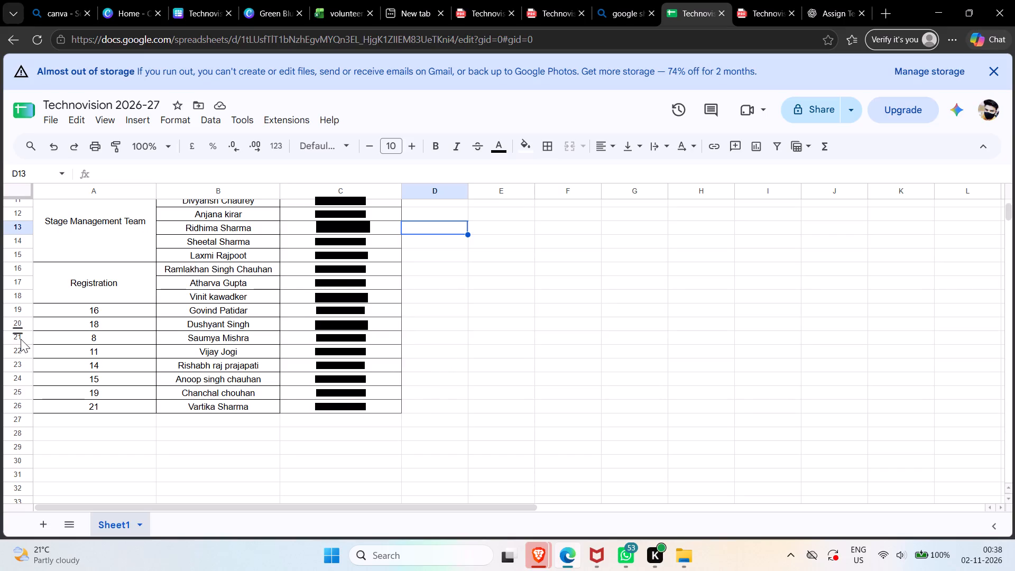
left_click(21, 339)
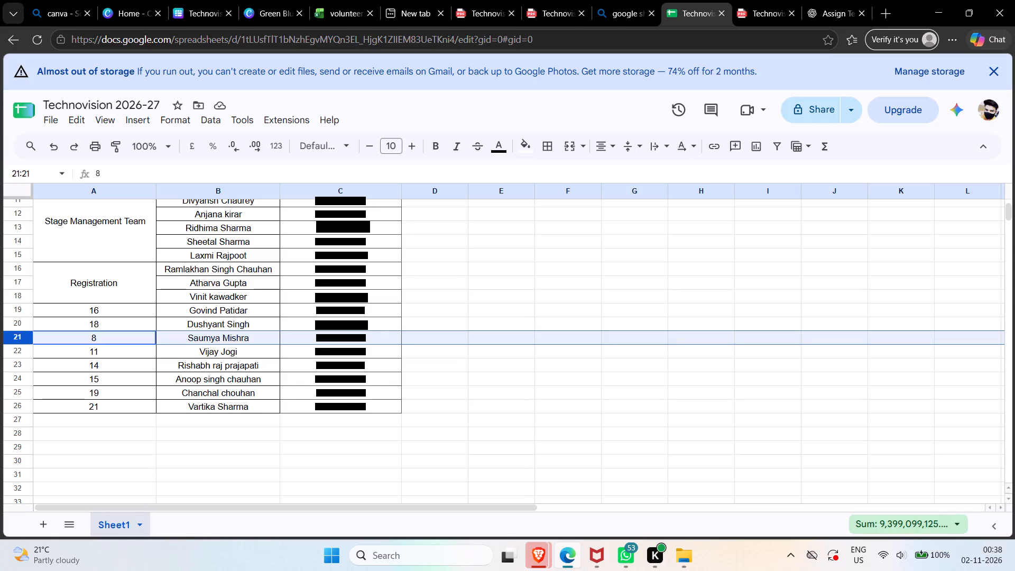
left_click(19, 377)
left_click_drag(15, 383, 19, 339)
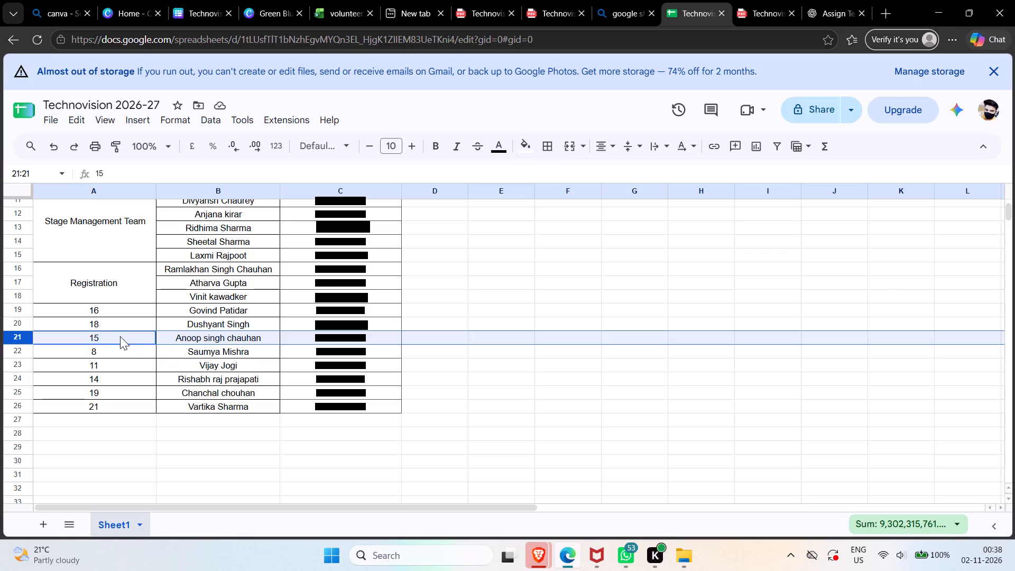
Insert one blank row above row 21, between the volunteers numbered 18 and 15.
right_click(24, 343)
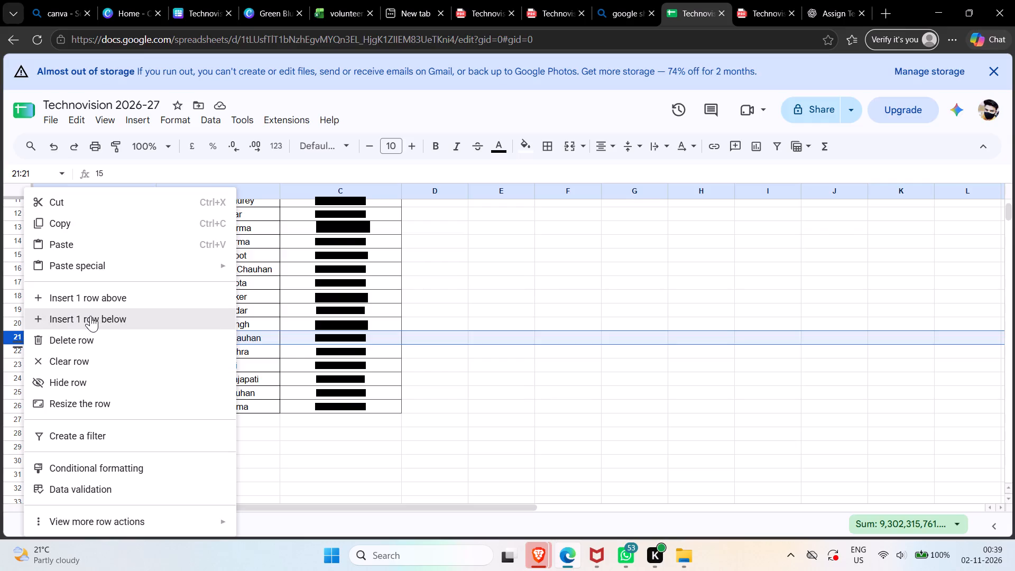
left_click(97, 297)
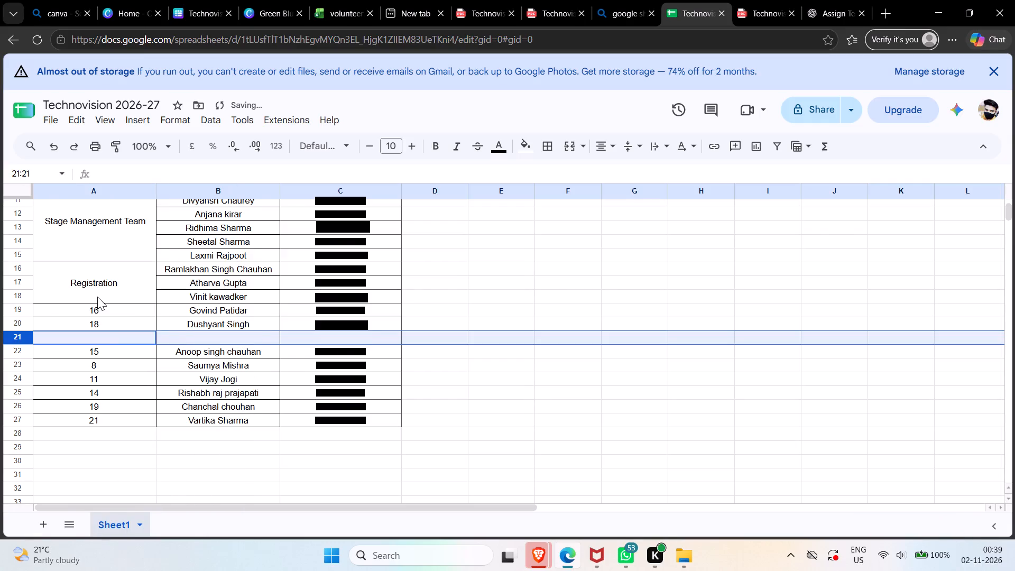
Enter the additional volunteer's full name in the Name column of the blank row 21.
left_click(102, 336)
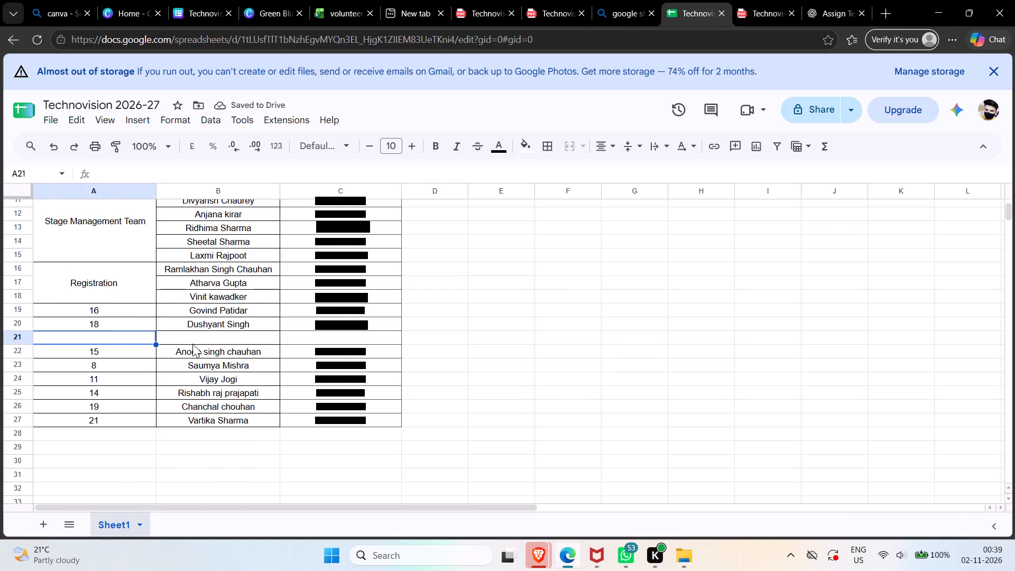
left_click(206, 337)
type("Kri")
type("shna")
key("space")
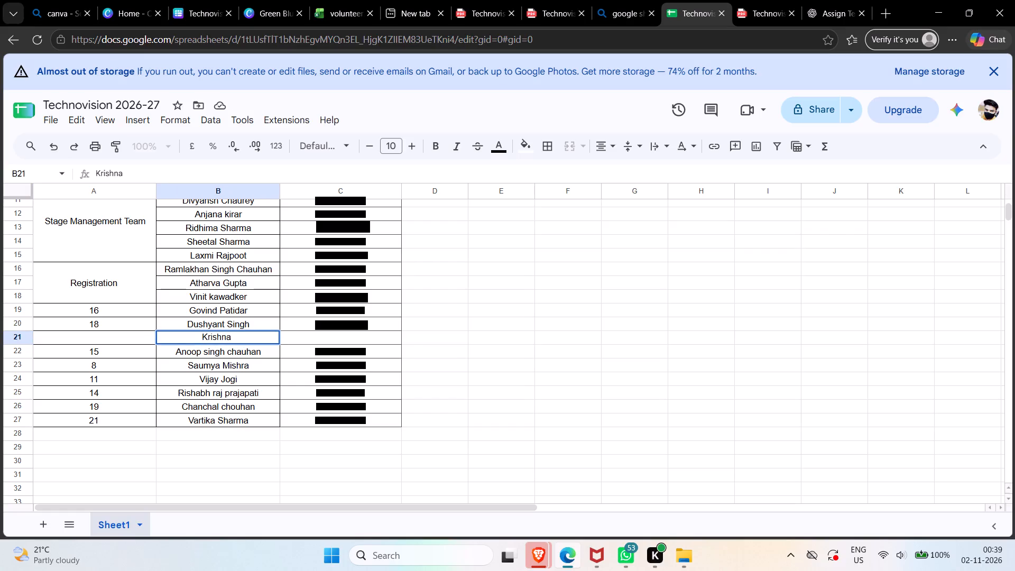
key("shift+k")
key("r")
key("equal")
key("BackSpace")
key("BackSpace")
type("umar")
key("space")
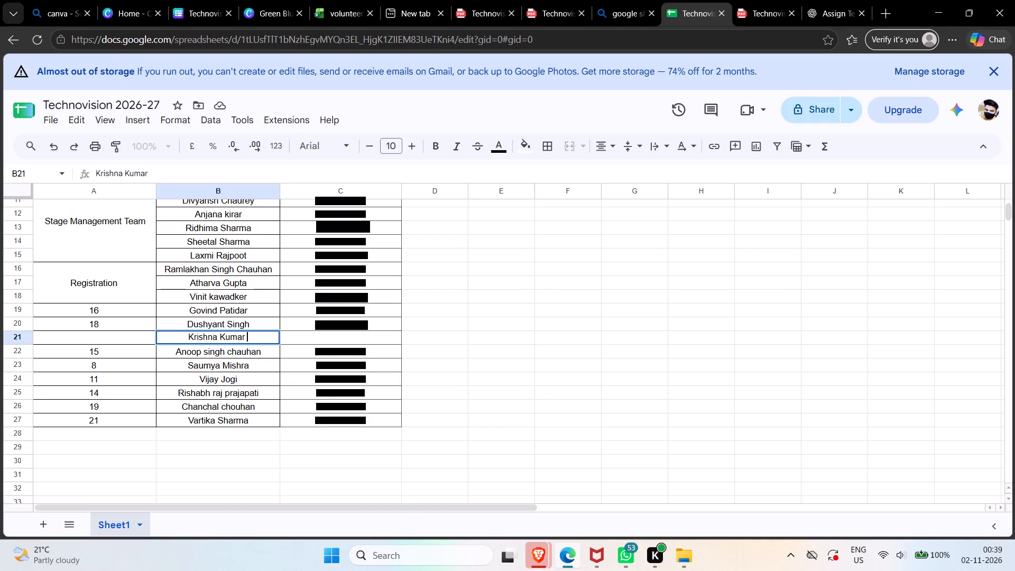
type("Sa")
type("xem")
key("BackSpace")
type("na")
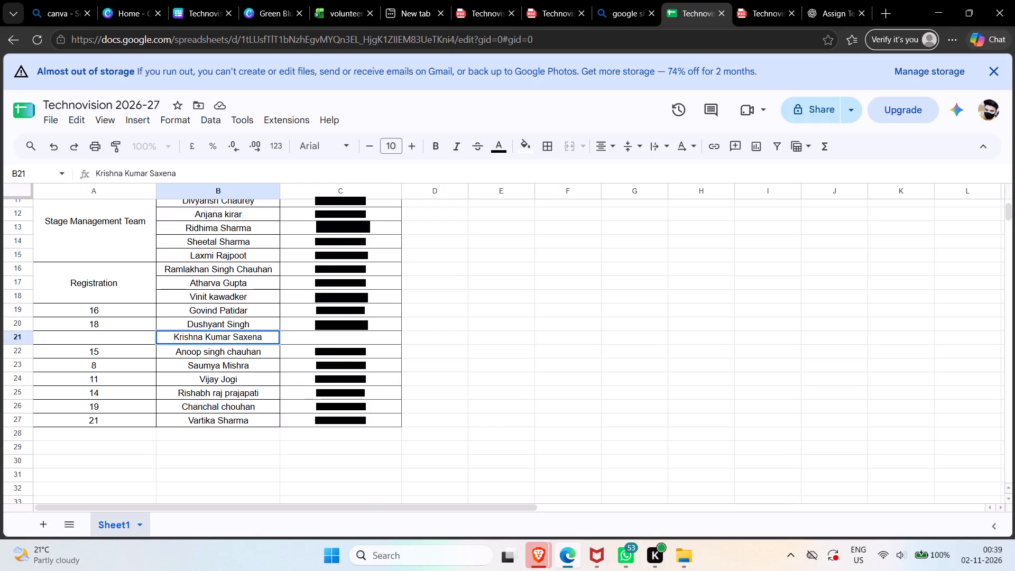
left_click(304, 340)
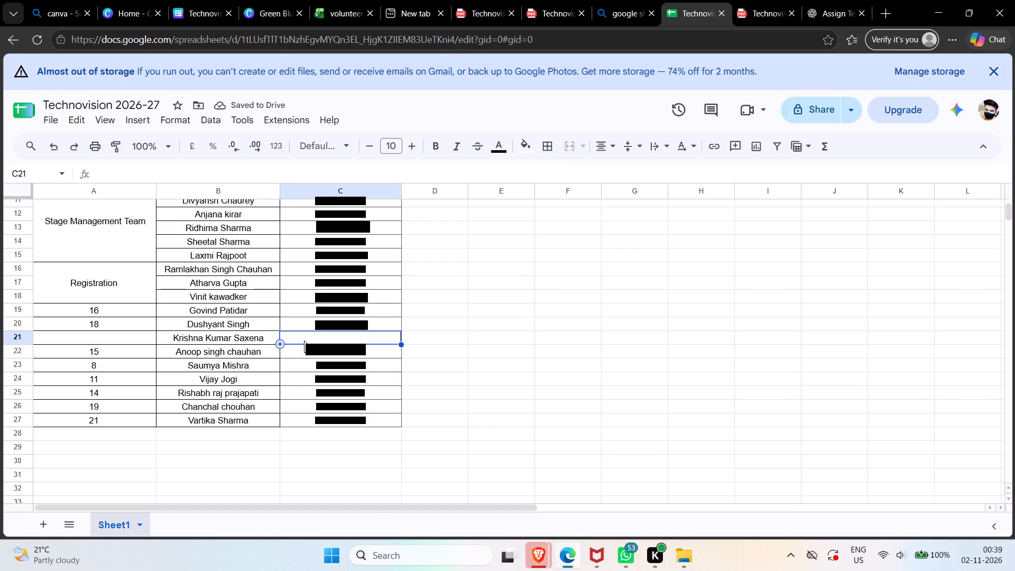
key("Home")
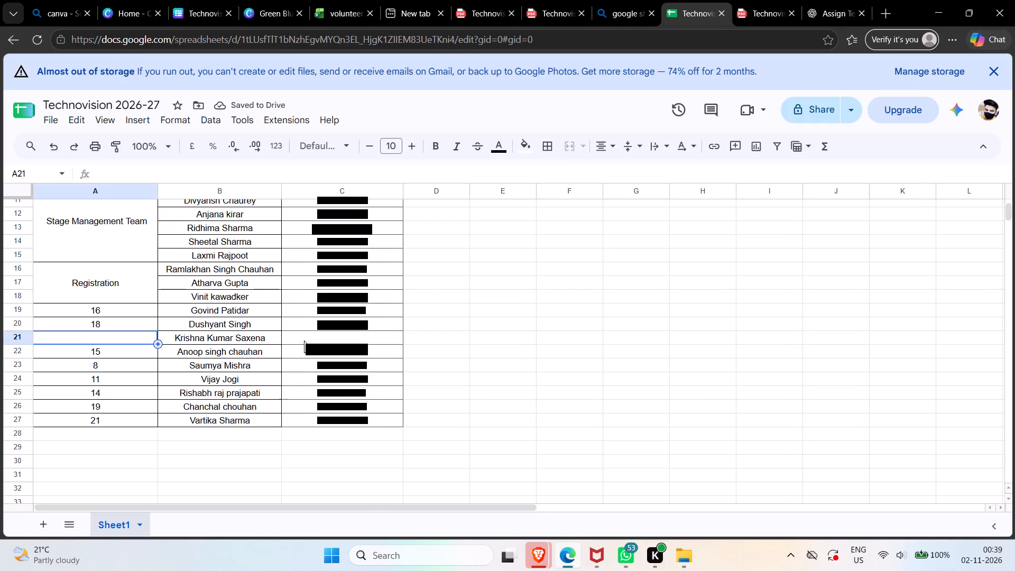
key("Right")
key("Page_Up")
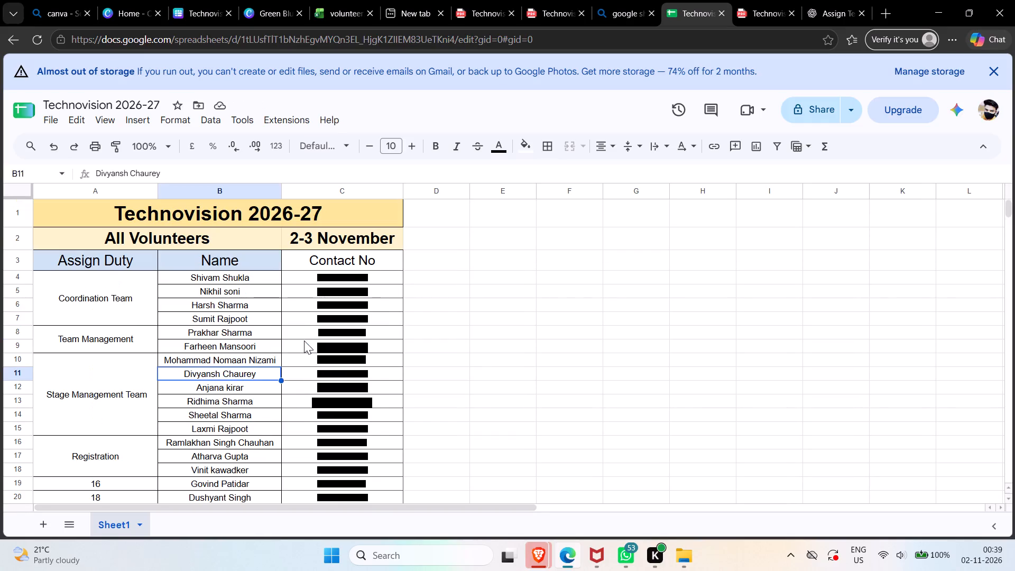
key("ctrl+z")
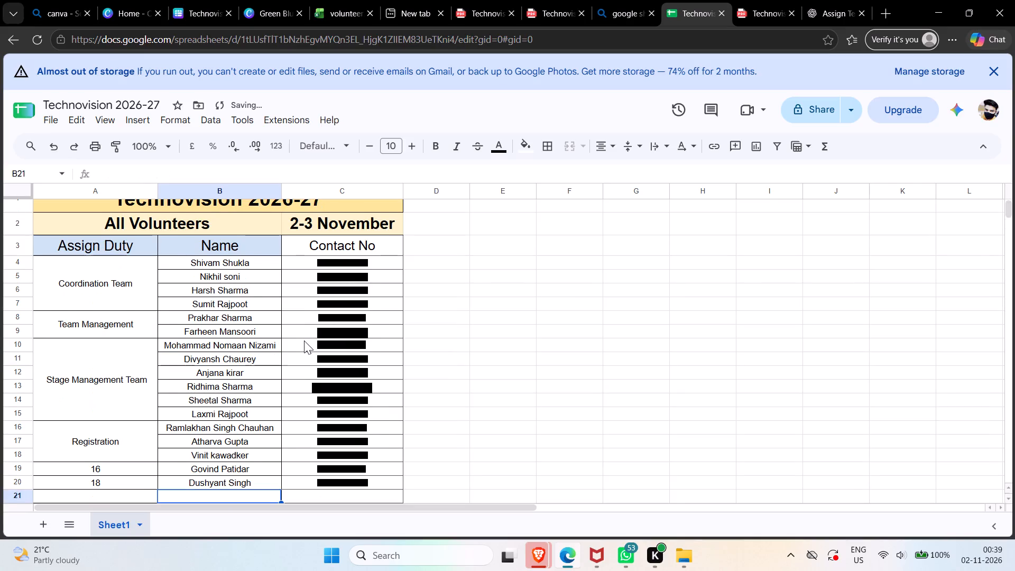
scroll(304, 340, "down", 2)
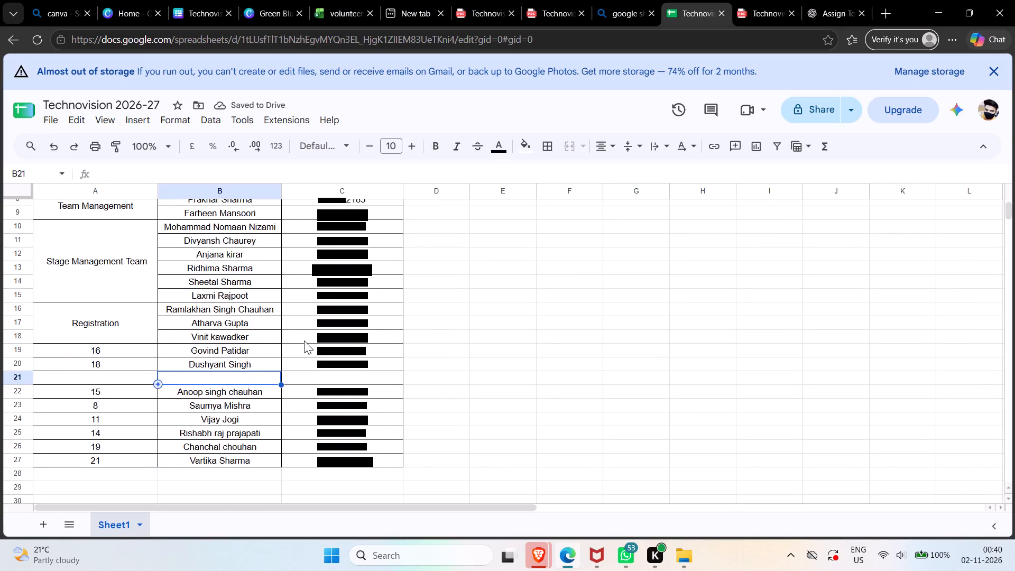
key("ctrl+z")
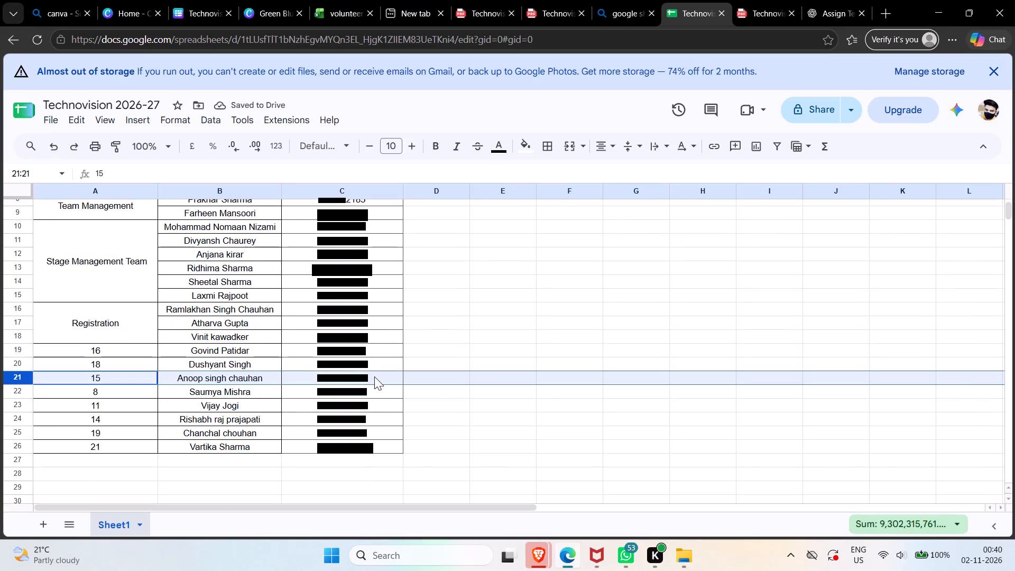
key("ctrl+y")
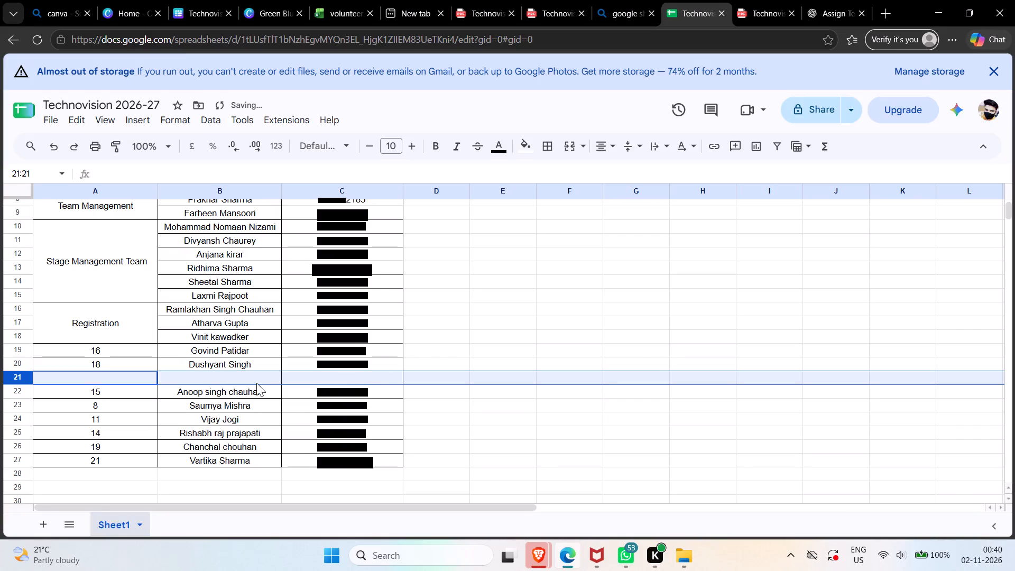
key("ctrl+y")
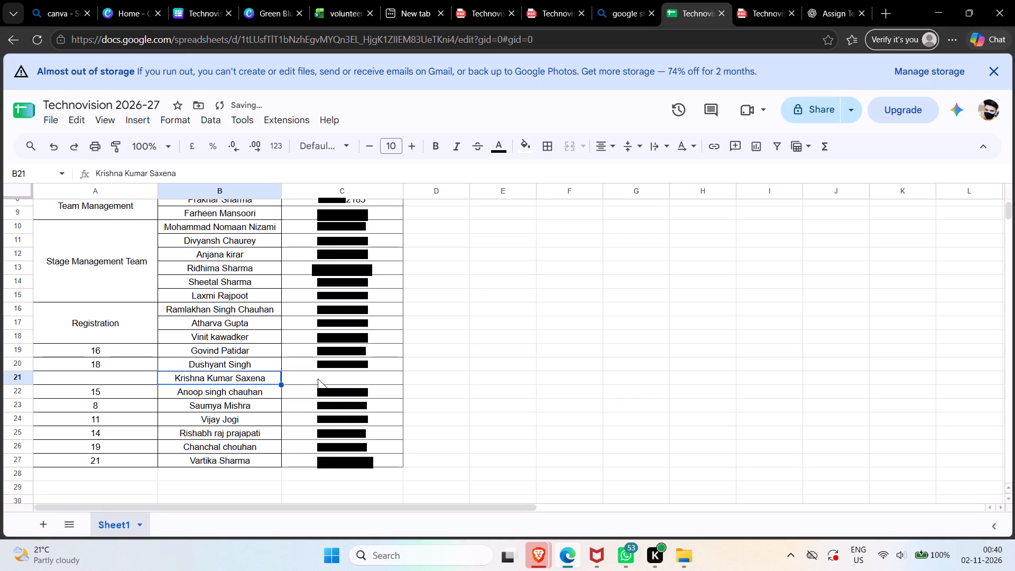
Enter the added volunteer's phone number in the Contact No column of row 21.
left_click(318, 379)
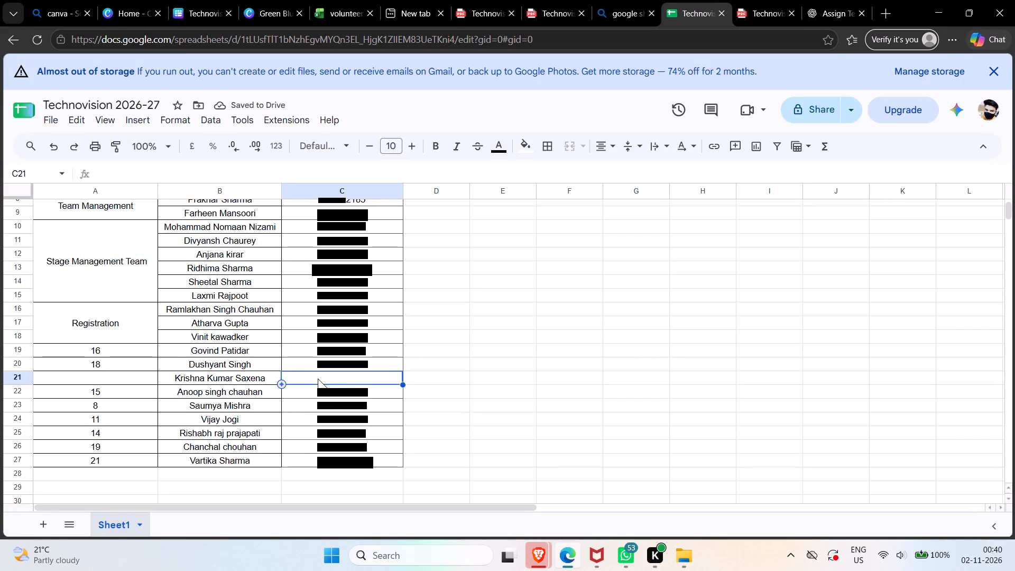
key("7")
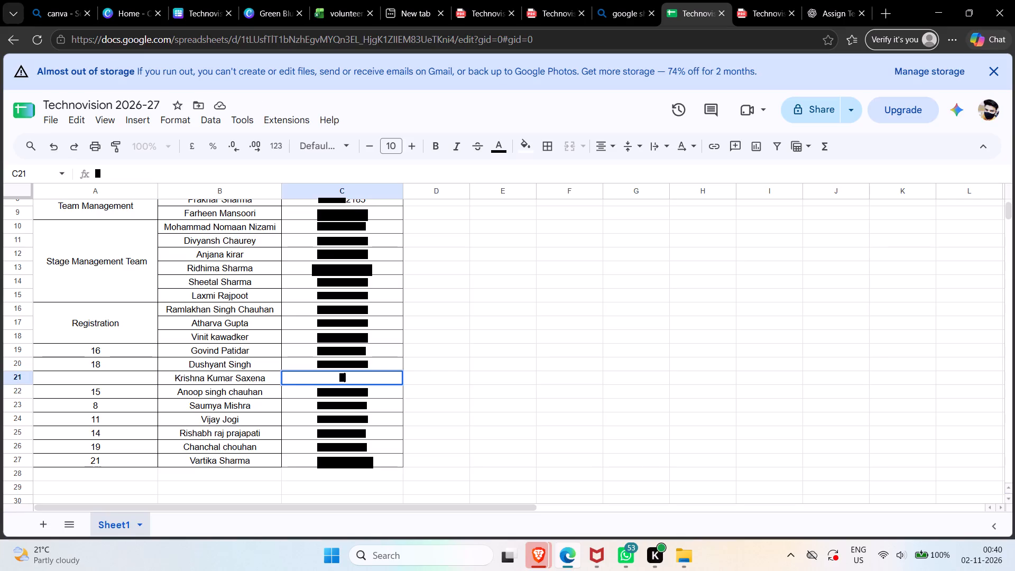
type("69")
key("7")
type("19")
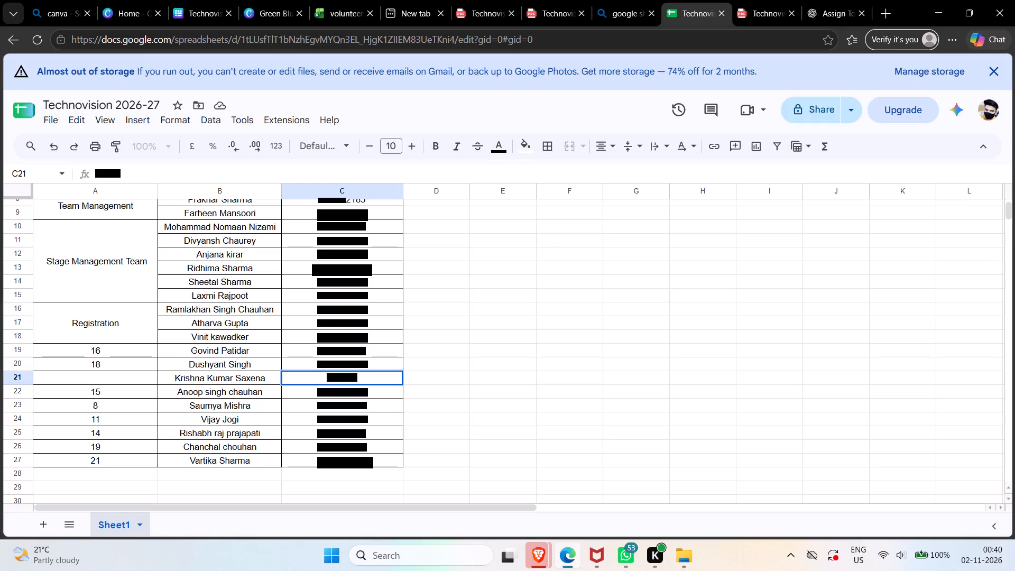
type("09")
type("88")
Merge the Assign Duty cells A19 to A21 beside the three volunteers below the Registration group.
scroll(318, 379, "up", 1)
left_click(125, 347)
left_click_drag(125, 347, 121, 380)
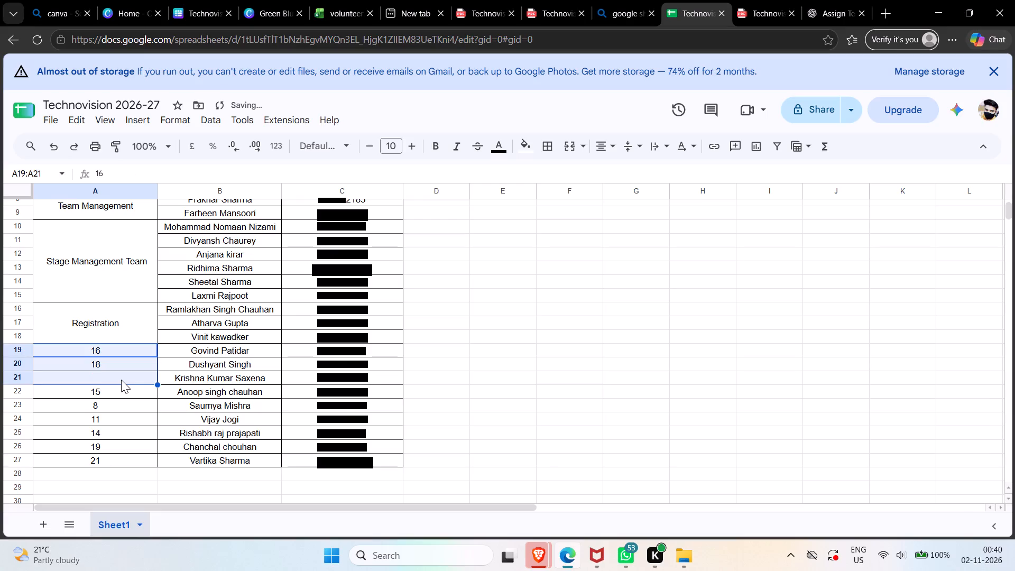
left_click(571, 149)
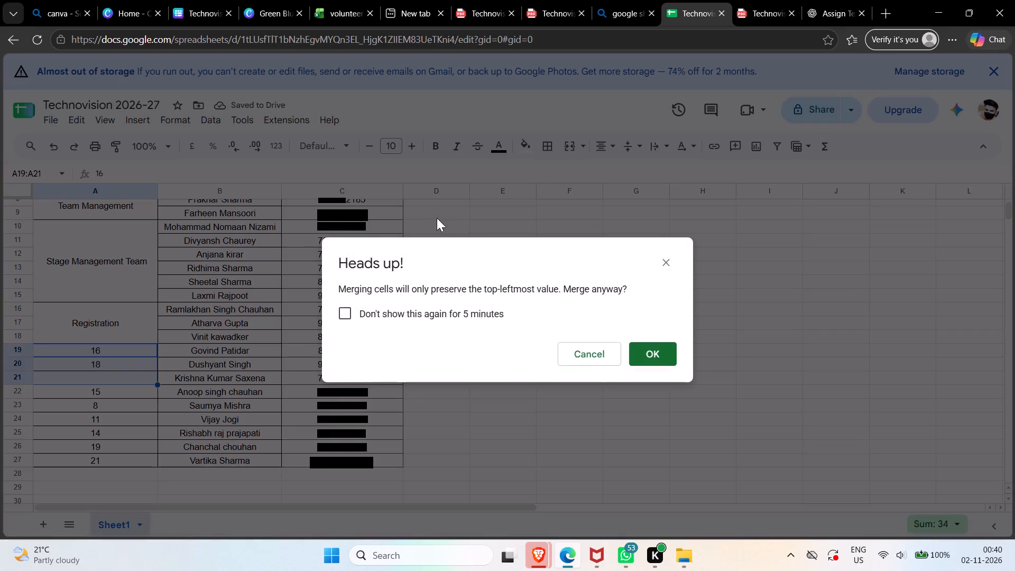
left_click(656, 347)
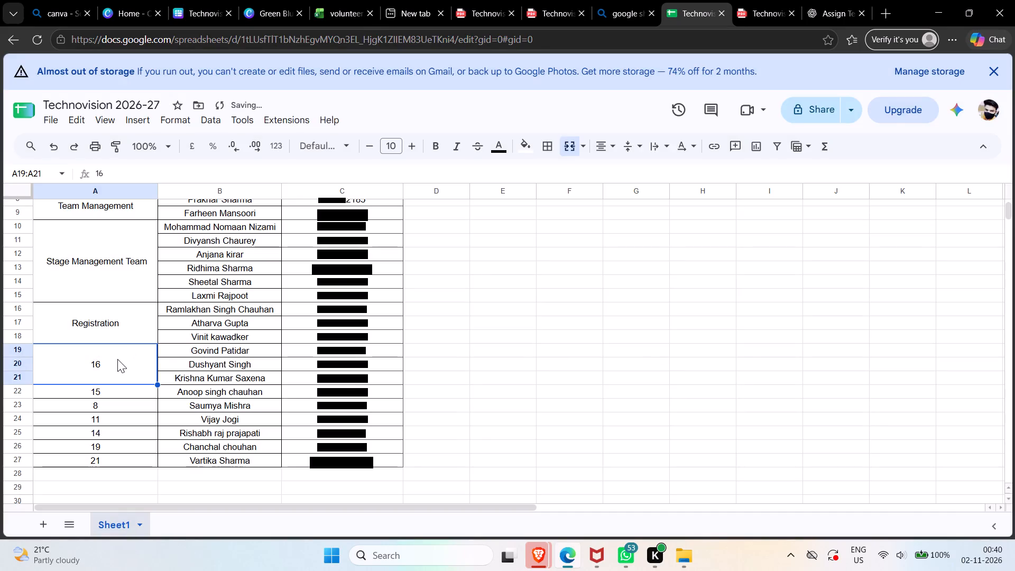
Replace the content of the merged duty cell A19:A21 with "Photo & Videography".
double_click(117, 359)
key("BackSpace")
key("BackSpace")
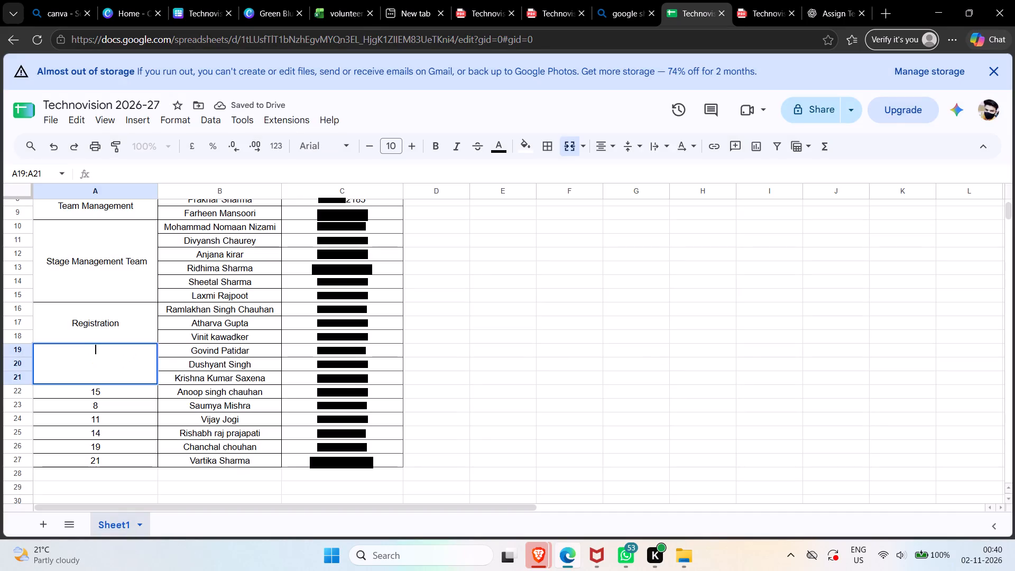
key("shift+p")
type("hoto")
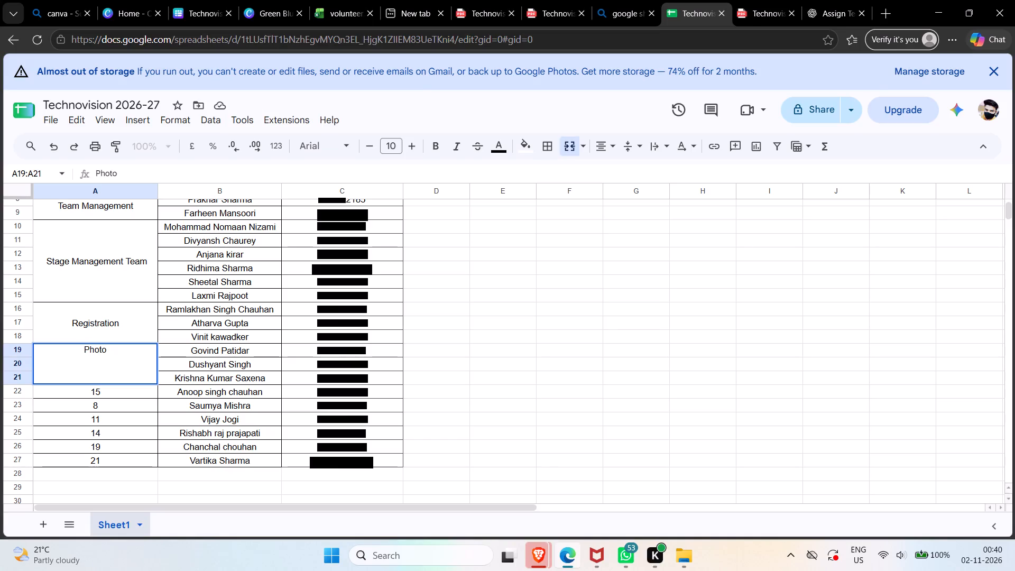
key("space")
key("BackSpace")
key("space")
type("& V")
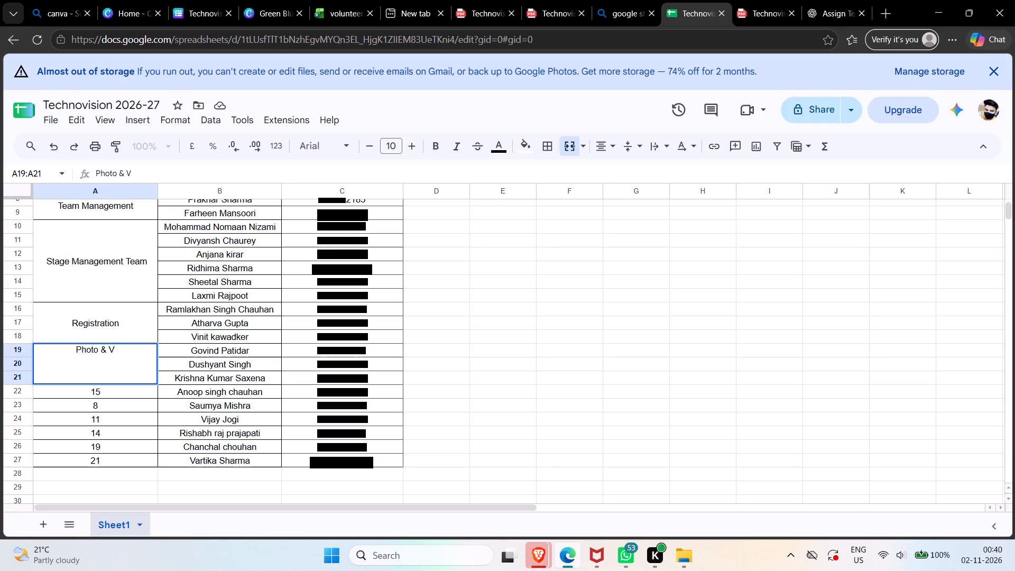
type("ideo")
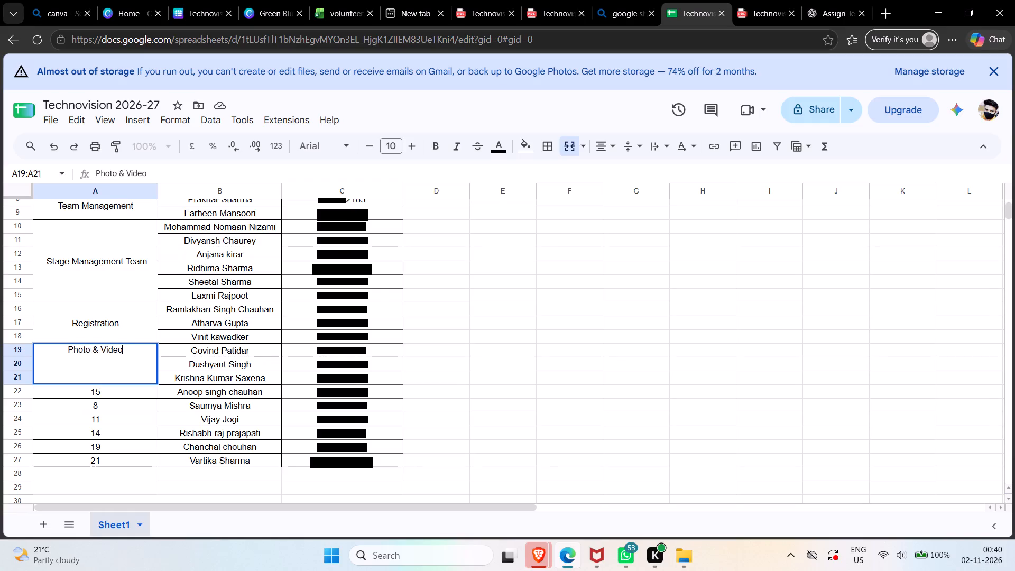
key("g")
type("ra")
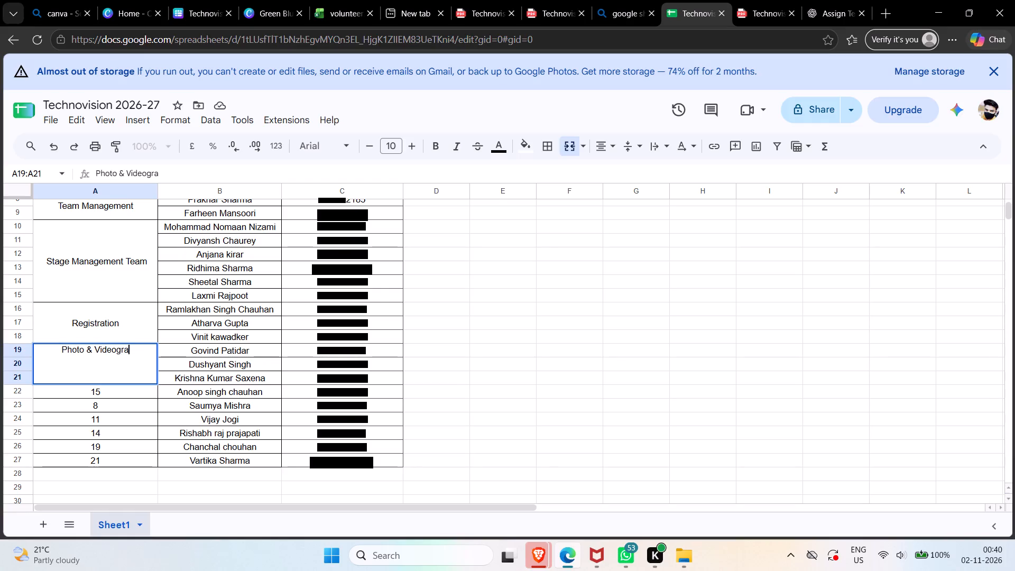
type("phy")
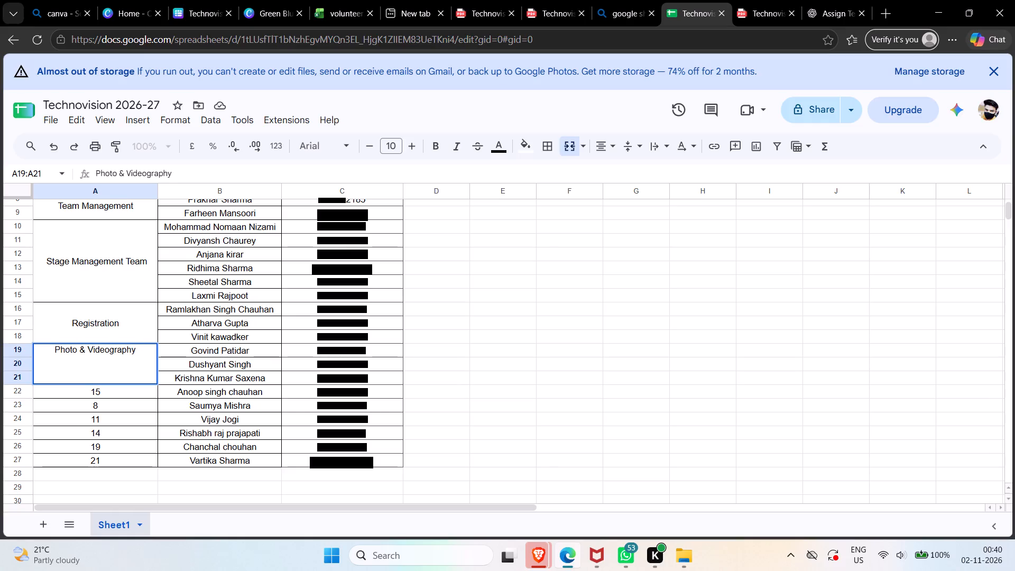
double_click(402, 364)
left_click(497, 376)
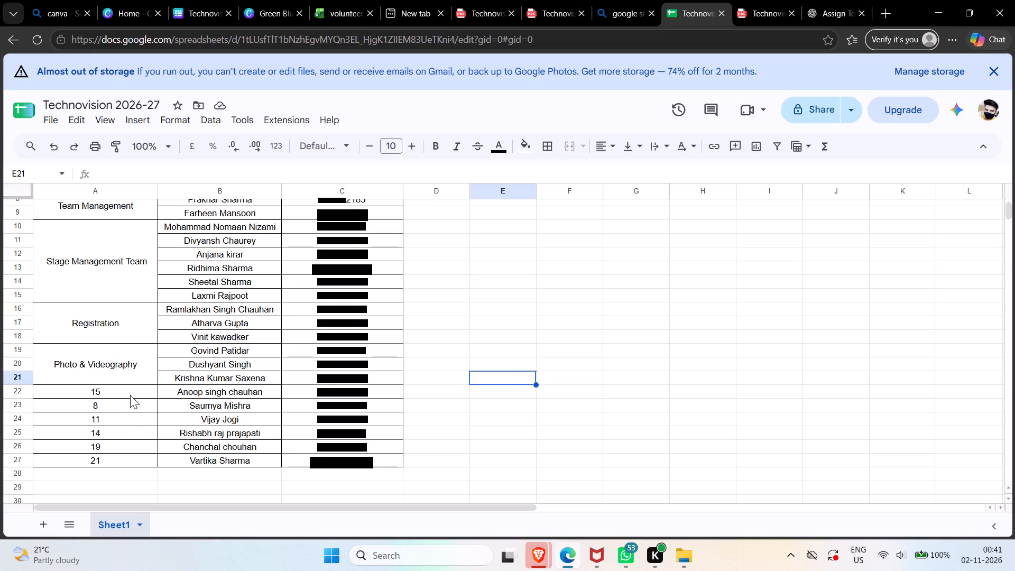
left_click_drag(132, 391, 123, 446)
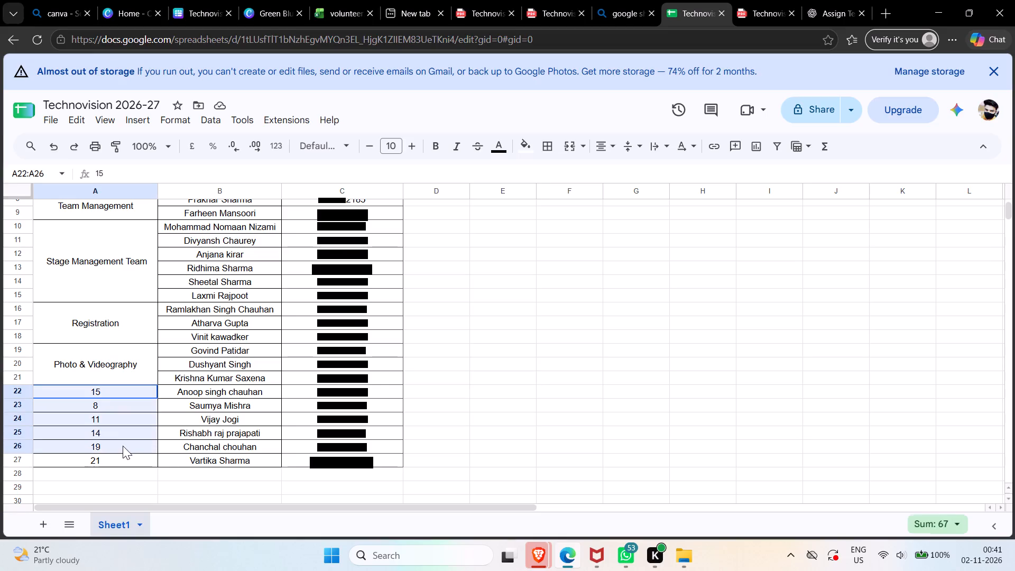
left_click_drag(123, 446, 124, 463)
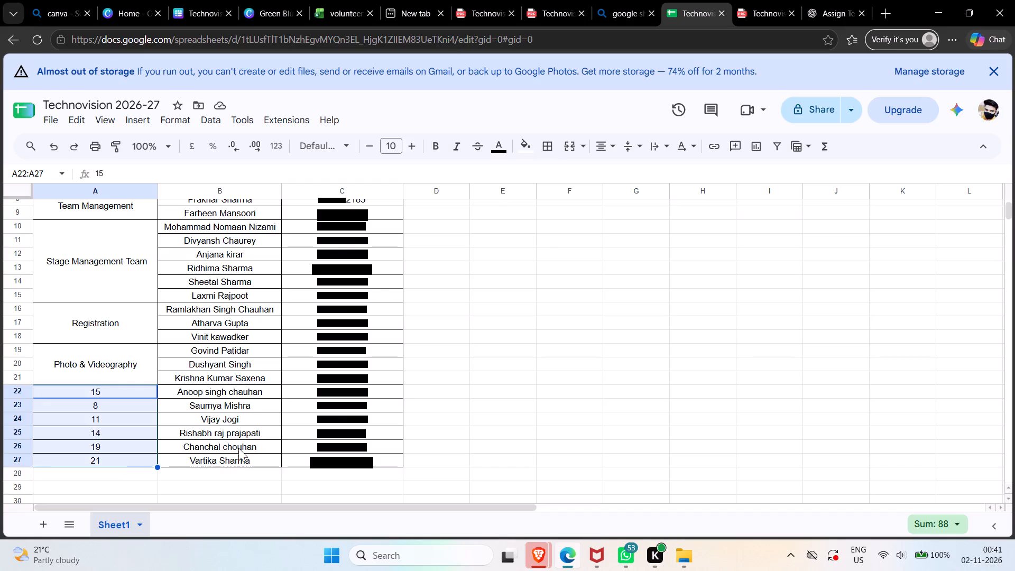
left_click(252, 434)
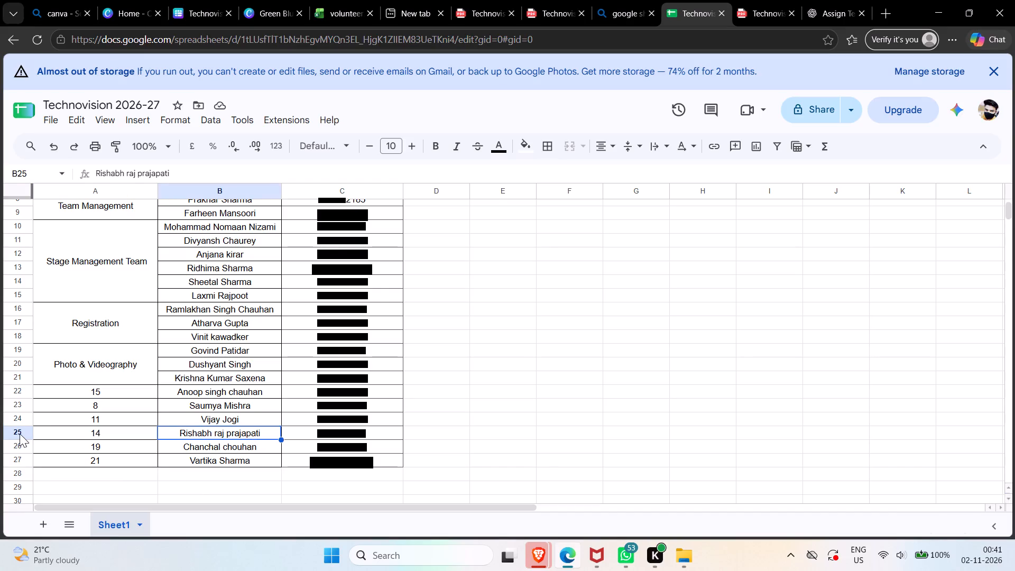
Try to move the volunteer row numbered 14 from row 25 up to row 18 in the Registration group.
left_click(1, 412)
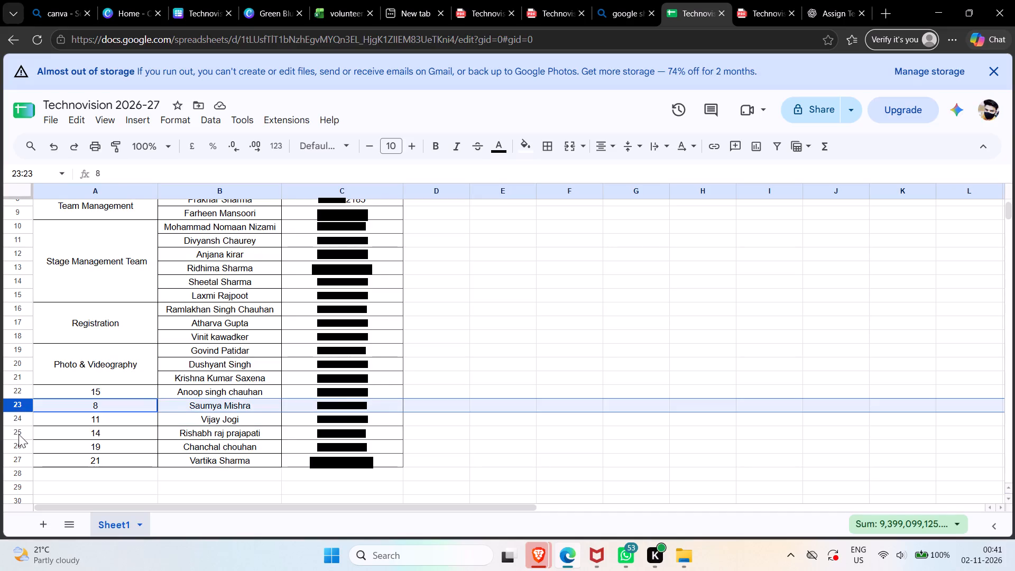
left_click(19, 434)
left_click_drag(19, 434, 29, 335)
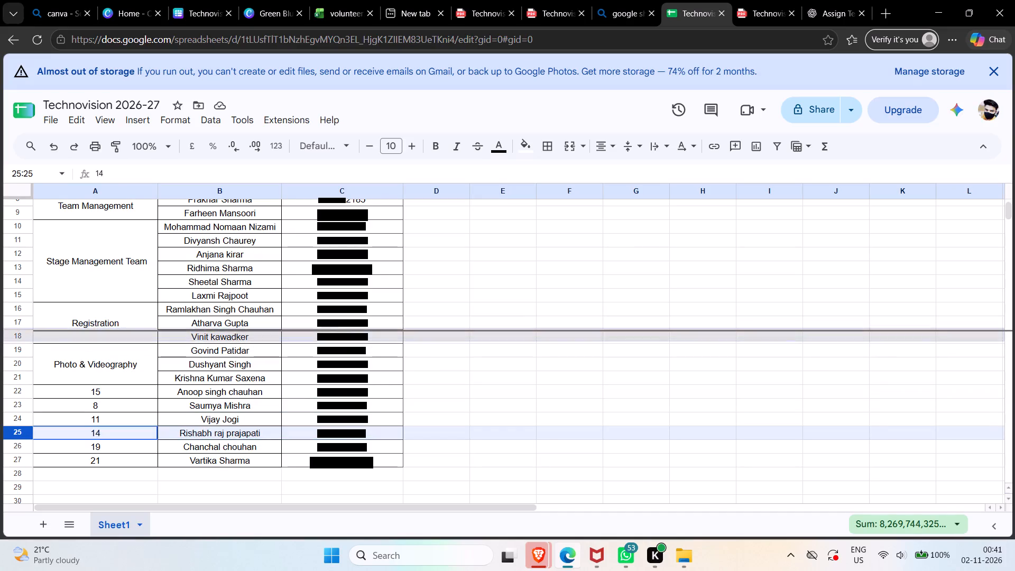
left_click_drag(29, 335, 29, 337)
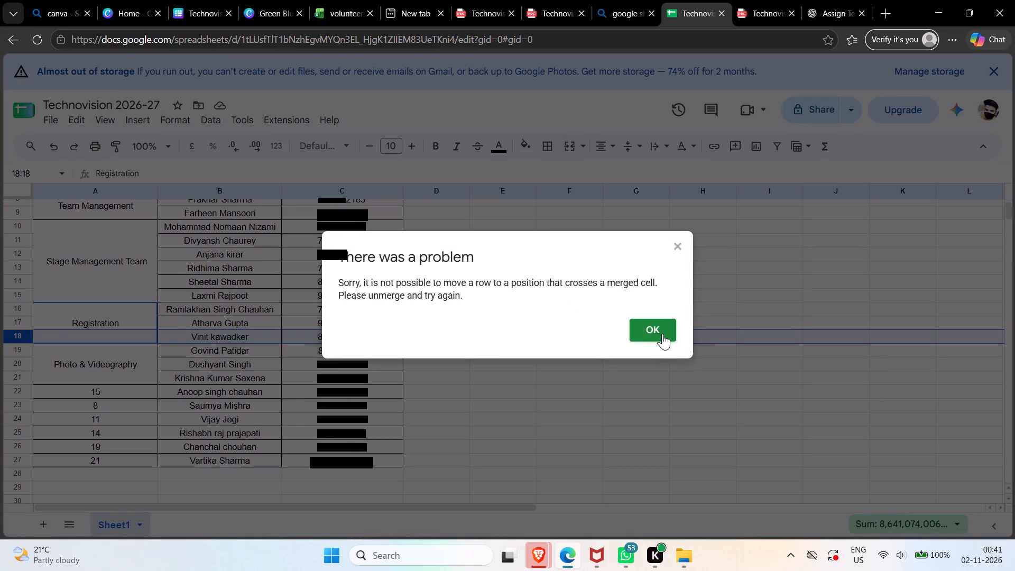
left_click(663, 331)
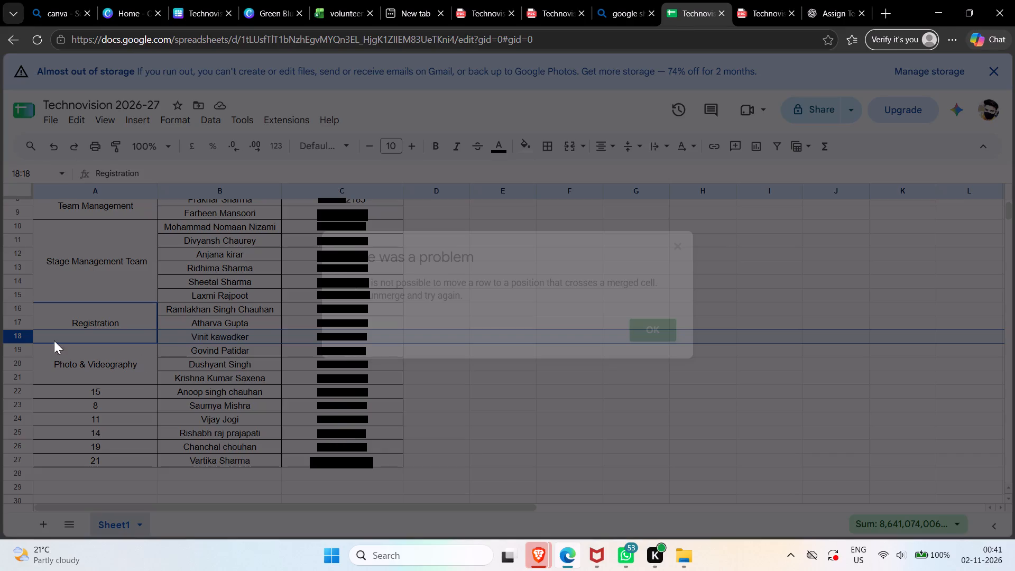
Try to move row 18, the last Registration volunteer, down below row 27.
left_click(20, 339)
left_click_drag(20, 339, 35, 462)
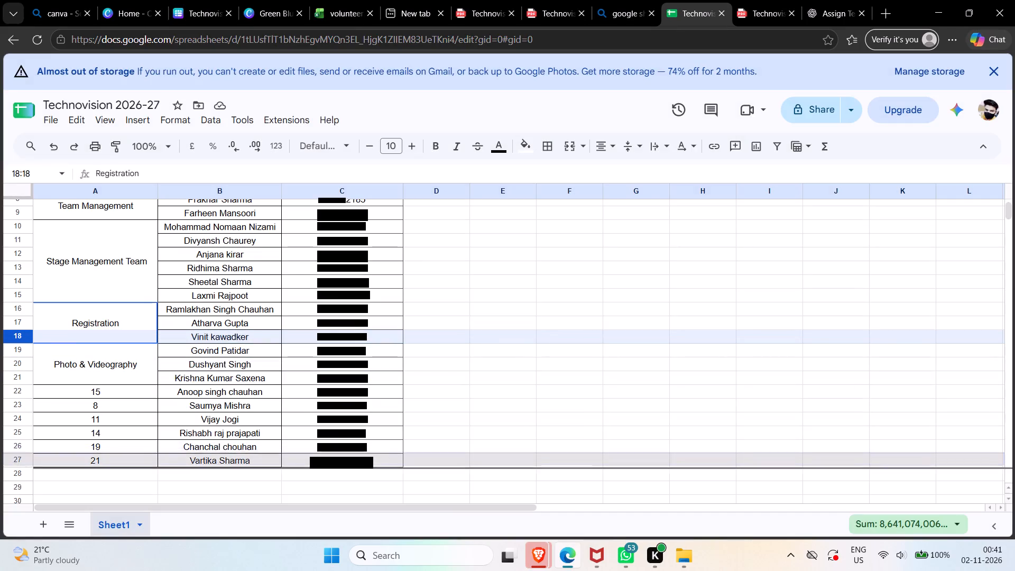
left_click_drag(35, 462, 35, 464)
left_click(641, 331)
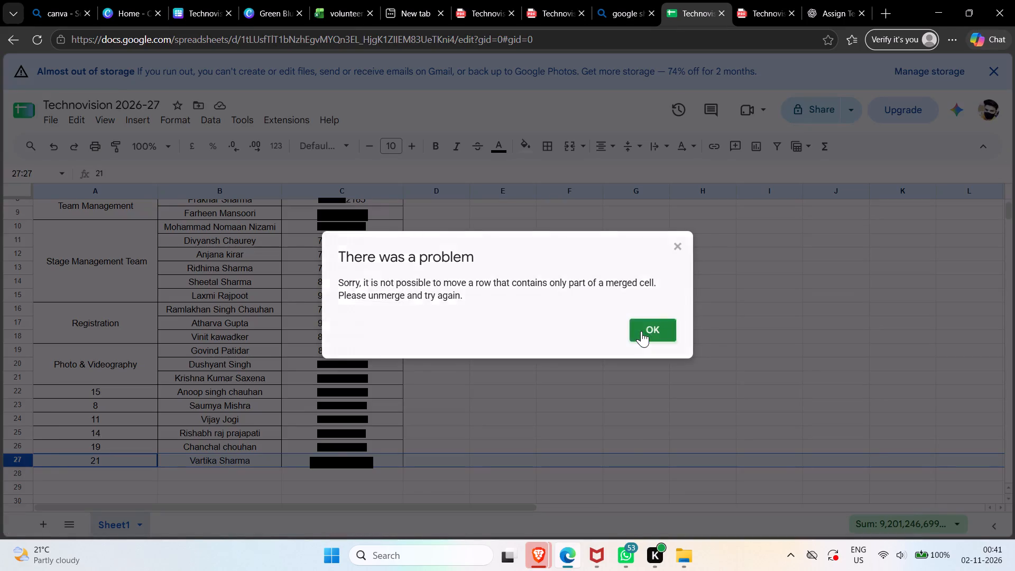
Park the name from B18 in the blank cell B28 and move the name from B25 into B18.
left_click(251, 330)
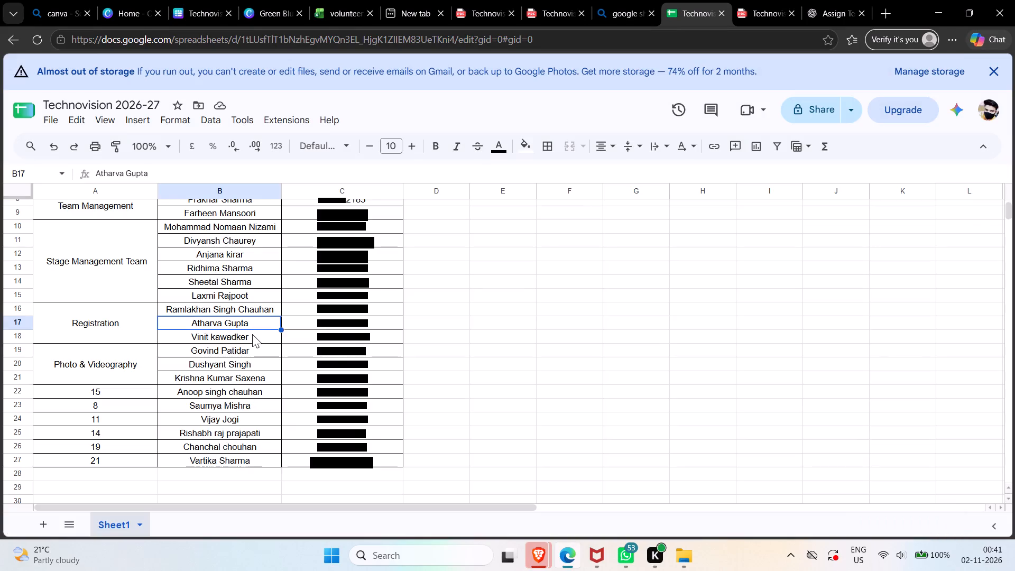
left_click(255, 338)
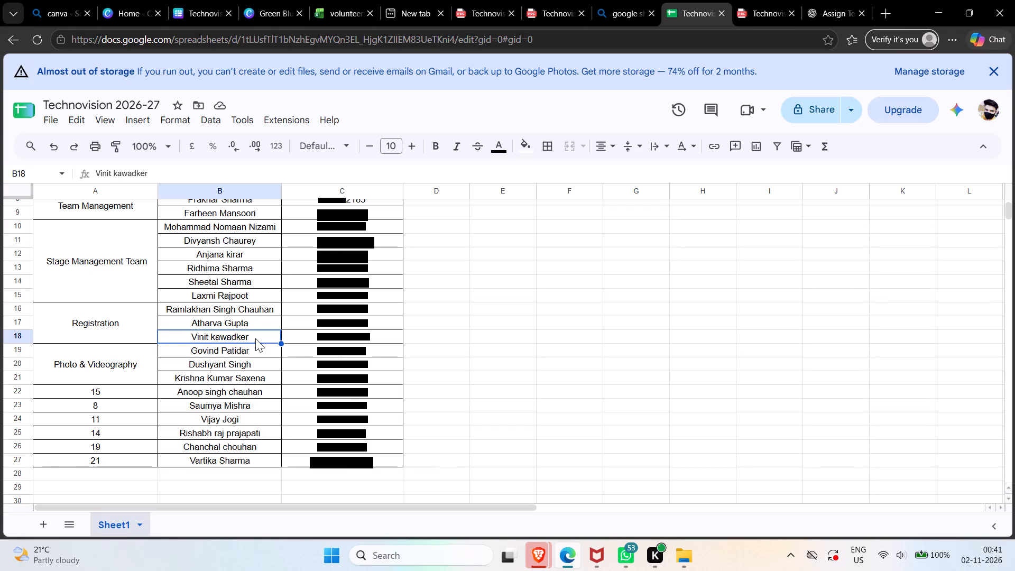
key("ctrl+x")
left_click(256, 473)
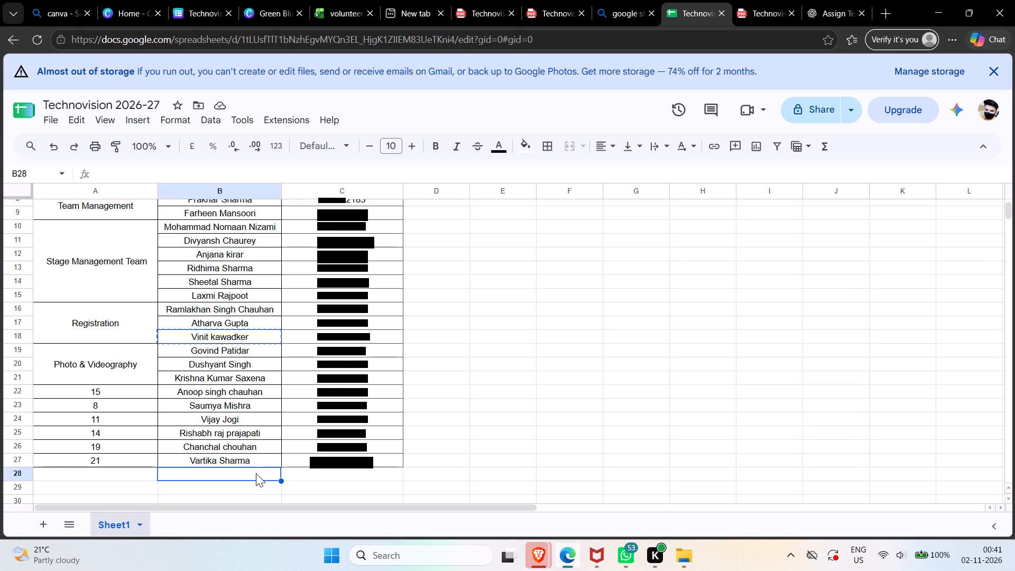
key("ctrl+v")
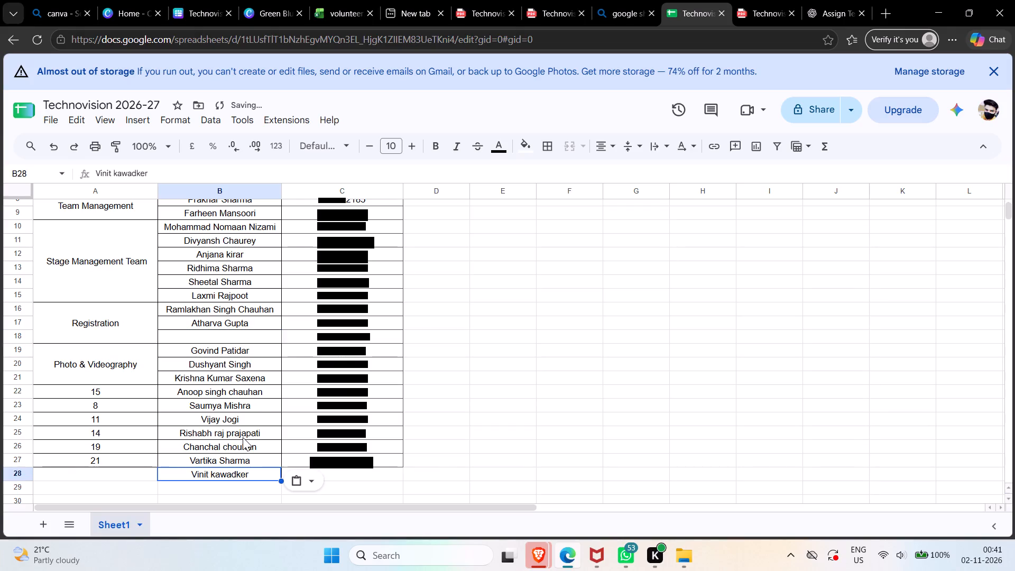
left_click(243, 437)
key("ctrl+x")
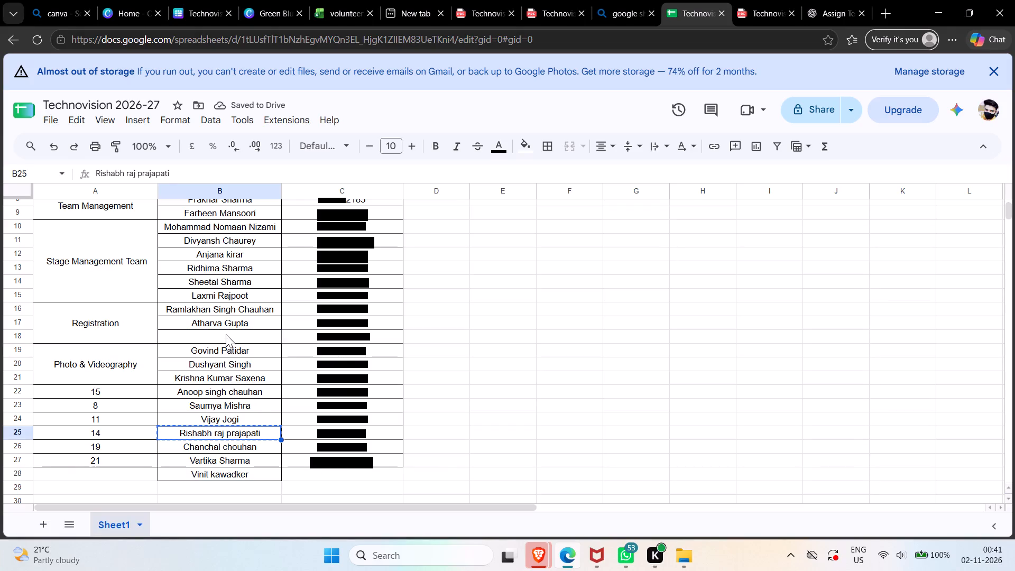
left_click(226, 334)
key("ctrl+v")
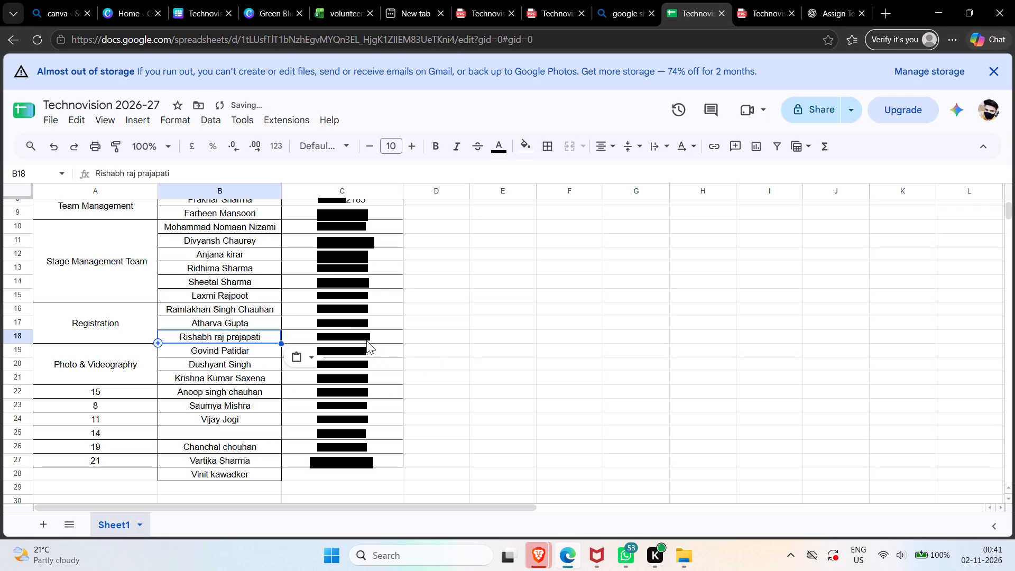
Swap the contact numbers in C18 and C25, using B25 as the temporary cell.
left_click(366, 339)
key("ctrl+x")
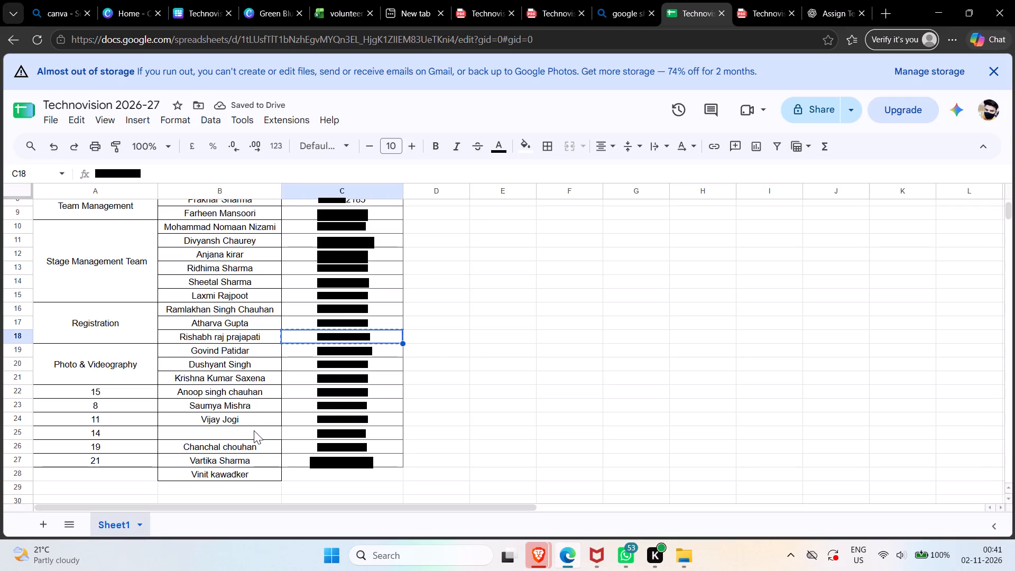
left_click(254, 430)
key("ctrl+v")
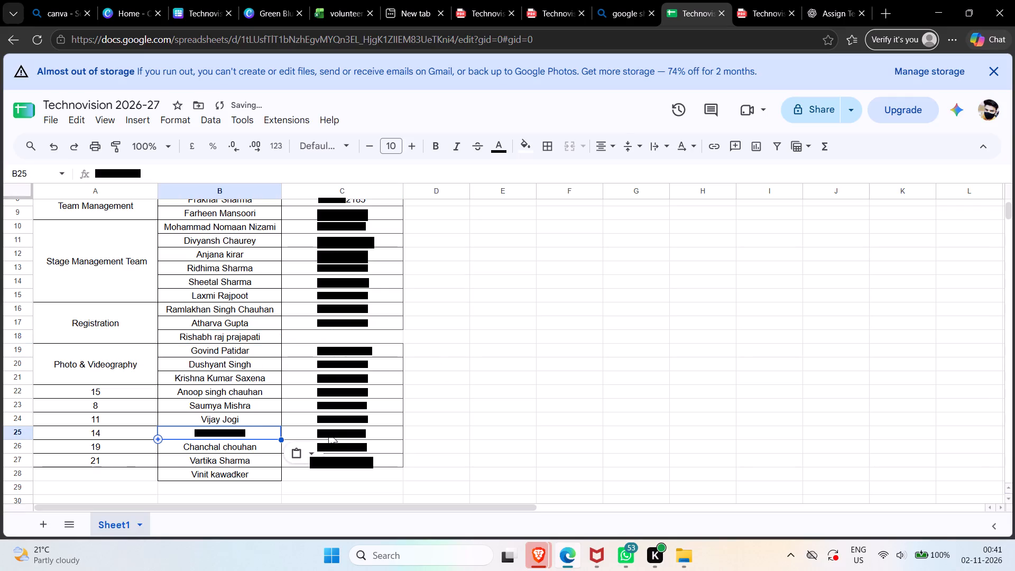
left_click(328, 432)
key("ctrl+x")
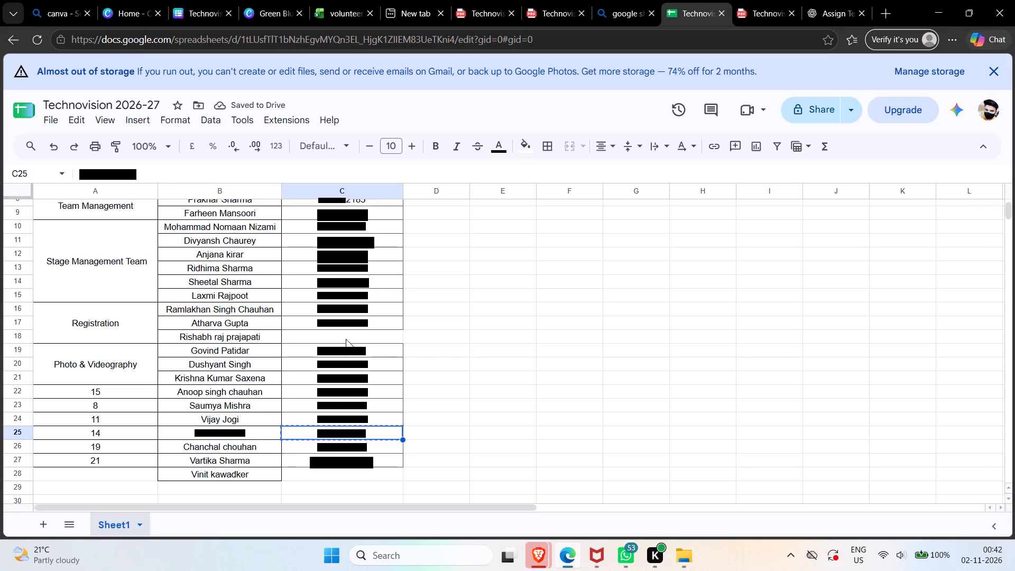
left_click(347, 335)
key("ctrl+v")
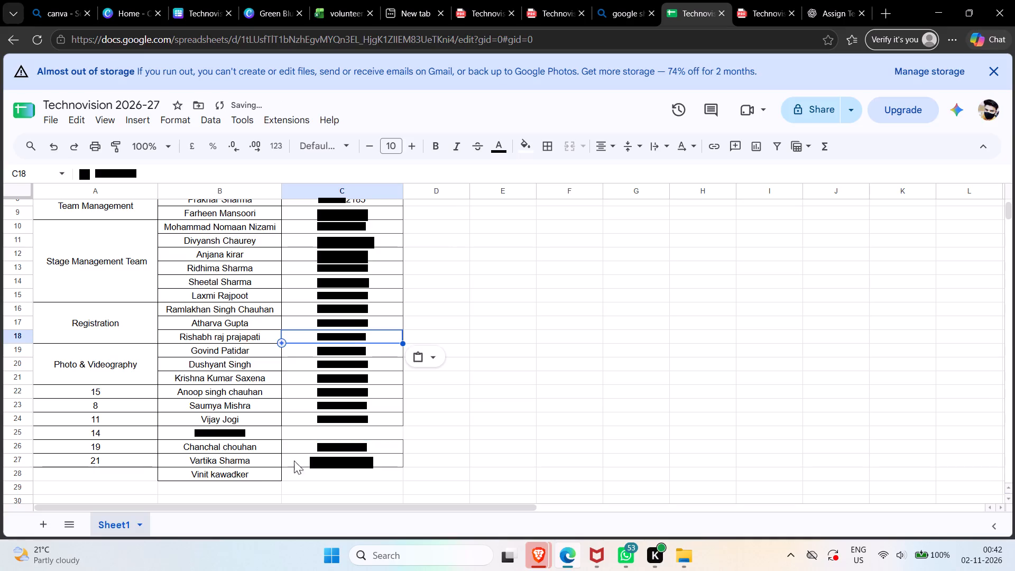
left_click(252, 429)
key("ctrl+x")
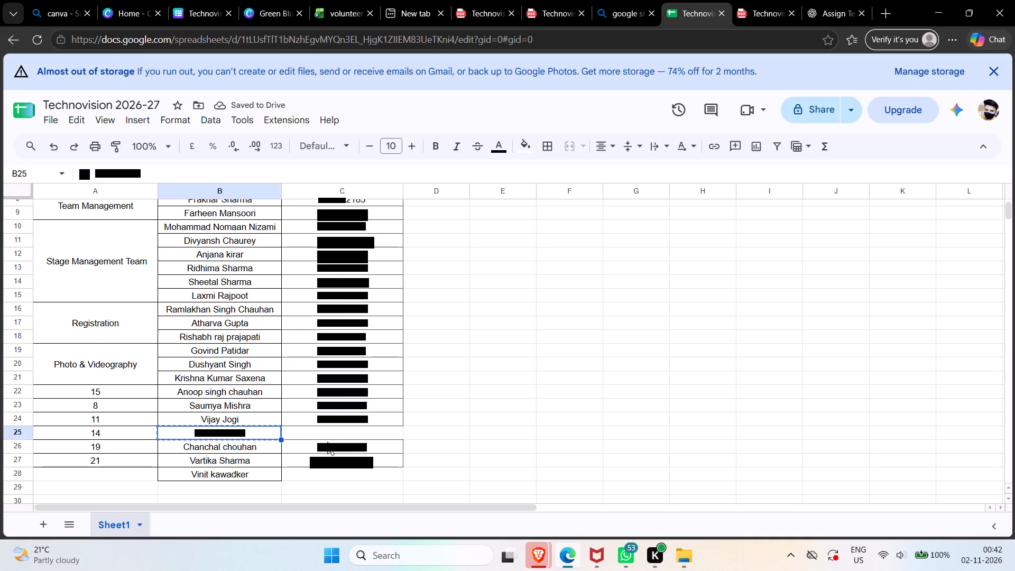
left_click(342, 429)
key("ctrl+v")
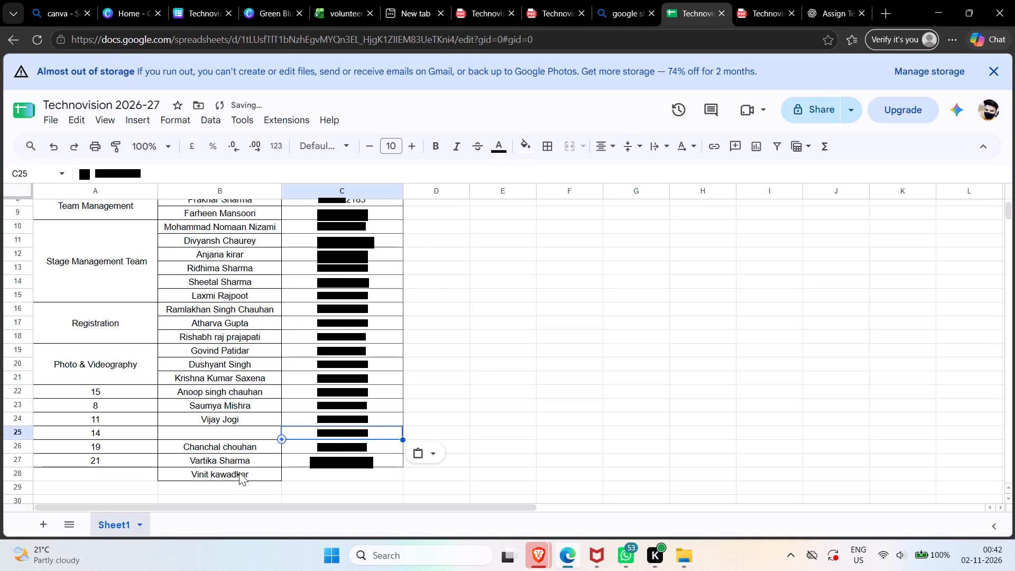
Move the parked volunteer name from B28 into the empty name cell B25.
left_click(239, 472)
key("ctrl+x")
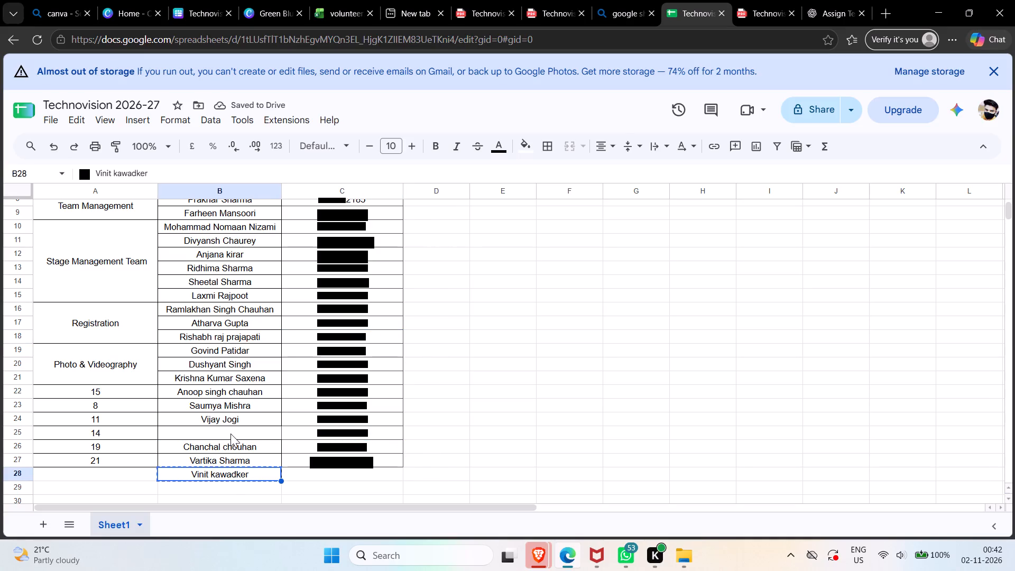
left_click(230, 434)
key("ctrl+v")
left_click(496, 424)
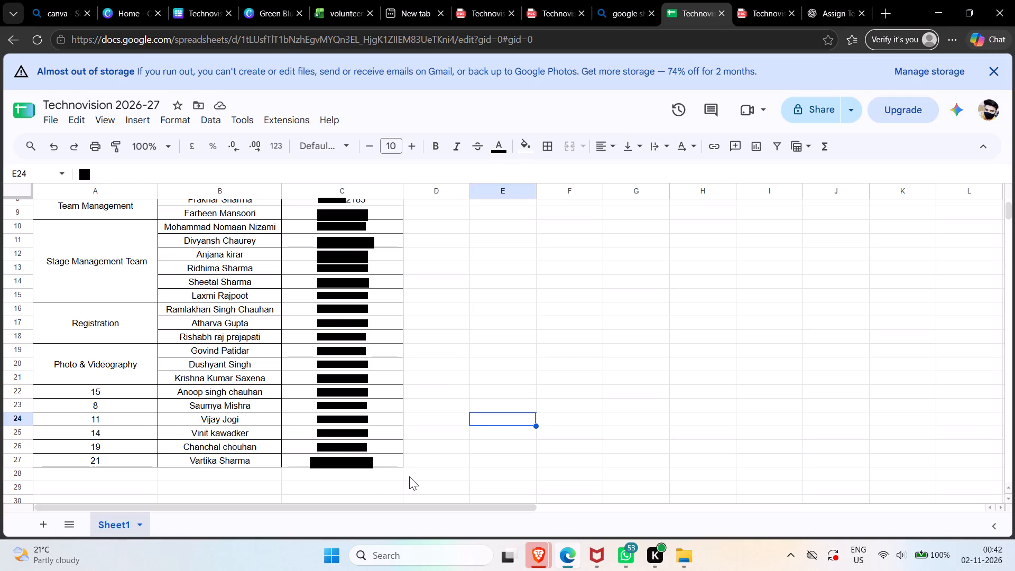
Open the merged Team Management duty cell A8:A9 for editing.
scroll(409, 476, "up", 2)
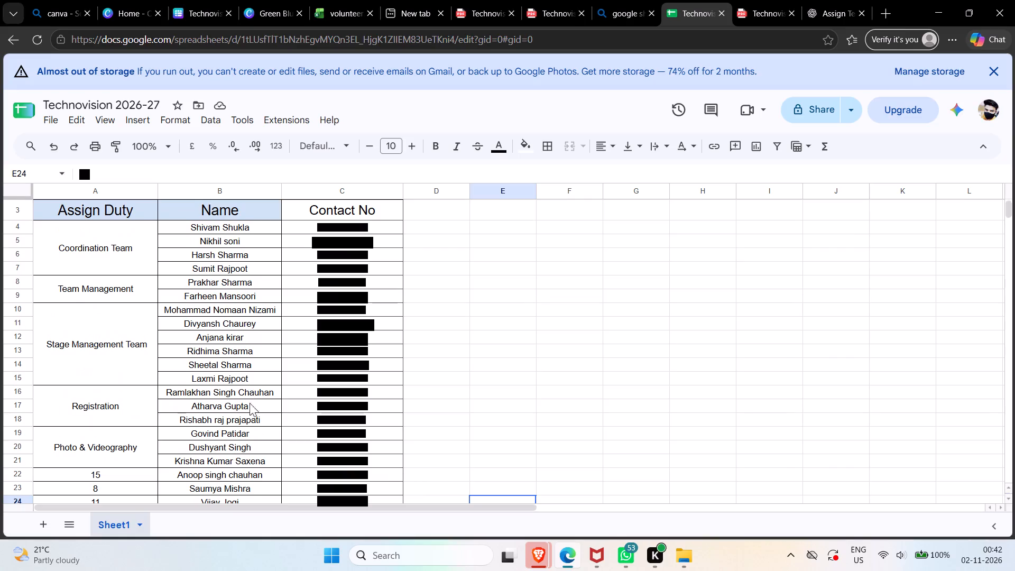
double_click(135, 291)
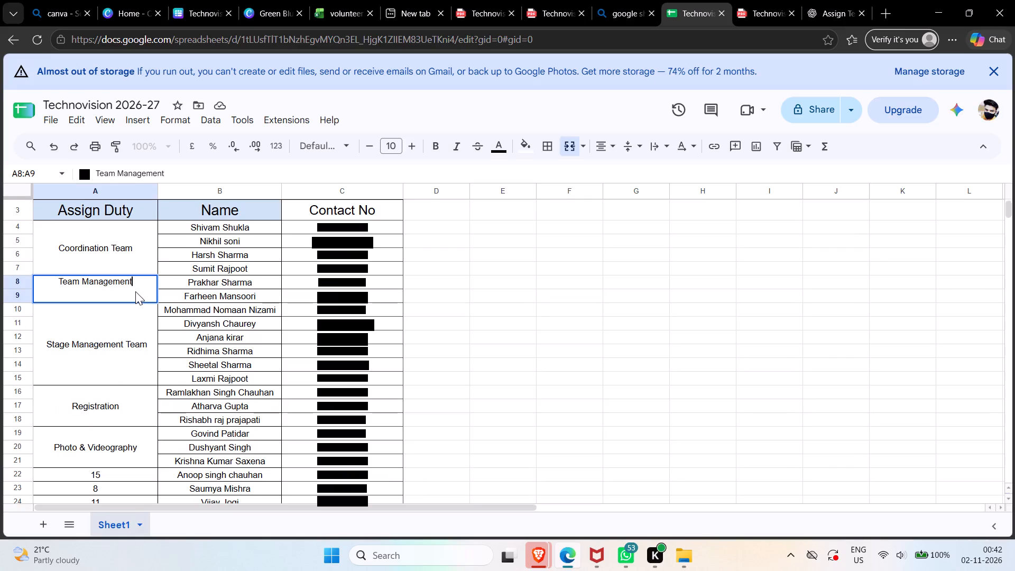
scroll(135, 291, "down", 1)
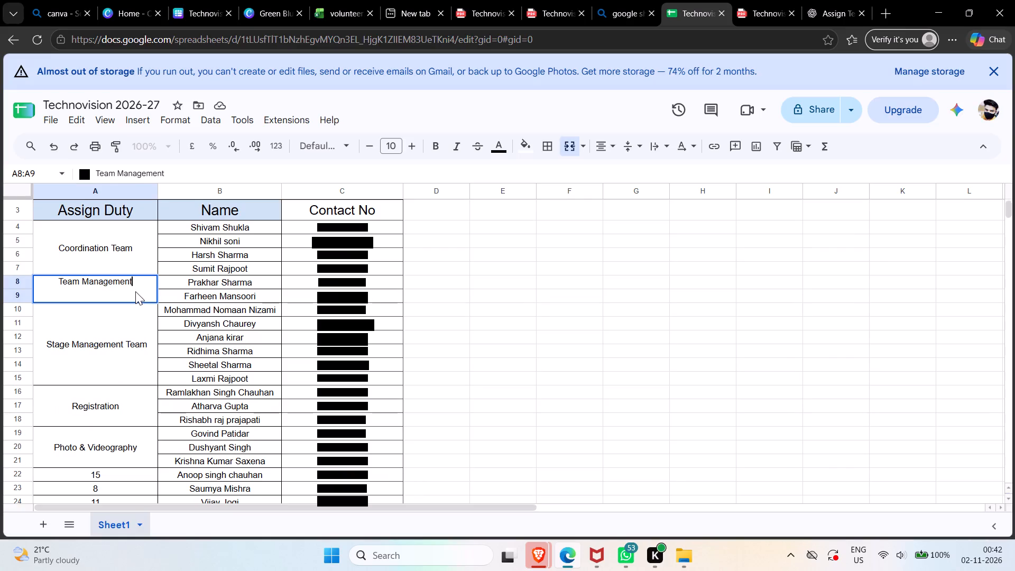
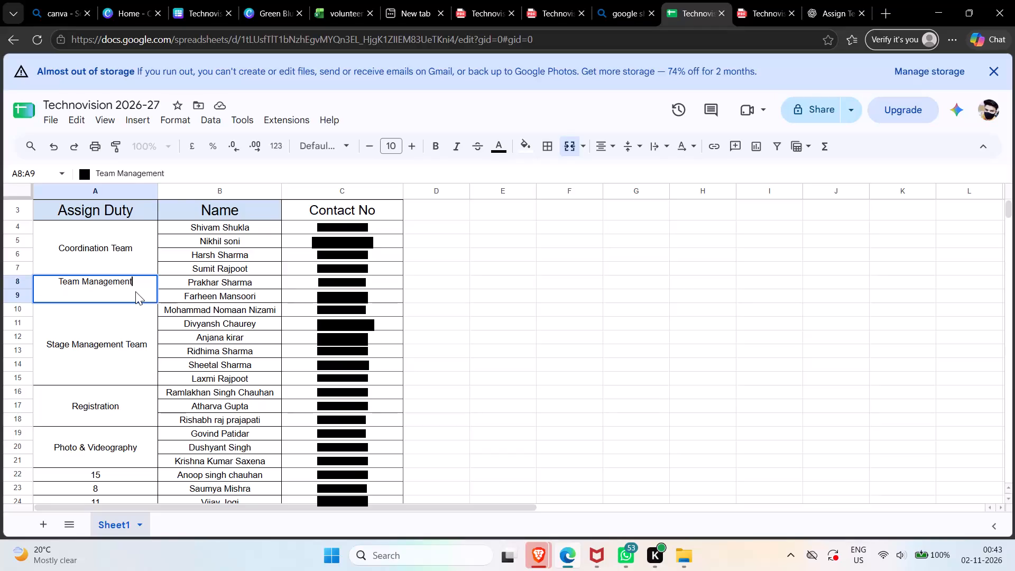
Commit the Team Management entry in merged cell A8:A9.
scroll(115, 391, "down", 2)
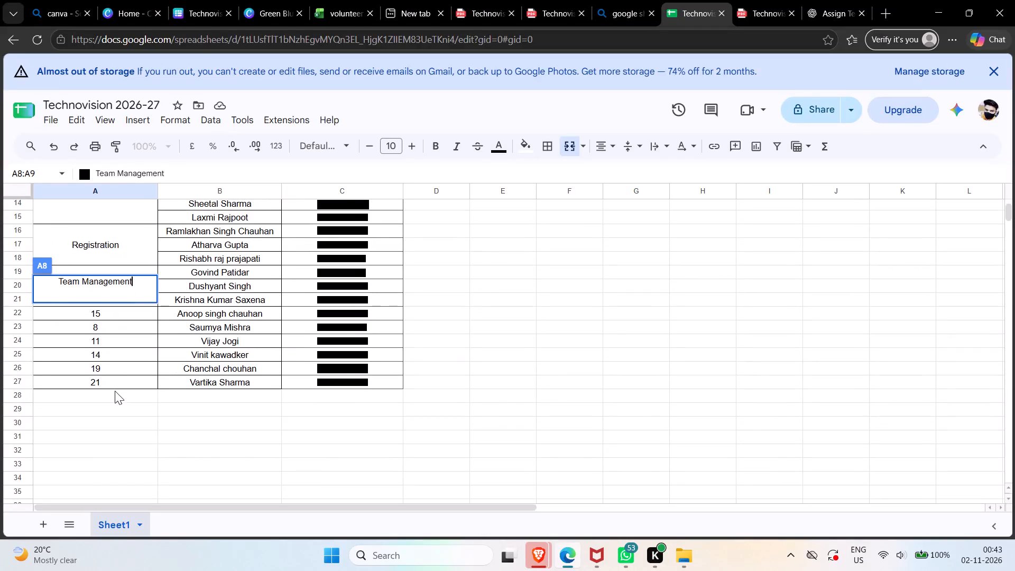
left_click(148, 429)
Move row 23, the volunteer numbered 8, directly above row 22 in the duty list.
left_click(117, 312)
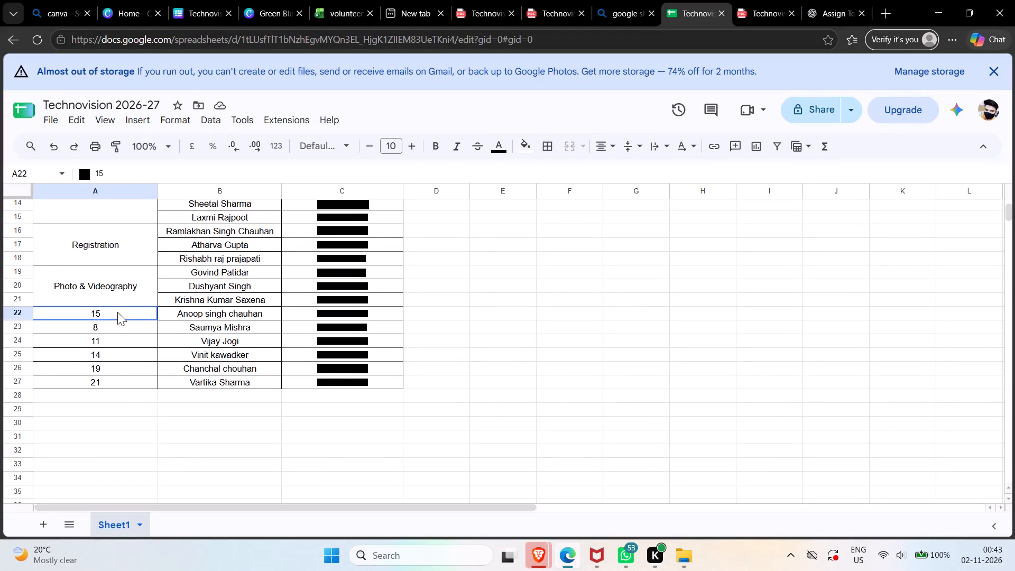
left_click_drag(117, 312, 117, 381)
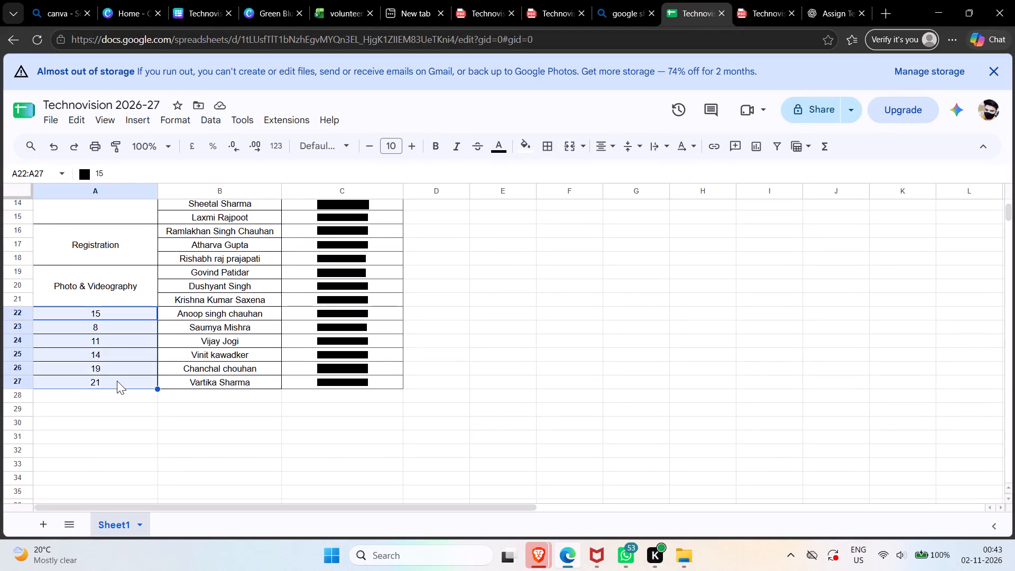
left_click(160, 430)
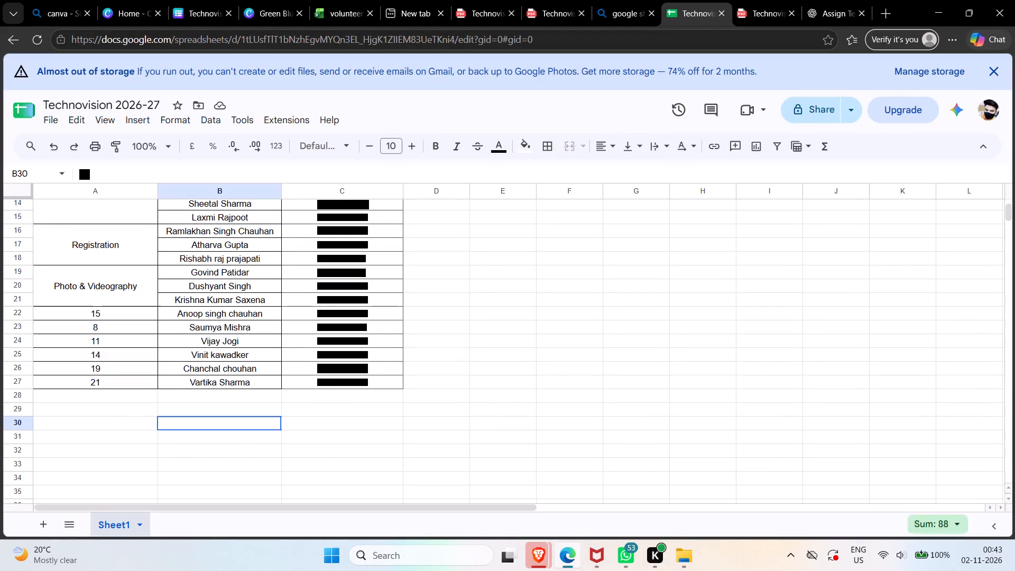
left_click(25, 329)
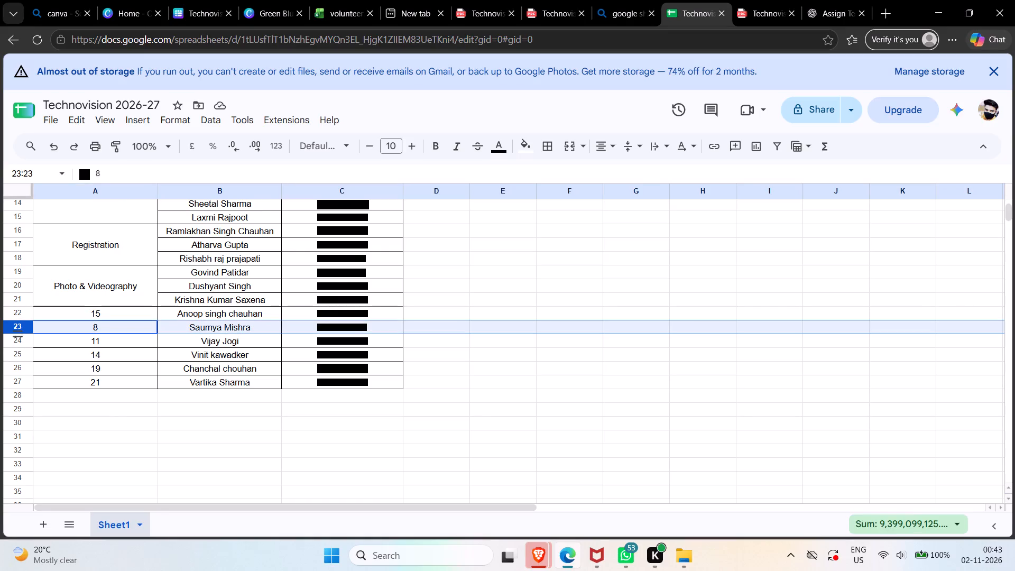
left_click(19, 331)
left_click_drag(24, 328, 28, 309)
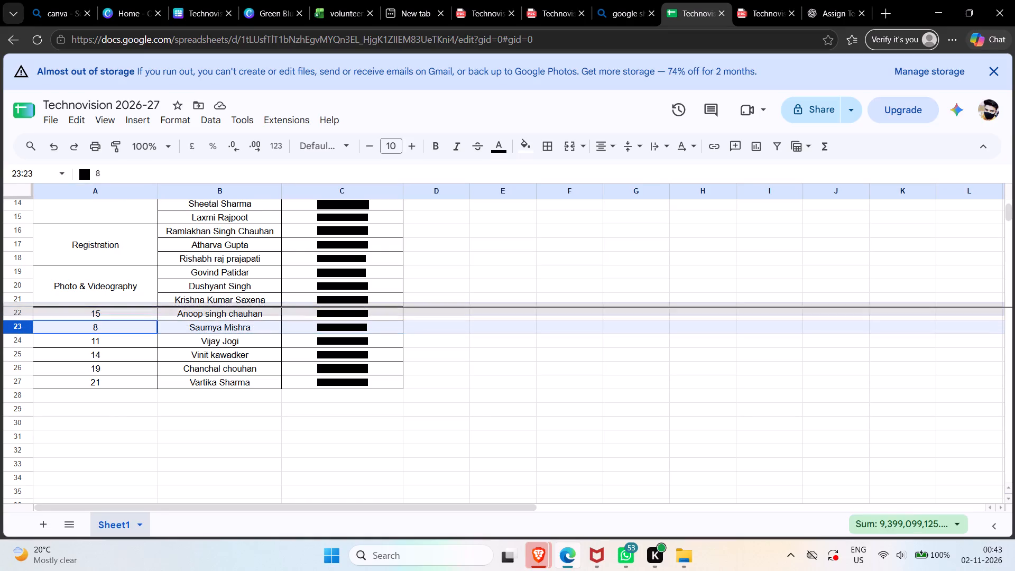
left_click_drag(28, 309, 27, 315)
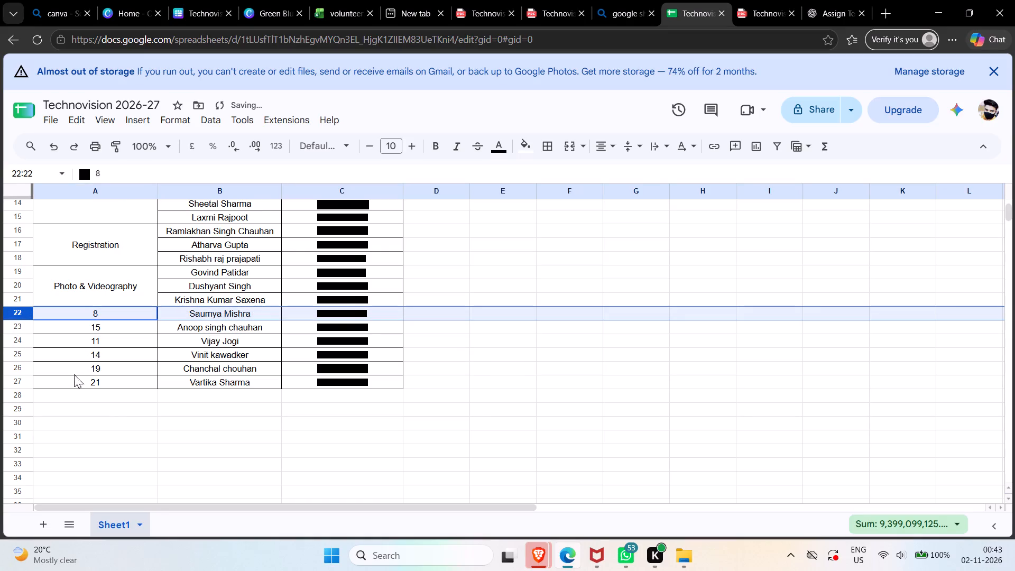
left_click(15, 381)
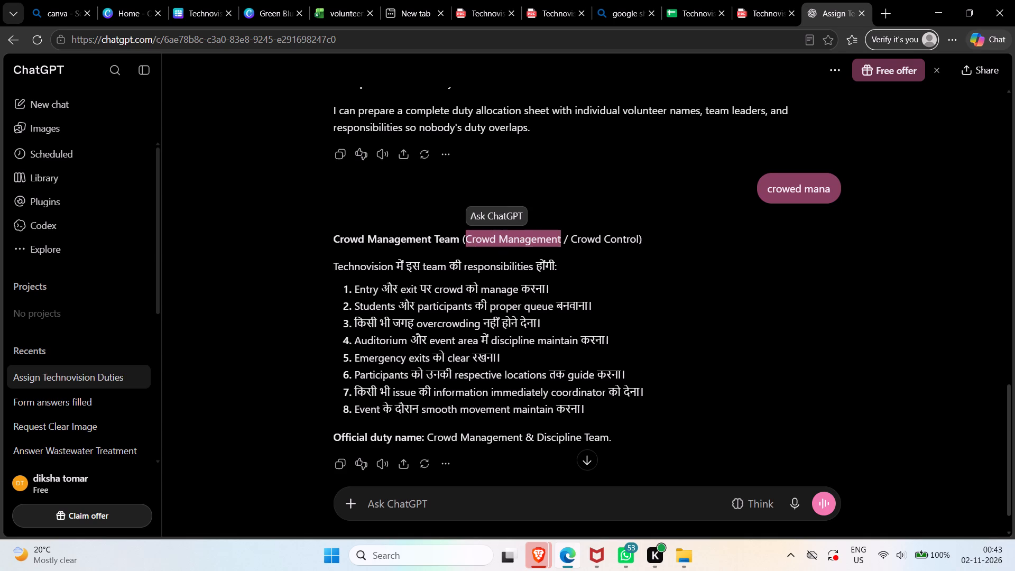
Return to the Technovision 2026-27 sheet and merge cells A22:A27, accepting that only the top value is kept.
left_click(694, 0)
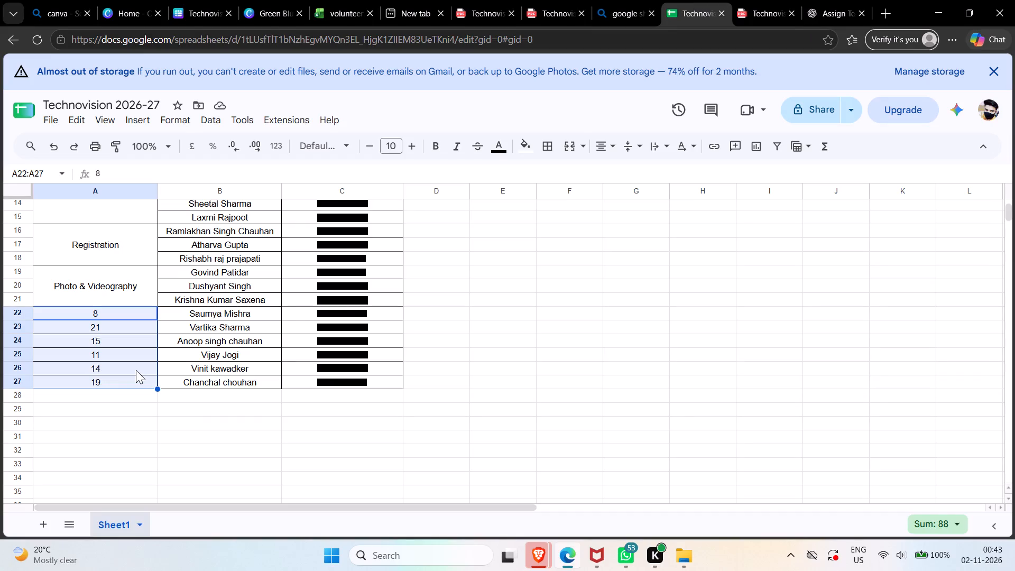
left_click(565, 150)
left_click(649, 355)
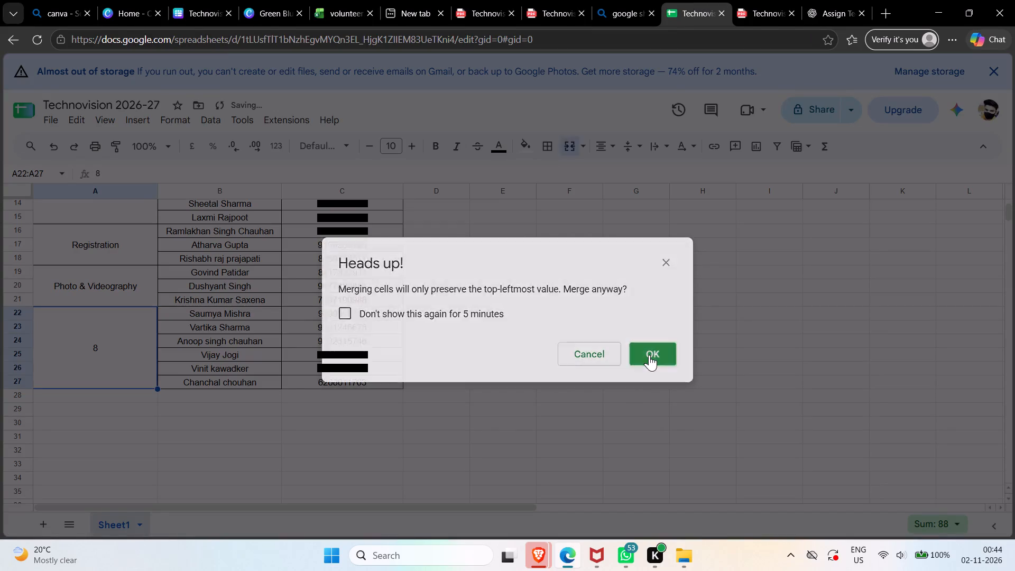
Replace the contents of merged cell A22:A27 with the copied text "Crowd Management".
triple_click(96, 347)
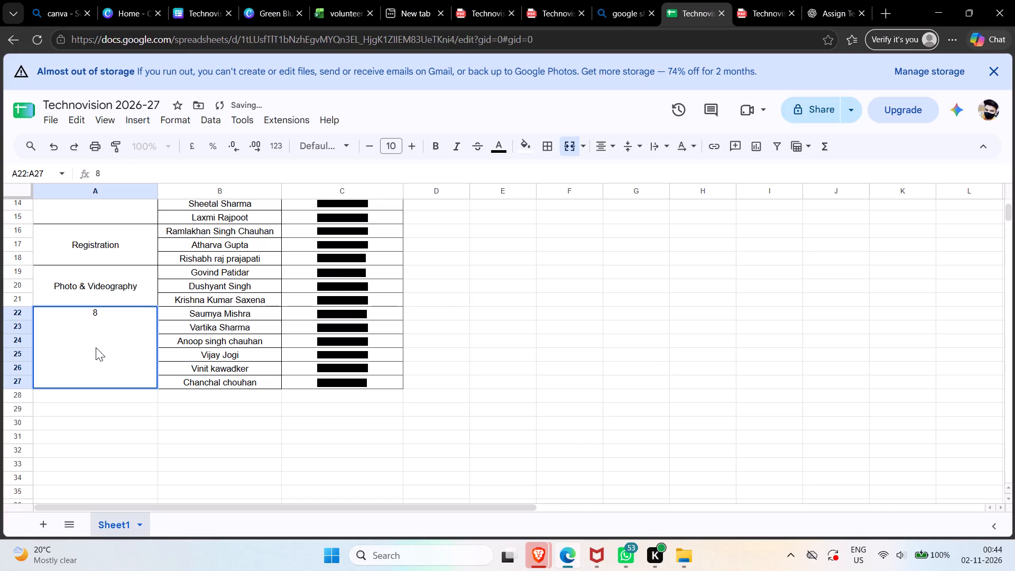
key("BackSpace")
key("BackSpace")
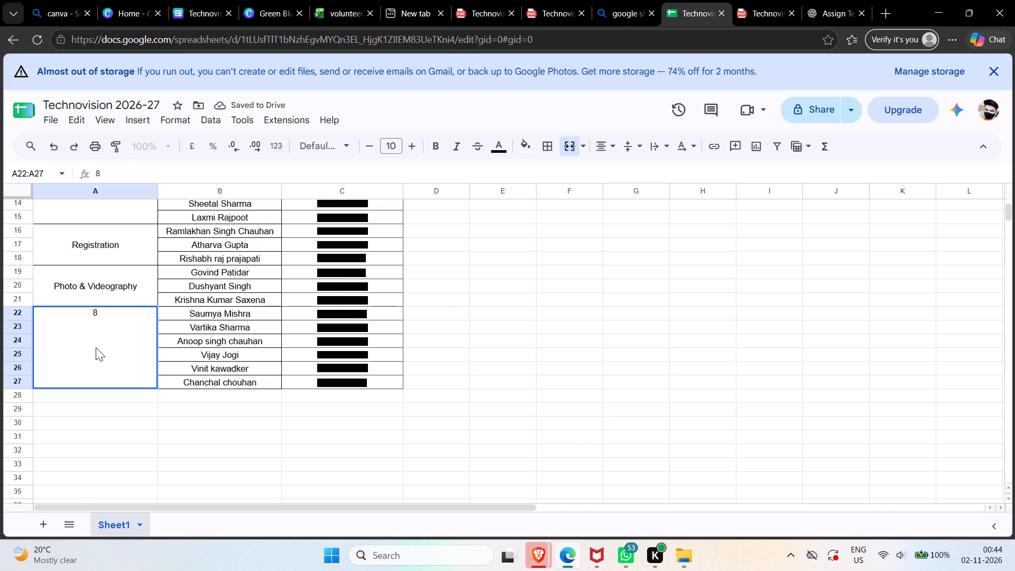
left_click(96, 347)
left_click_drag(96, 347, 97, 316)
double_click(97, 316)
key("BackSpace")
key("ctrl+v")
double_click(500, 314)
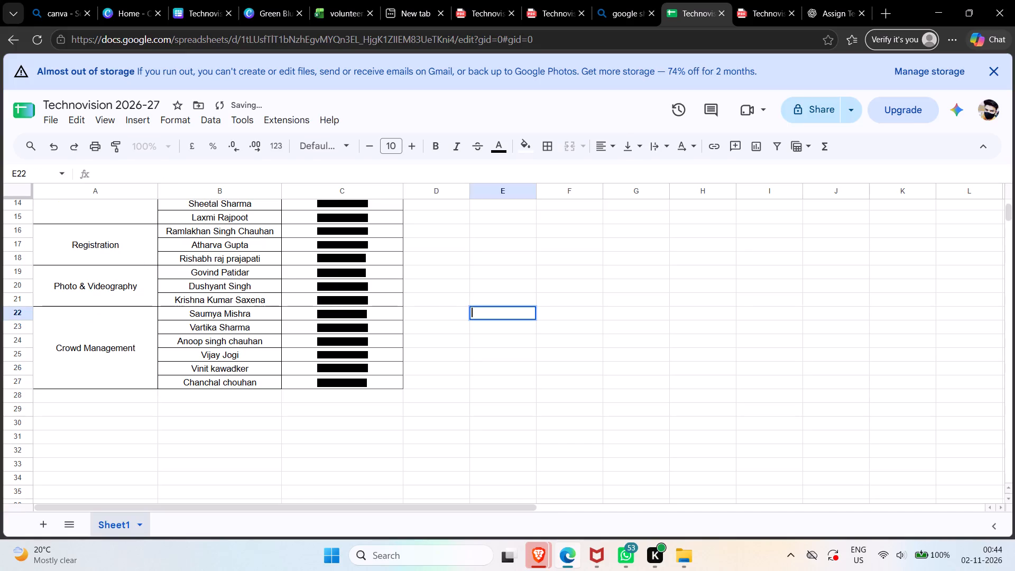
Review the volunteer duty list from the title rows down through the Crowd Management group.
scroll(425, 292, "up", 4)
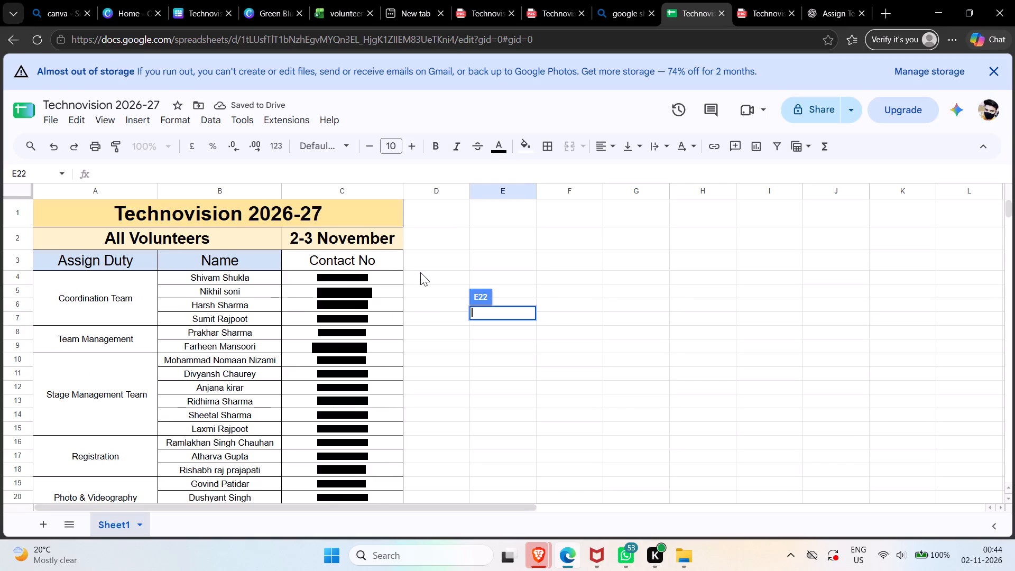
left_click(420, 272)
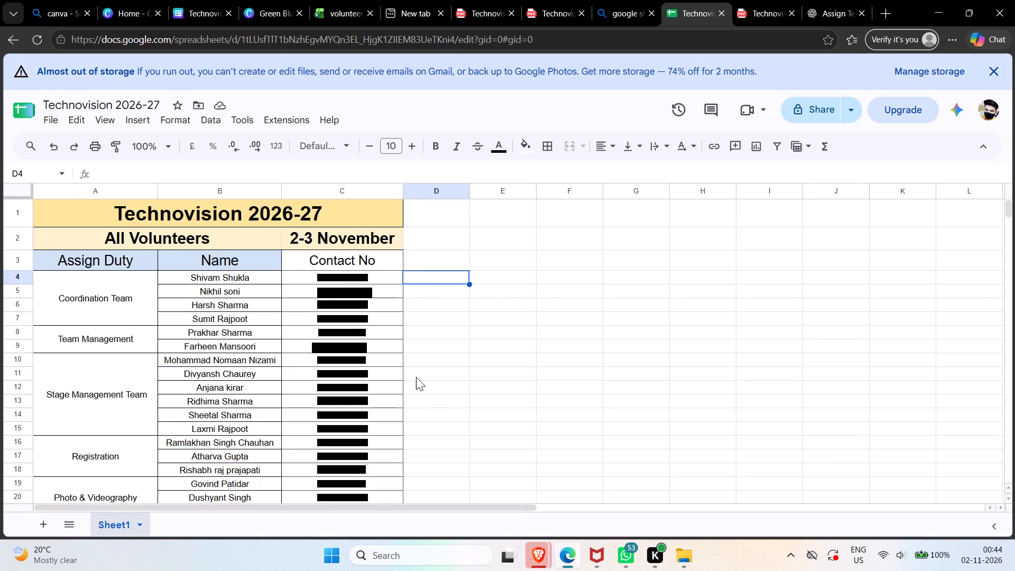
scroll(417, 379, "down", 1)
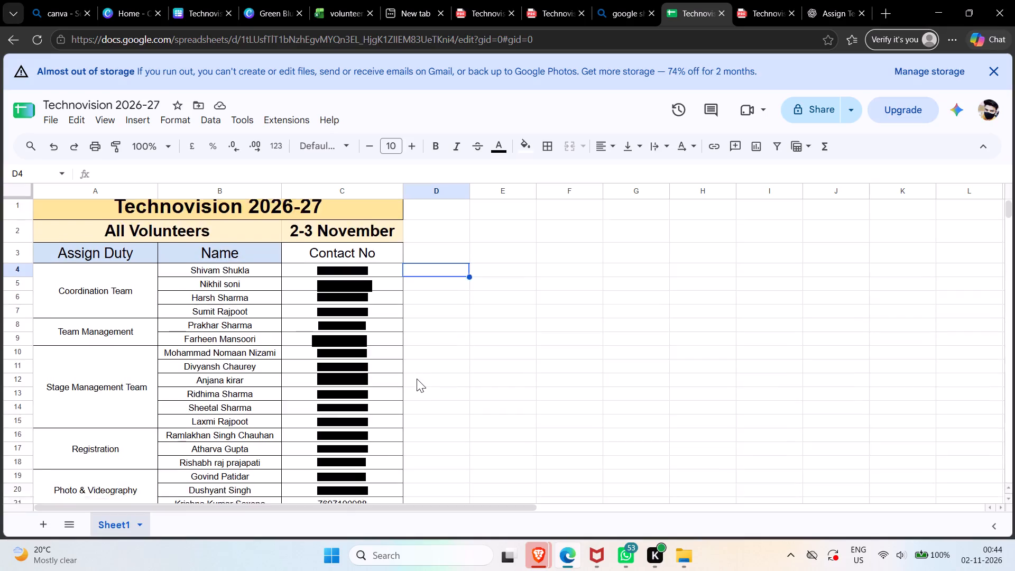
scroll(417, 379, "down", 1)
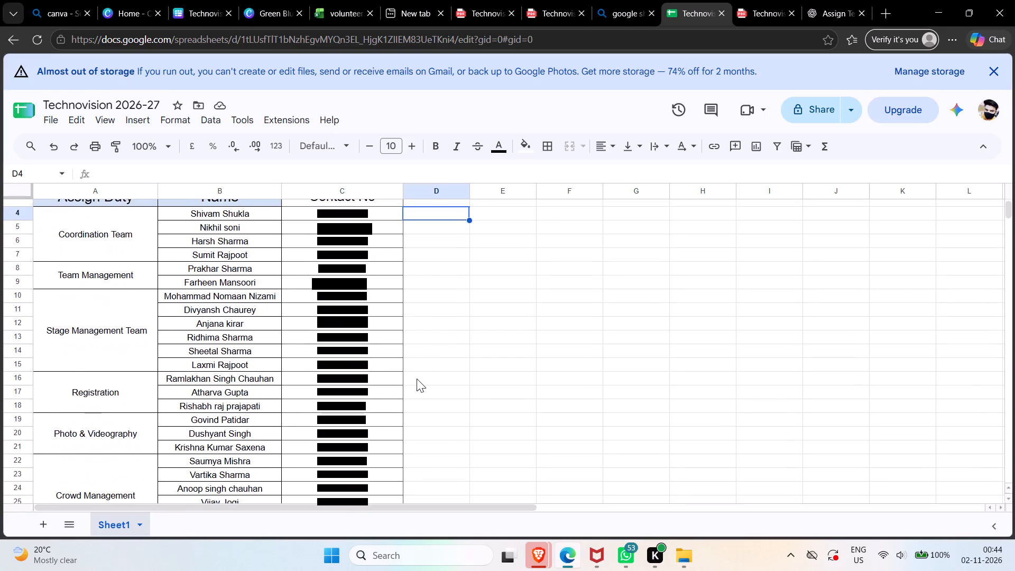
scroll(417, 379, "down", 1)
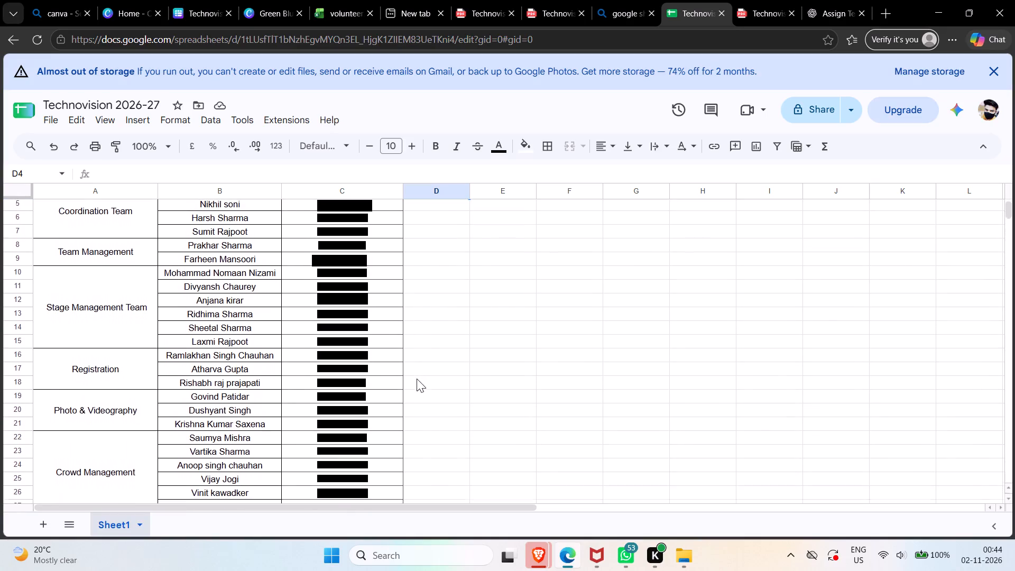
scroll(417, 379, "down", 1)
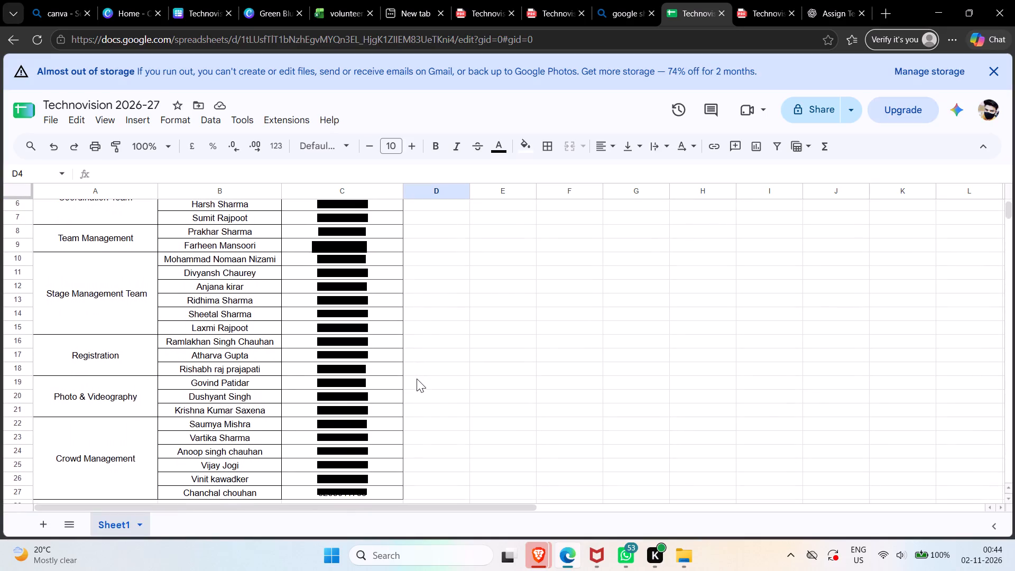
scroll(417, 379, "down", 2)
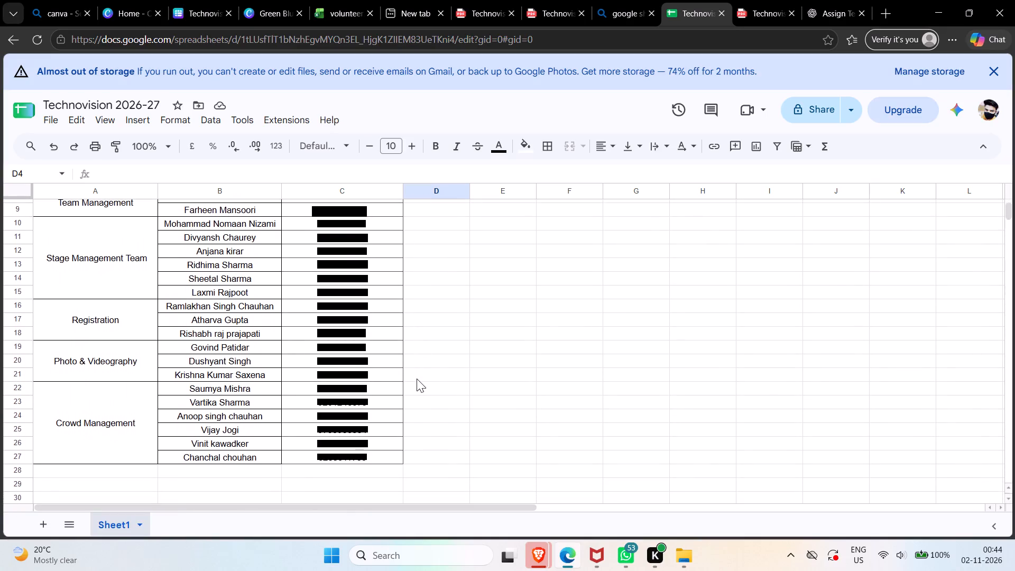
scroll(417, 379, "down", 1)
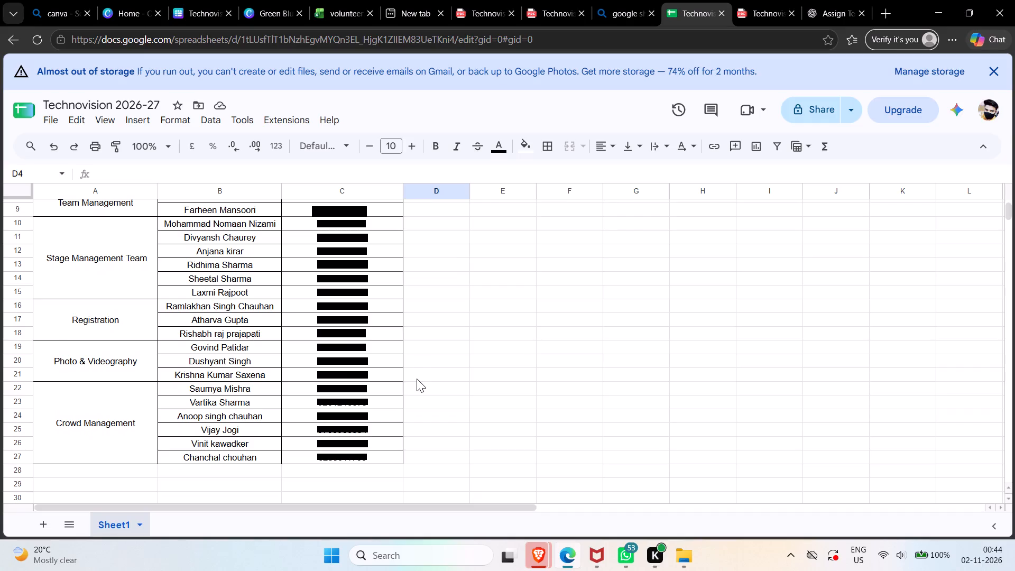
scroll(417, 379, "down", 1)
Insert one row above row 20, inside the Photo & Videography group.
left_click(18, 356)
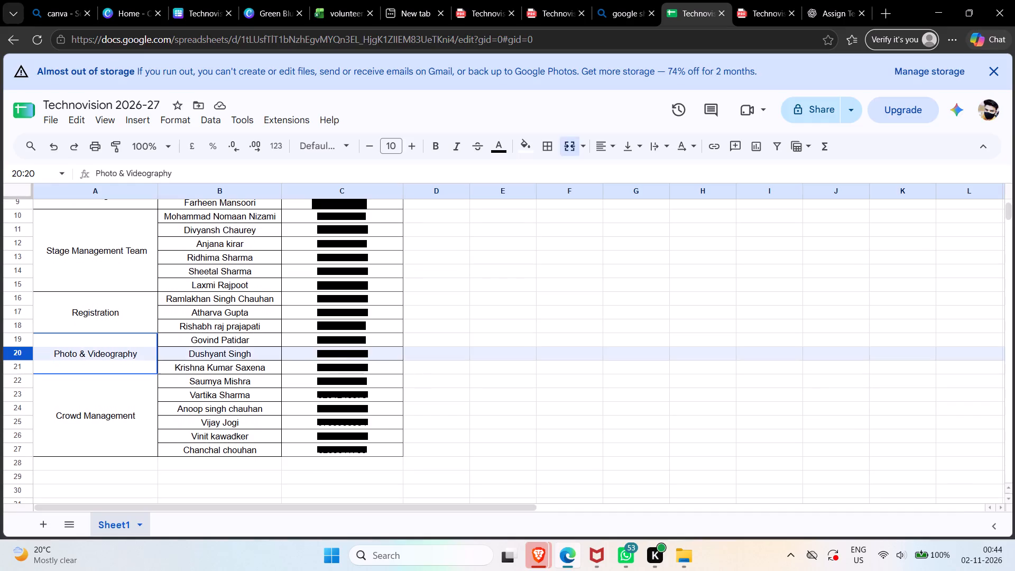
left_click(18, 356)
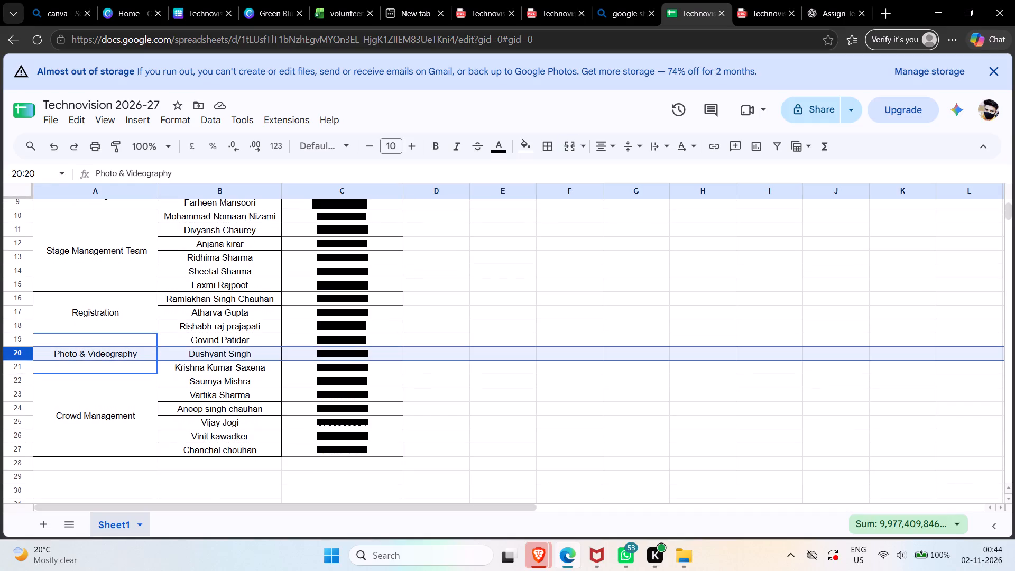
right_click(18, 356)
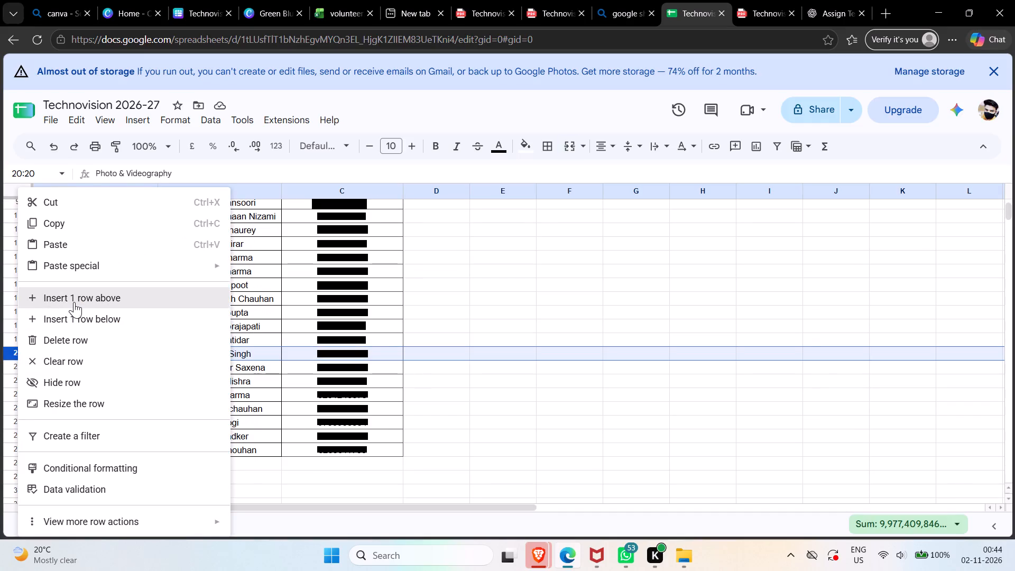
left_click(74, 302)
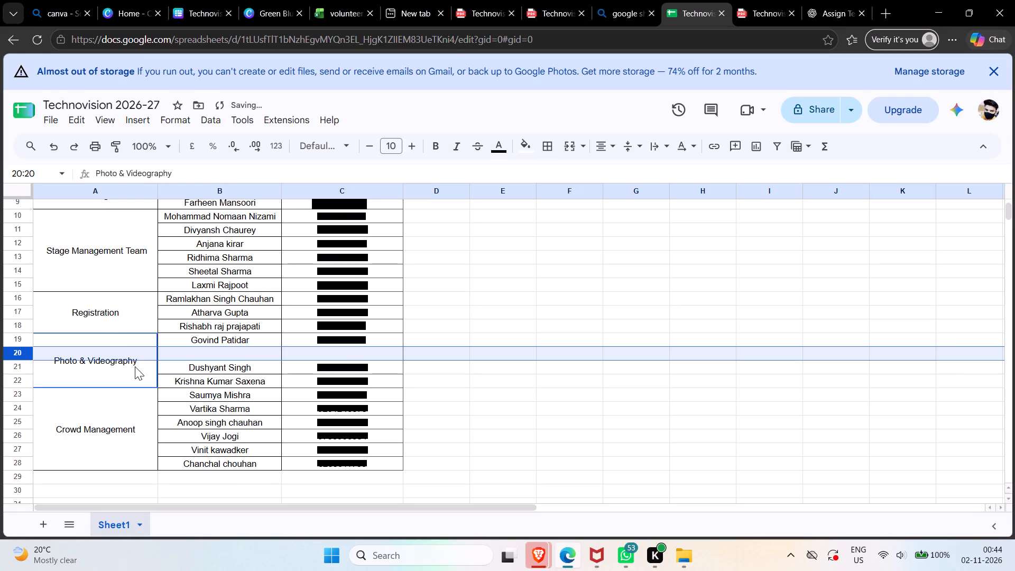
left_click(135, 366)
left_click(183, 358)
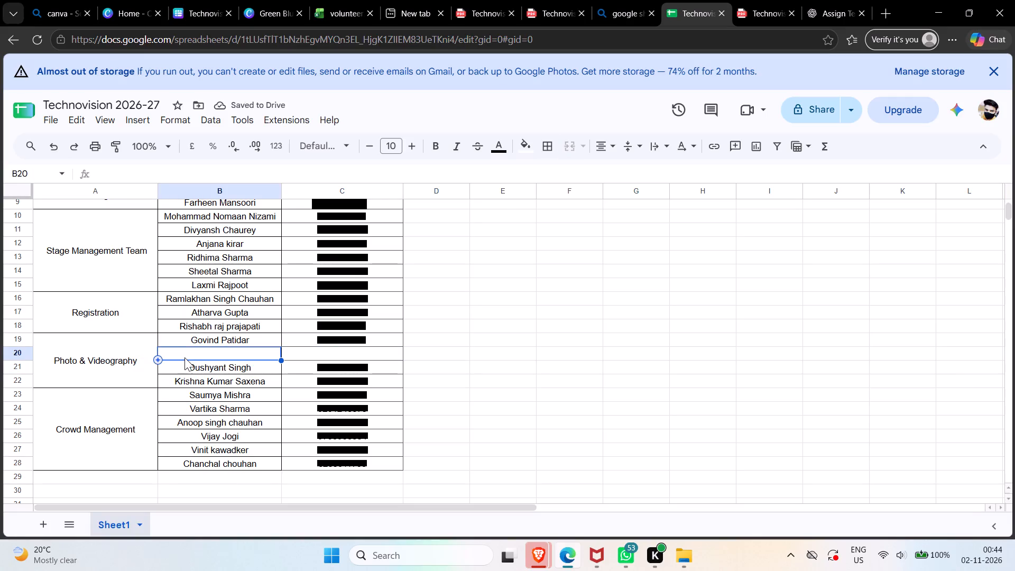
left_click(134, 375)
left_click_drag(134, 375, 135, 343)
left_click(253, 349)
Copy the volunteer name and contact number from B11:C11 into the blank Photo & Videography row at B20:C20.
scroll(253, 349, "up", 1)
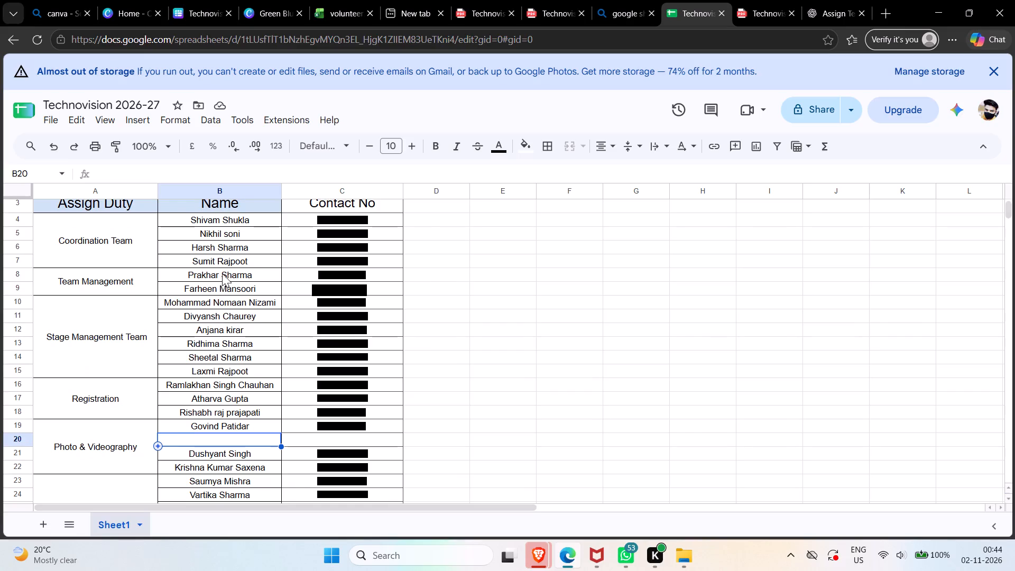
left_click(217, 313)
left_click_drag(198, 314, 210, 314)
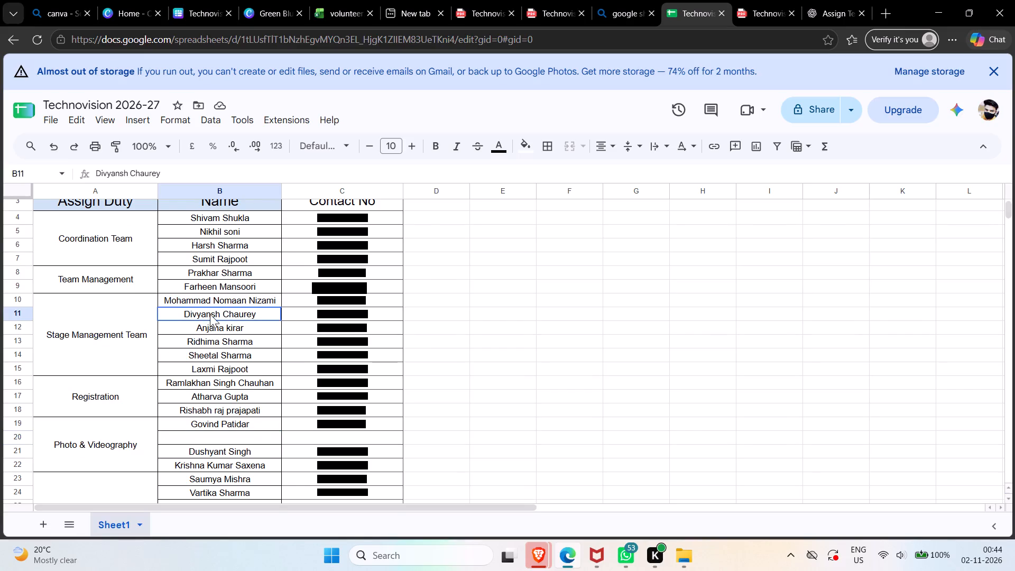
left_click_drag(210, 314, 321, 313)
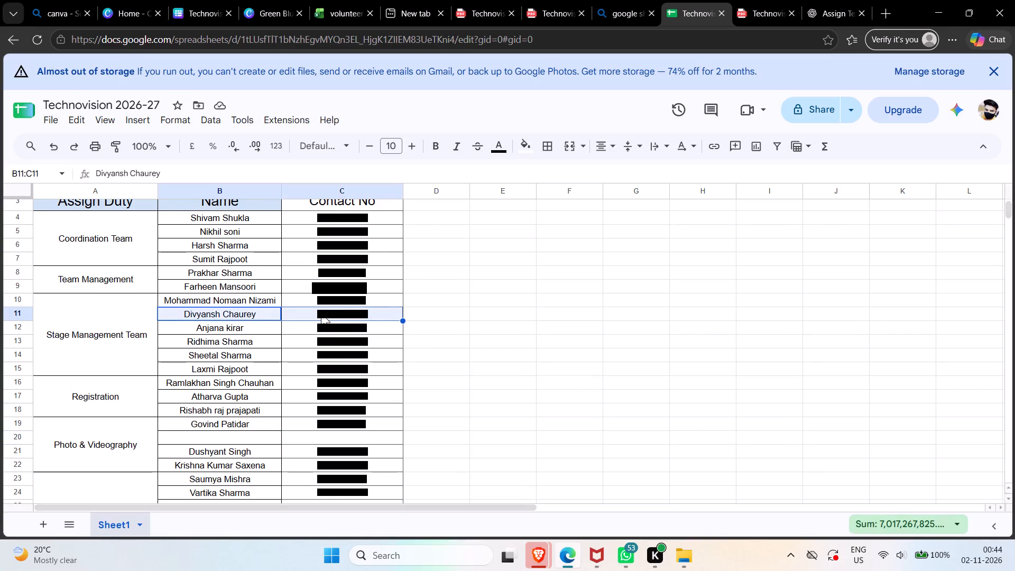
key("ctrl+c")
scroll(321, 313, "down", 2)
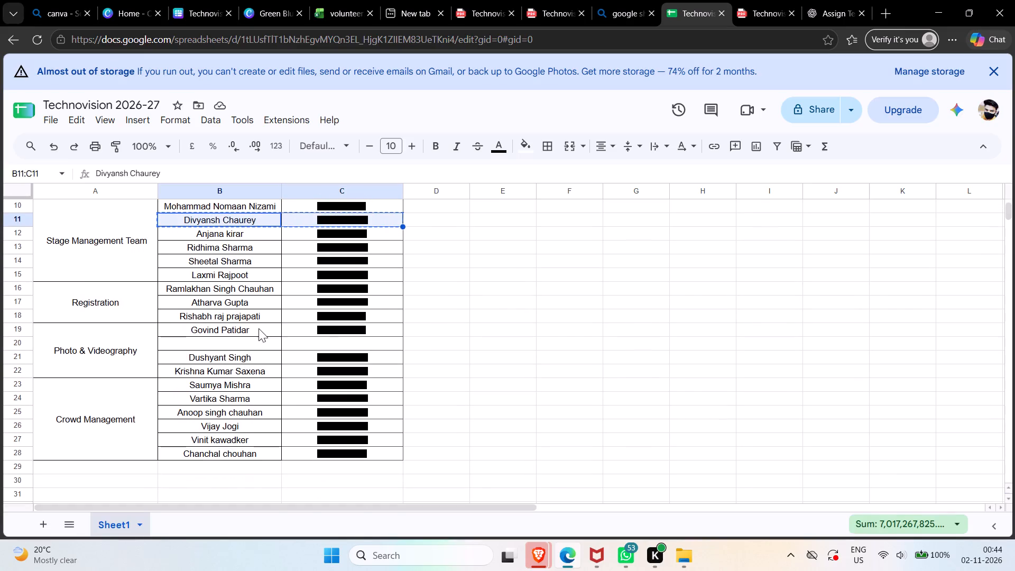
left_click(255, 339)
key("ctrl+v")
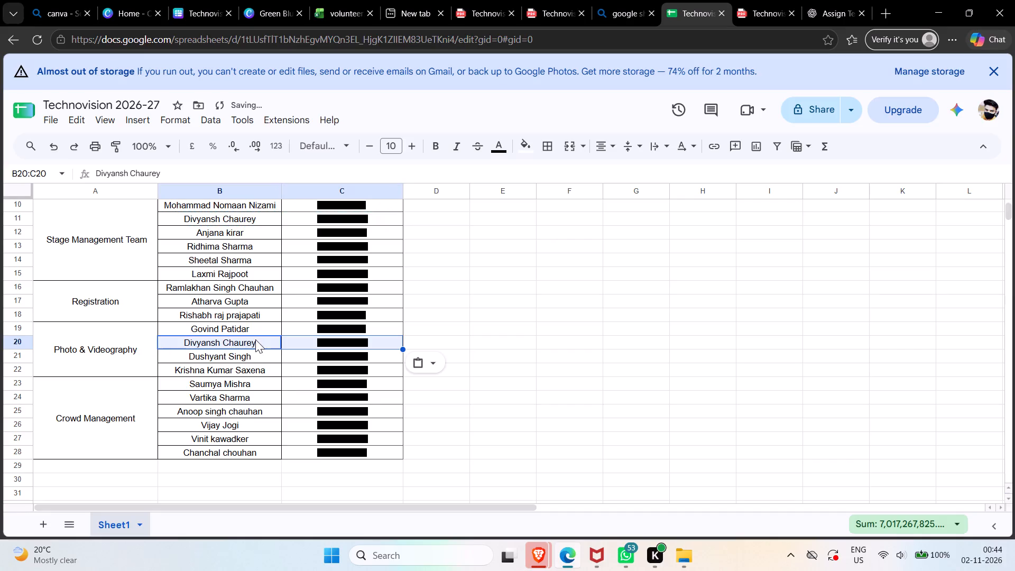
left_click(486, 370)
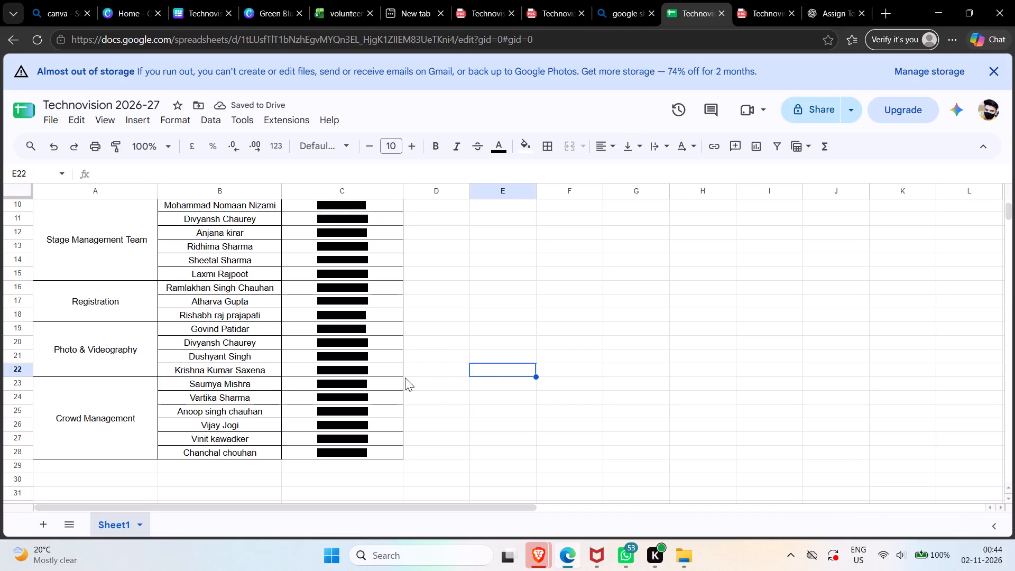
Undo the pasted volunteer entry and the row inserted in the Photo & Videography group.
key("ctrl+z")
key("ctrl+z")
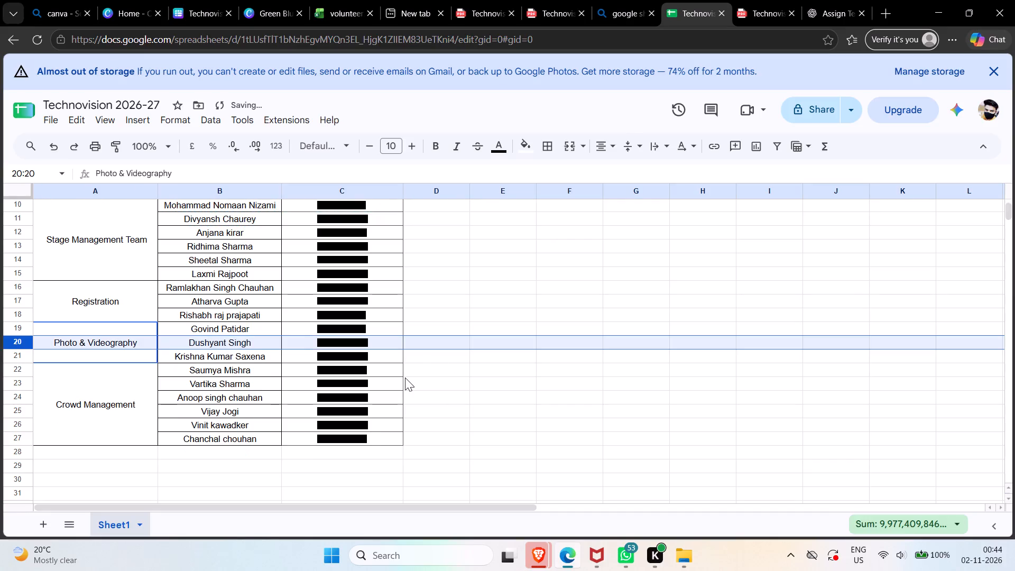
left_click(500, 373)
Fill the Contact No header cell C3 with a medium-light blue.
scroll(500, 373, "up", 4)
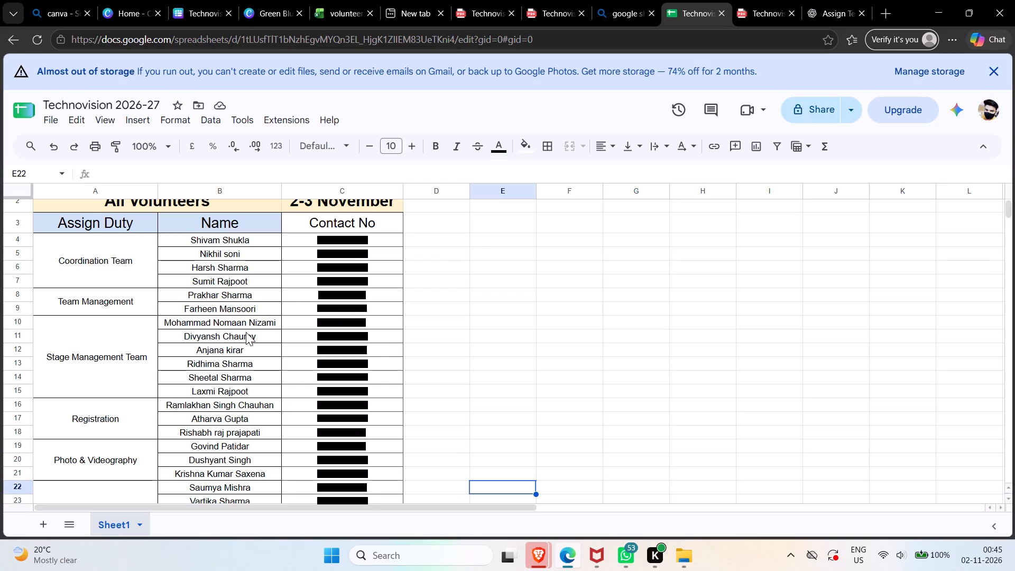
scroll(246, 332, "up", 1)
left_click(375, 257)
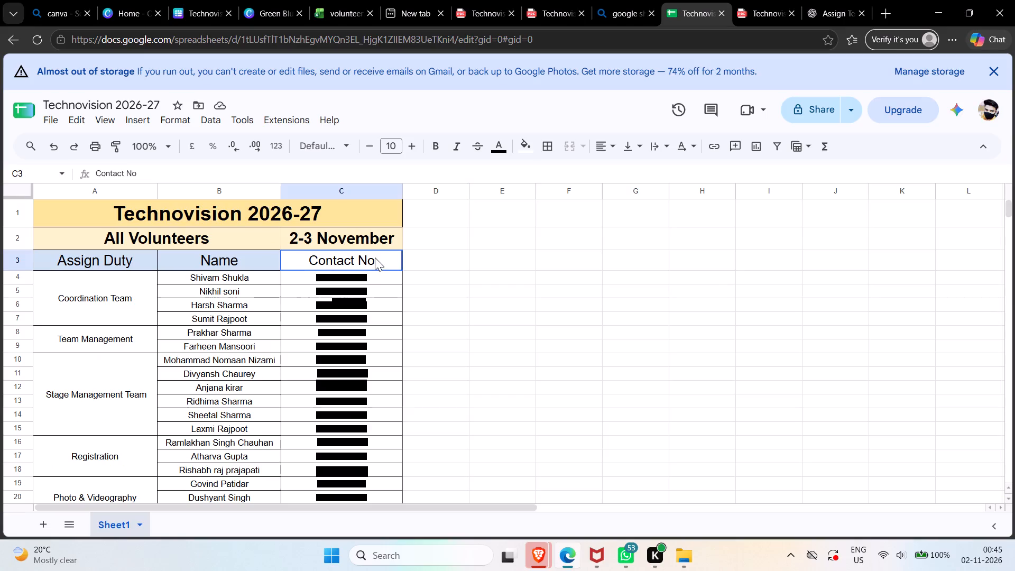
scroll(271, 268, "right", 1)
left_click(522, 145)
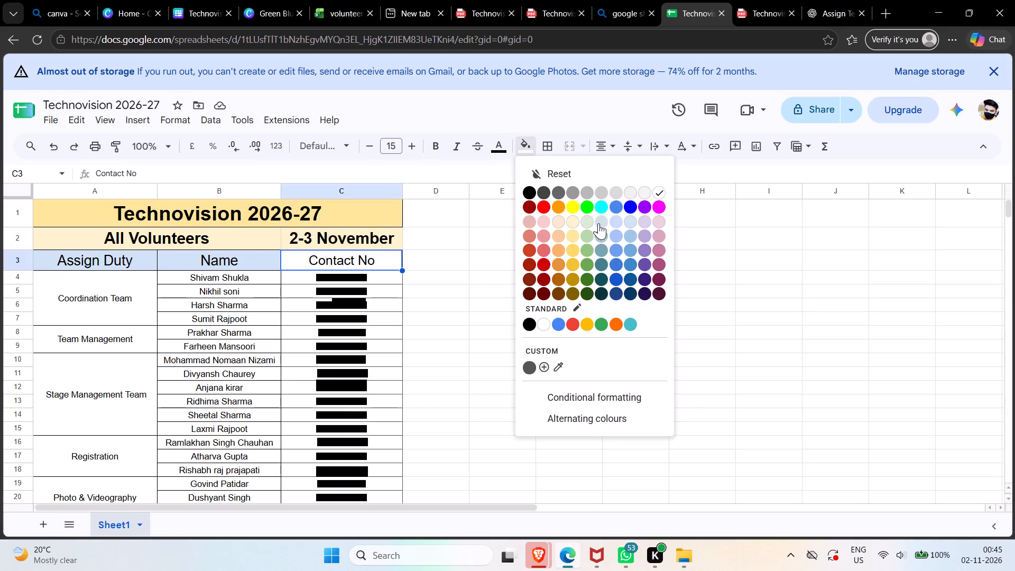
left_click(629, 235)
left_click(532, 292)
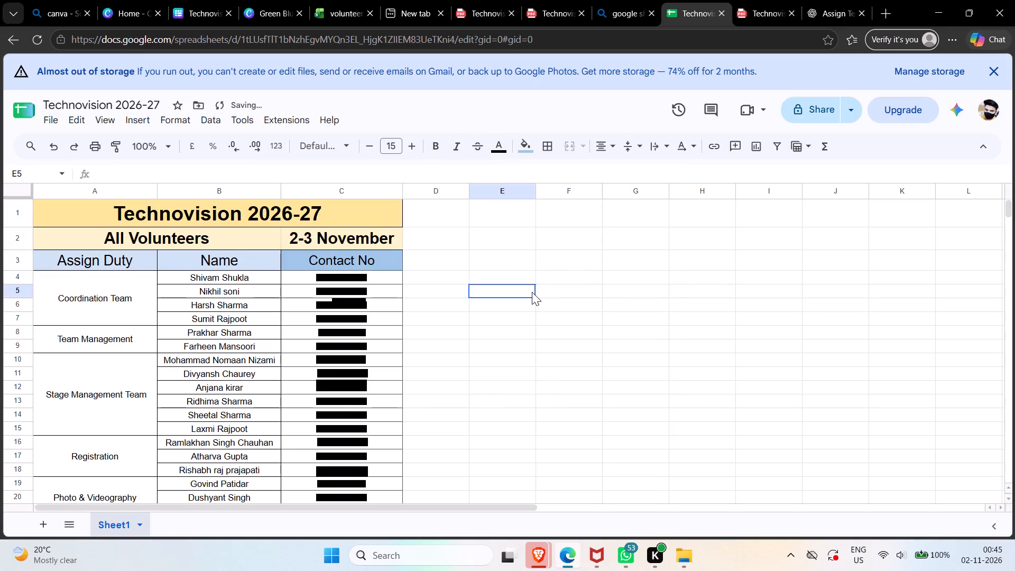
Change the Contact No header cell's fill to the palest blue, matching the Assign Duty and Name headers.
left_click(534, 145)
left_click(387, 253)
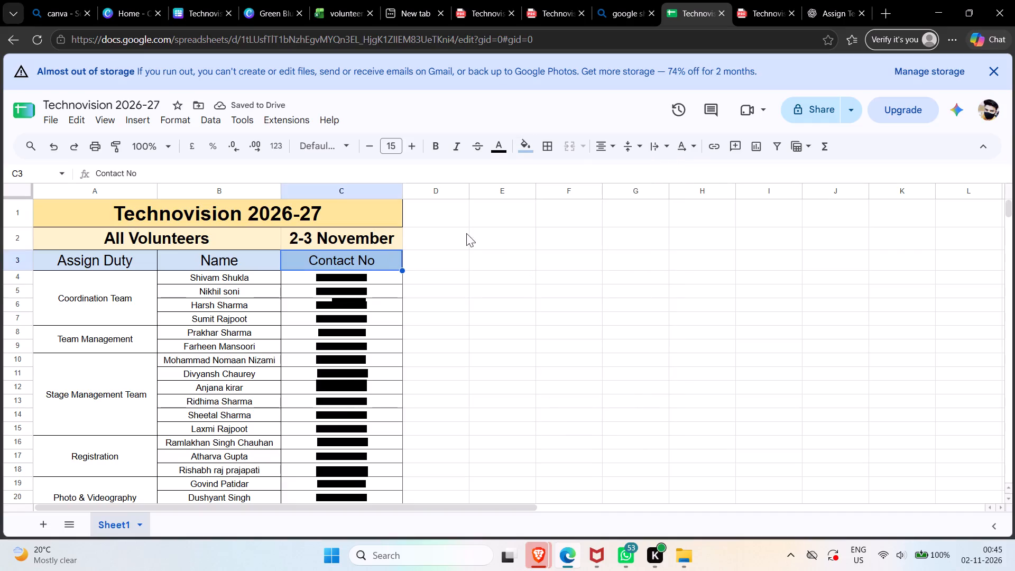
left_click(525, 146)
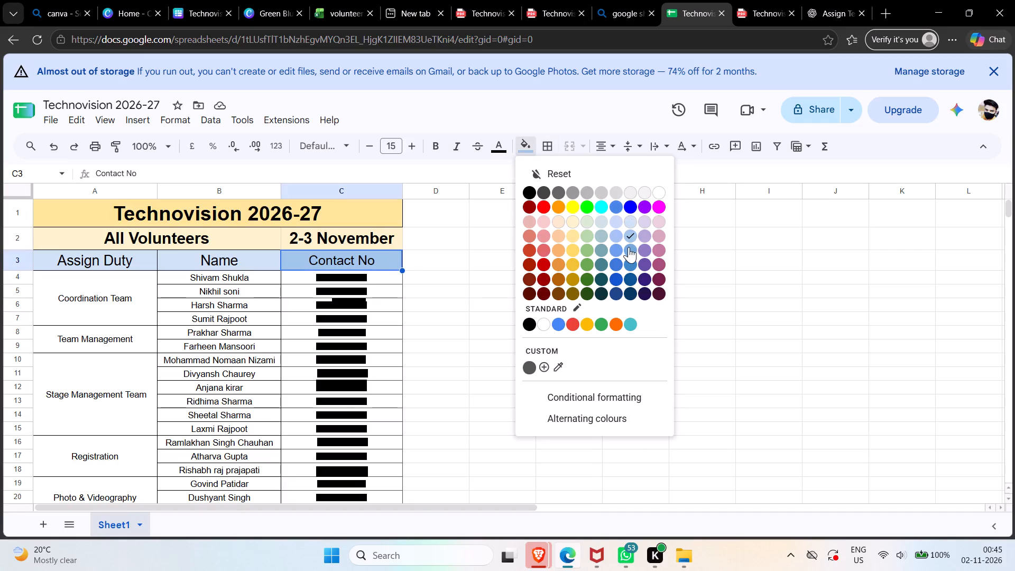
left_click(629, 247)
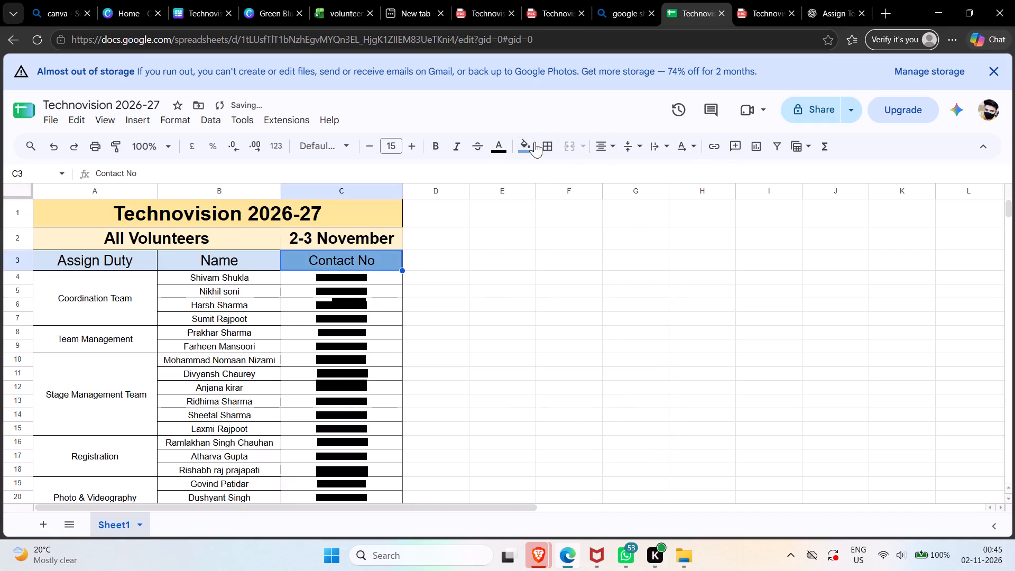
left_click(534, 142)
left_click(633, 220)
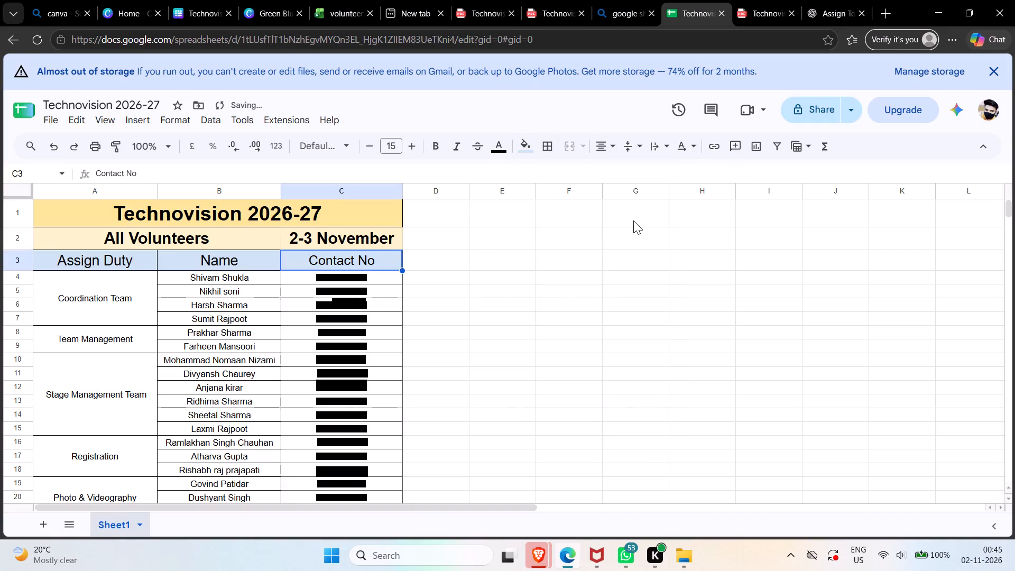
left_click(479, 348)
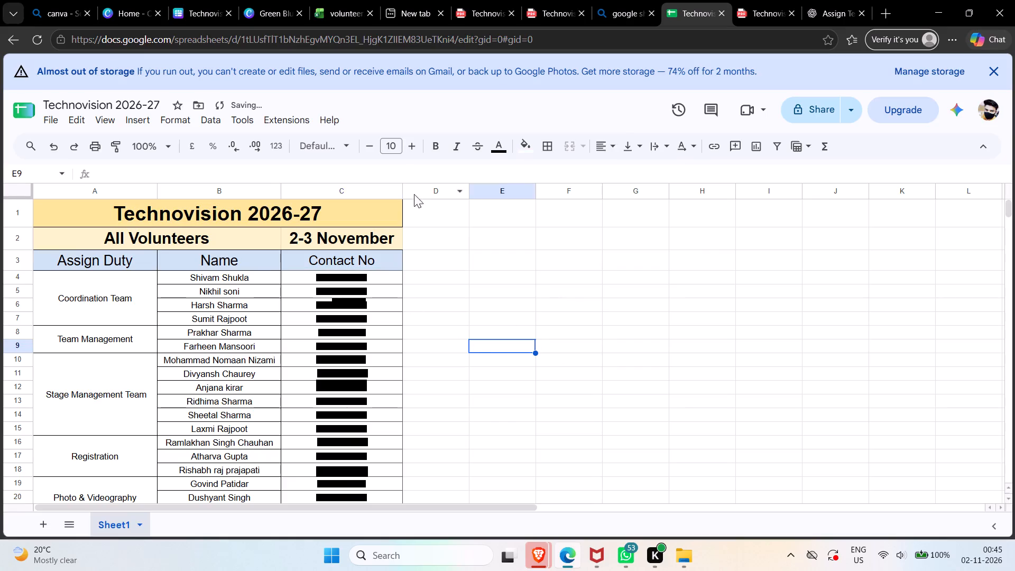
Widen the Contact No column C slightly.
left_click_drag(404, 187, 430, 197)
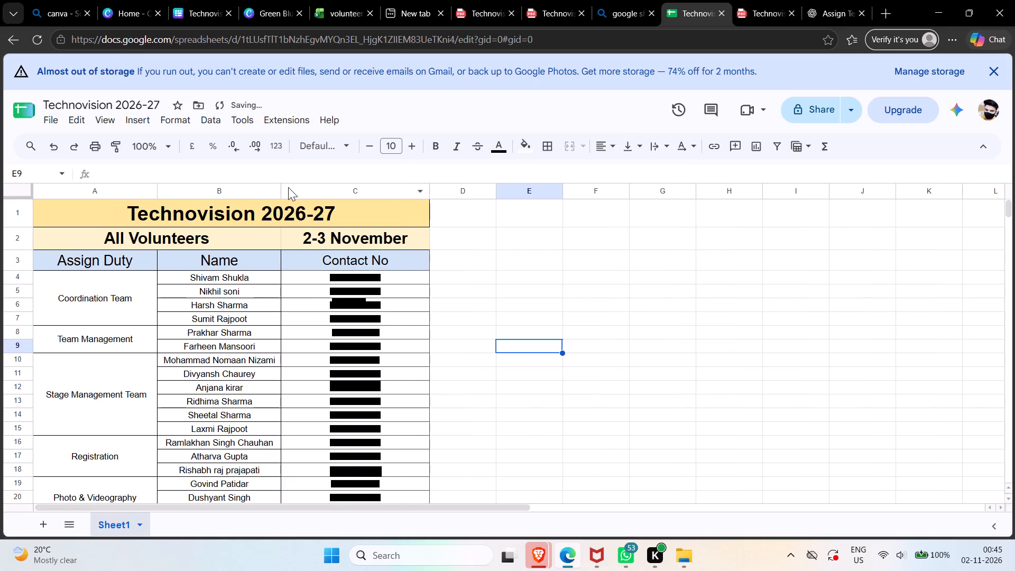
Apply all borders to the whole volunteer table, cells A1:C27.
scroll(288, 187, "right", 1)
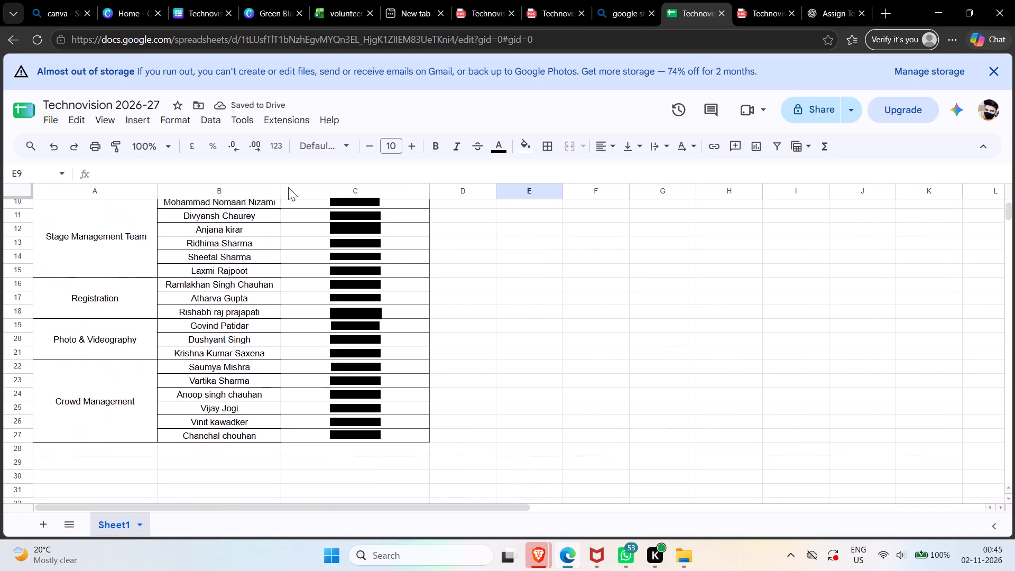
scroll(288, 187, "right", 1)
left_click_drag(71, 213, 72, 213)
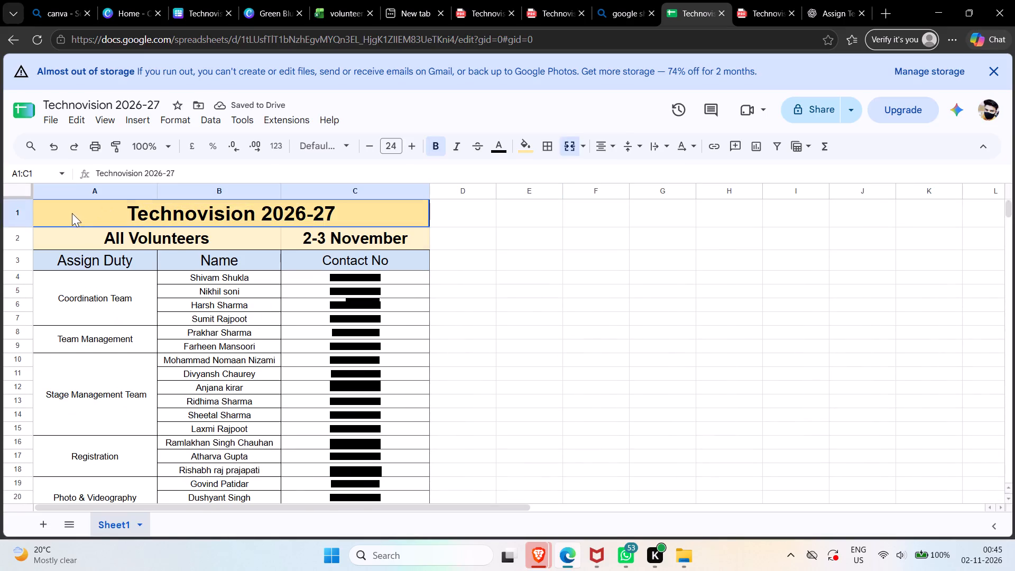
left_click_drag(72, 213, 305, 517)
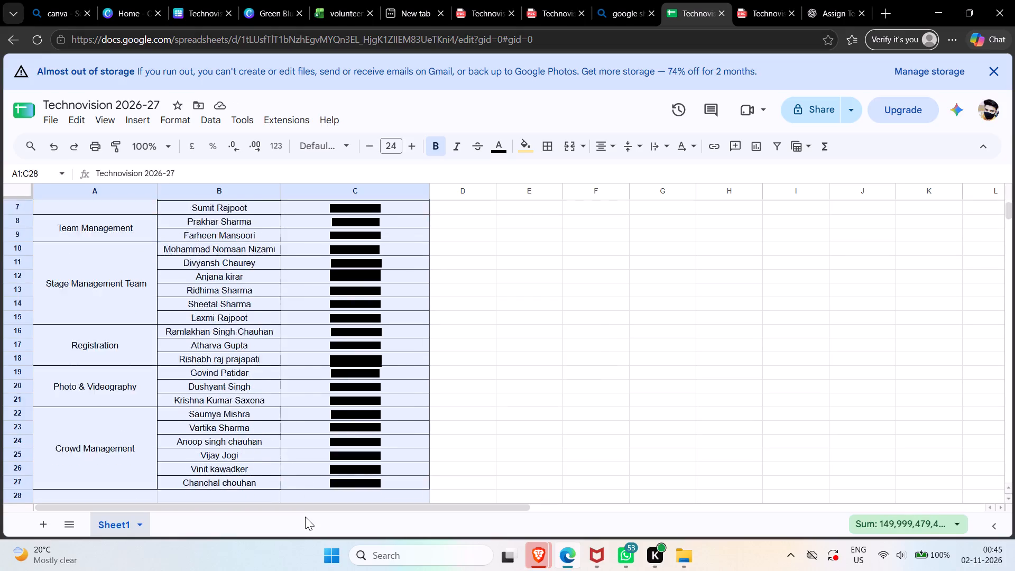
left_click_drag(305, 517, 339, 365)
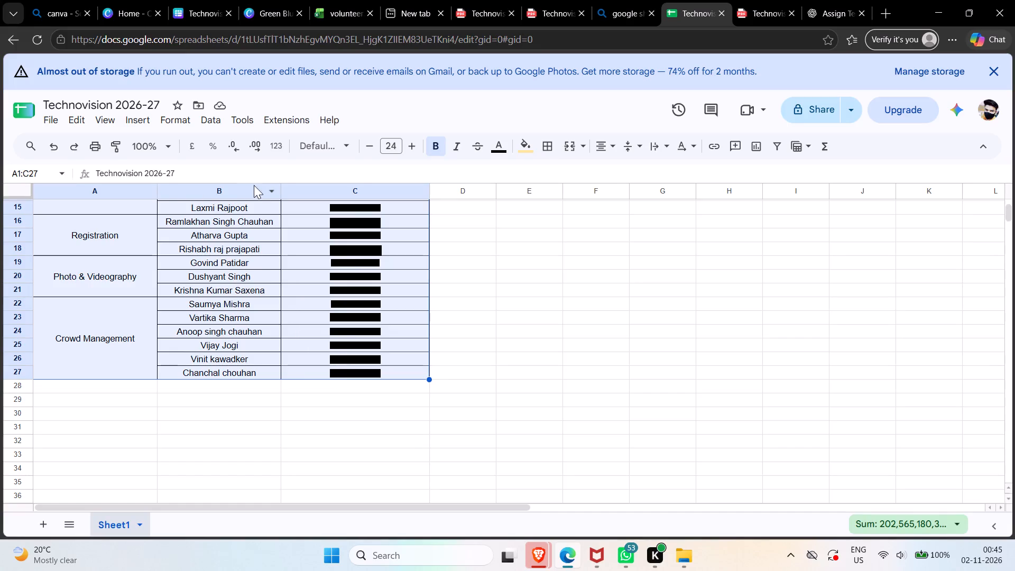
left_click(160, 98)
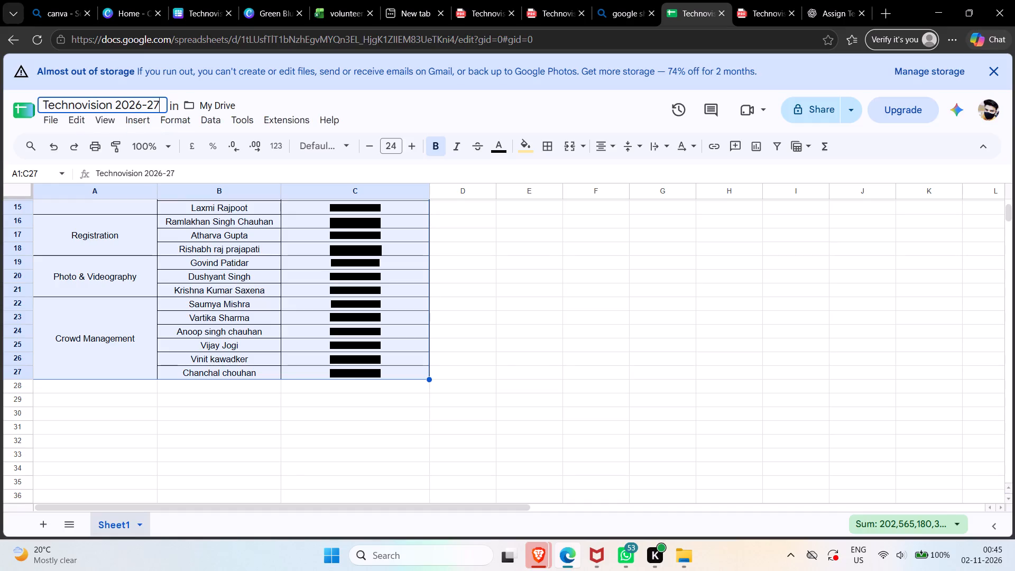
left_click(546, 145)
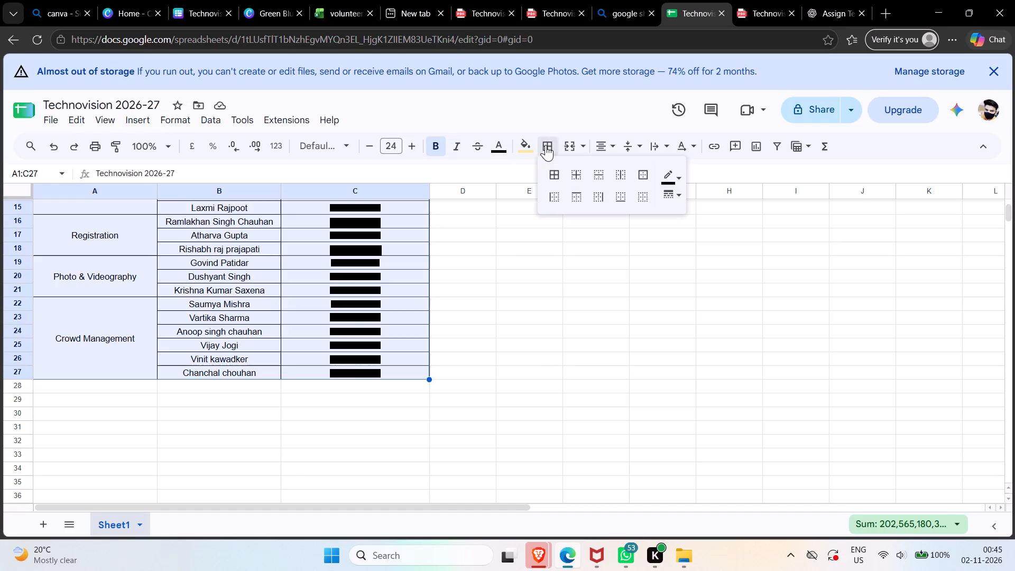
left_click(553, 173)
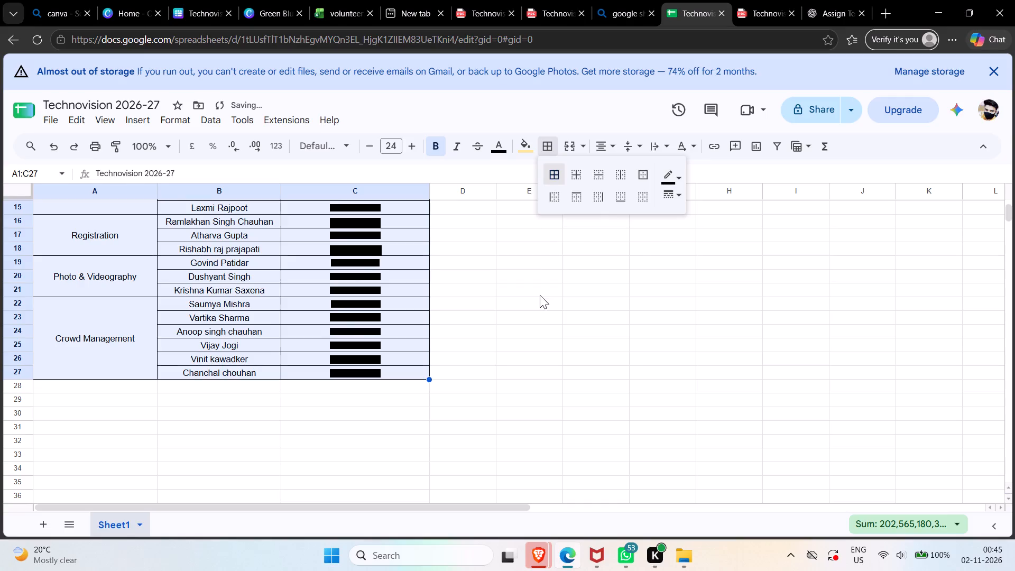
left_click(584, 308)
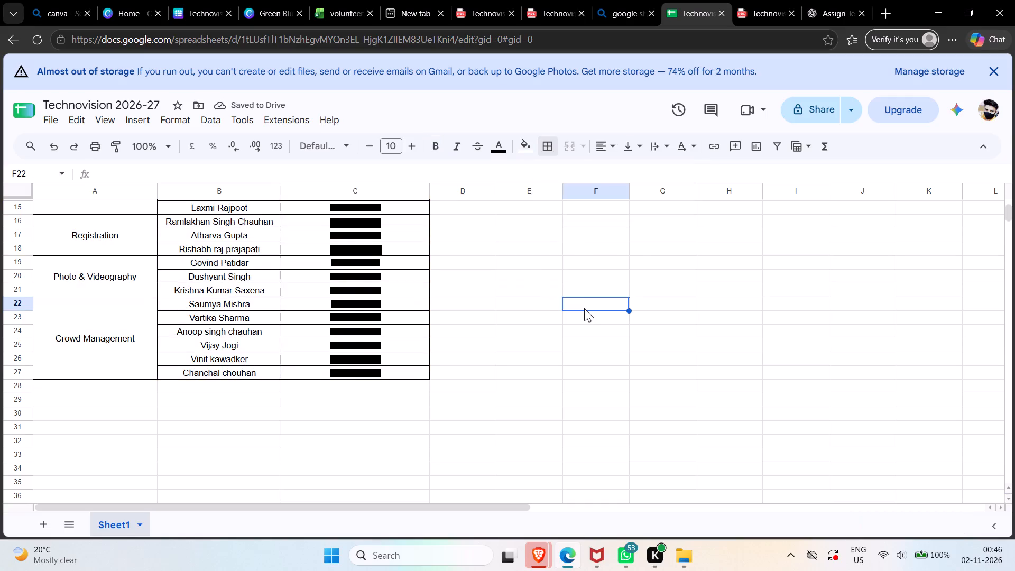
Open the print settings for the volunteer duty sheet.
scroll(584, 308, "up", 5)
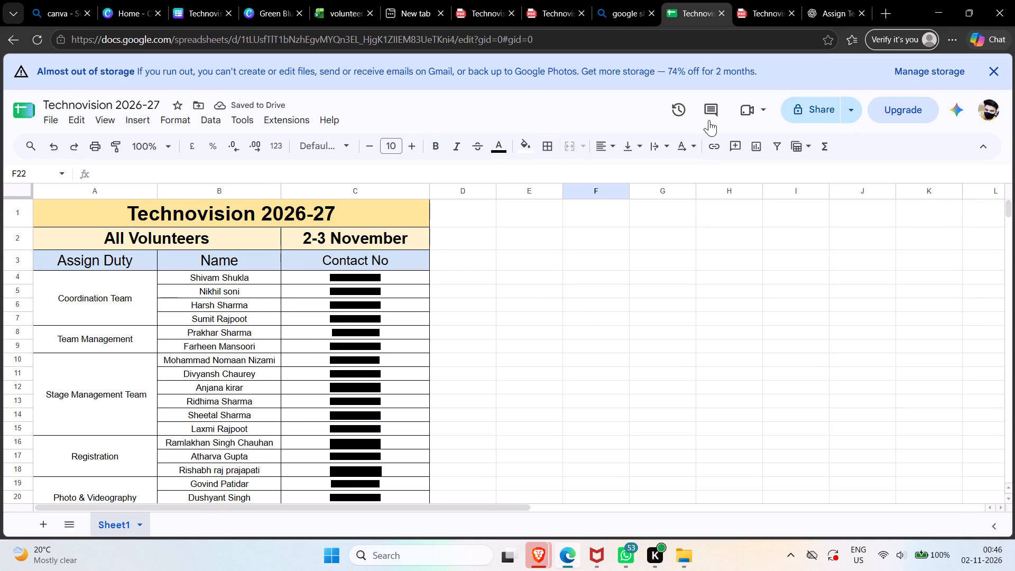
left_click(90, 141)
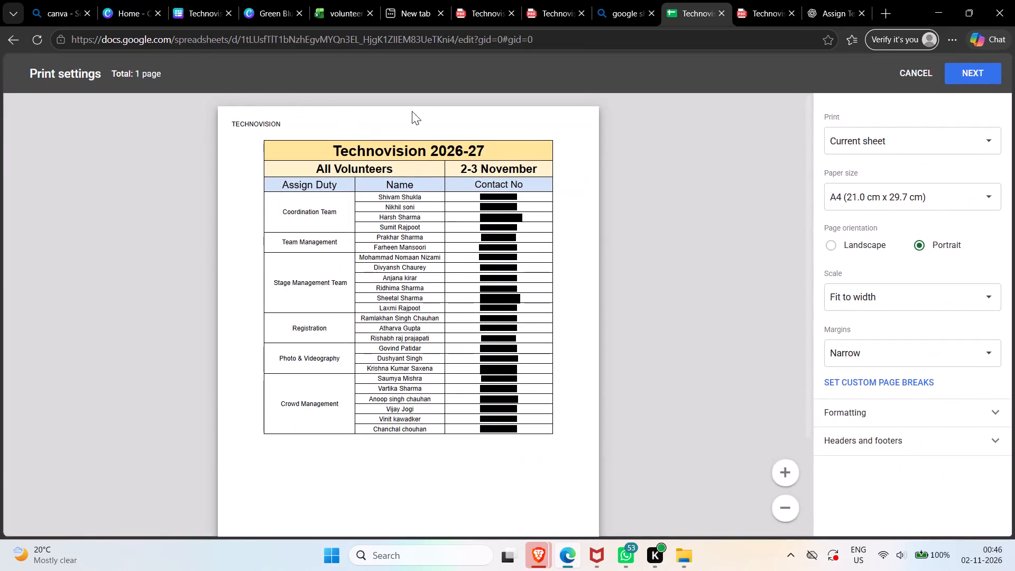
left_click(412, 111)
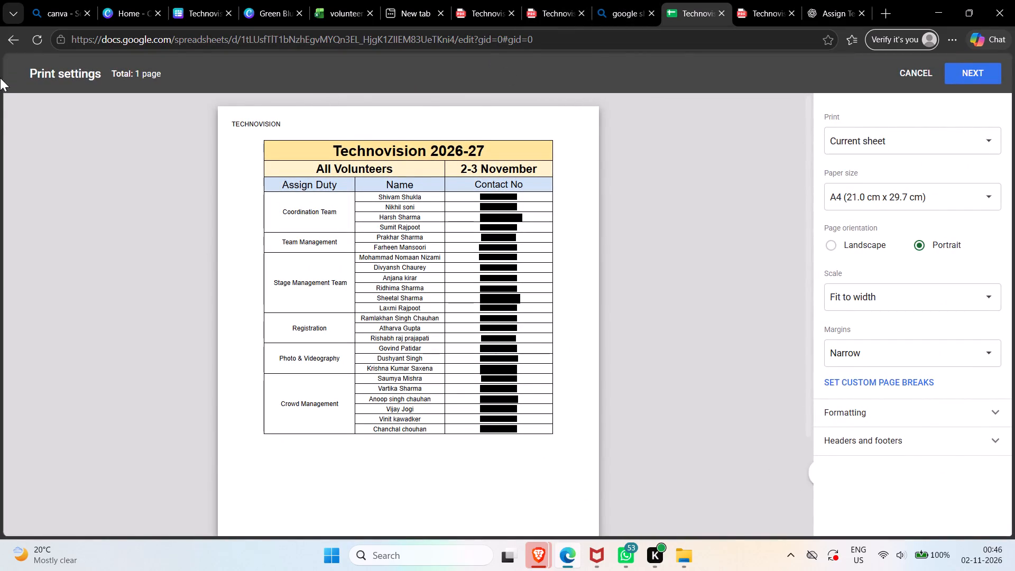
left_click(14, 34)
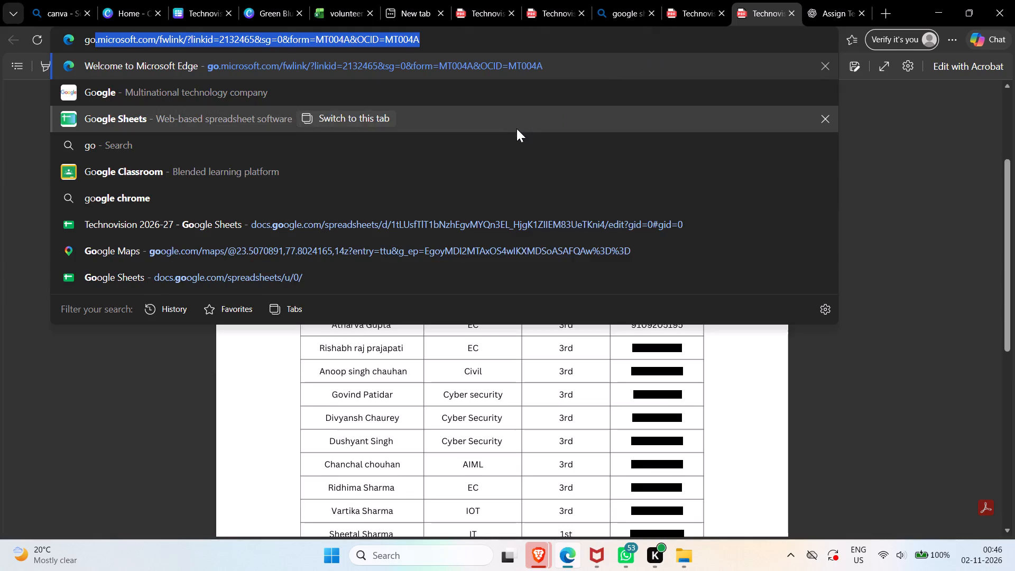
left_click(500, 128)
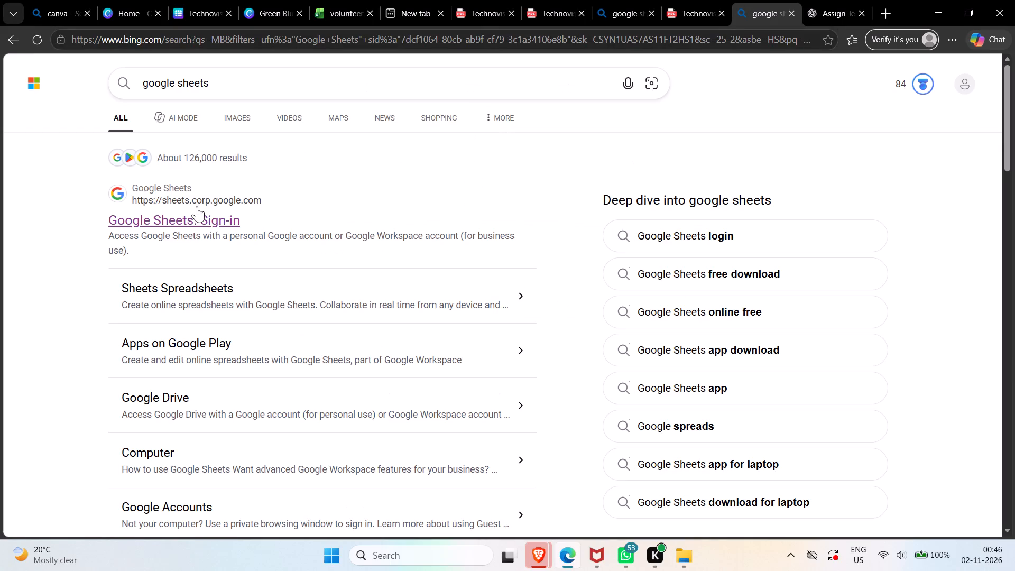
left_click(197, 206)
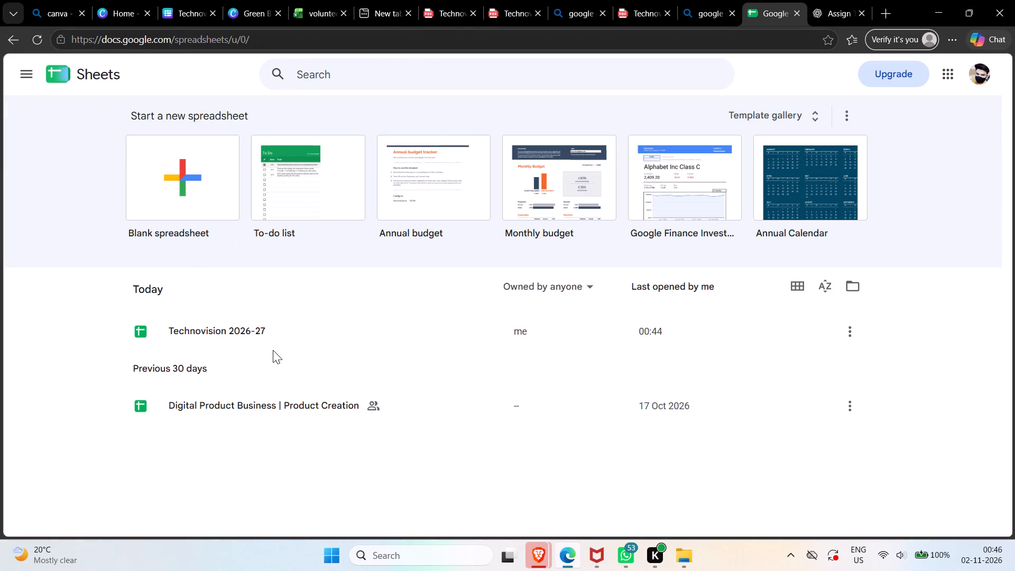
left_click(282, 336)
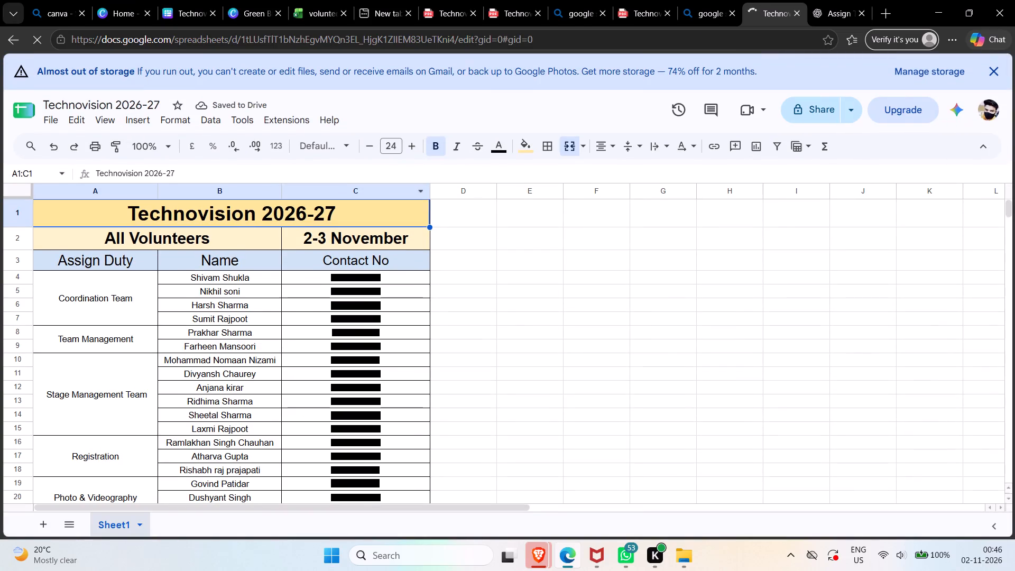
Review the whole volunteer table, checking the duty teams and names from the title row to Crowd Management.
scroll(291, 304, "down", 1)
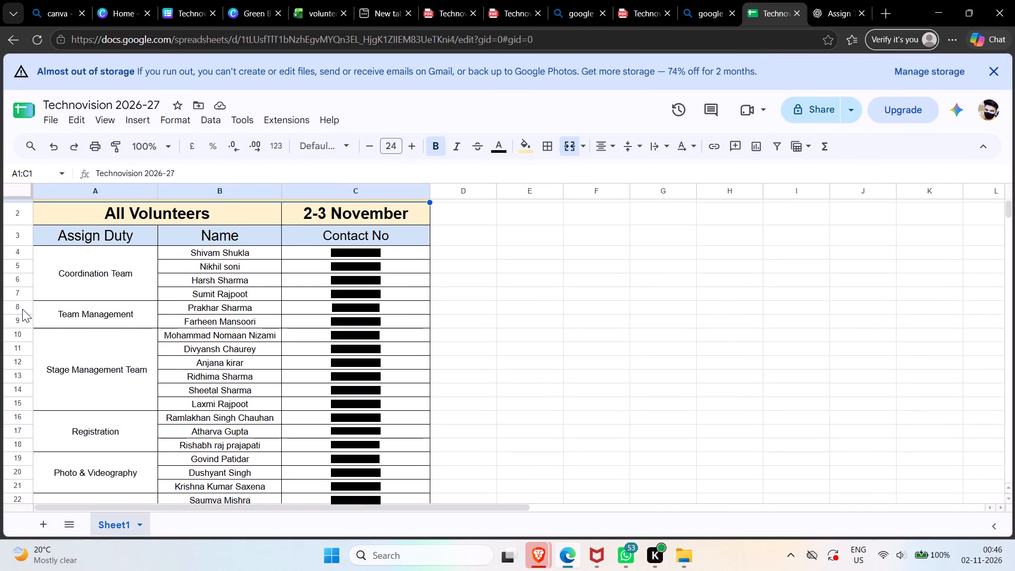
left_click_drag(22, 309, 21, 325)
left_click(64, 319)
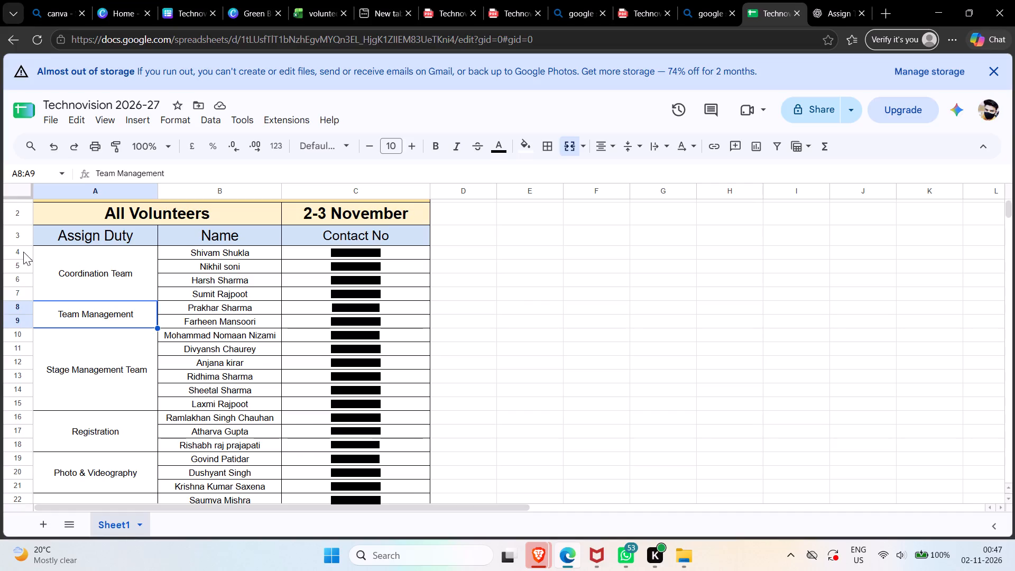
scroll(23, 252, "down", 3)
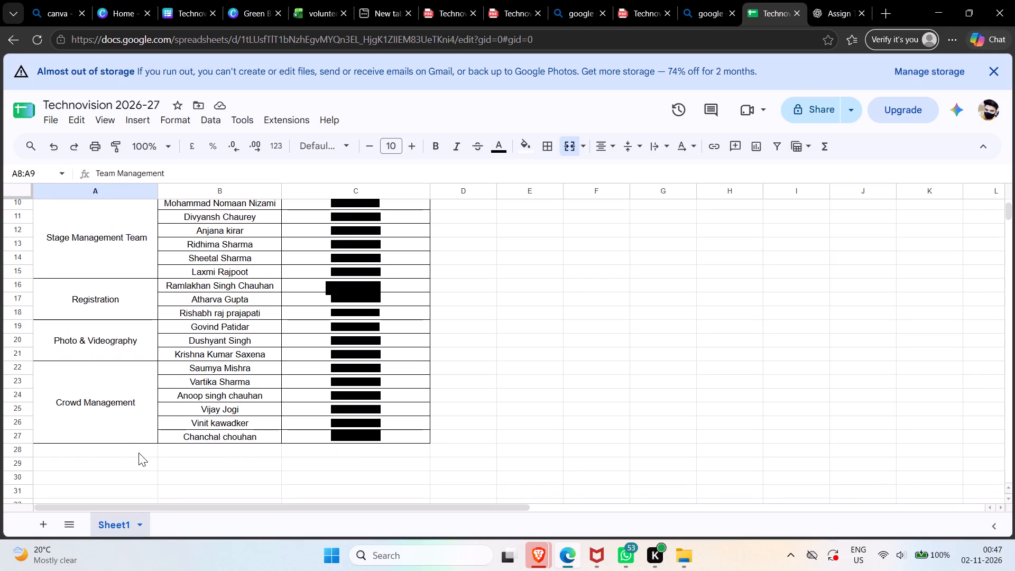
left_click(185, 417)
scroll(326, 440, "up", 4)
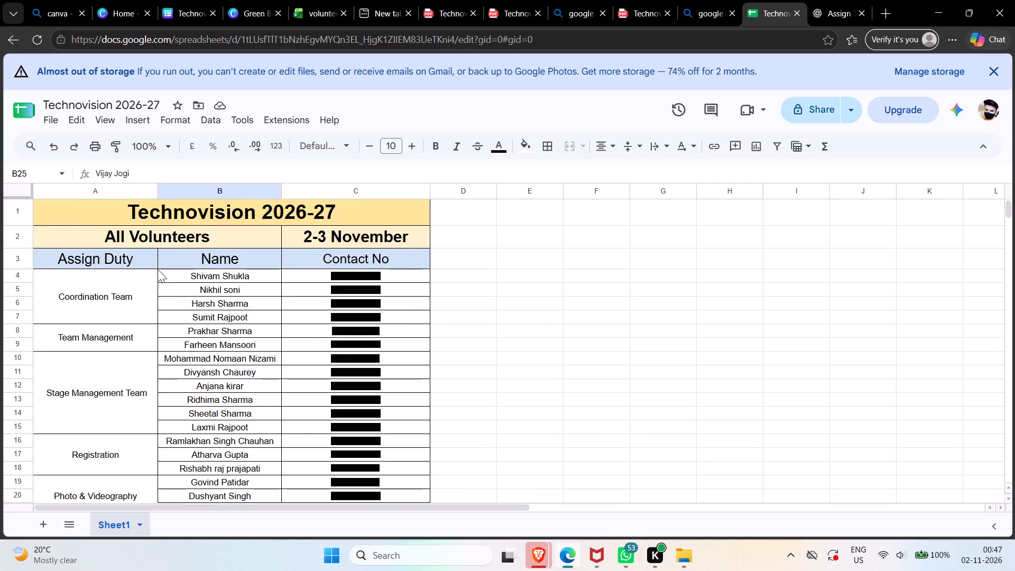
left_click(58, 219)
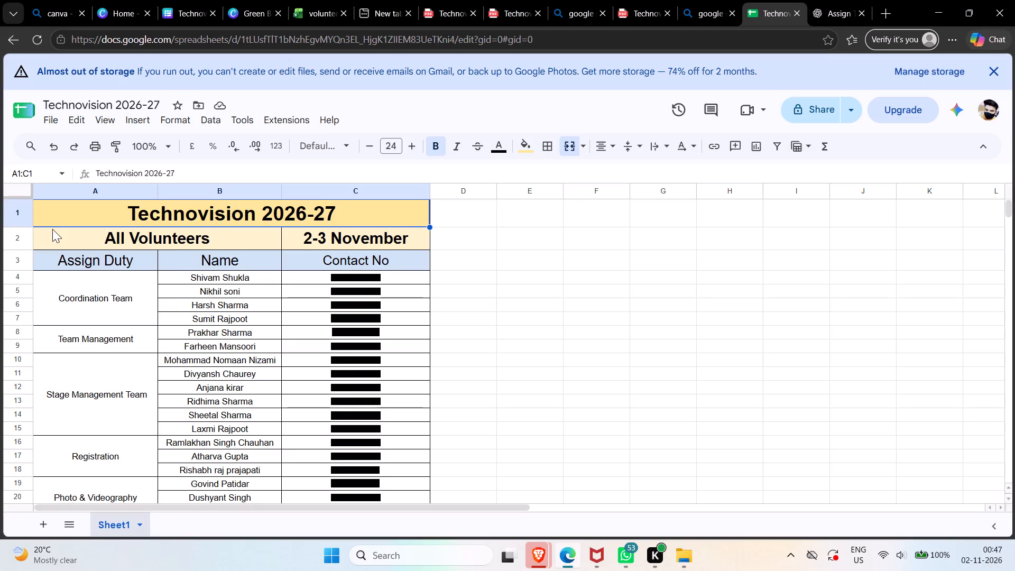
scroll(52, 229, "up", 1)
scroll(80, 286, "down", 6)
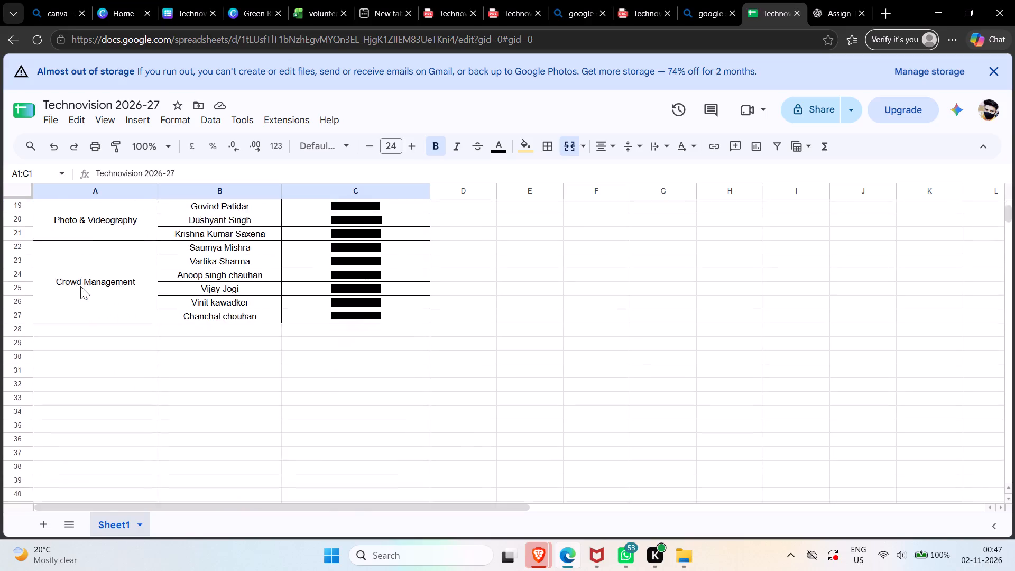
scroll(80, 286, "up", 7)
left_click(74, 213)
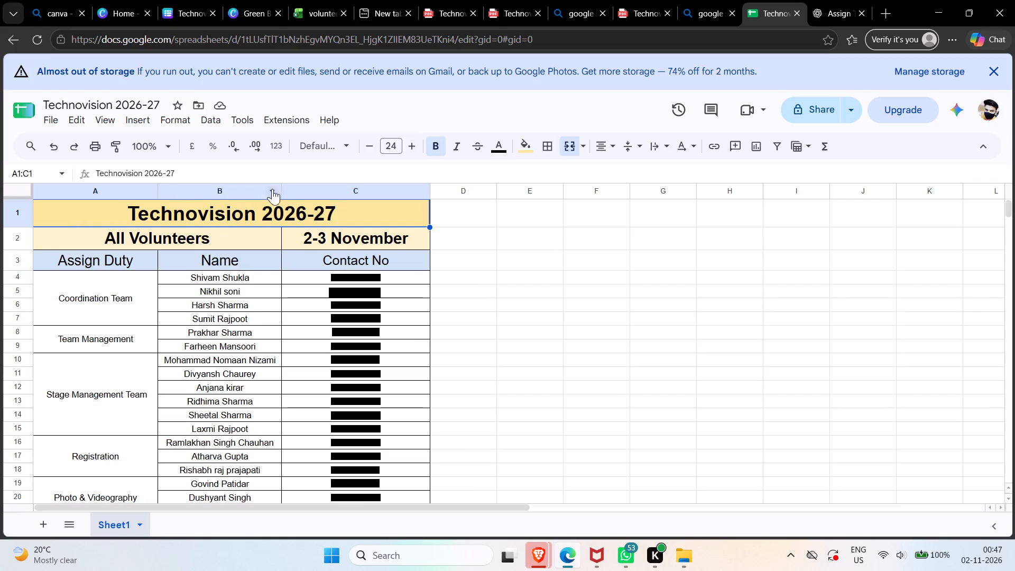
Widen the Name column B slightly.
left_click_drag(280, 187, 288, 190)
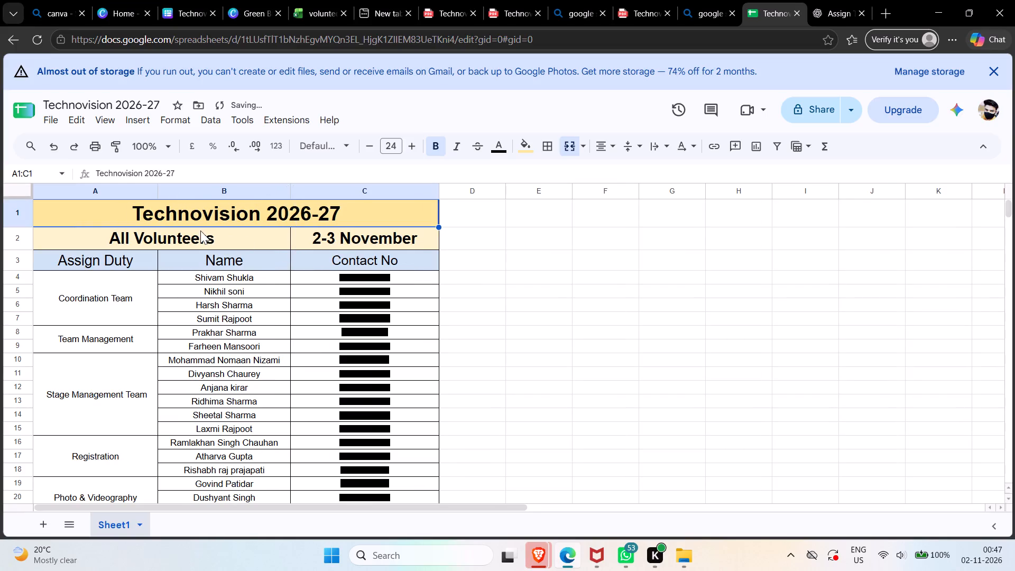
Set up the volunteer sheet for printing, previewing landscape orientation before proceeding with portrait.
left_click(99, 144)
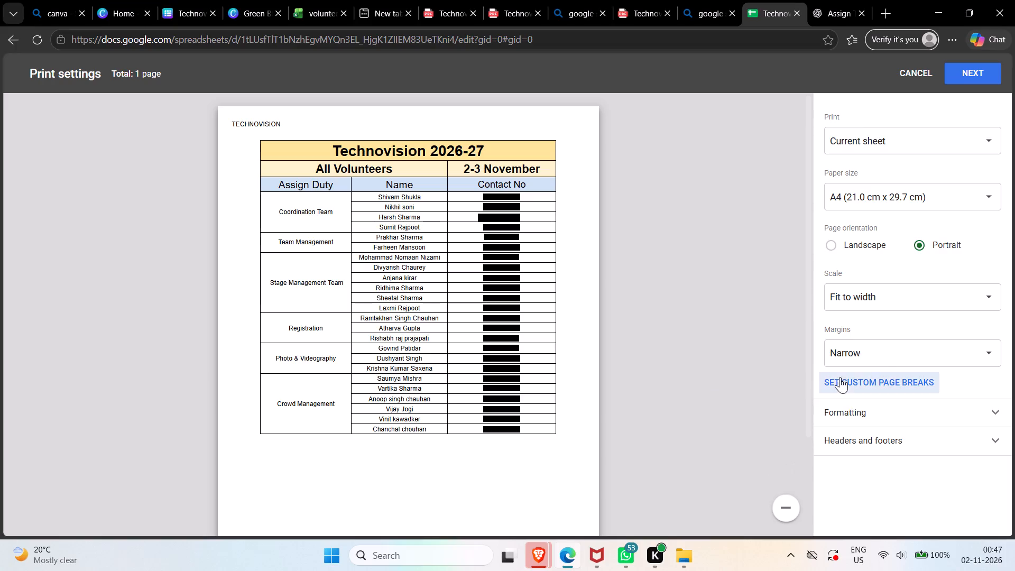
left_click(829, 245)
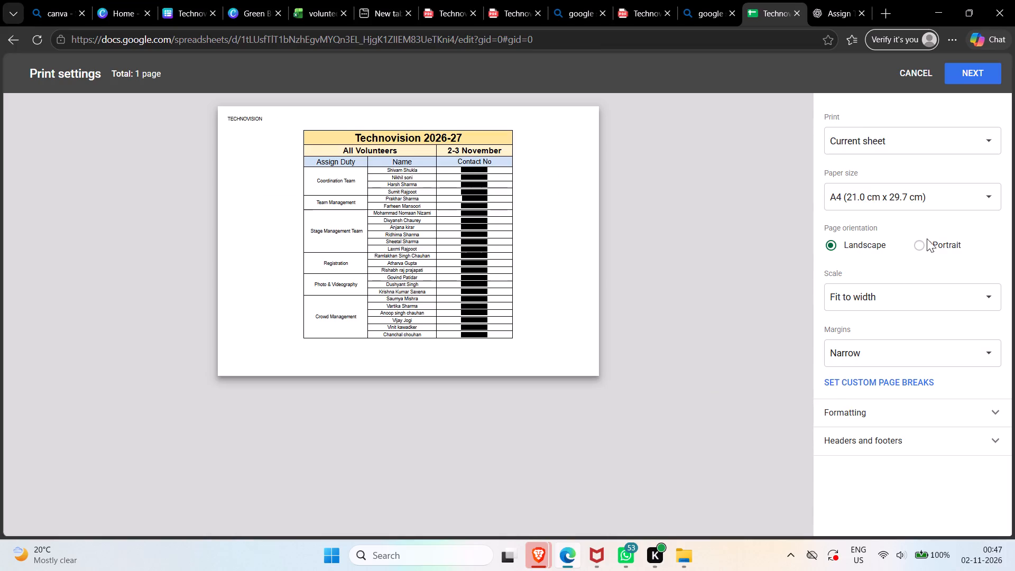
left_click(930, 240)
scroll(734, 375, "down", 7)
scroll(734, 375, "up", 4)
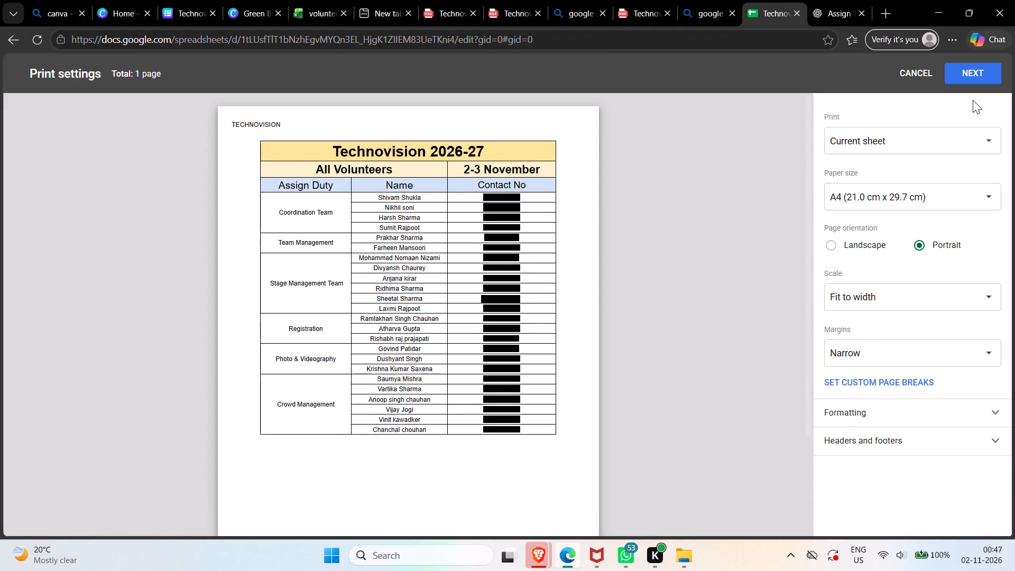
left_click(970, 67)
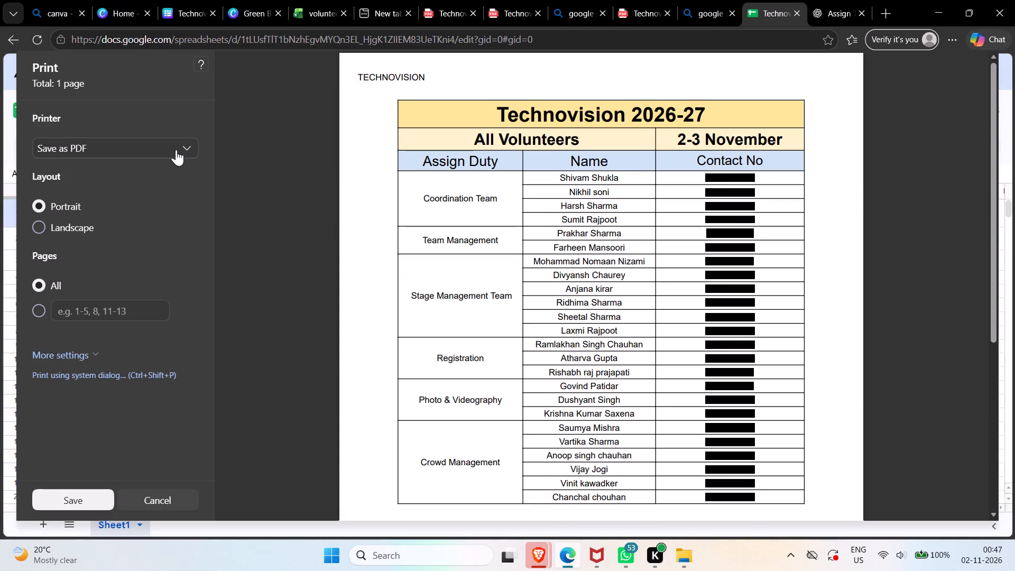
Save the printout as a PDF file named 2-3 November on the Desktop.
left_click(176, 150)
left_click(155, 171)
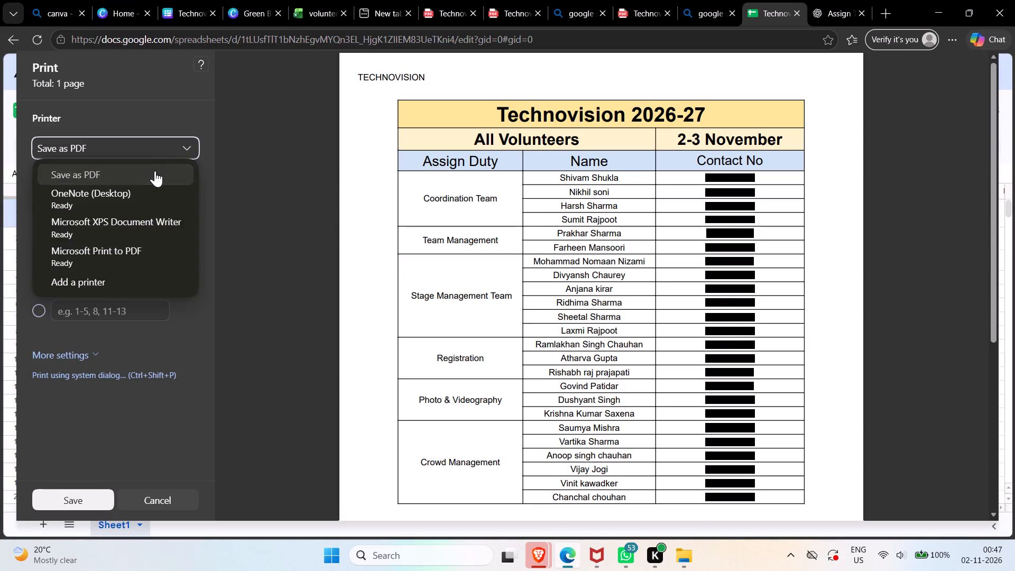
left_click(85, 497)
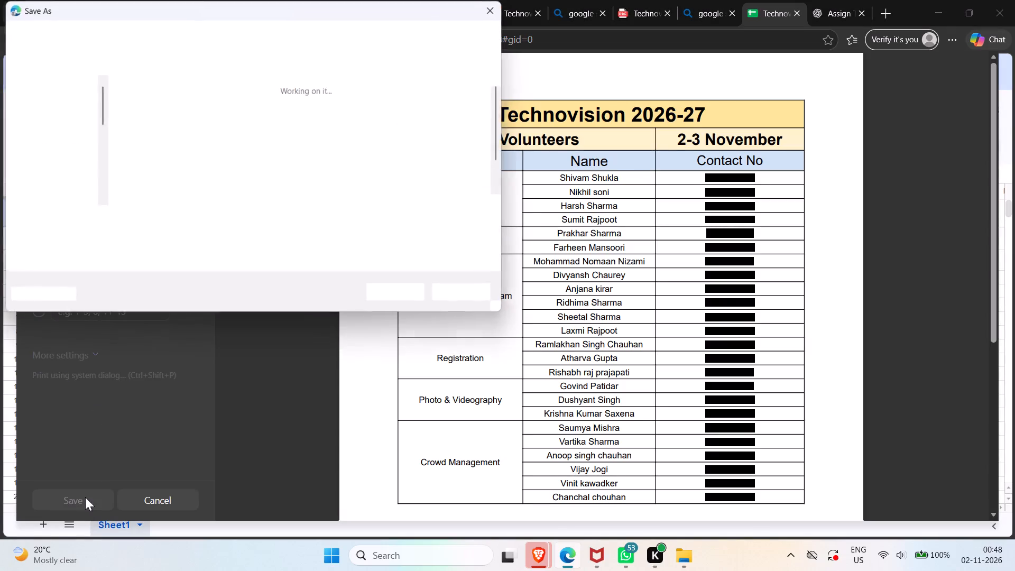
left_click(283, 218)
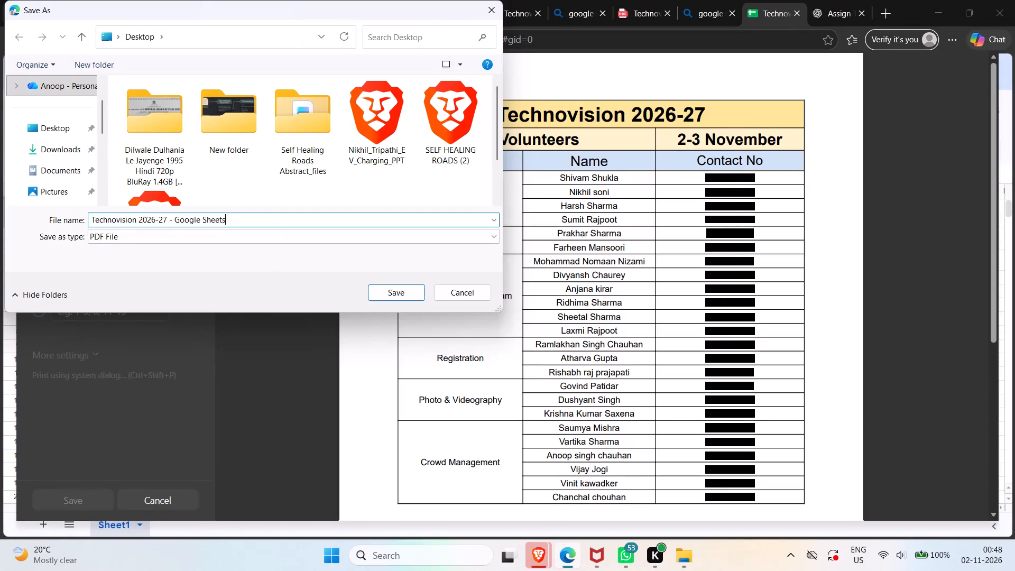
key("BackSpace")
key("BackSpace")
key("BackSpace")
key("BackSpace")
key("BackSpace")
key("BackSpace")
key("BackSpace")
key("BackSpace")
key("BackSpace")
key("BackSpace")
key("BackSpace")
key("BackSpace")
key("BackSpace")
key("BackSpace")
key("BackSpace")
key("BackSpace")
key("BackSpace")
key("BackSpace")
key("BackSpace")
key("BackSpace")
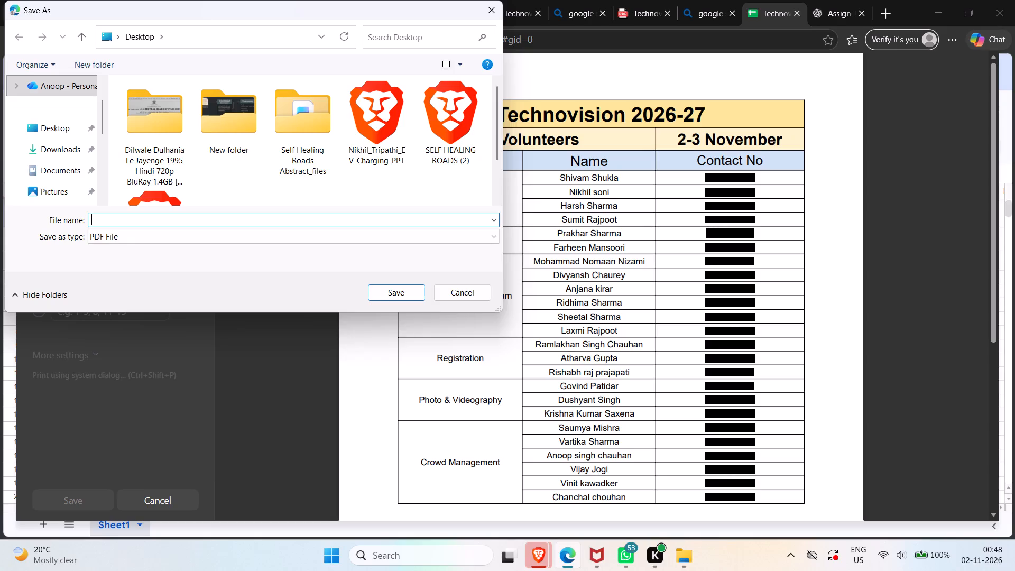
type("2-")
type("3 Novem")
type("ber")
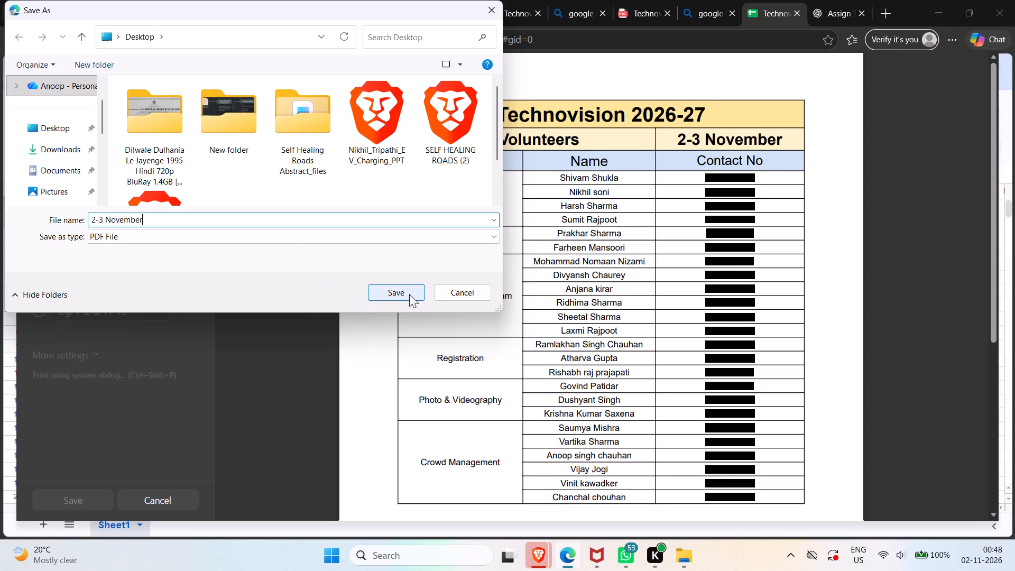
left_click(409, 294)
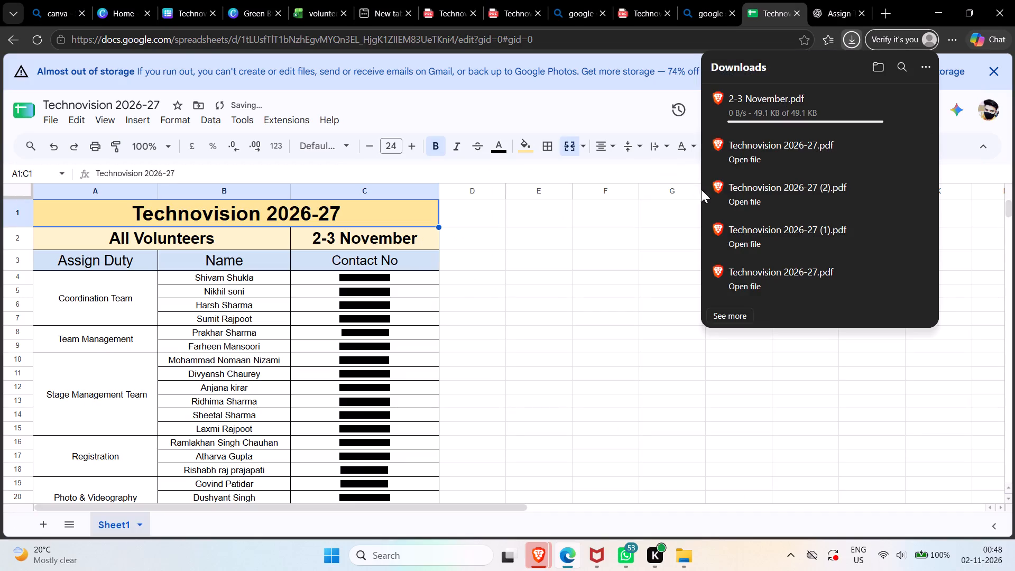
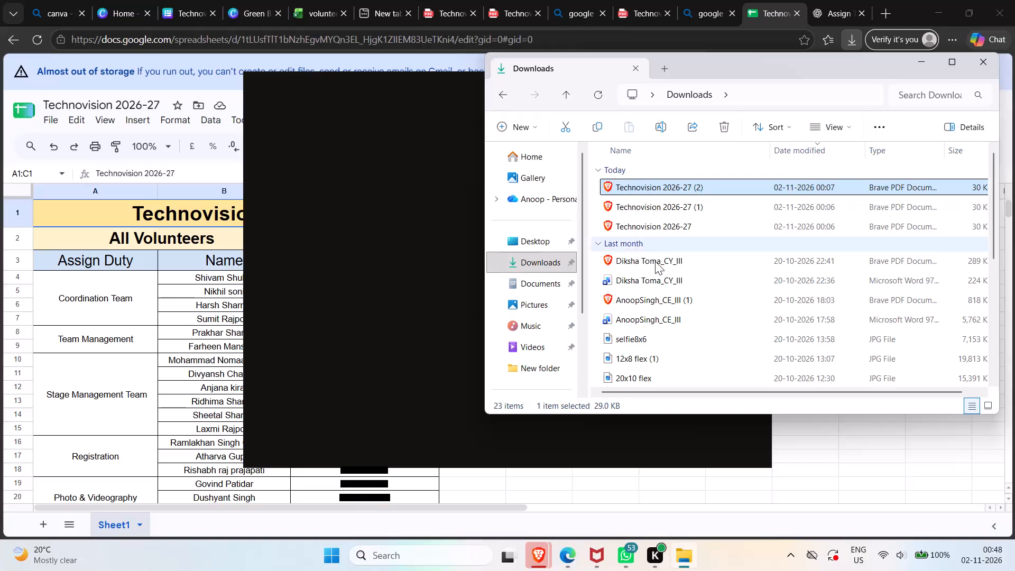
Refresh the Downloads folder and look through its files for the saved 2-3 November PDF.
scroll(680, 222, "up", 6)
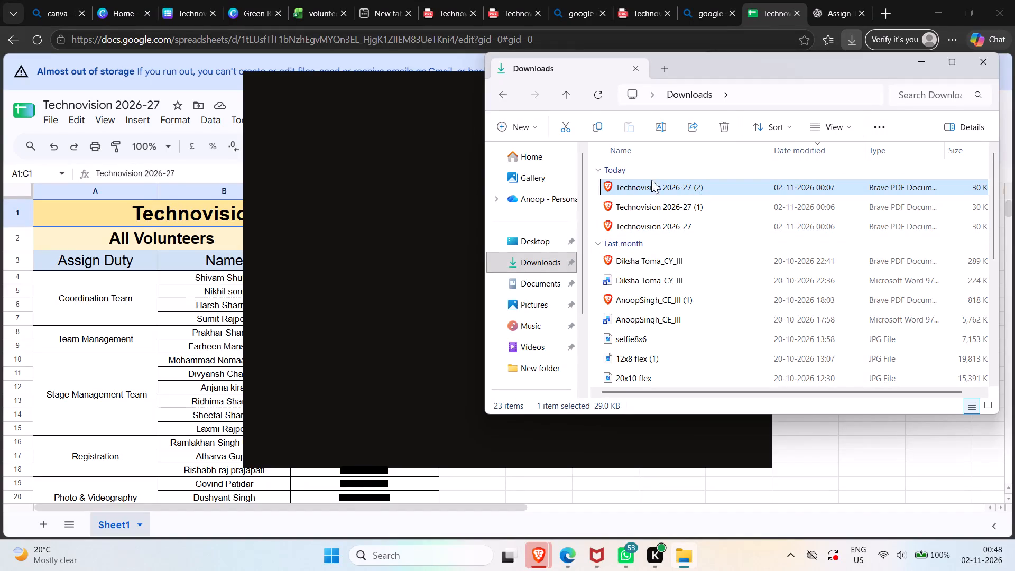
left_click(589, 100)
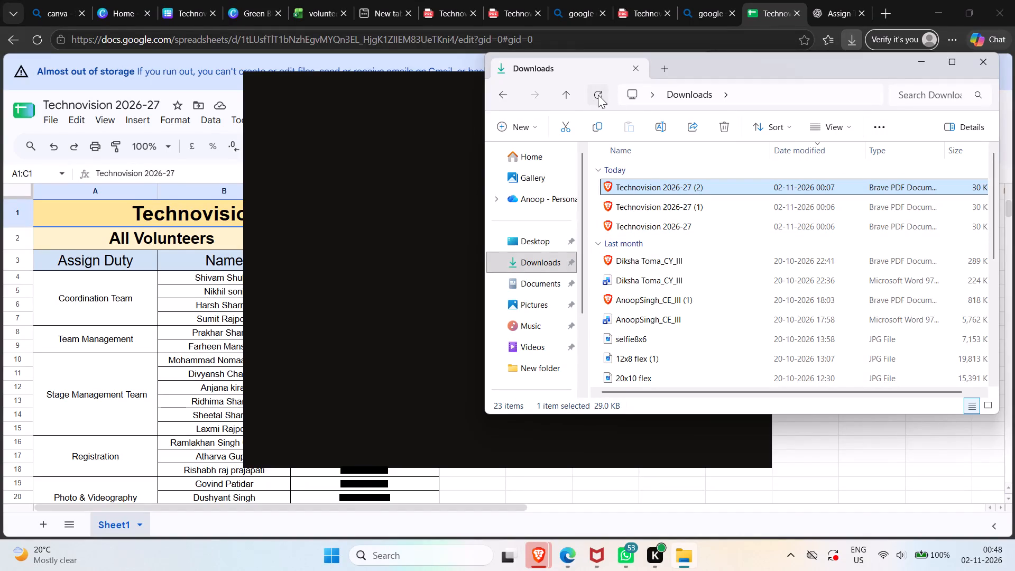
left_click(598, 94)
scroll(667, 219, "down", 6)
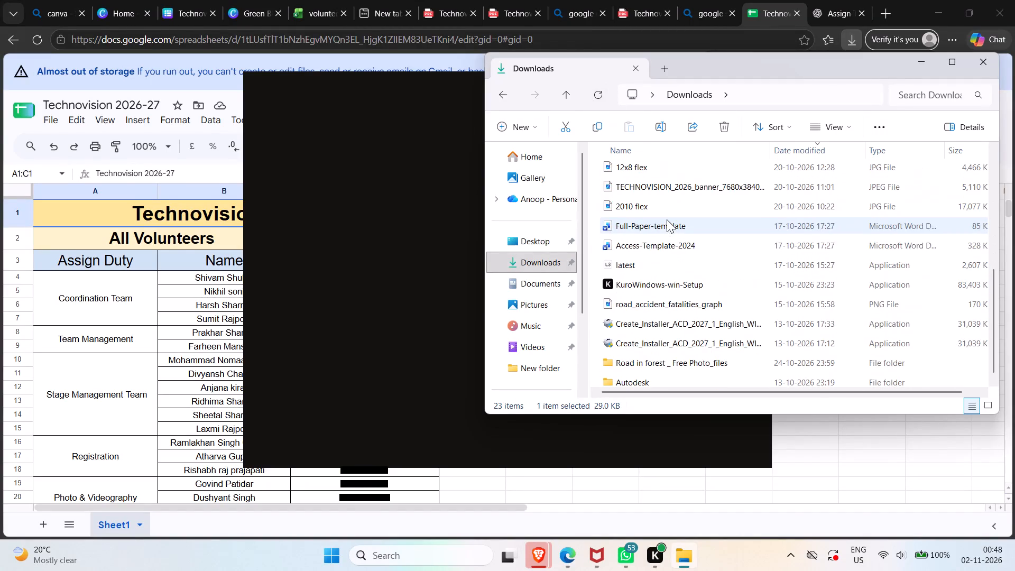
left_click(540, 253)
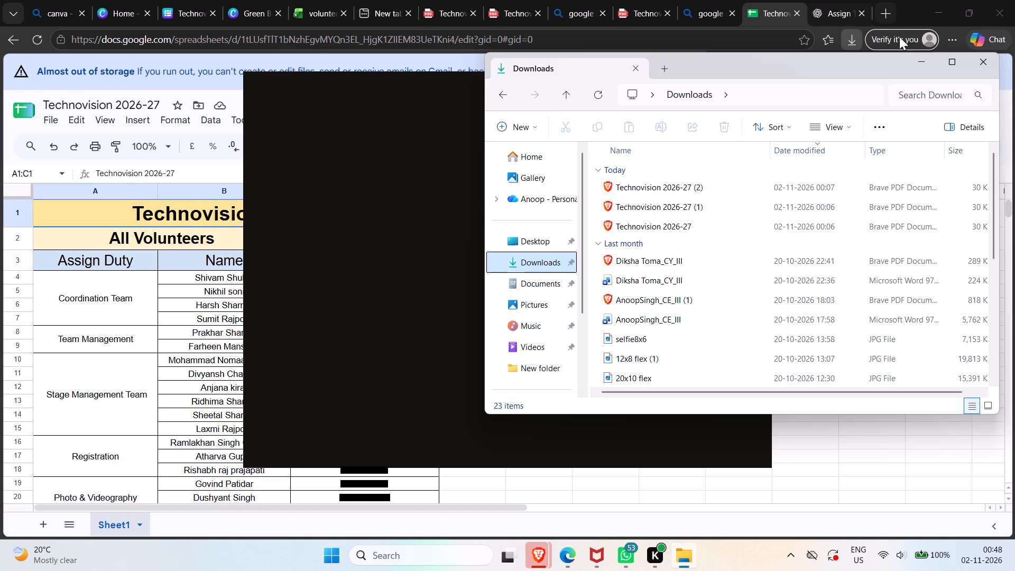
Open the Edge download settings from the recent downloads list to check where files are saved.
left_click(963, 38)
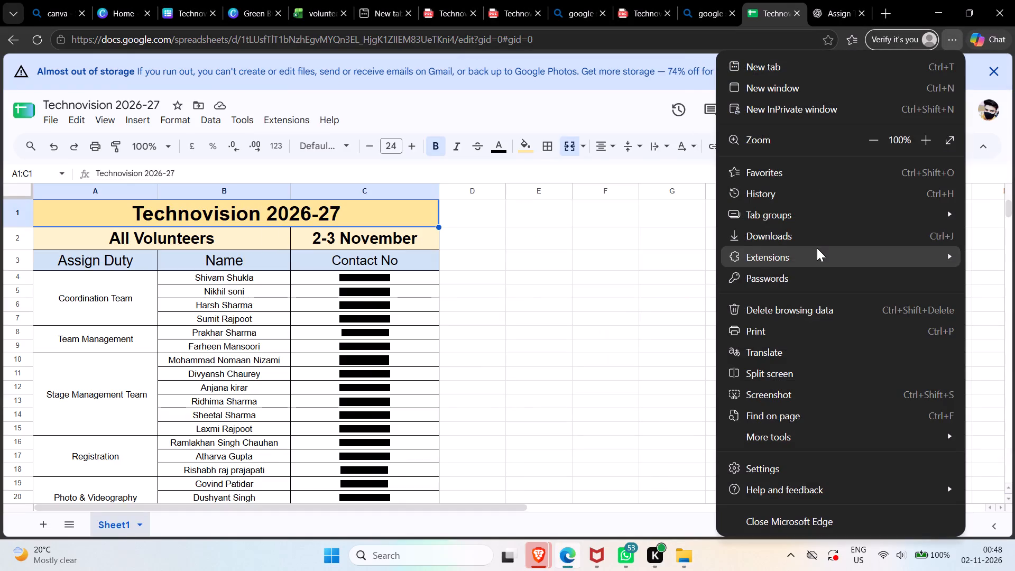
left_click(821, 238)
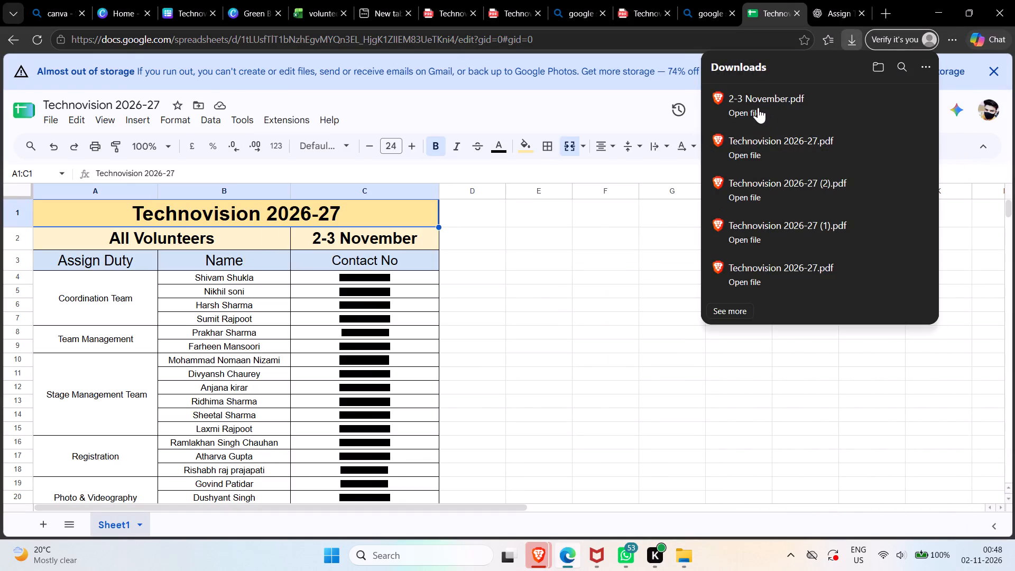
left_click(925, 65)
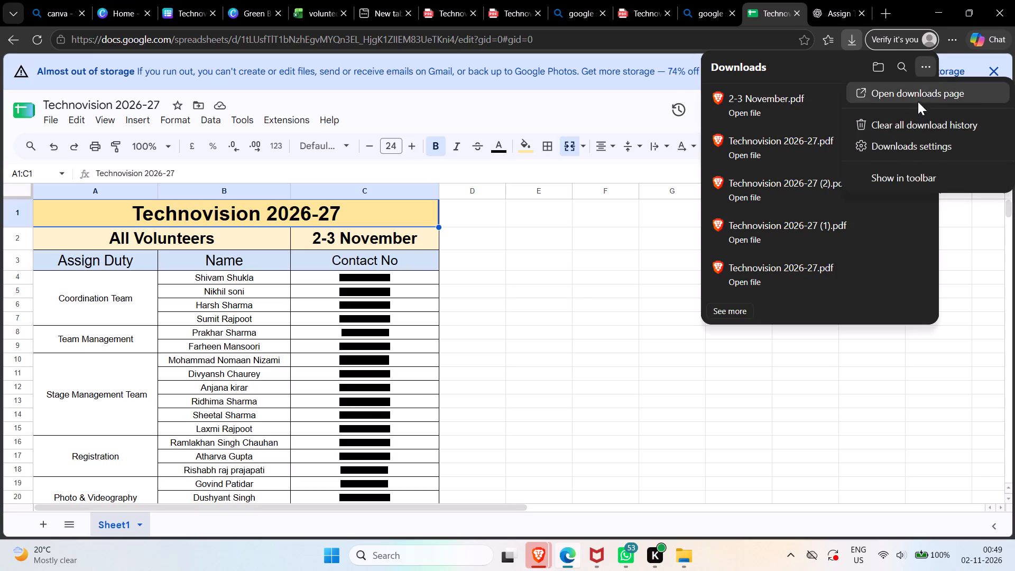
left_click(932, 148)
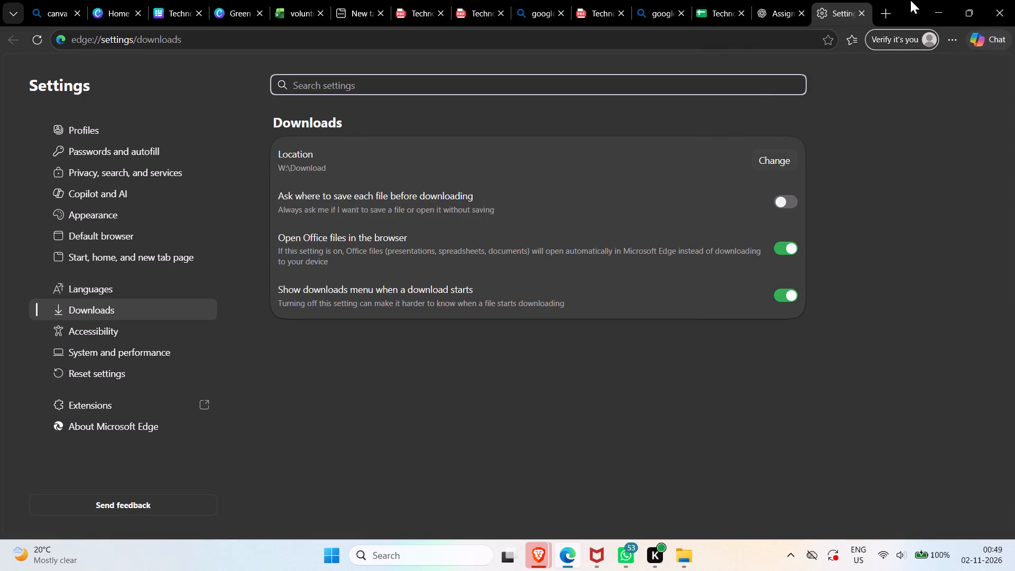
Check the Downloads folder on the WorkSpace (W:) drive in File Explorer for the saved PDF.
left_click(682, 554)
left_click(599, 94)
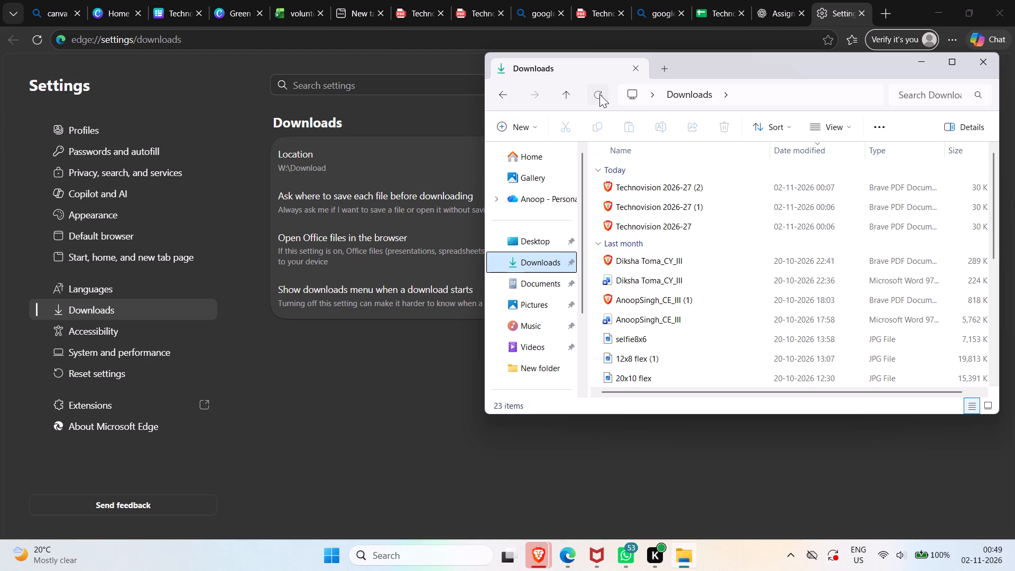
left_click(539, 256)
scroll(540, 307, "down", 3)
left_click(543, 336)
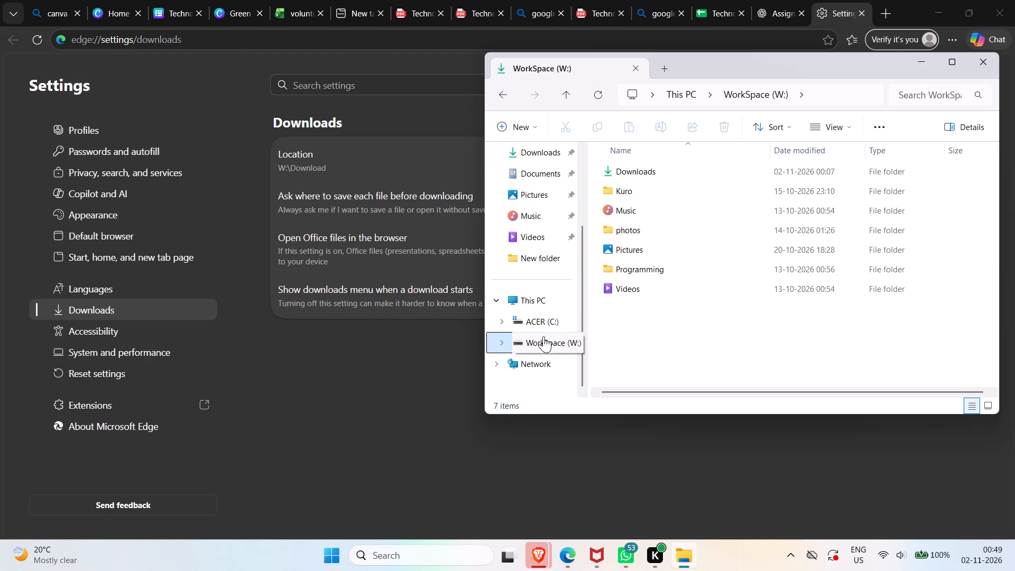
double_click(635, 167)
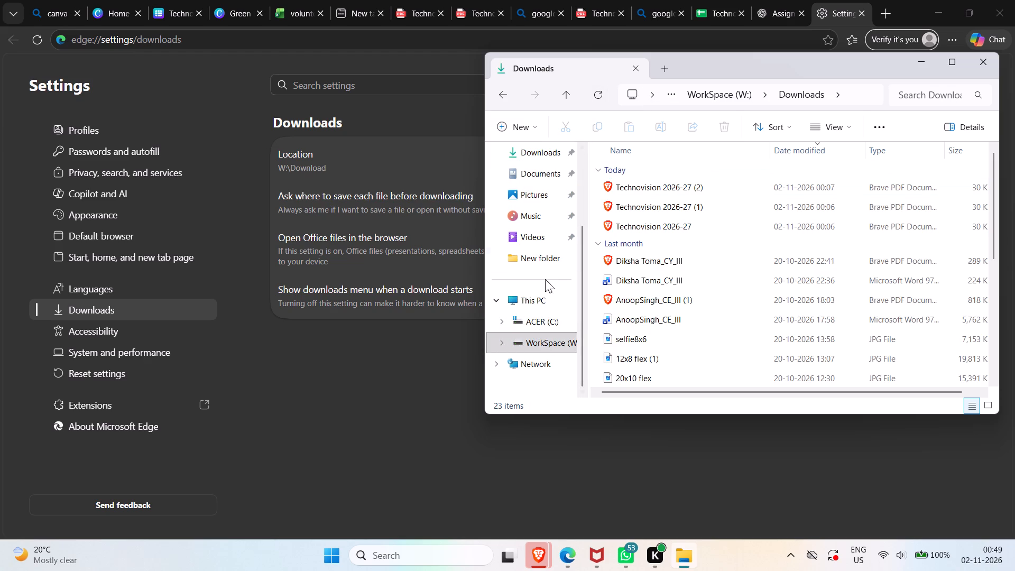
scroll(541, 253, "up", 2)
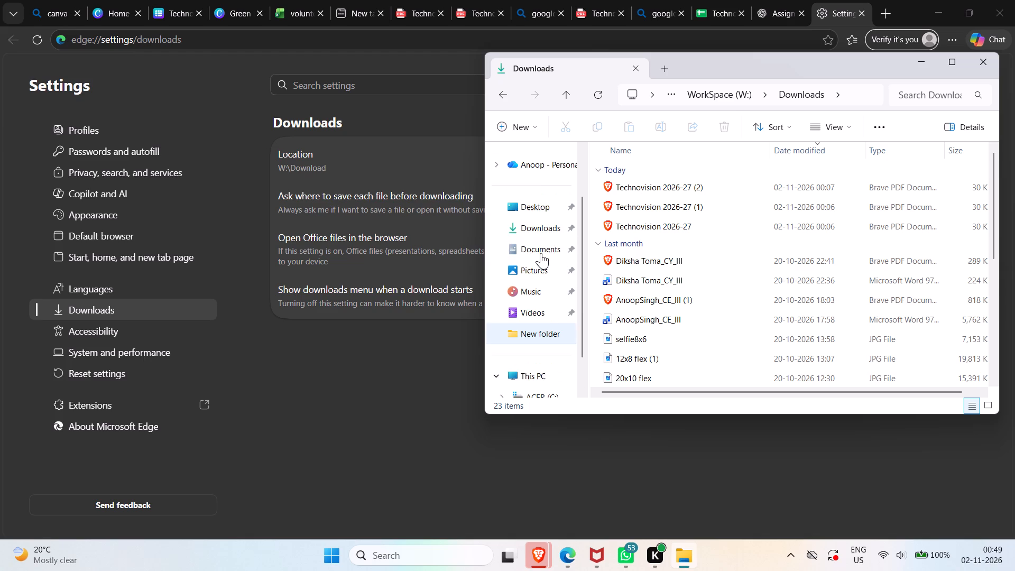
left_click(541, 253)
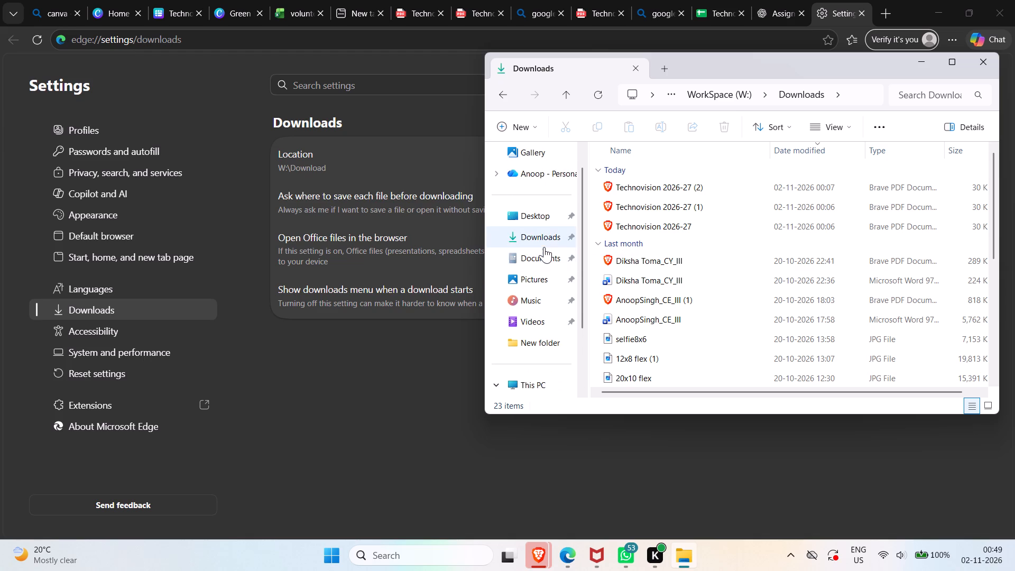
left_click(544, 246)
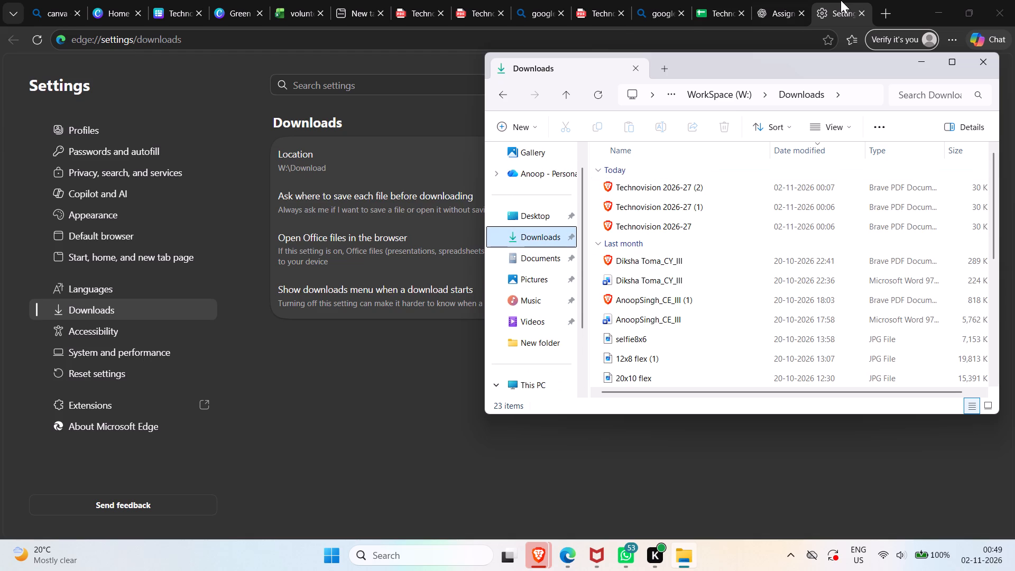
Leave the Technovision 2026-27 Google sheet for the Sheets home page and create a blank spreadsheet.
left_click(657, 0)
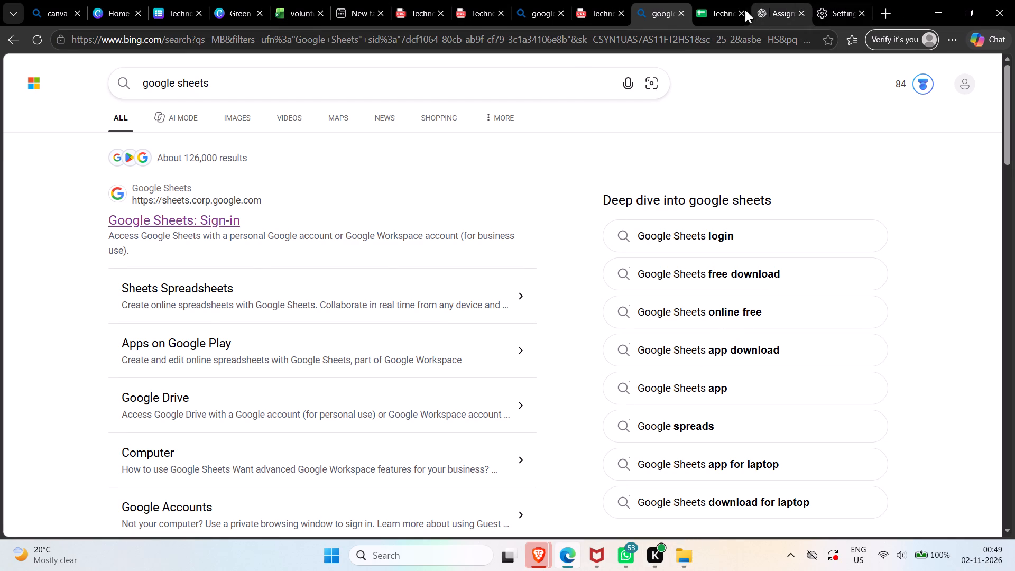
left_click(724, 10)
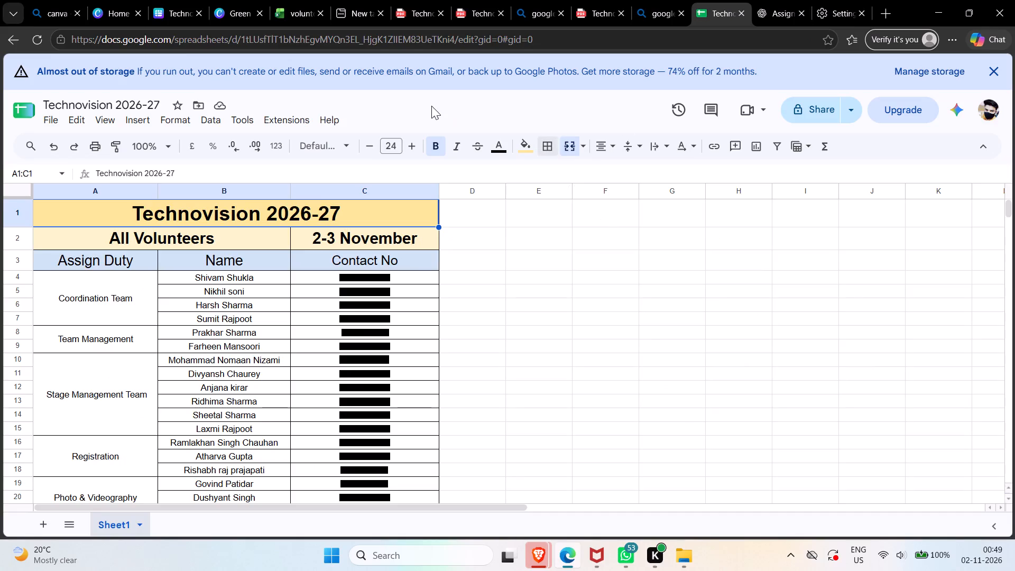
left_click(17, 111)
left_click(167, 191)
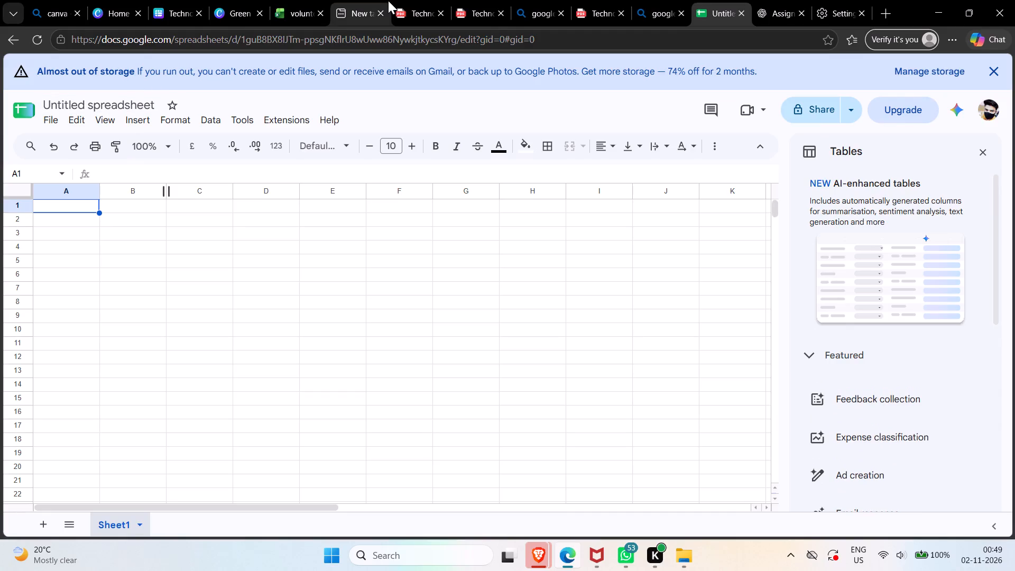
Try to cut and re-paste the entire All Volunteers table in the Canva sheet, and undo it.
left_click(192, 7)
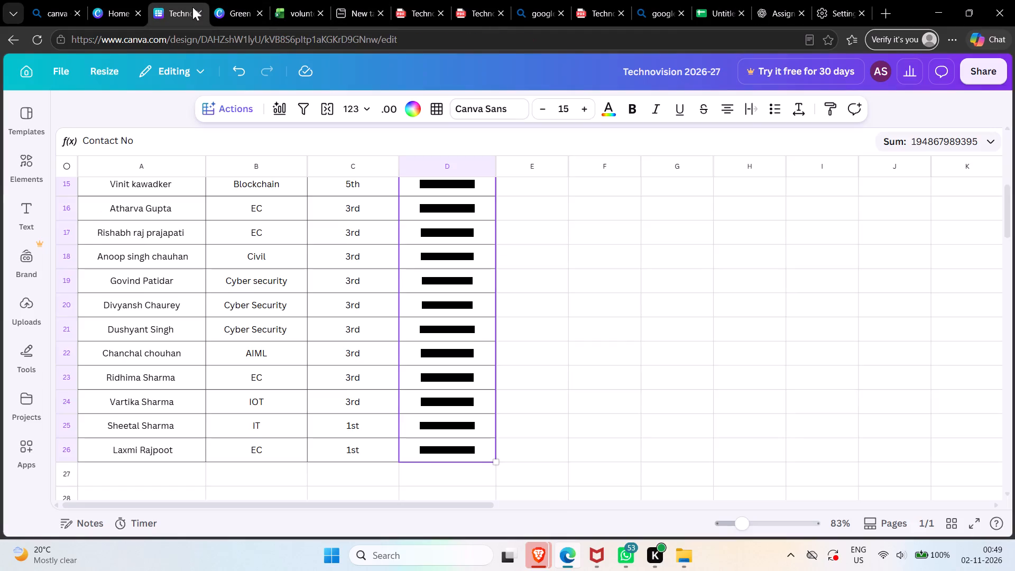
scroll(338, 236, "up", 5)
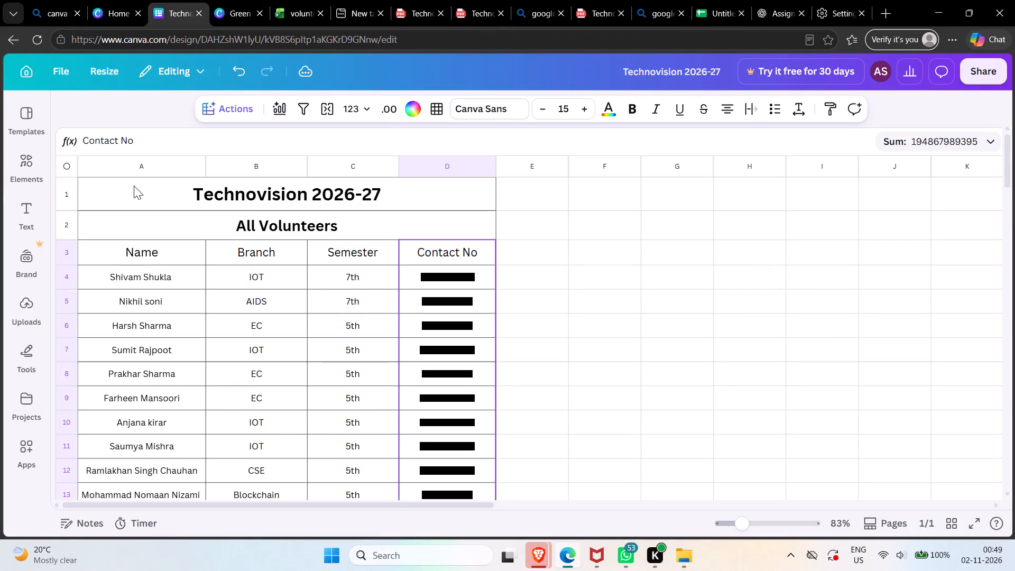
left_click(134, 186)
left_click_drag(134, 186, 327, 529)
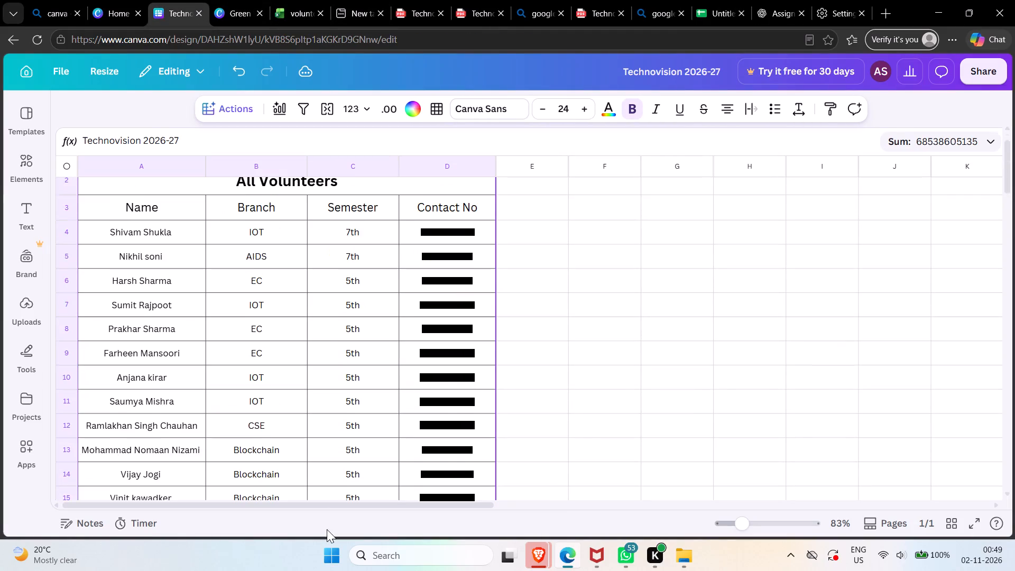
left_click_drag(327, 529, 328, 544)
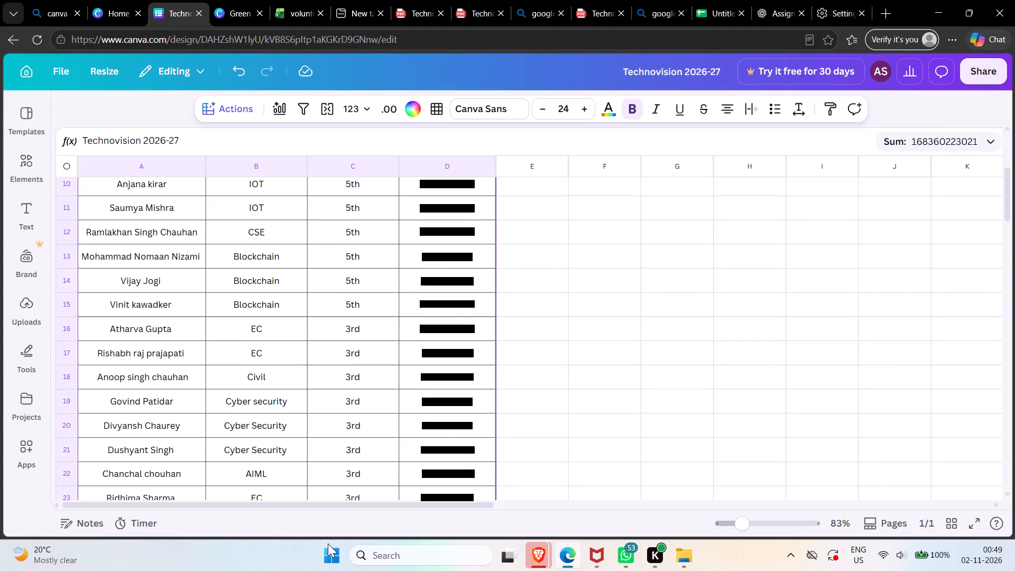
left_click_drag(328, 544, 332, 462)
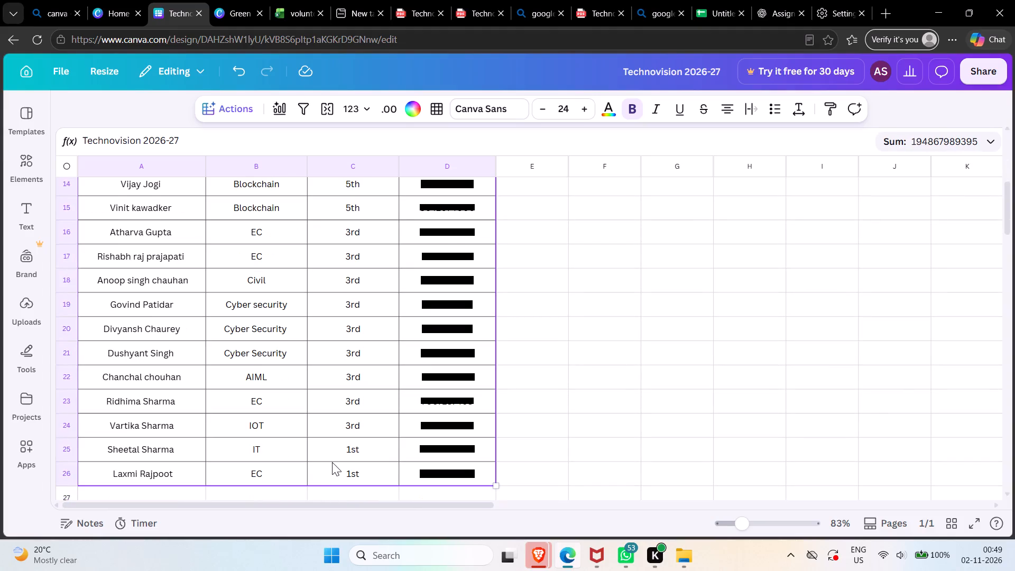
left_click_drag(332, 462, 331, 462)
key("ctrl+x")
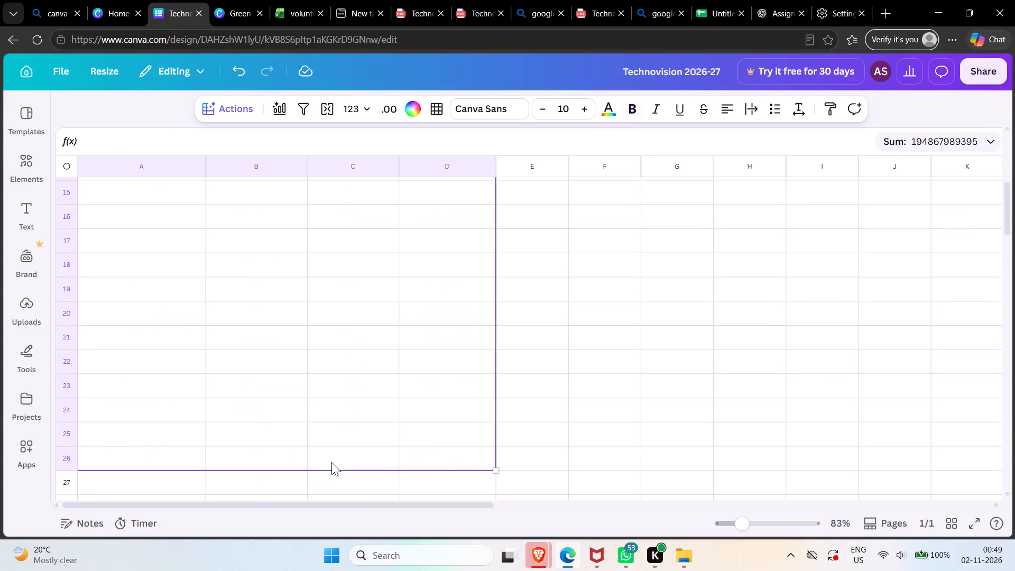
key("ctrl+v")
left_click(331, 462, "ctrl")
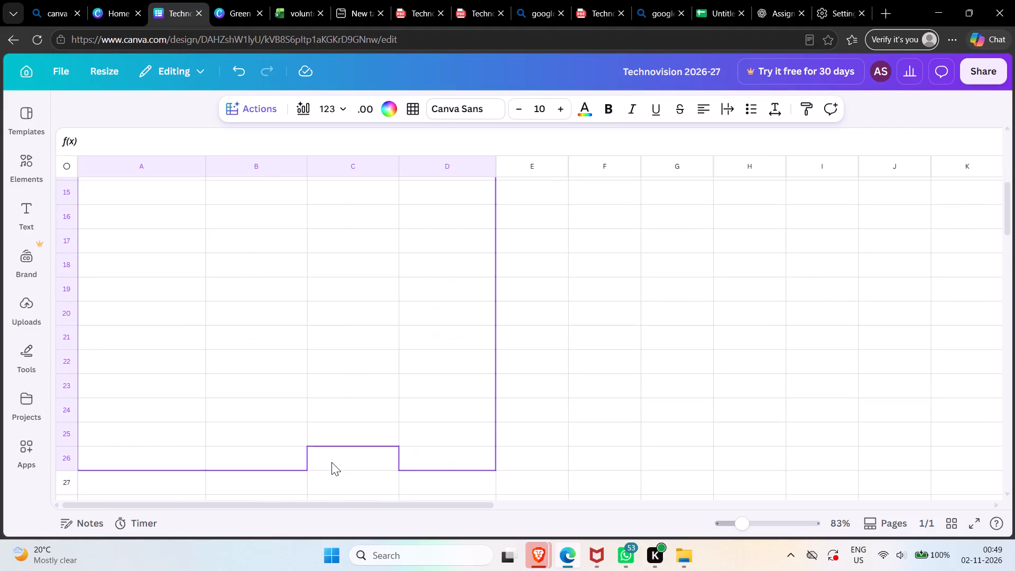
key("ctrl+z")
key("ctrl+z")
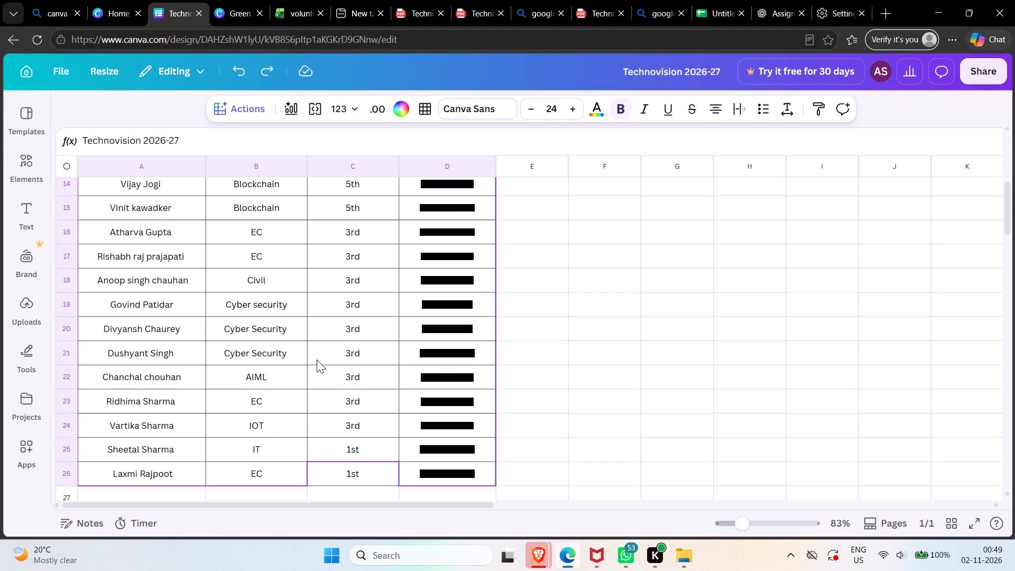
Copy the Canva volunteer table from the title row to row 26 and paste it at A1 of the blank Google spreadsheet.
scroll(317, 360, "up", 7)
left_click(140, 189)
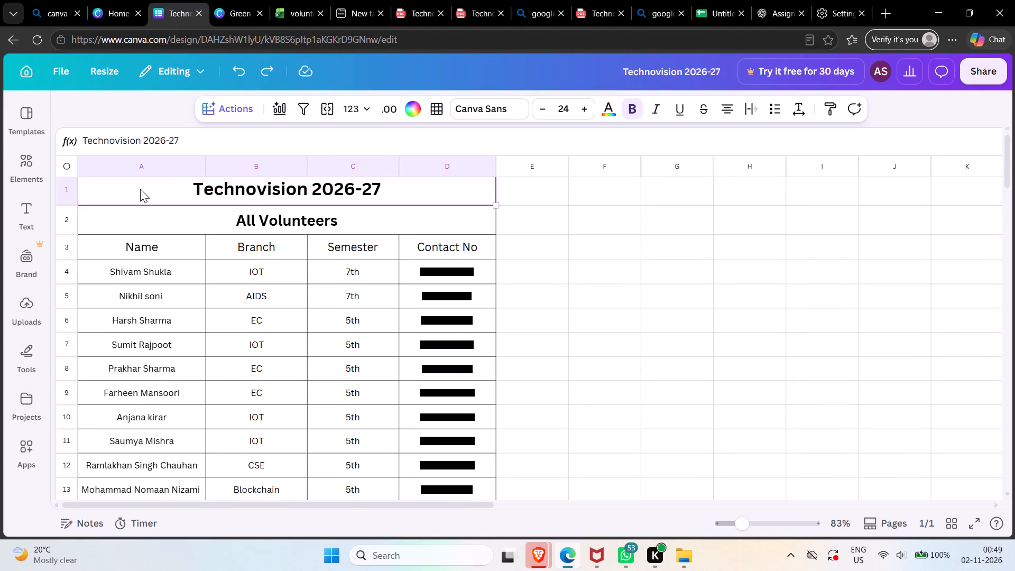
left_click_drag(140, 189, 232, 570)
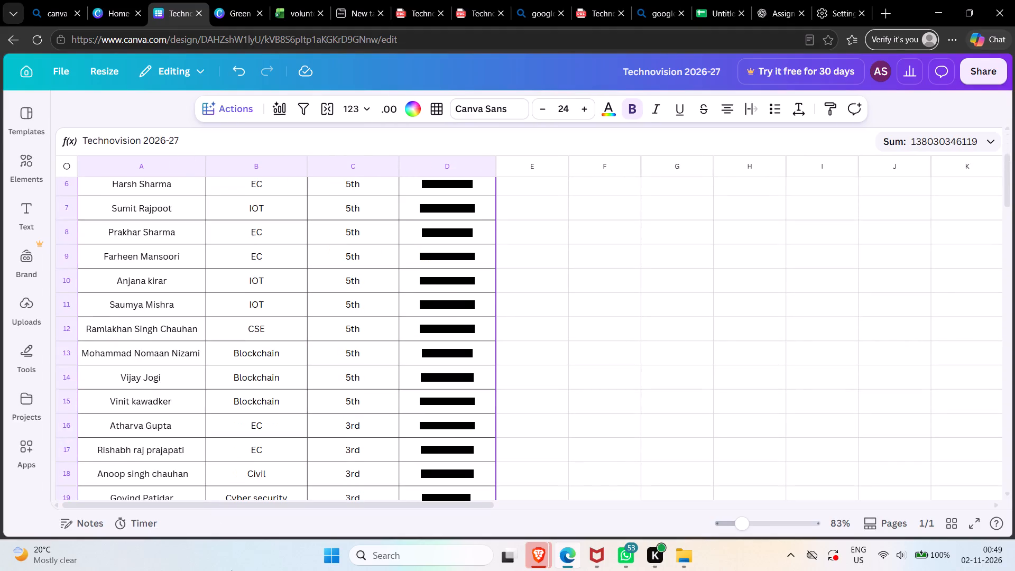
left_click_drag(232, 570, 224, 492)
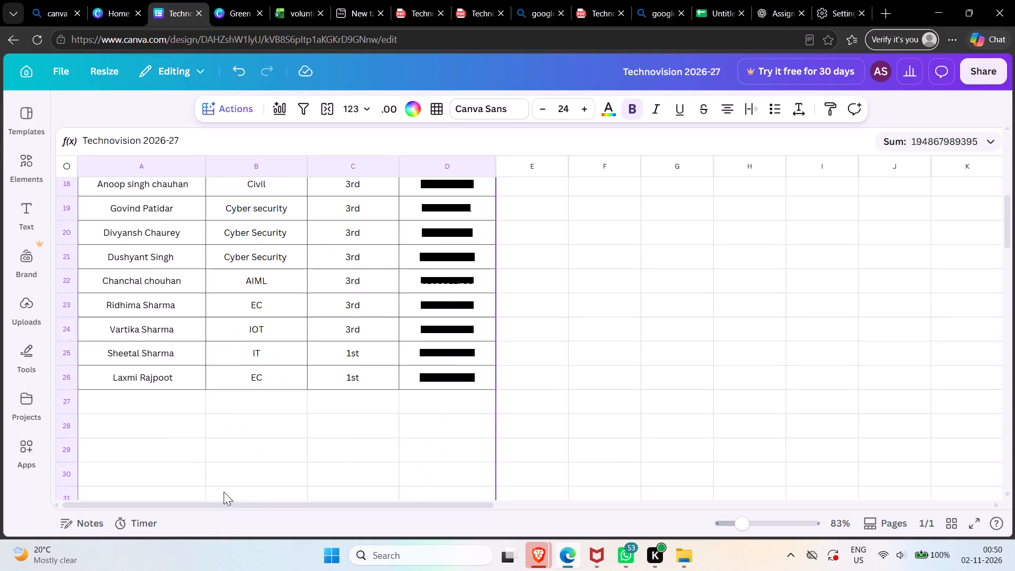
left_click_drag(224, 492, 233, 367)
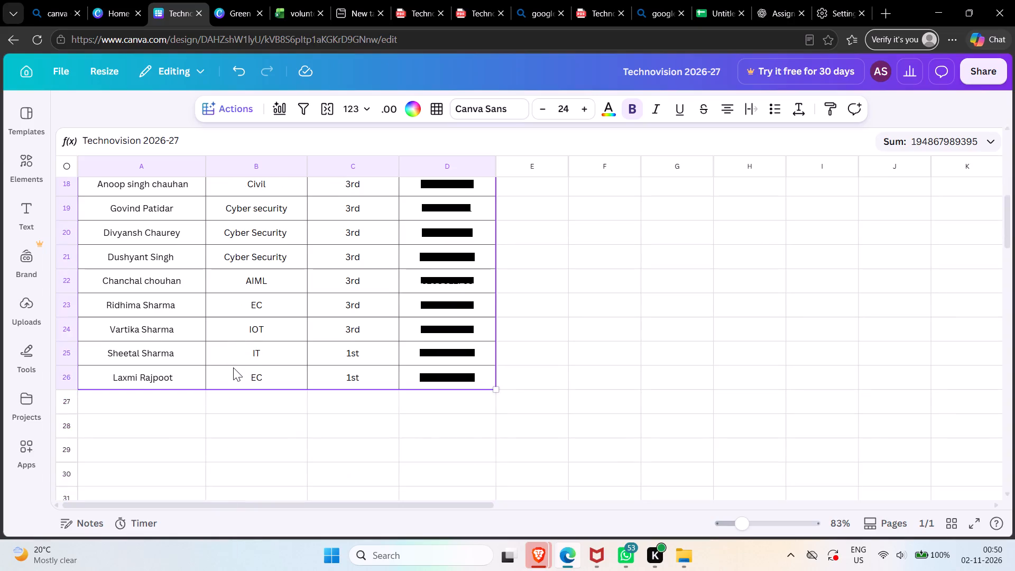
key("ctrl+c")
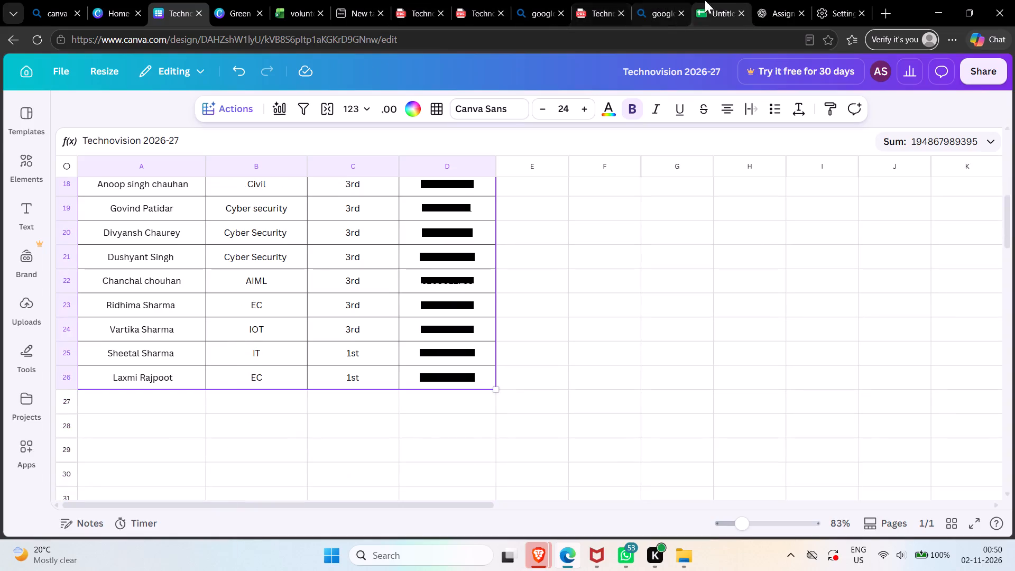
left_click(712, 0)
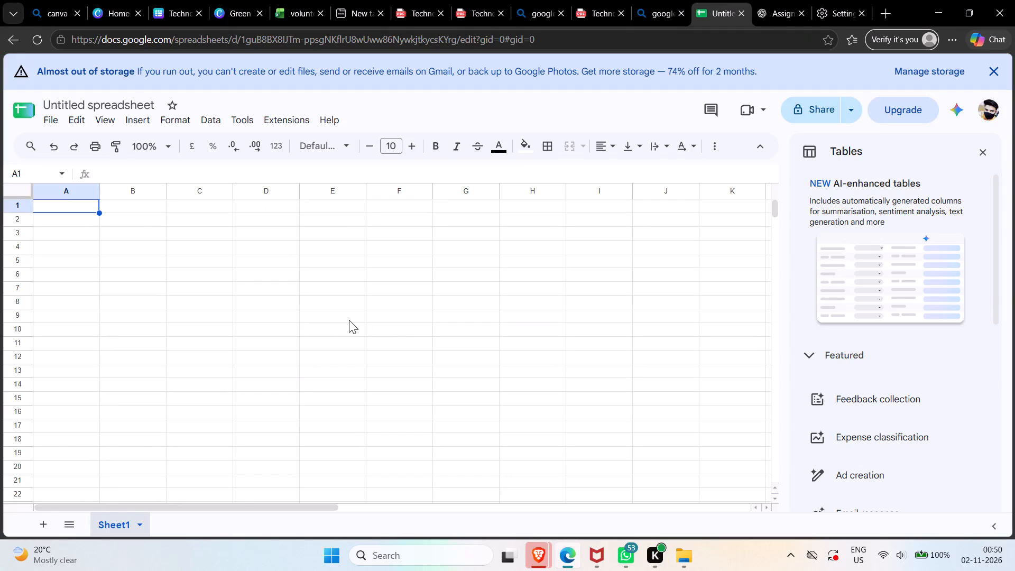
key("ctrl+v")
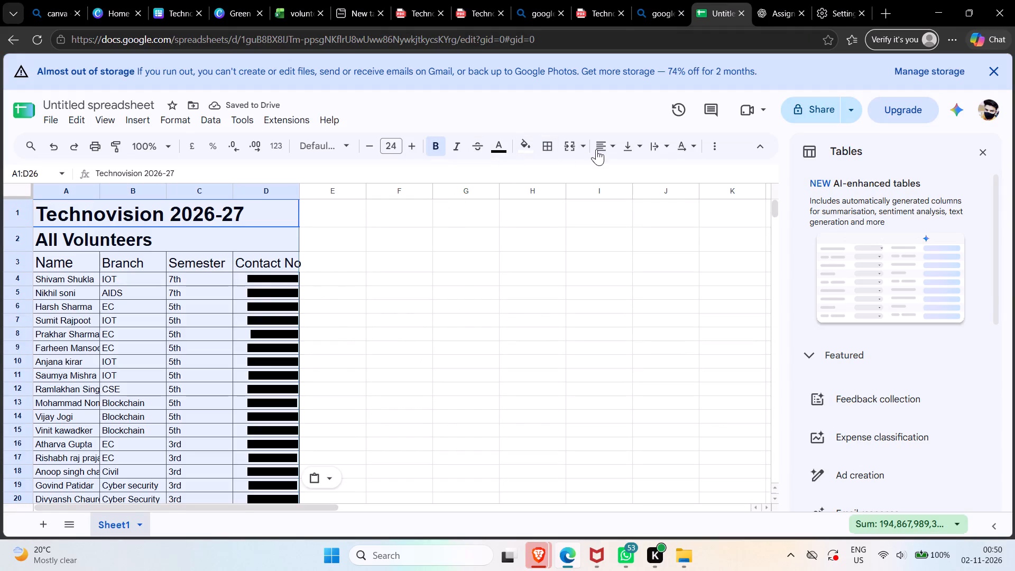
Centre-align the pasted table A1:D26 horizontally.
left_click(613, 150)
left_click(625, 169)
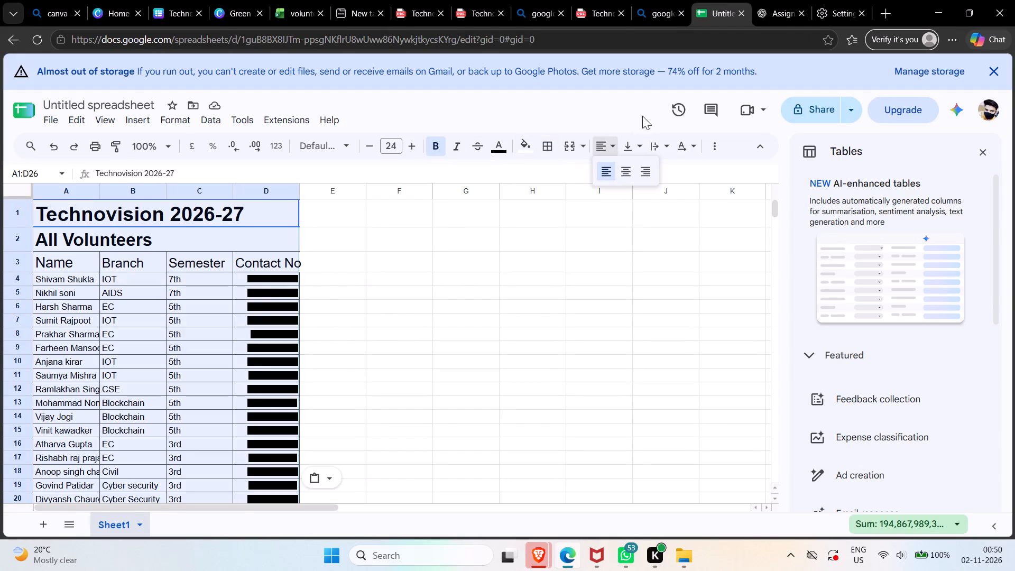
Centre the contents of the table A1:D26 horizontally and align them to the middle vertically.
left_click(628, 172)
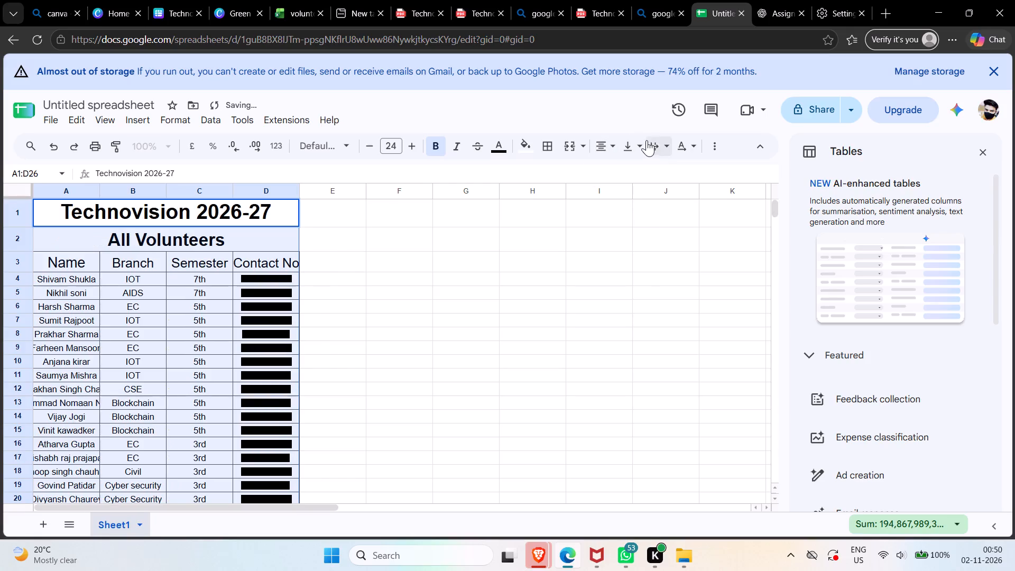
left_click(645, 144)
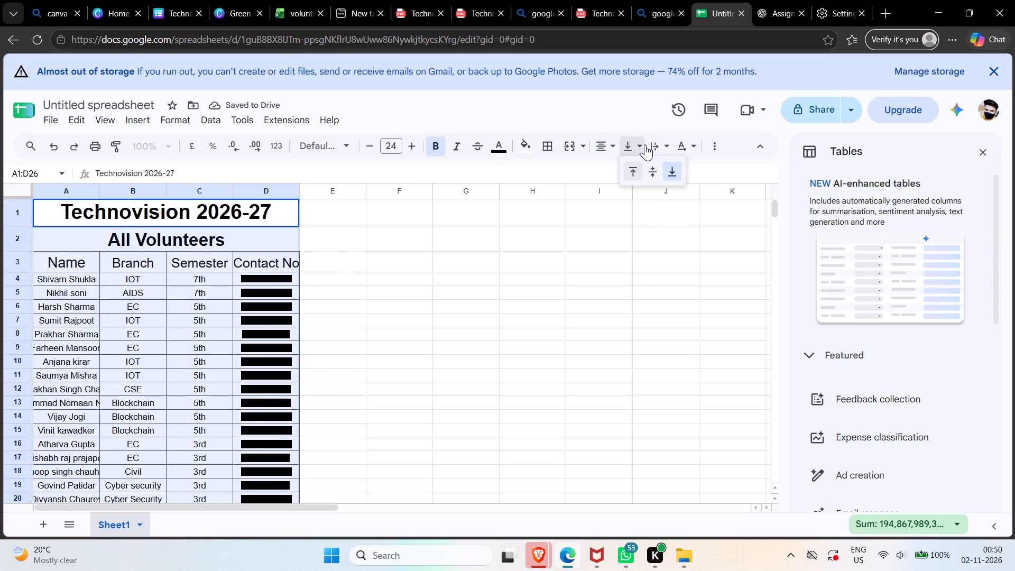
left_click(635, 146)
left_click(645, 140)
left_click(656, 169)
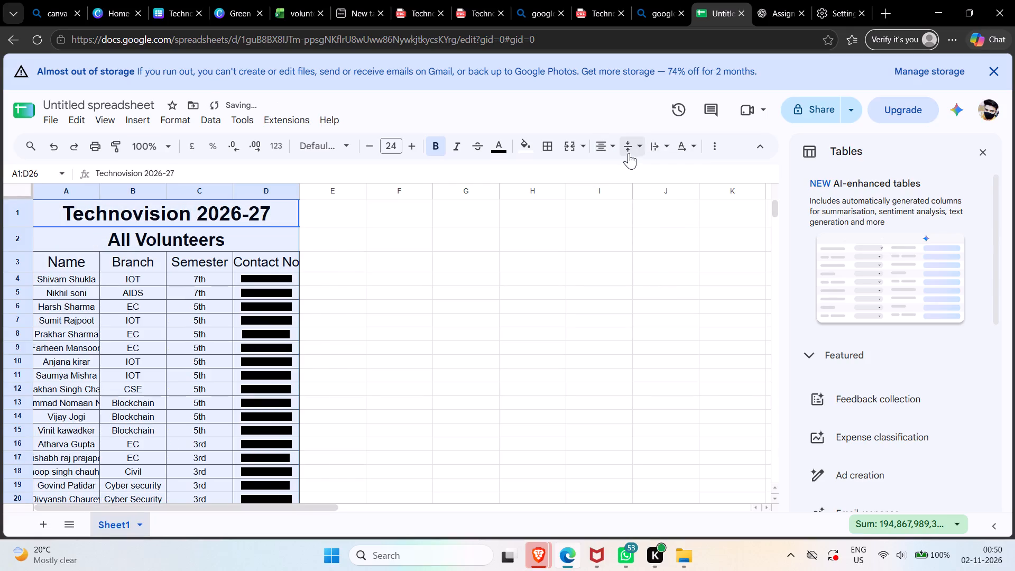
left_click(639, 139)
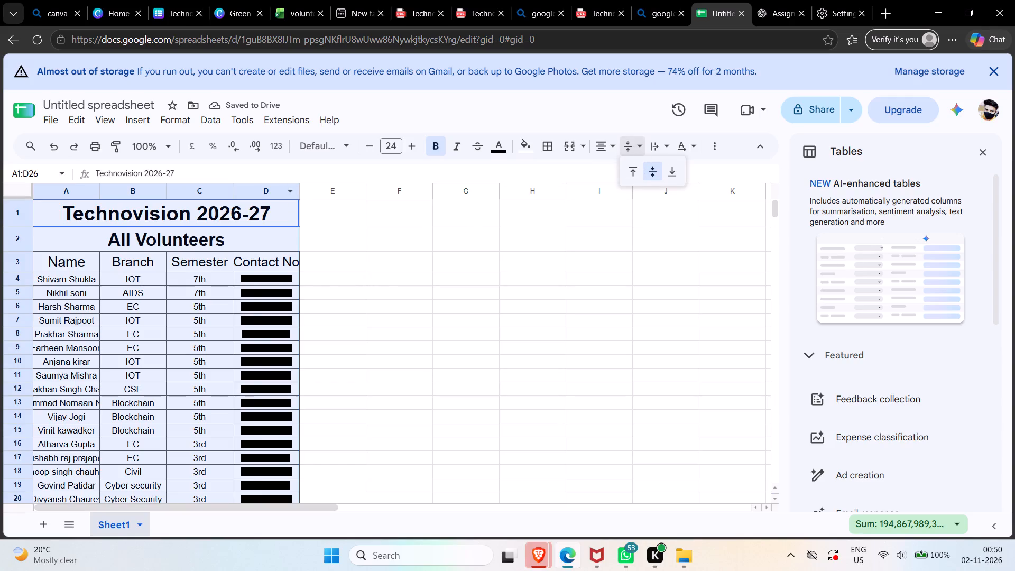
Widen columns A to D so the names, branches, semesters and contact numbers fit, making the Name column the widest.
left_click_drag(300, 193, 328, 202)
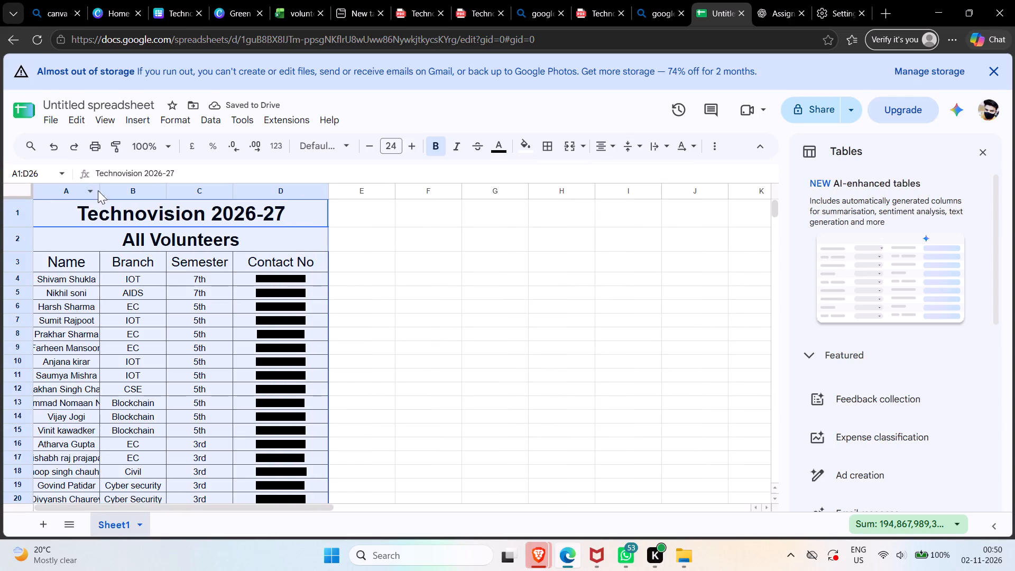
left_click_drag(100, 191, 141, 200)
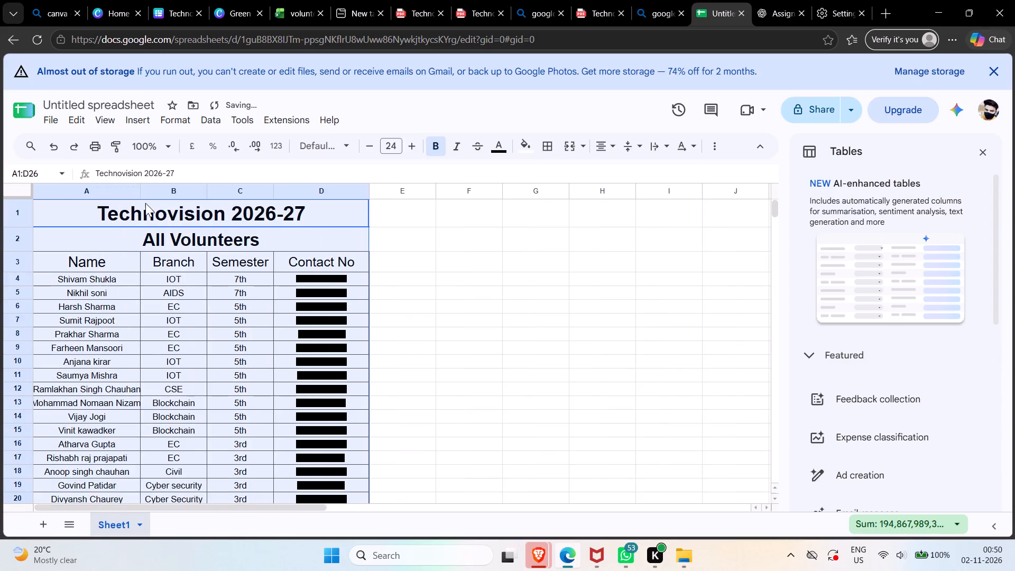
left_click_drag(143, 195, 216, 208)
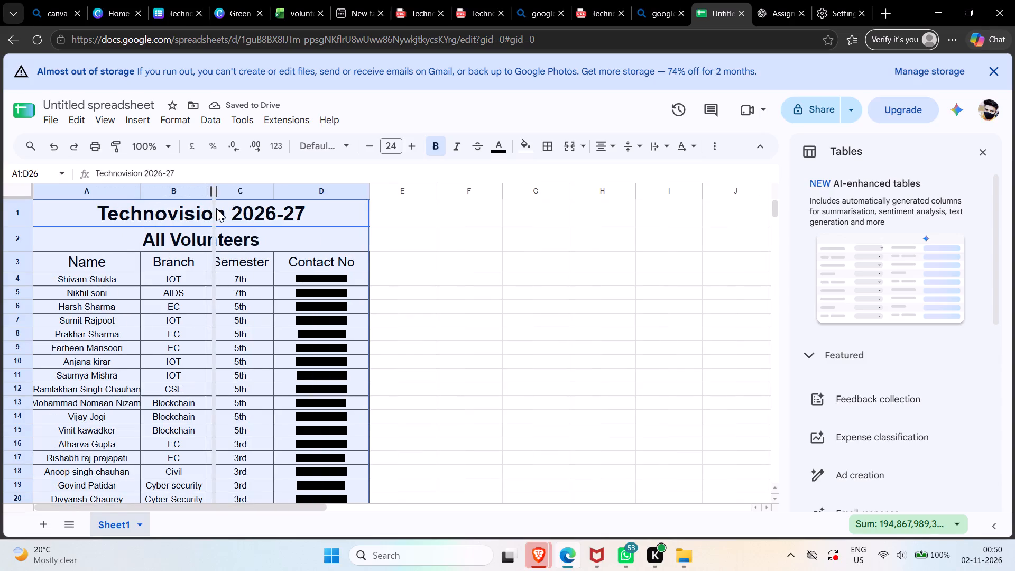
left_click_drag(283, 191, 306, 195)
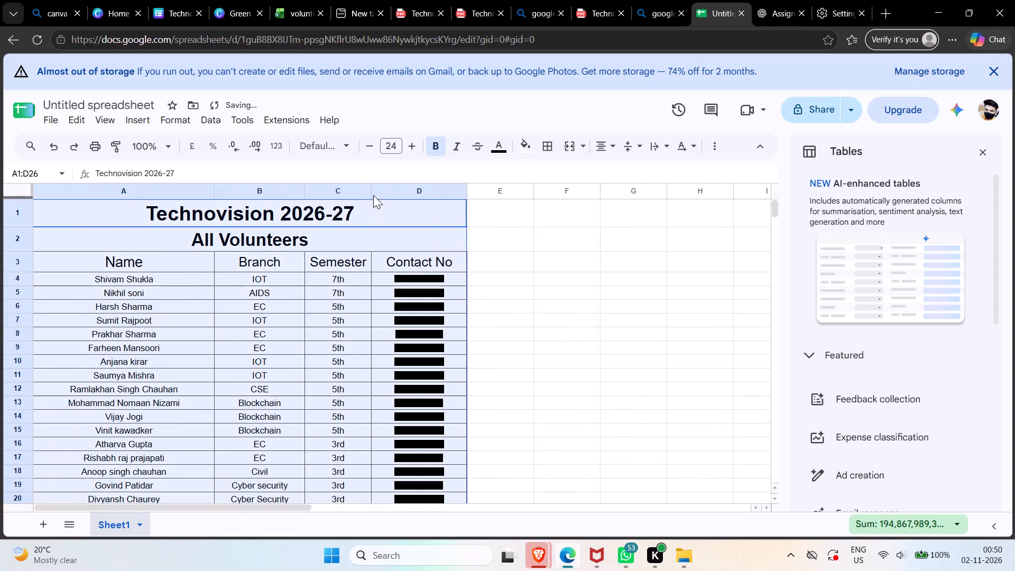
left_click_drag(373, 190, 393, 196)
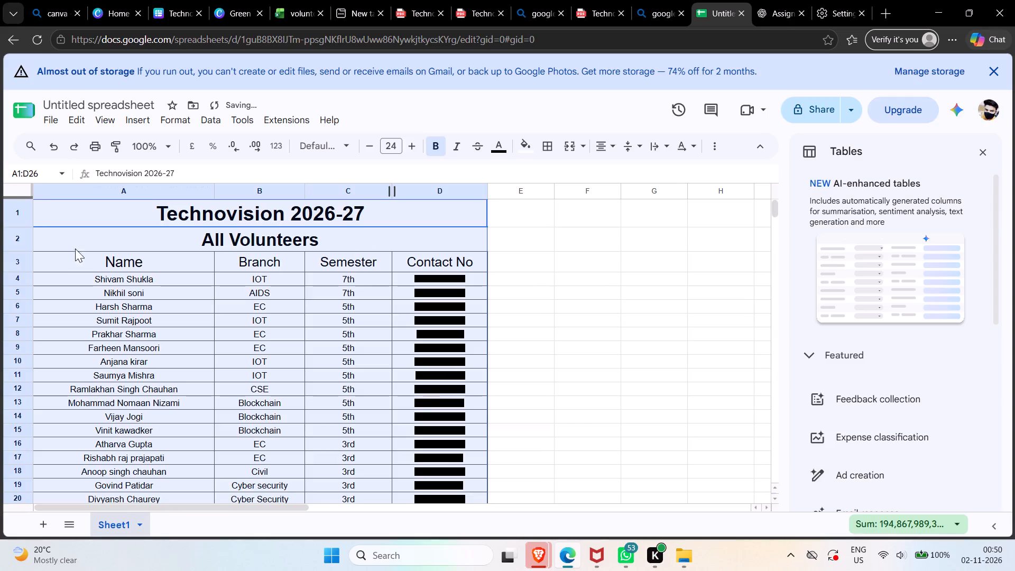
Insert one empty column before the Name column.
left_click(73, 255)
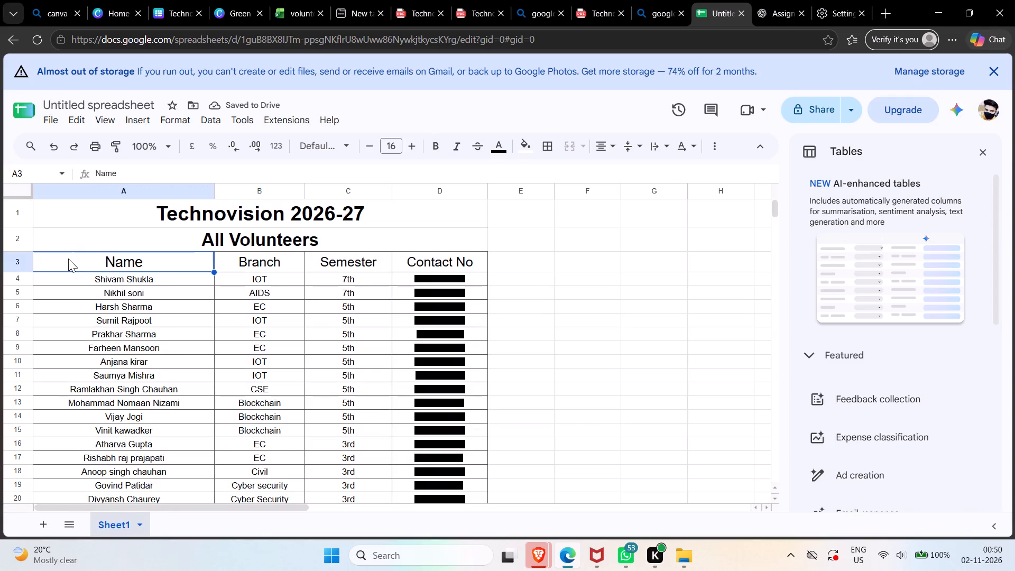
right_click(68, 259)
left_click(128, 271)
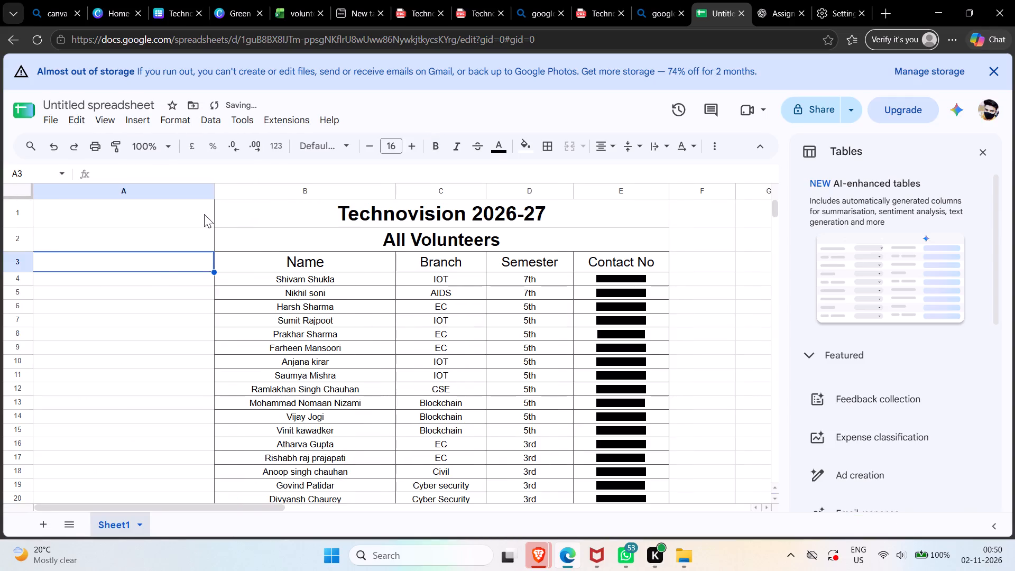
Extend the Technovision 2026-27 and All Volunteers title rows over the new column by merging A1:E1 and A2:E2.
left_click(204, 214)
left_click(246, 213)
left_click_drag(246, 213, 170, 216)
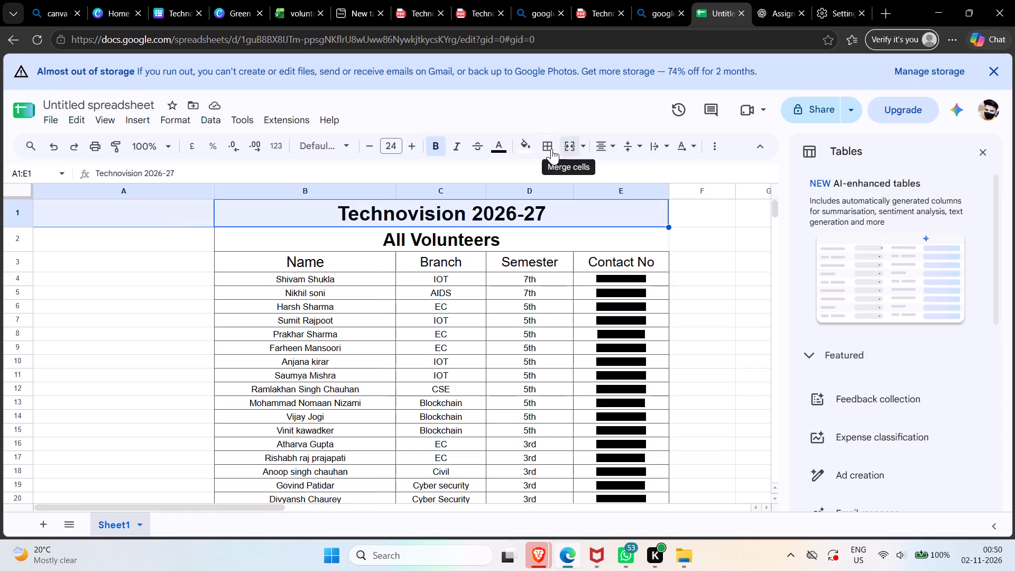
left_click(566, 147)
left_click(284, 243)
left_click_drag(284, 243, 187, 240)
left_click(569, 150)
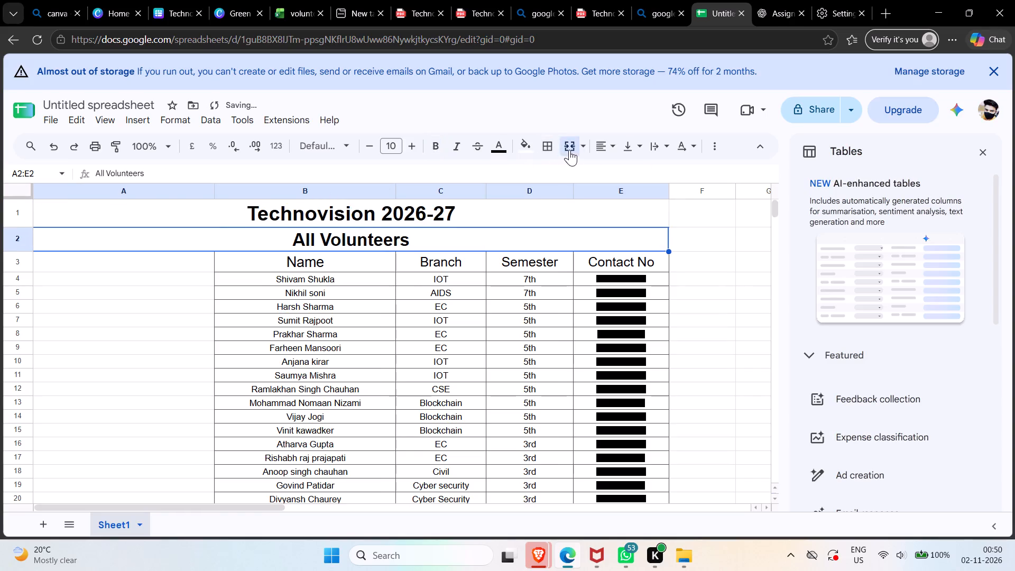
Enter the header S.No. in A3 and narrow column A to just fit it.
left_click(189, 266)
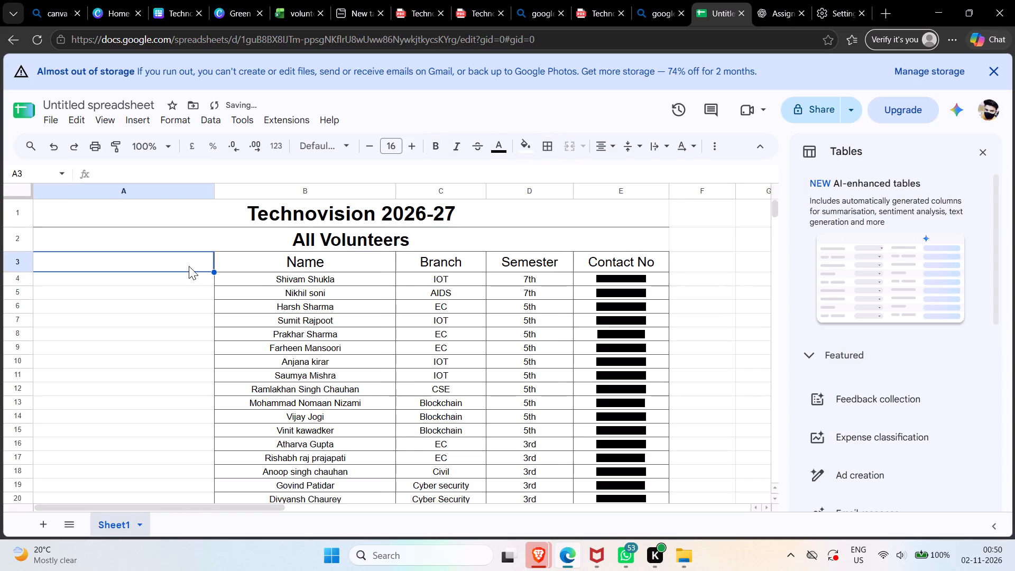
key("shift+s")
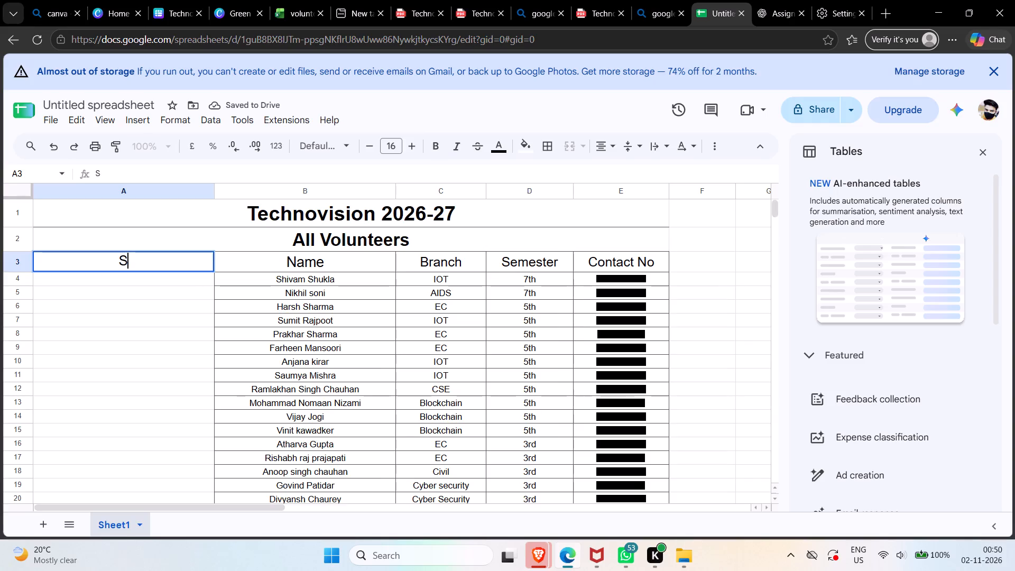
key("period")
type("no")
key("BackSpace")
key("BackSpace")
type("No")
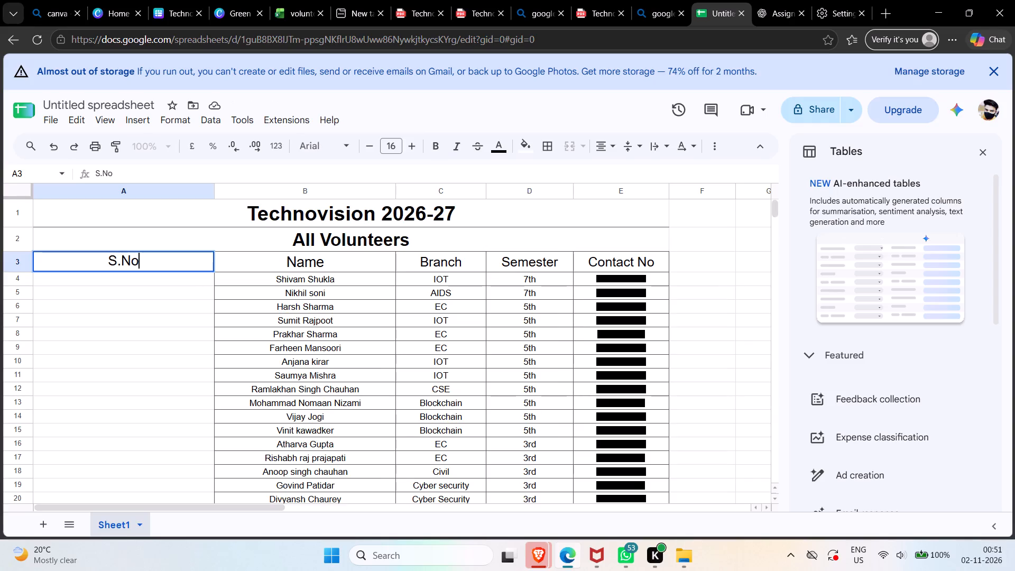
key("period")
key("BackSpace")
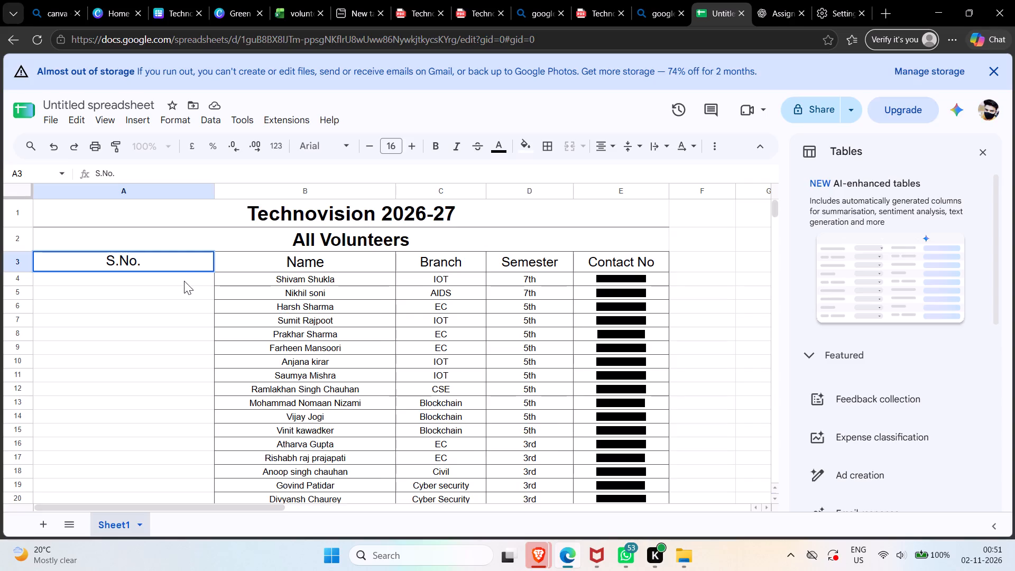
left_click_drag(215, 189, 68, 187)
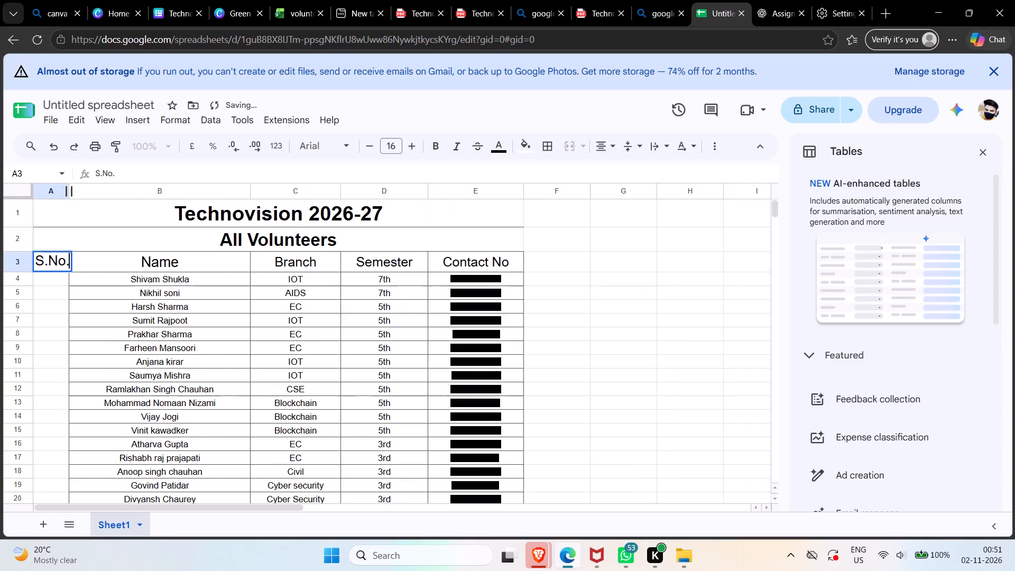
left_click_drag(69, 187, 79, 190)
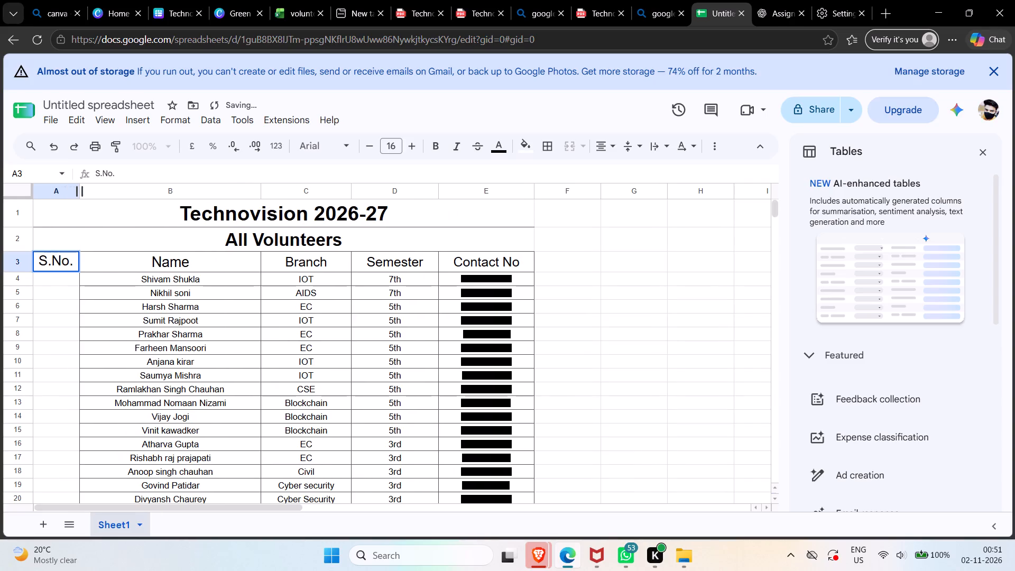
Number the volunteers in the S.No. column by entering 1 and 2 in A4:A5 and filling the series down to A26.
left_click(67, 282)
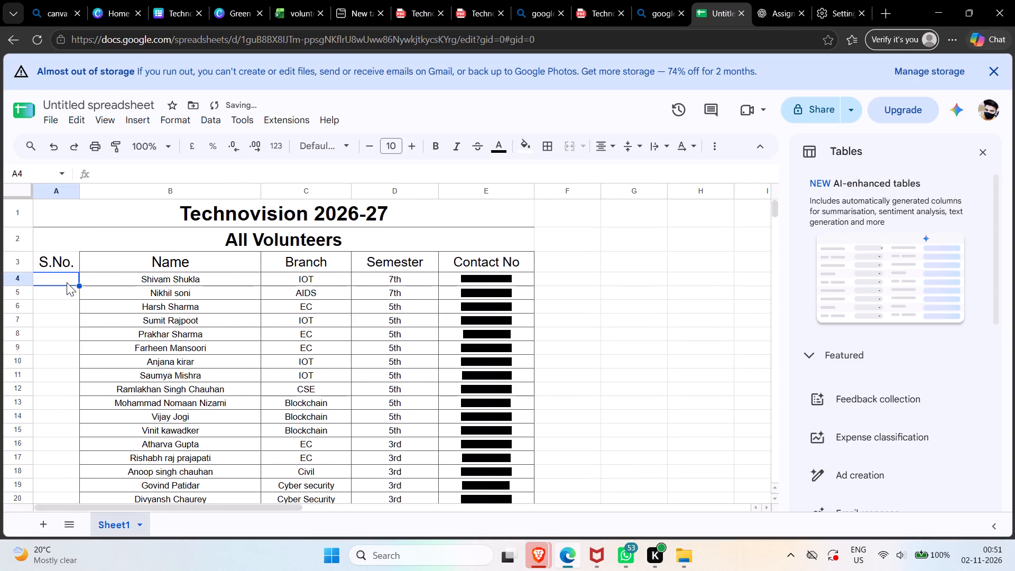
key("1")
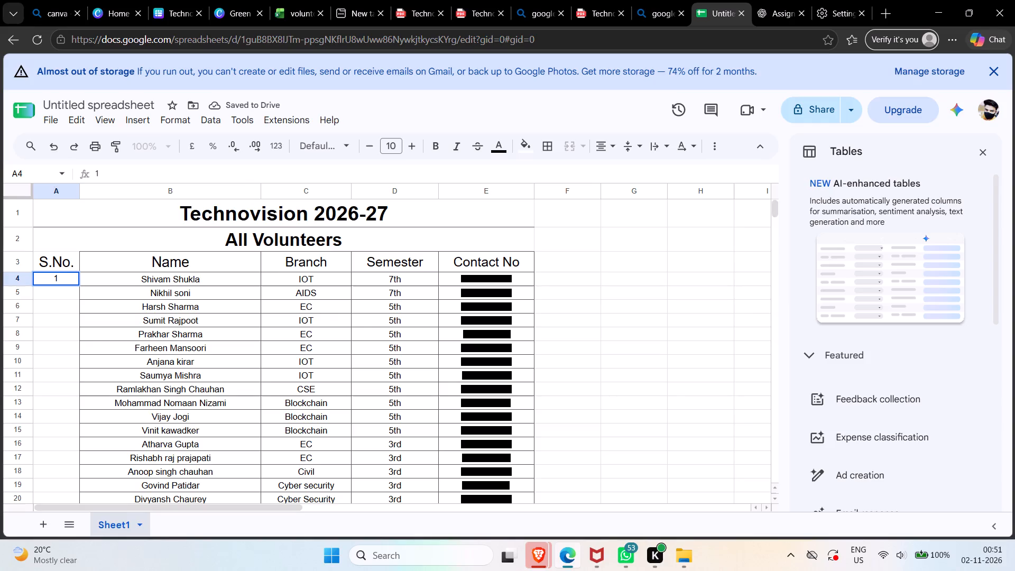
key("Return")
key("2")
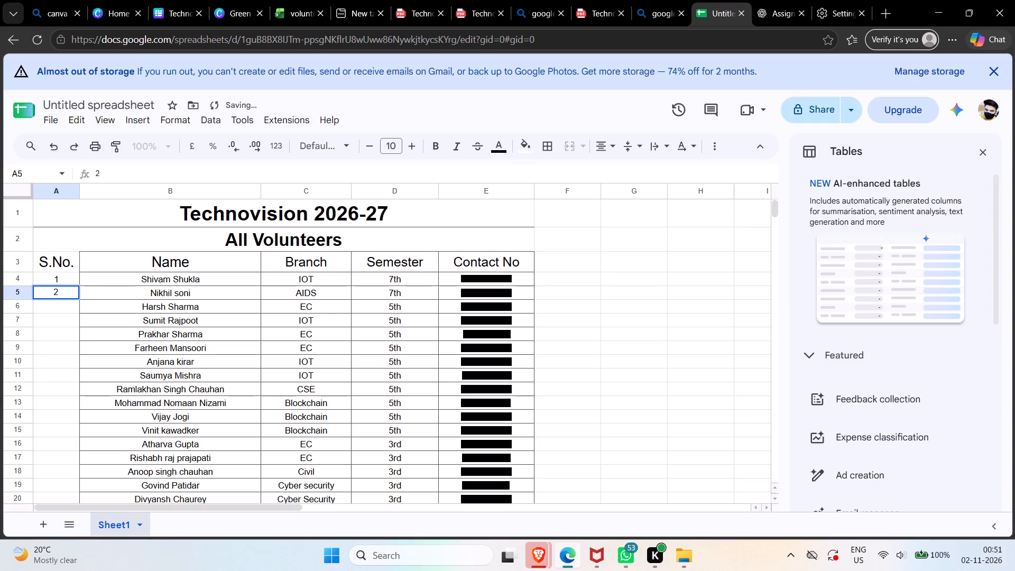
left_click(60, 272)
left_click(60, 277)
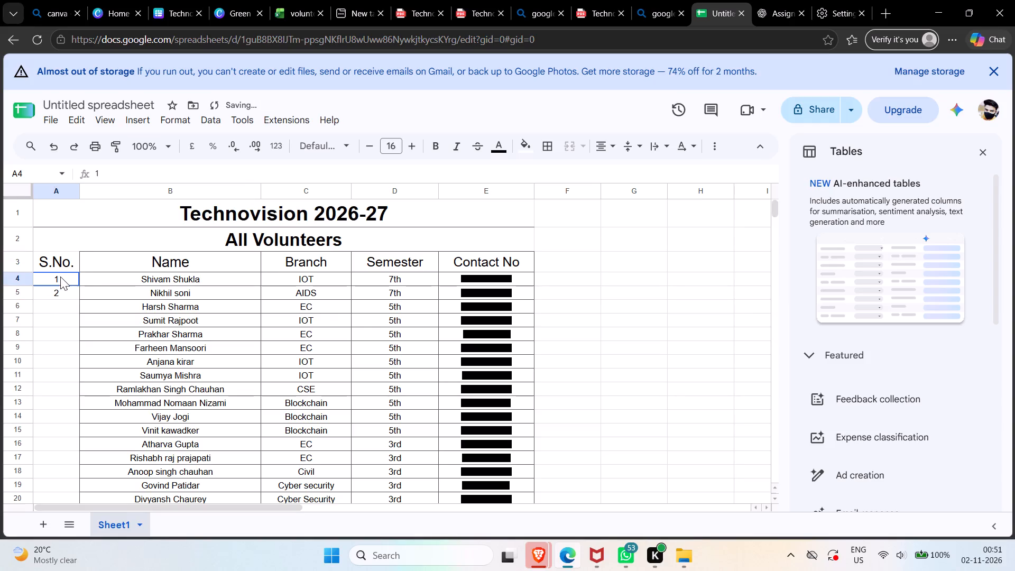
left_click_drag(60, 277, 66, 292)
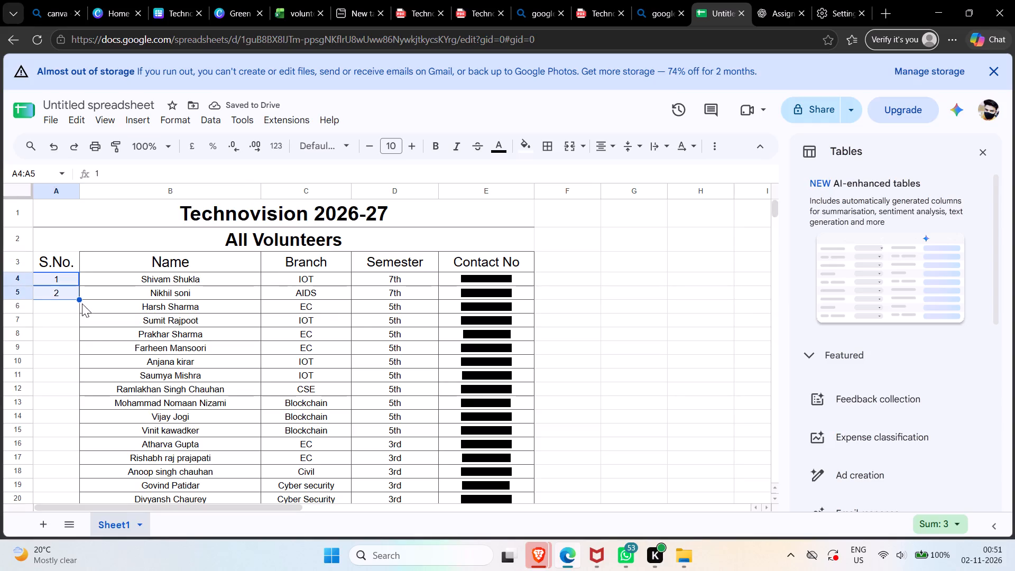
left_click_drag(79, 300, 75, 322)
left_click_drag(75, 322, 60, 316)
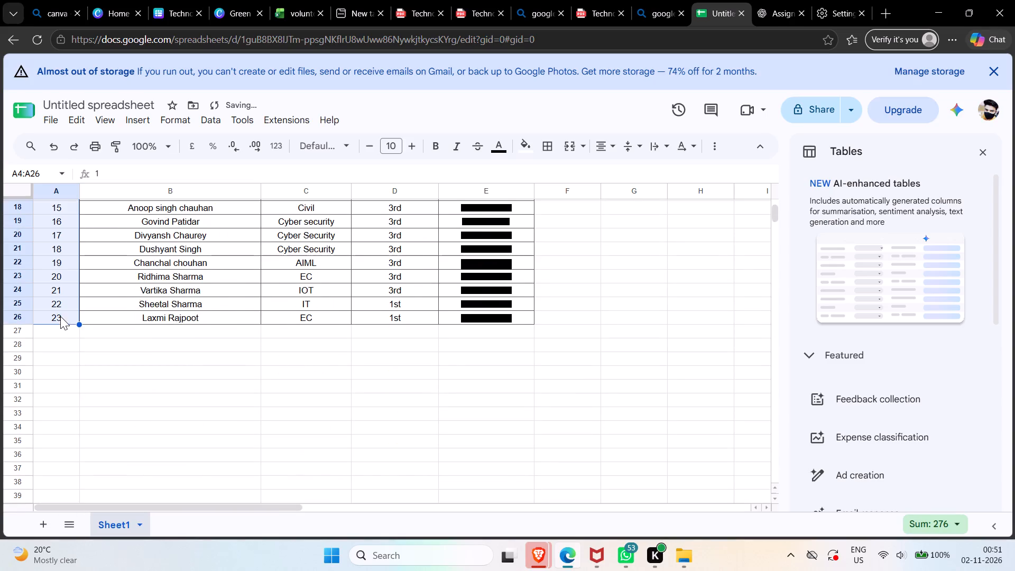
Delete row 21, the Cyber Security volunteer with serial number 18.
scroll(109, 346, "up", 2)
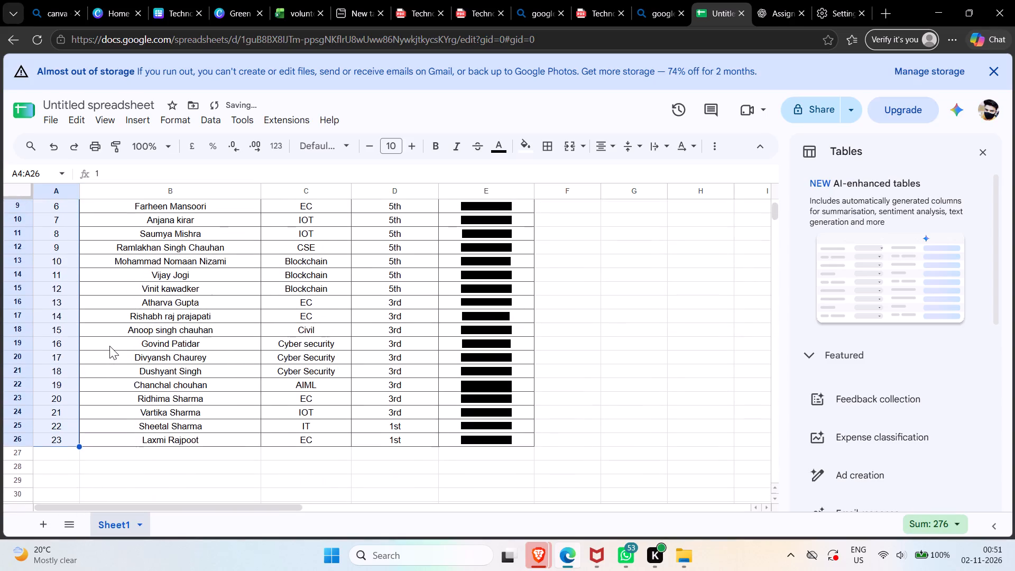
scroll(109, 346, "up", 1)
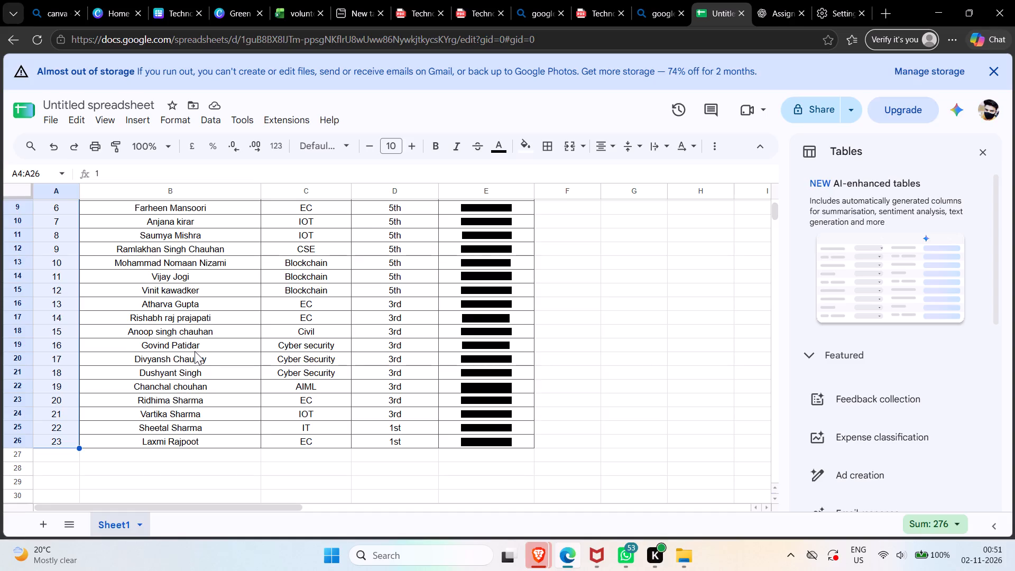
left_click(53, 373)
right_click(17, 377)
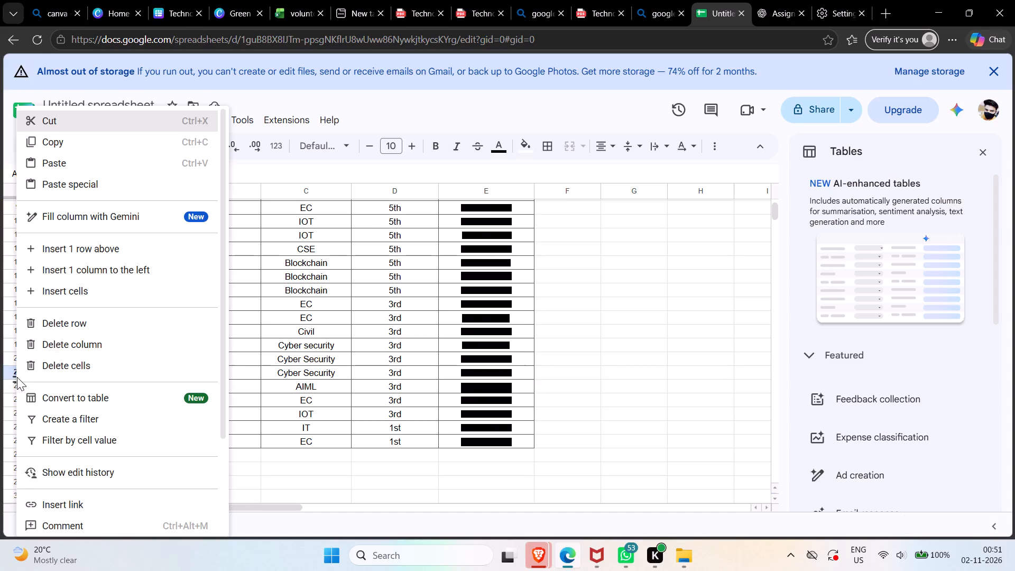
left_click(96, 326)
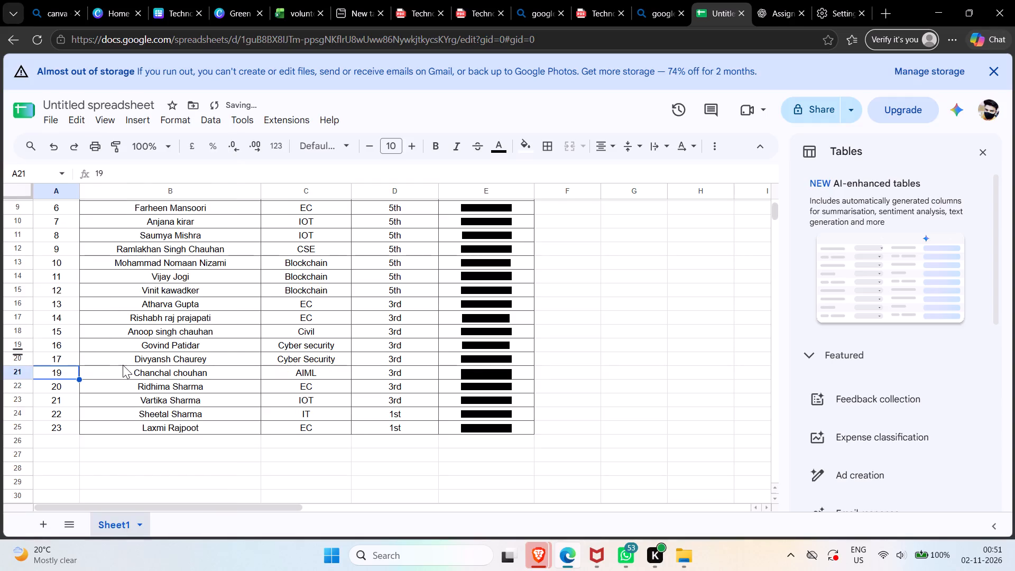
Insert one blank row below row 21, the AIML volunteer's row.
left_click(123, 365)
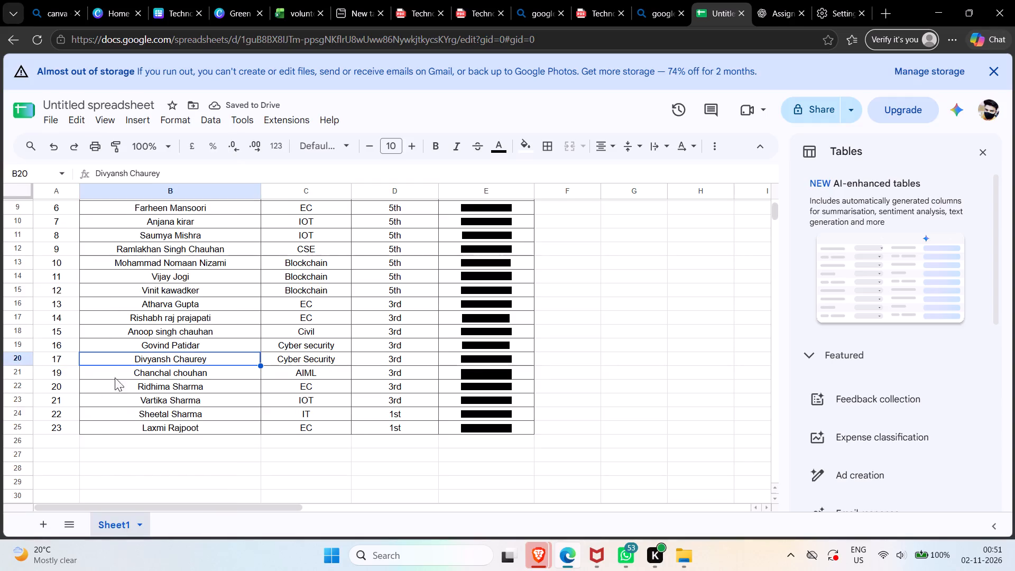
left_click(29, 375)
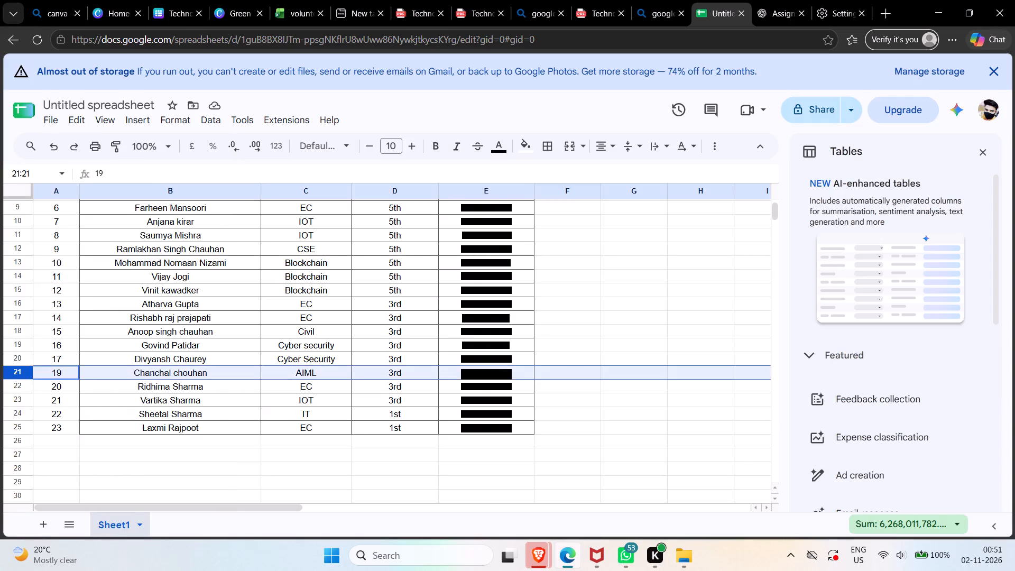
right_click(24, 375)
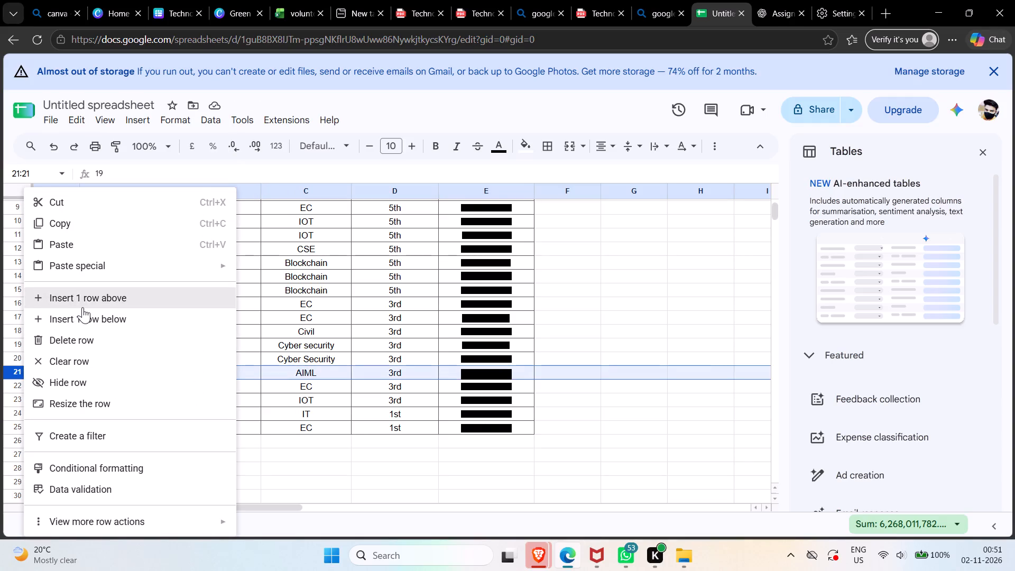
left_click(84, 323)
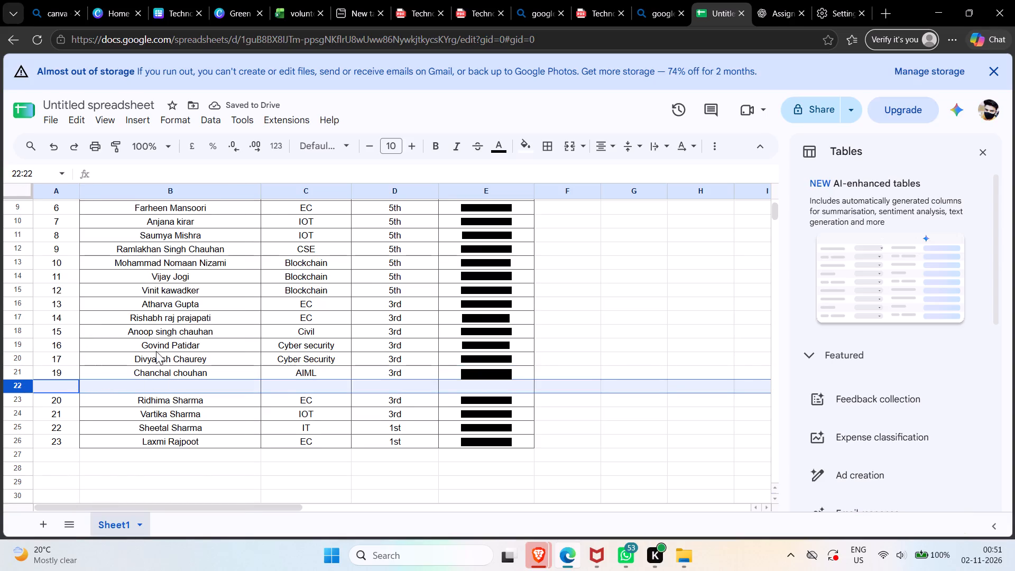
Copy the EC branch and 3rd semester from C23:D23 into C22:D22 of the blank row.
left_click(176, 388)
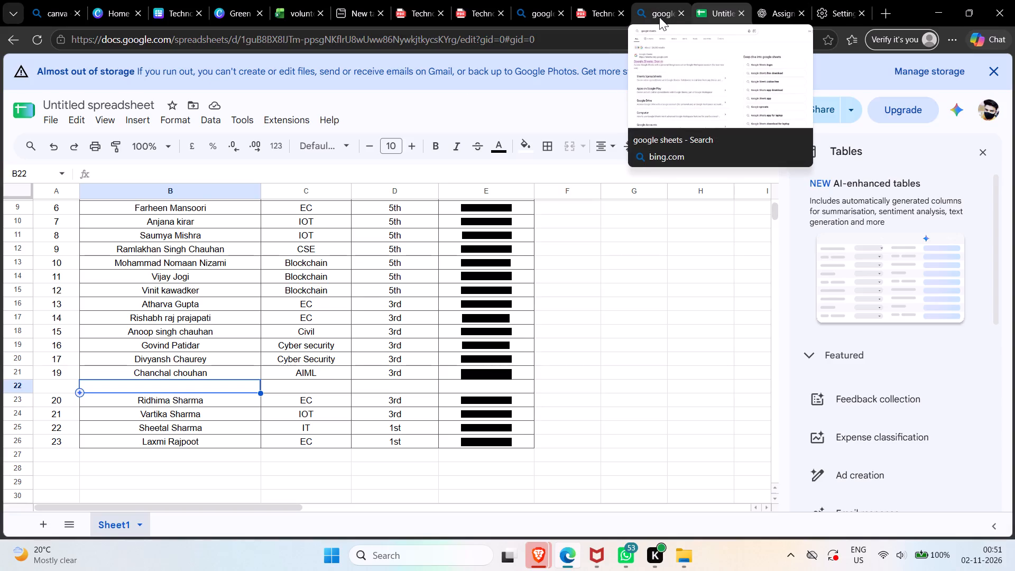
left_click(284, 400)
left_click_drag(284, 400, 374, 396)
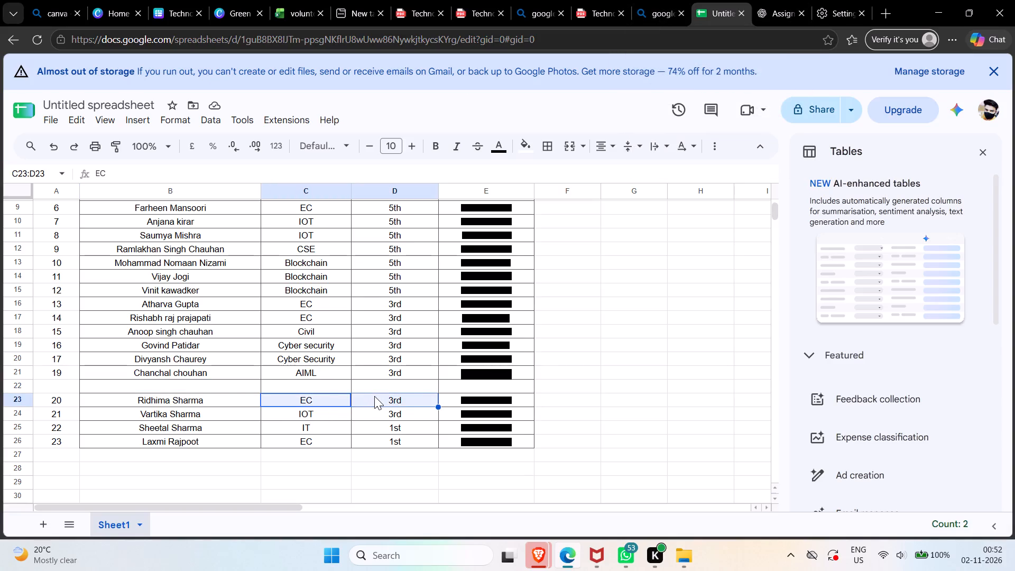
key("ctrl+c")
left_click(326, 383)
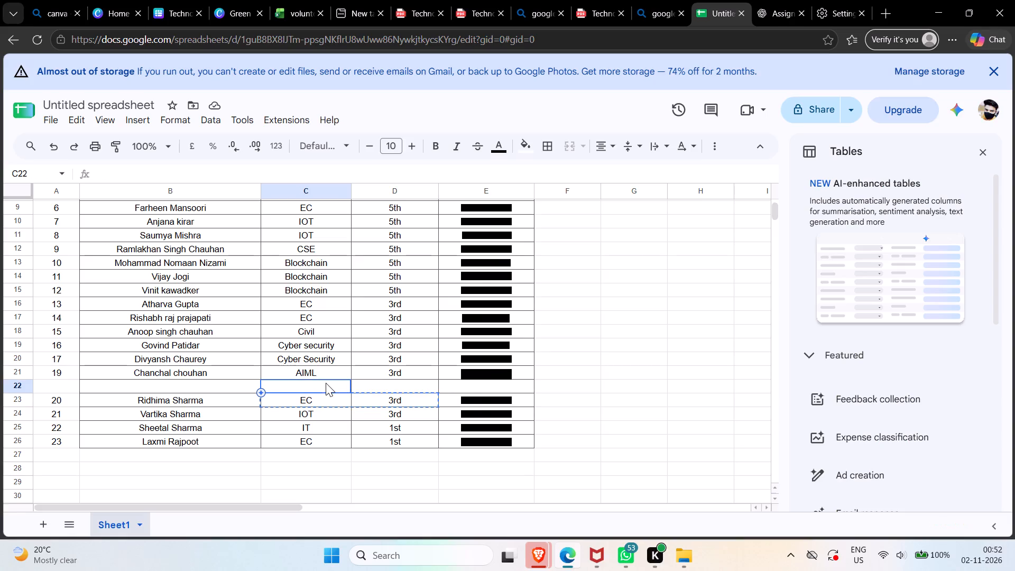
key("ctrl+v")
Enter the new EC volunteer's full name in B22.
left_click(229, 384)
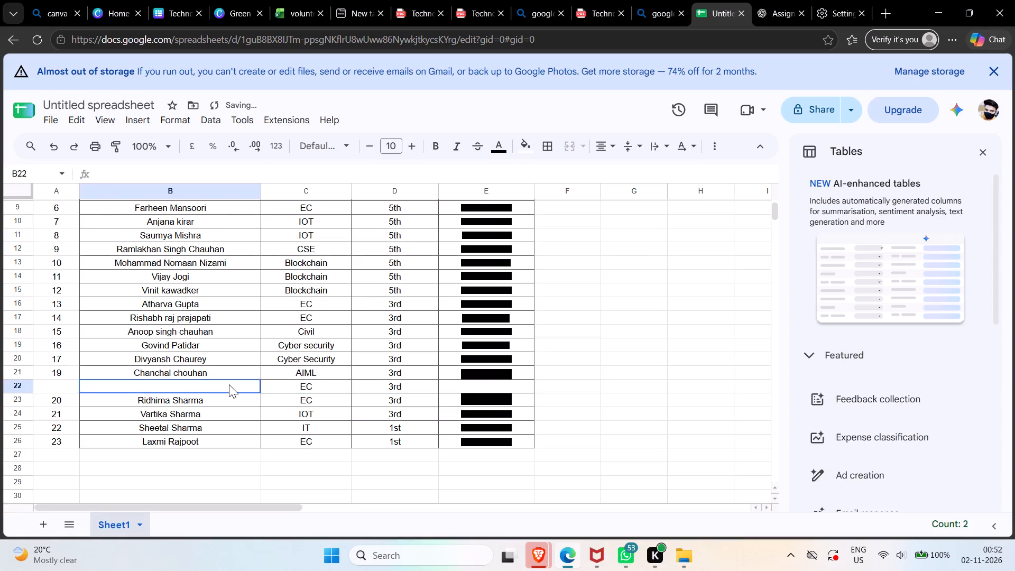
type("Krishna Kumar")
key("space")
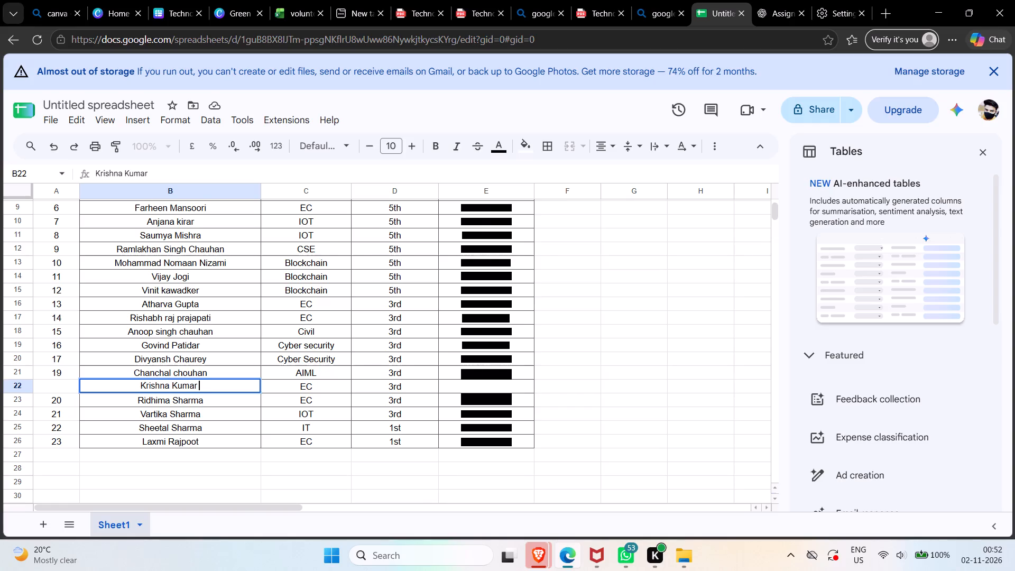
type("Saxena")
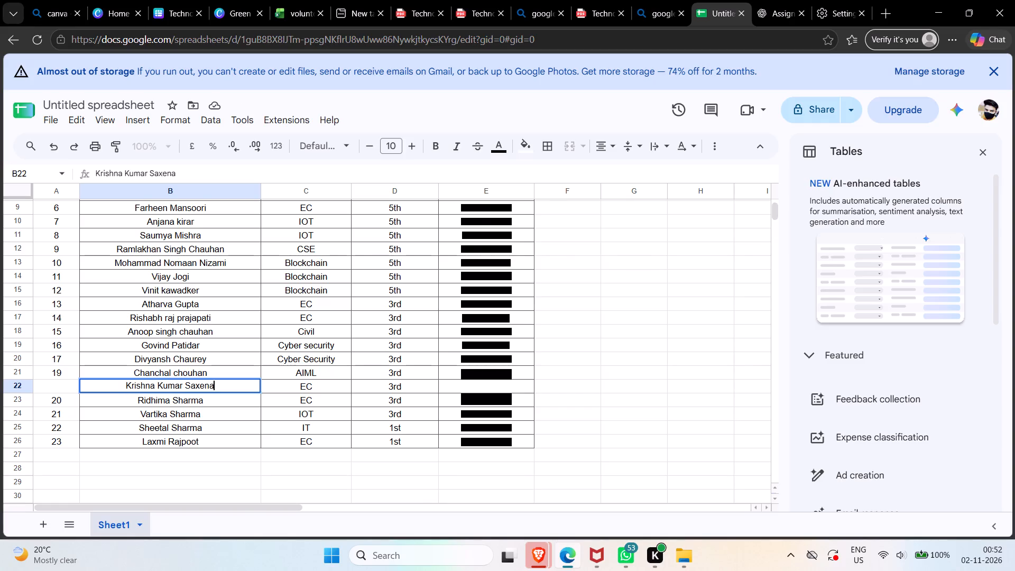
Consult the volunteer list in the Technovision 2026-27 PDF, and enter the new volunteer's contact number in E22.
left_click(462, 394)
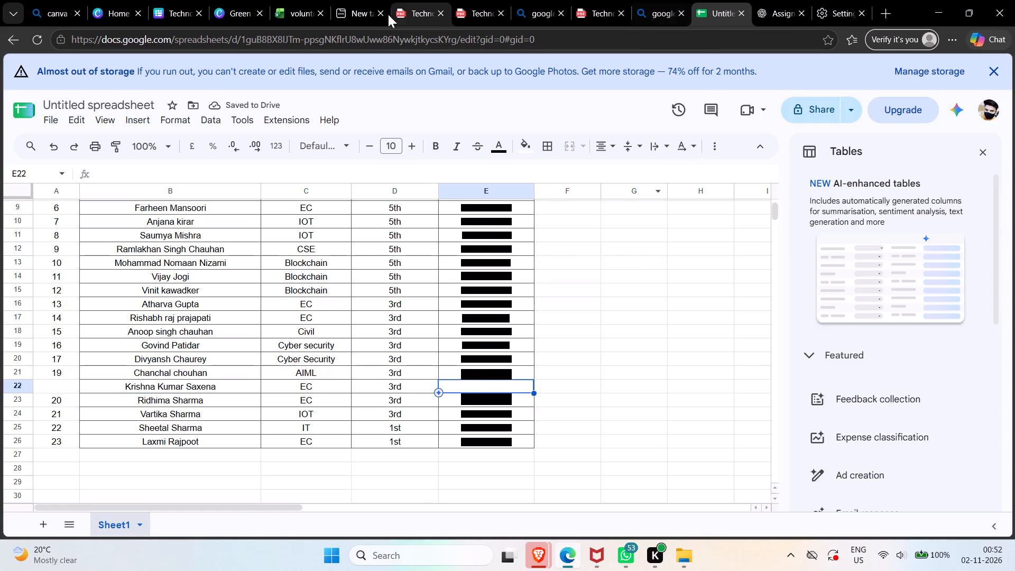
left_click(595, 4)
scroll(661, 448, "down", 1)
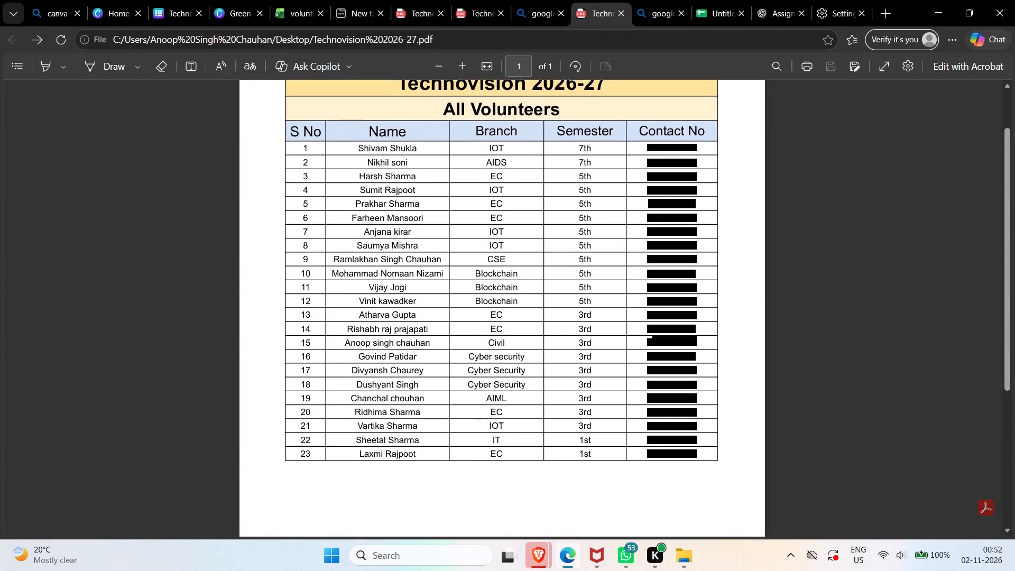
scroll(661, 448, "down", 1)
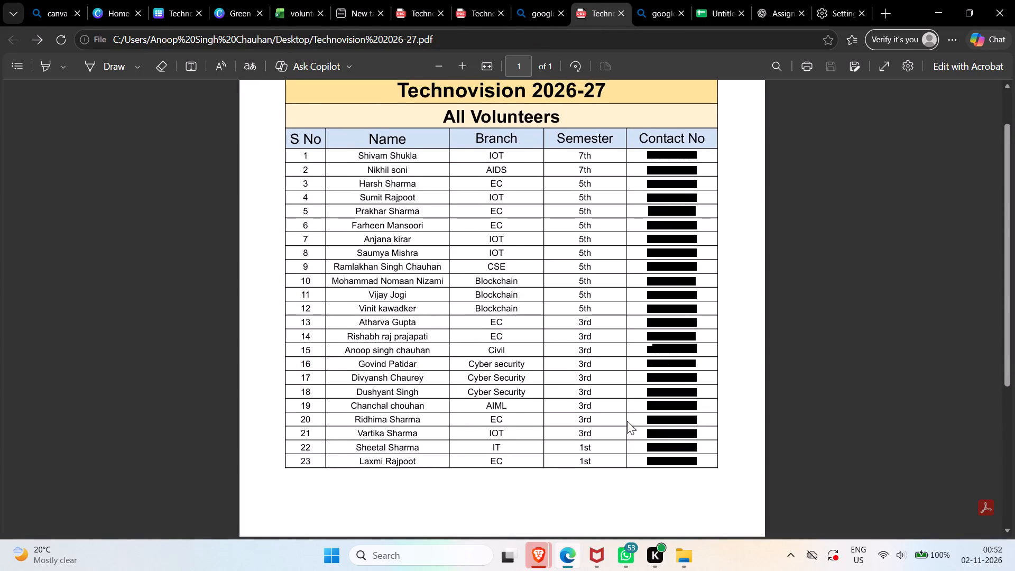
scroll(627, 421, "up", 3)
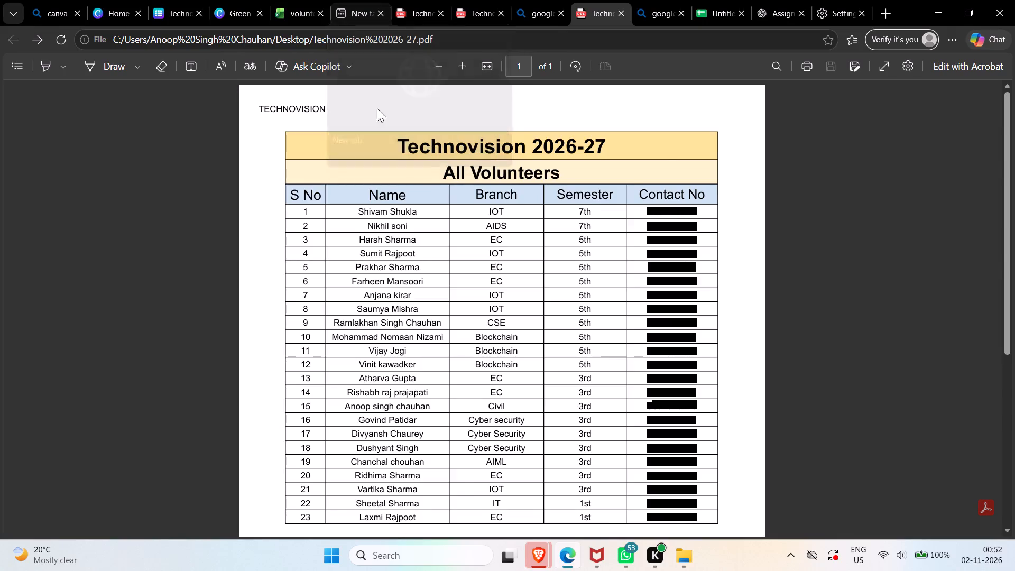
left_click(712, 5)
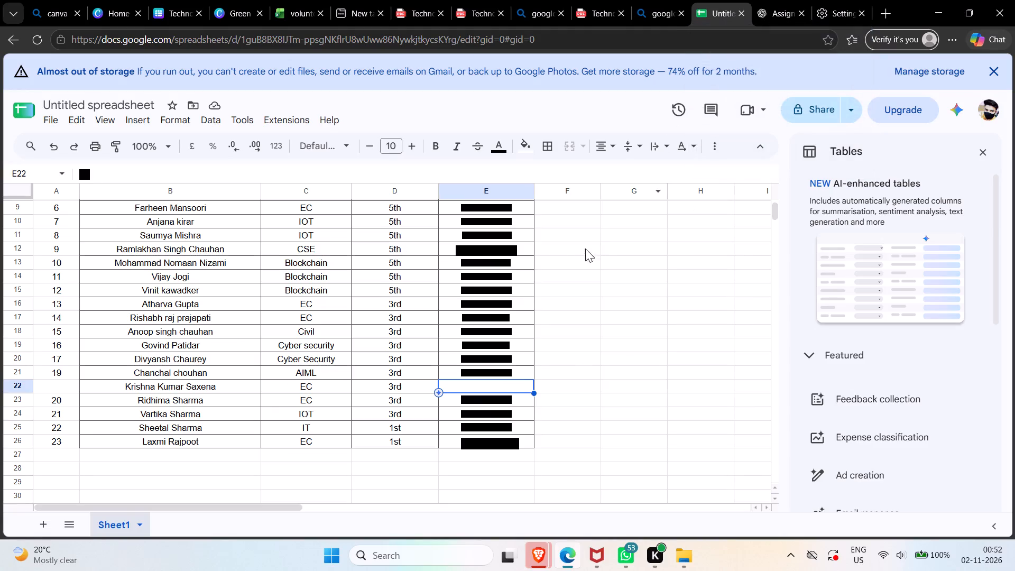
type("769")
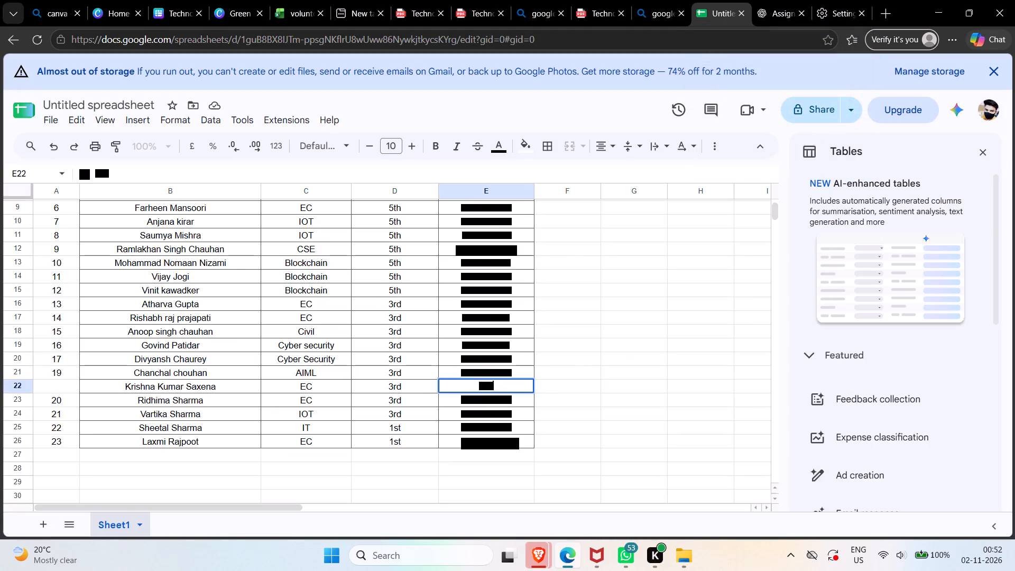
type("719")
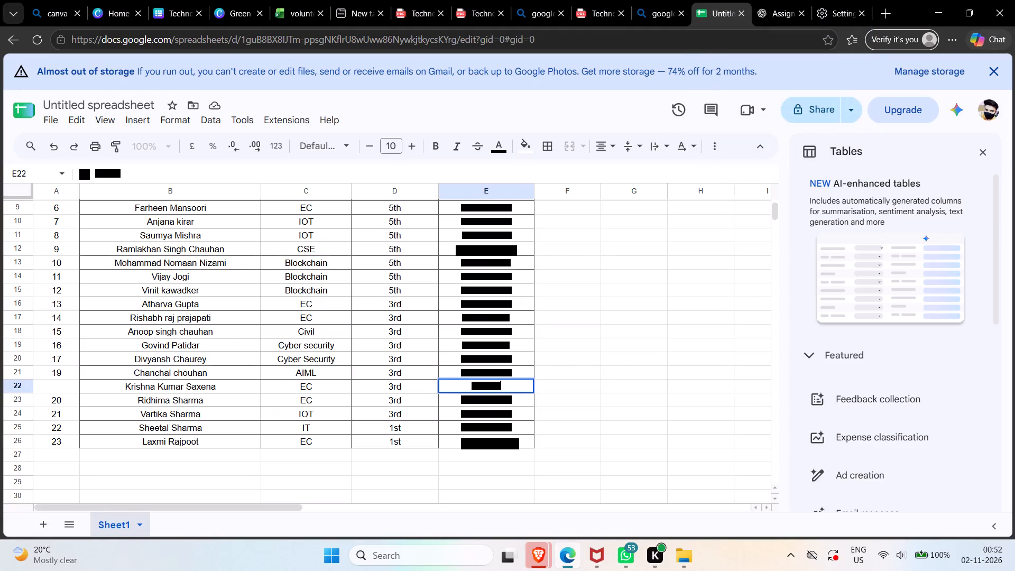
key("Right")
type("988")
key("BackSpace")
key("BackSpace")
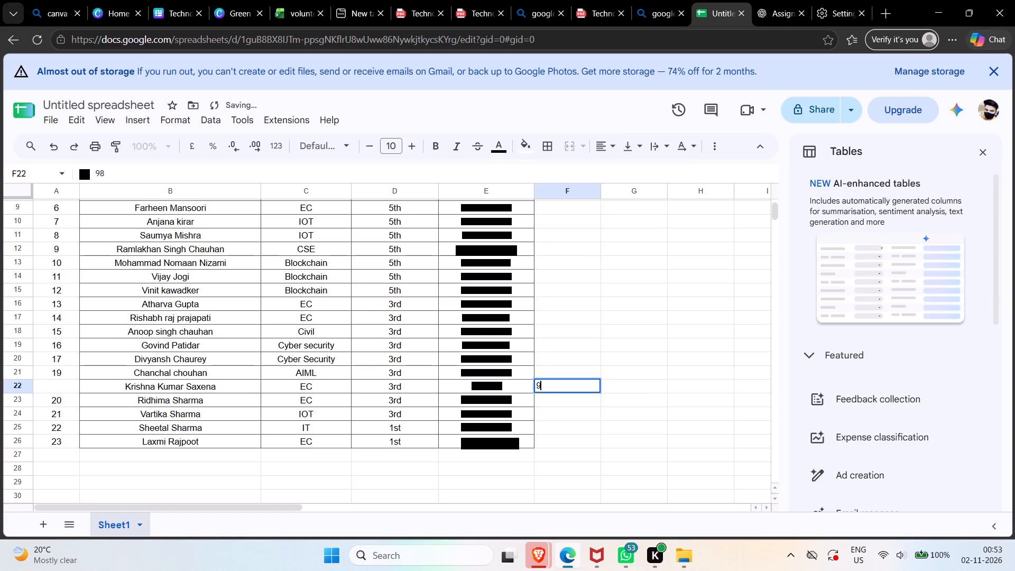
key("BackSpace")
left_click(512, 388)
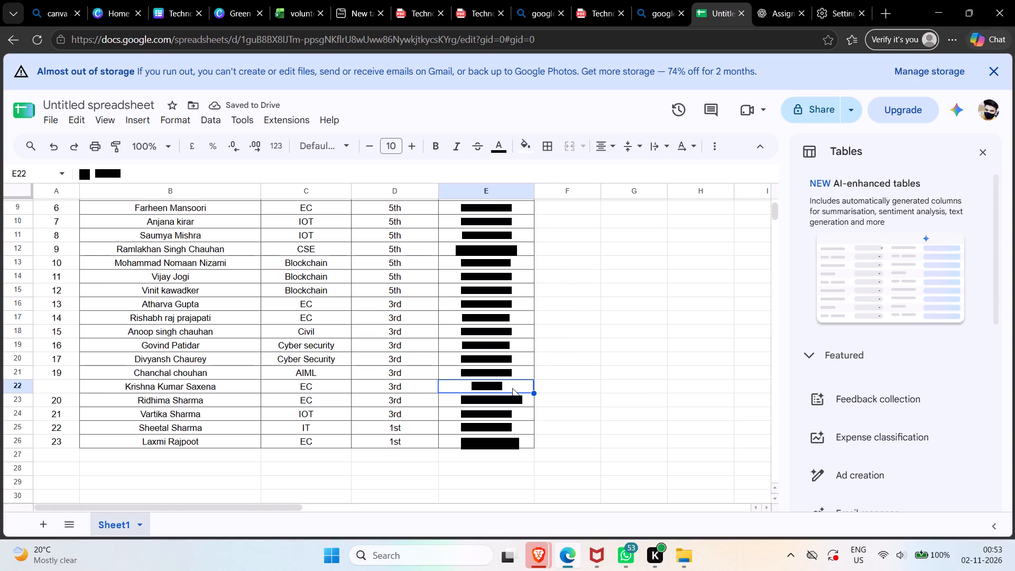
left_click(512, 388)
left_click(512, 388)
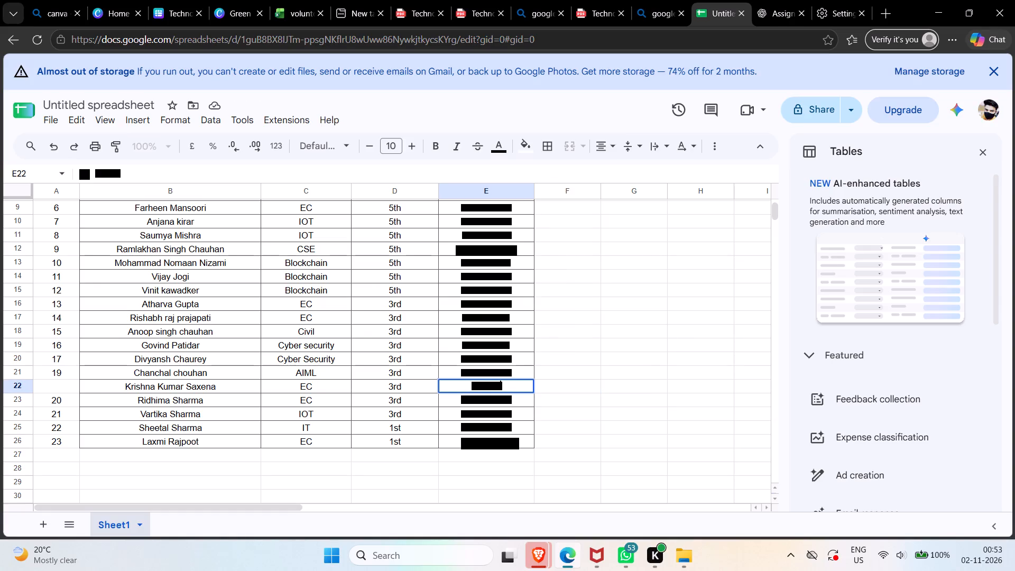
key("Right")
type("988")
left_click(622, 422)
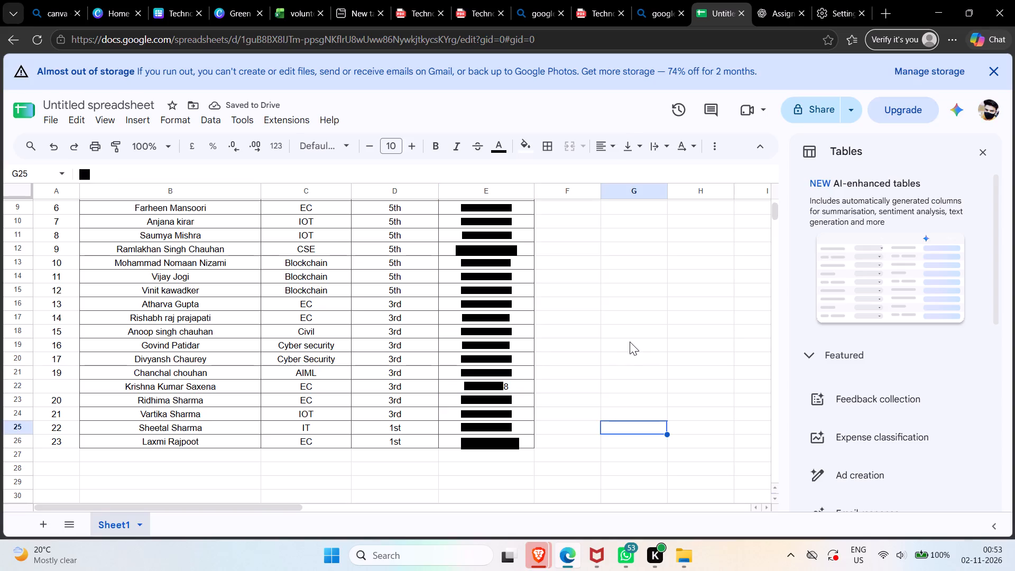
Apply all borders to the whole volunteer table, A1:E26.
scroll(630, 342, "up", 2)
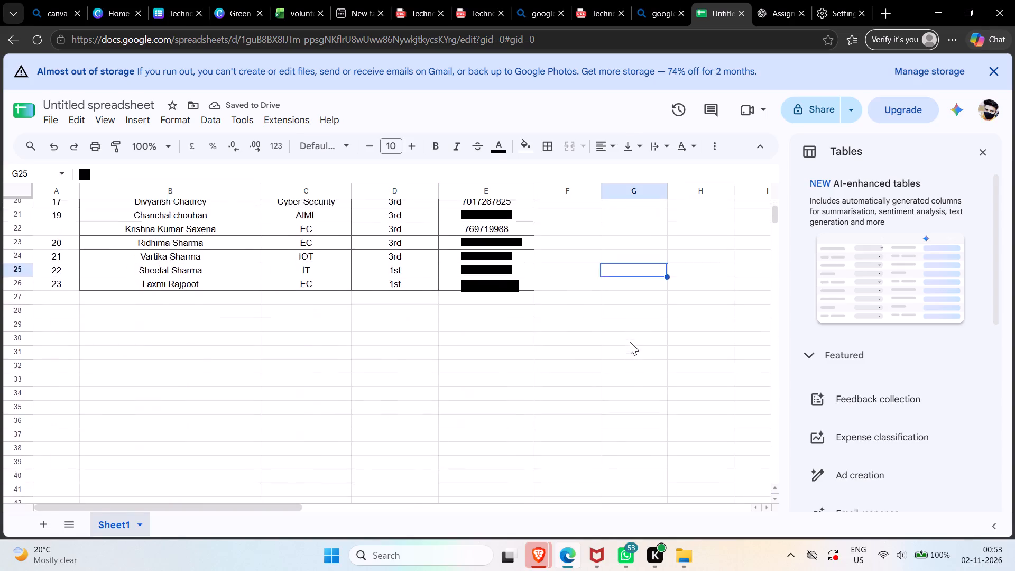
scroll(630, 342, "up", 1)
scroll(520, 313, "down", 2)
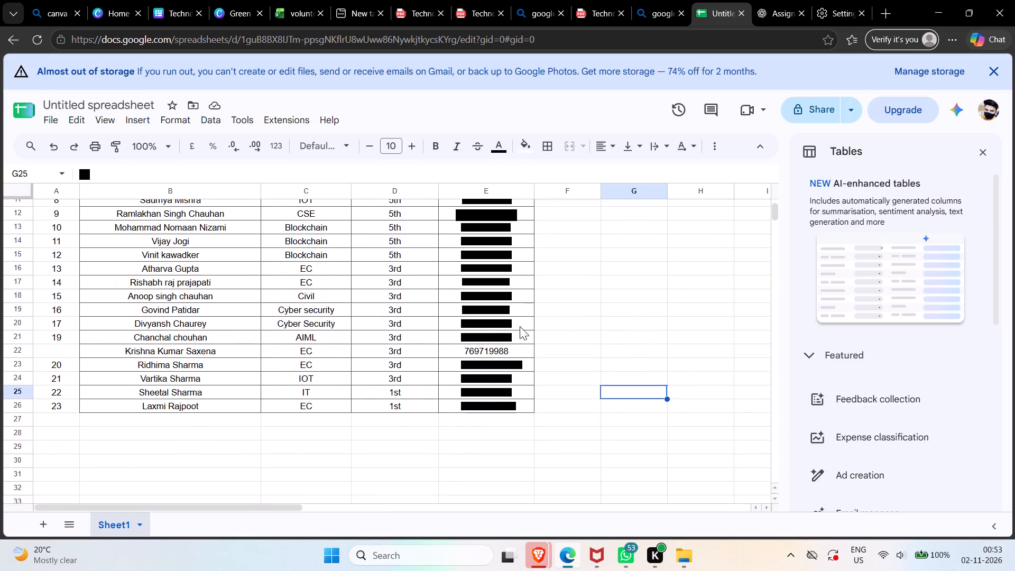
left_click(519, 409)
left_click_drag(511, 406, 459, 393)
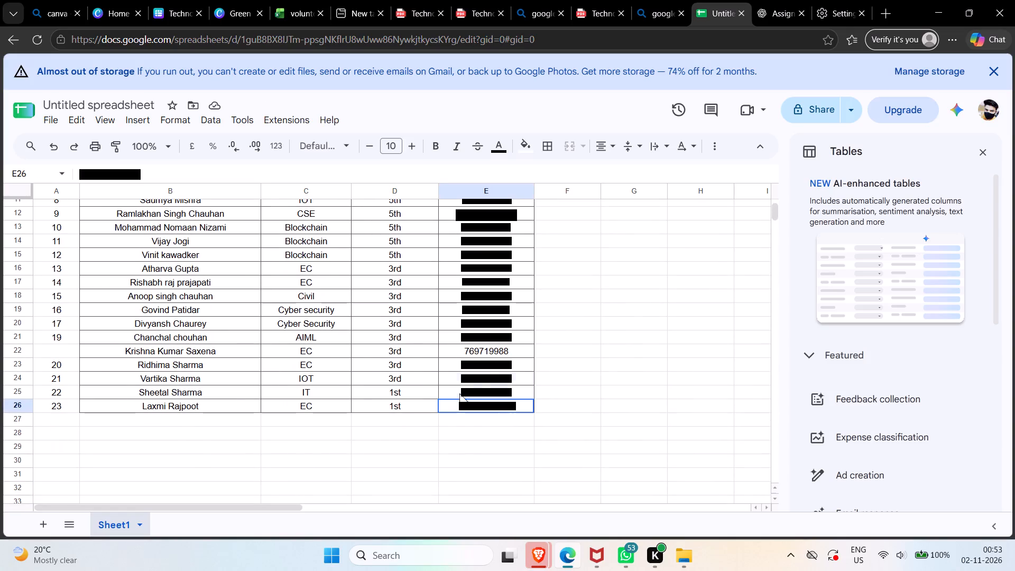
left_click_drag(459, 393, 52, 183)
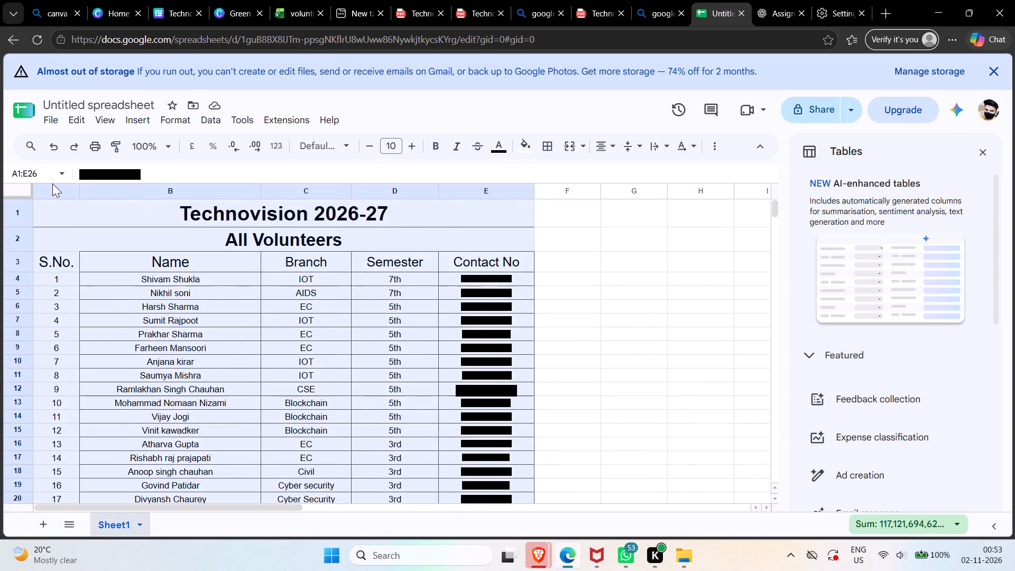
left_click_drag(52, 183, 59, 206)
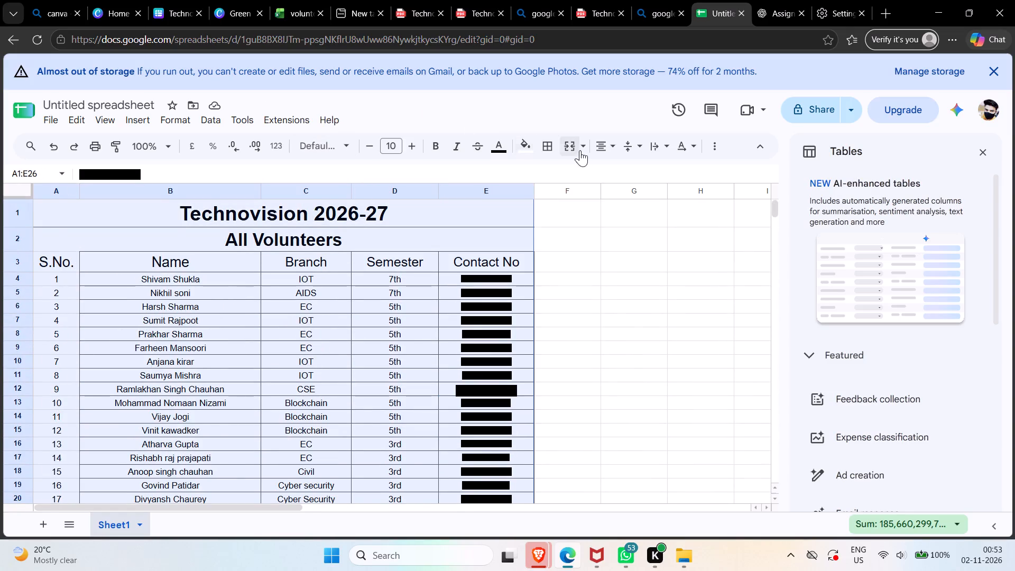
left_click(552, 147)
left_click(555, 170)
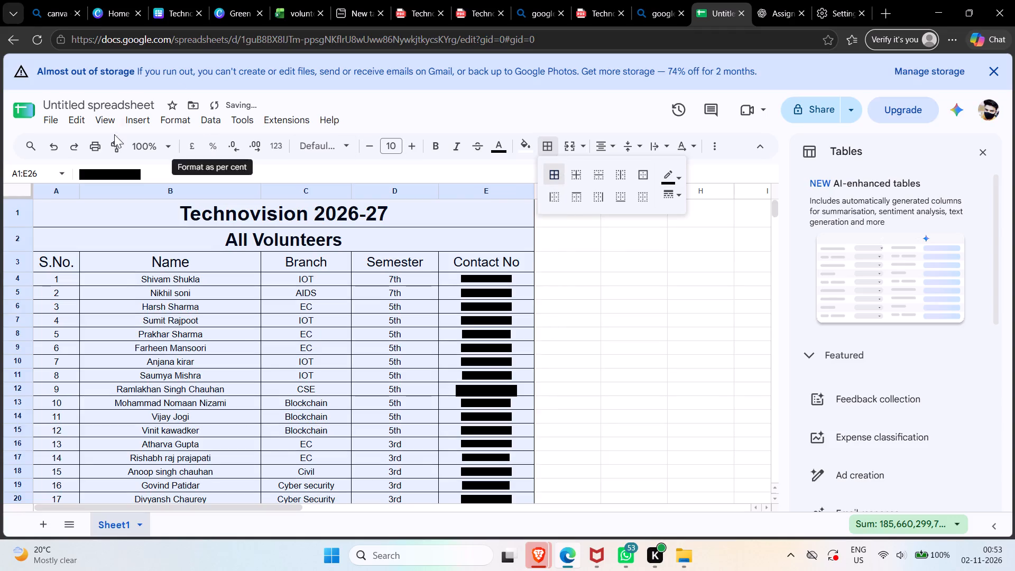
Rename the untitled spreadsheet as All Volunteers, using the text of the row 2 heading.
double_click(131, 105)
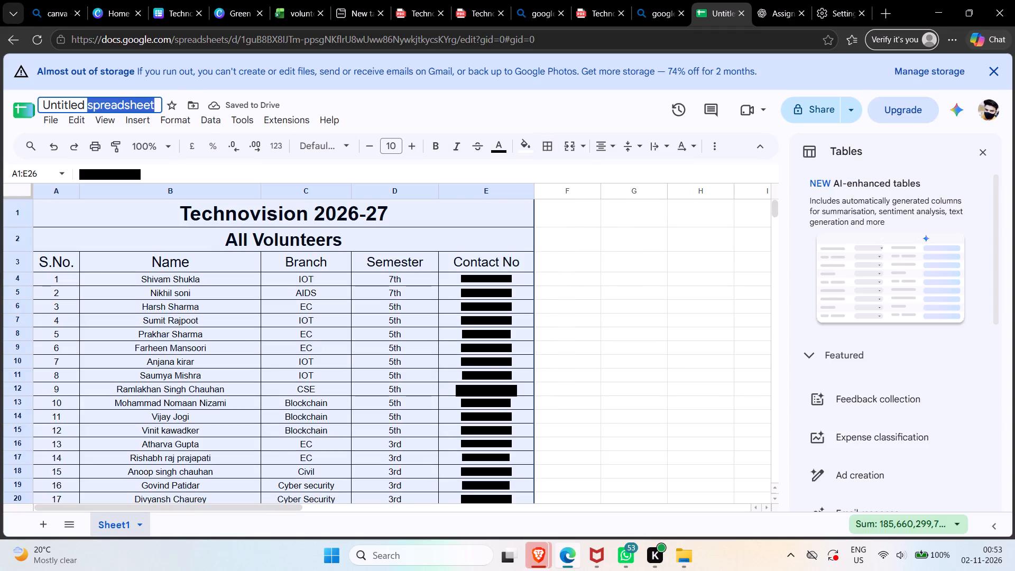
left_click(305, 241)
key("ctrl+x")
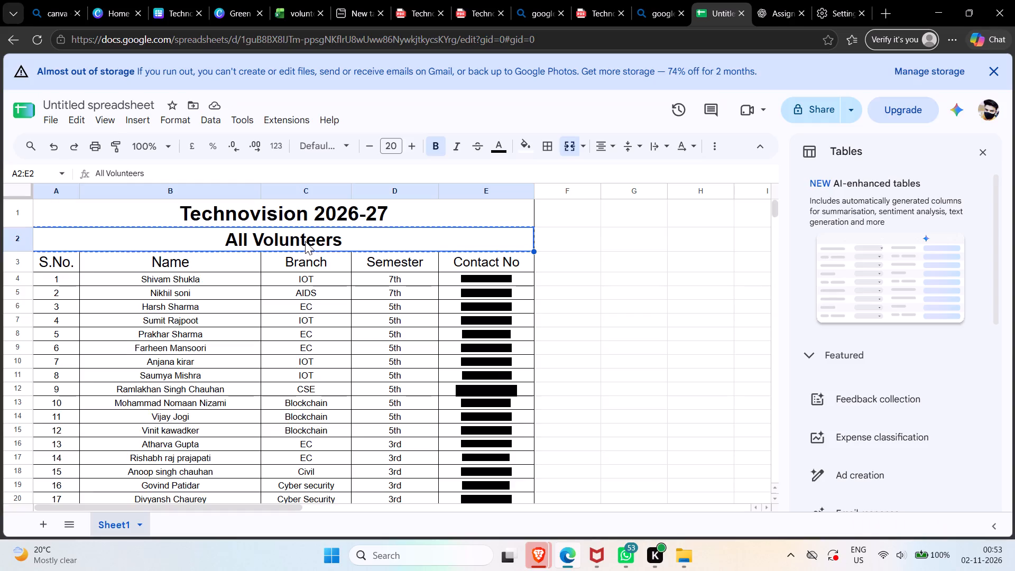
left_click(292, 203)
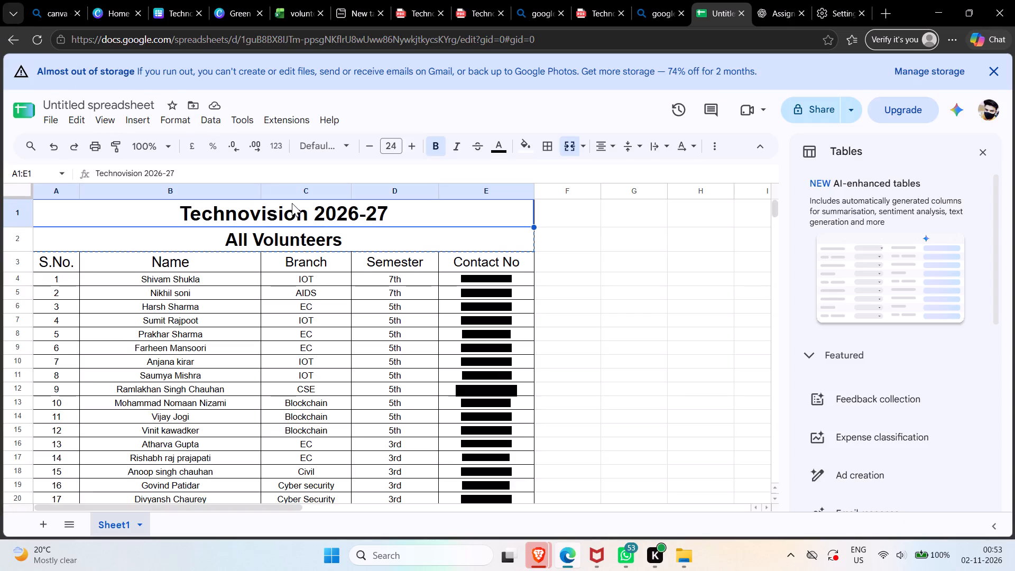
key("ctrl+c")
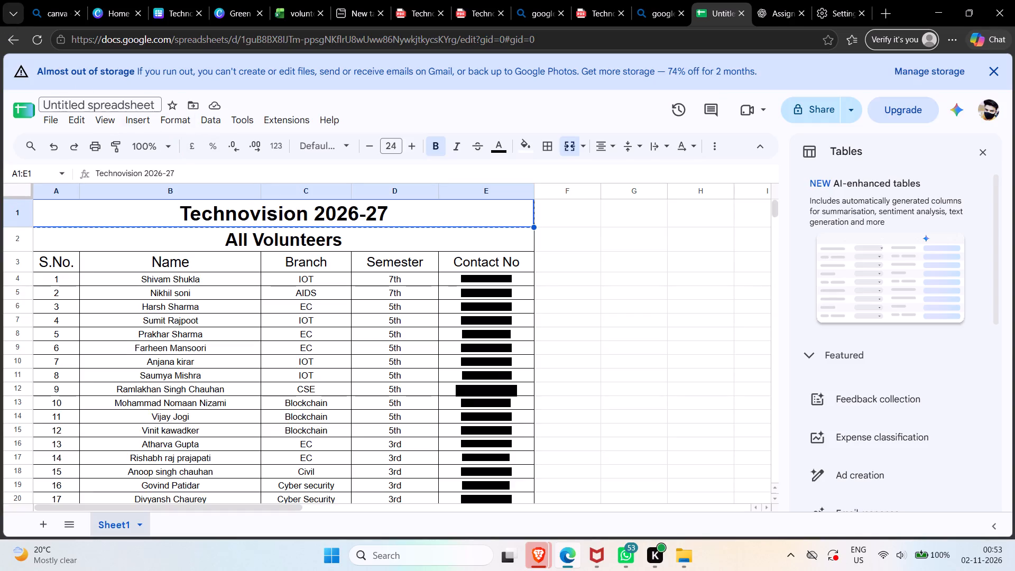
left_click(132, 99)
key("ctrl+a")
key("ctrl+c")
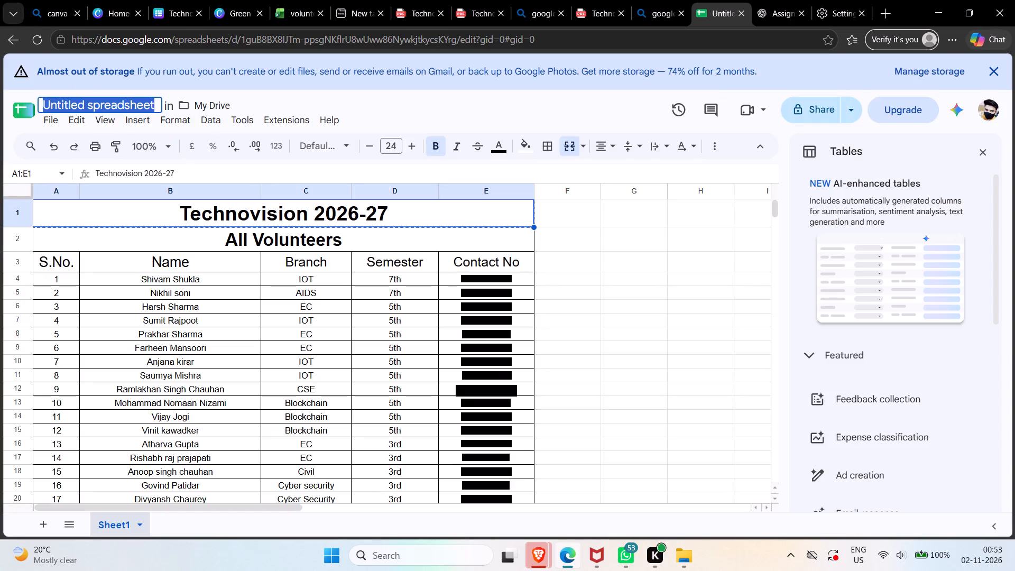
left_click(238, 250)
key("ctrl+c")
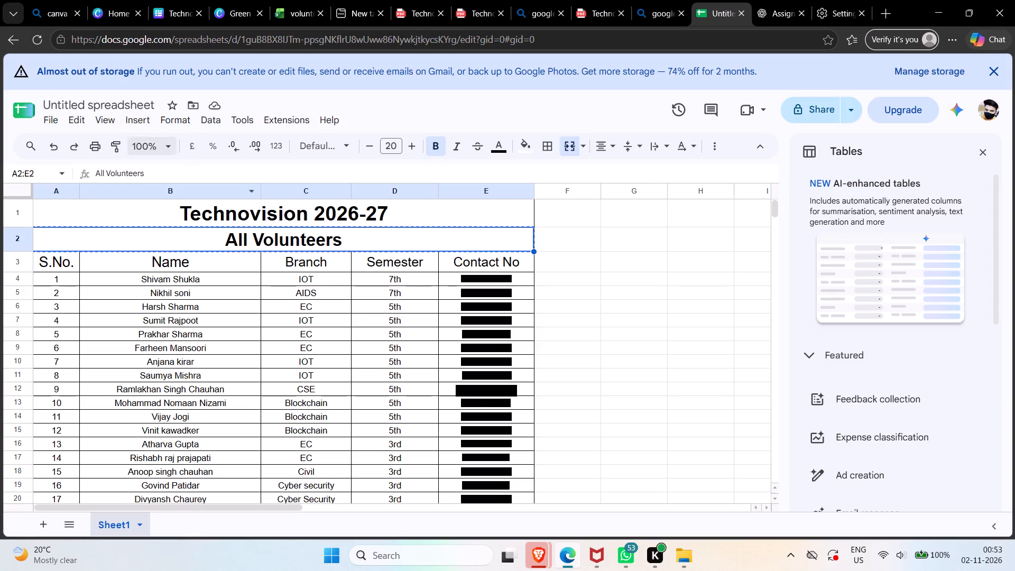
left_click(132, 104)
key("ctrl+a")
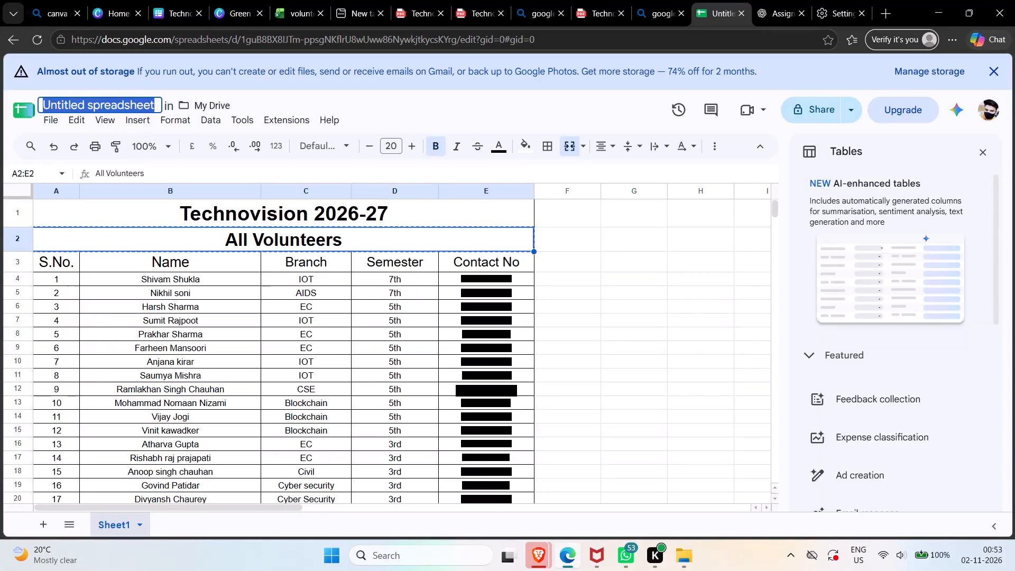
key("ctrl+v")
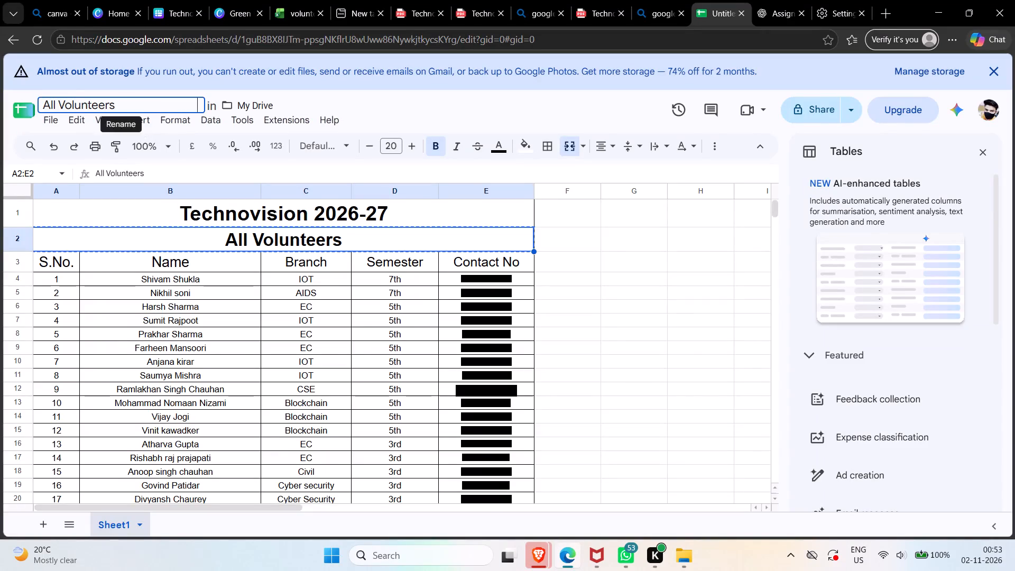
key("BackSpace")
key("BackSpace")
key("BackSpace")
key("BackSpace")
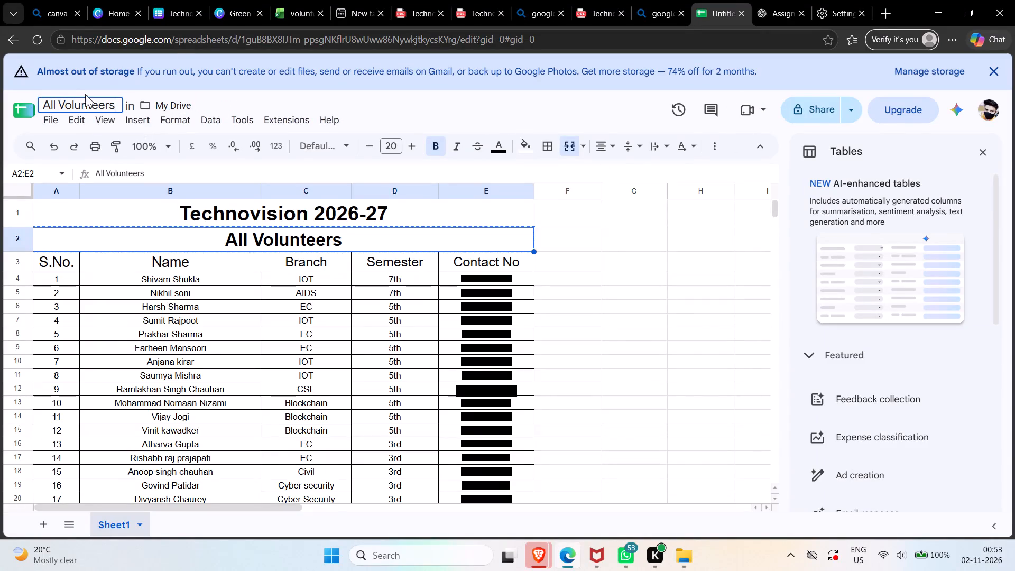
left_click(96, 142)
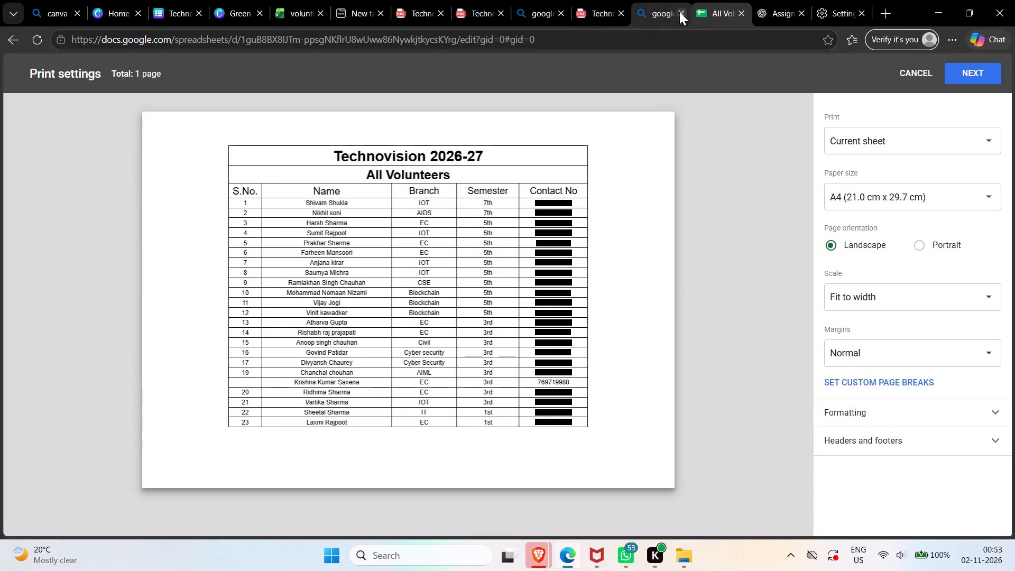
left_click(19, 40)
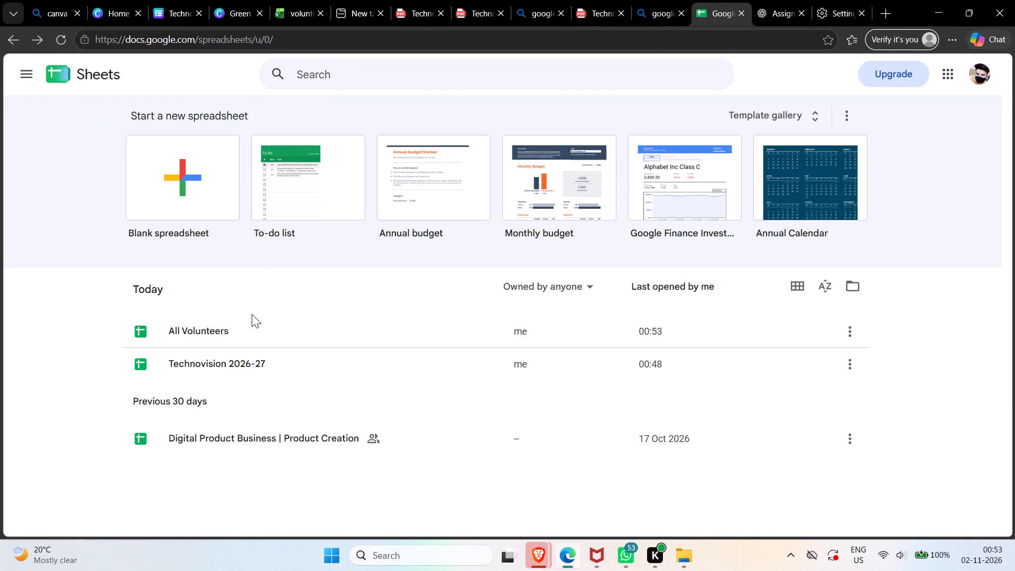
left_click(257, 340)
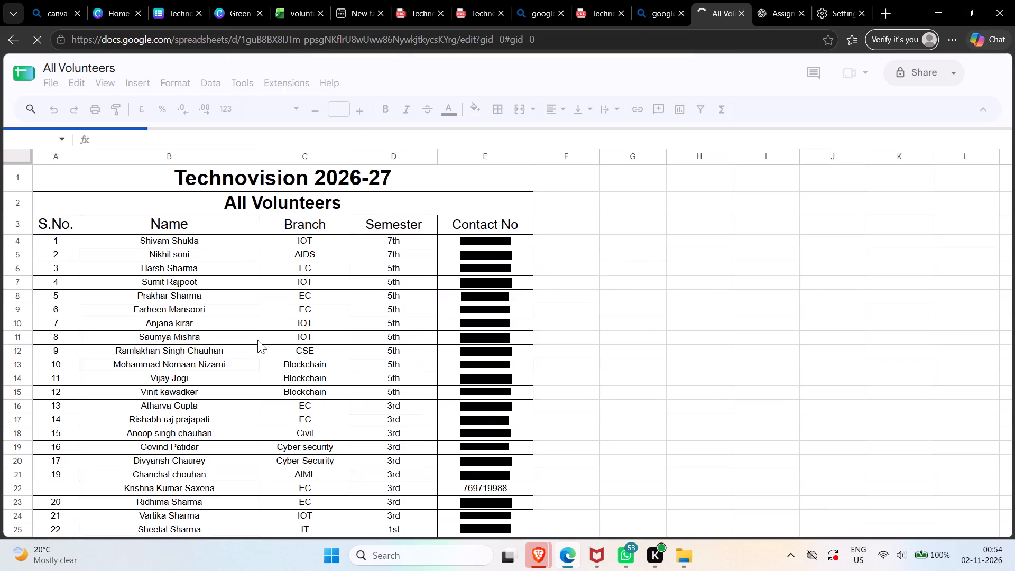
Fill the Technovision 2026-27 title row with light yellow and the All Volunteers heading row with a paler yellow.
left_click(435, 208)
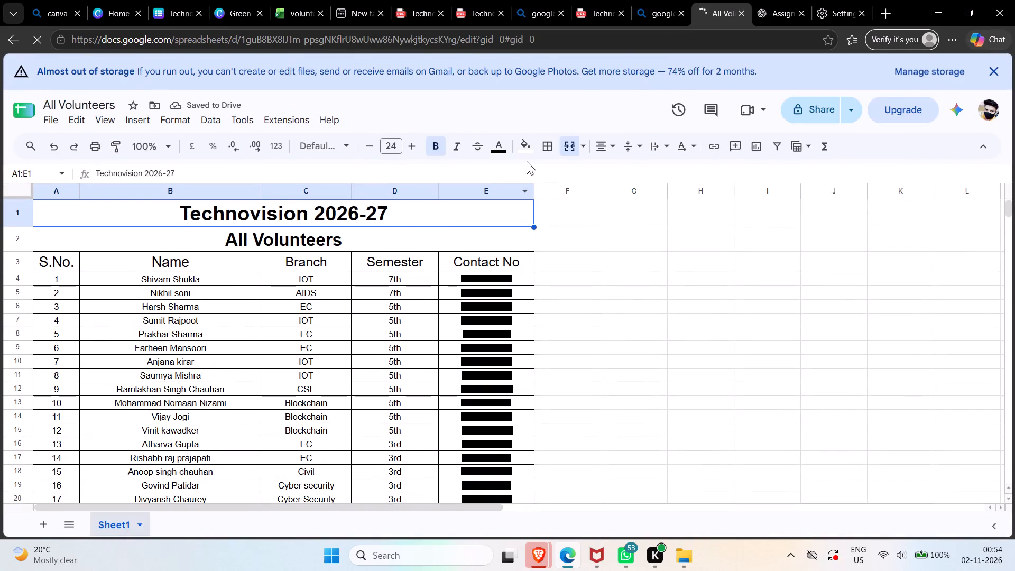
left_click(530, 142)
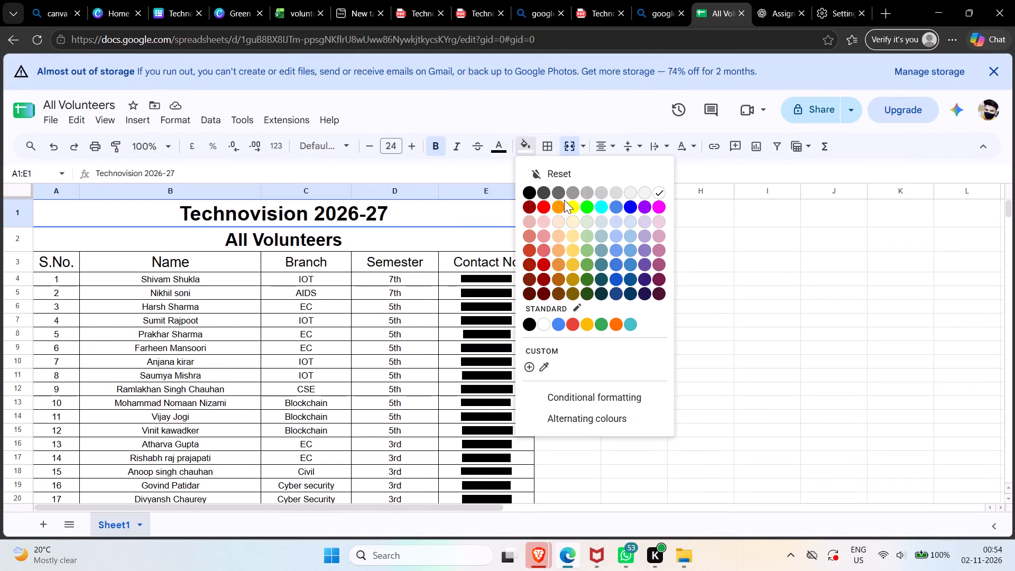
left_click(574, 237)
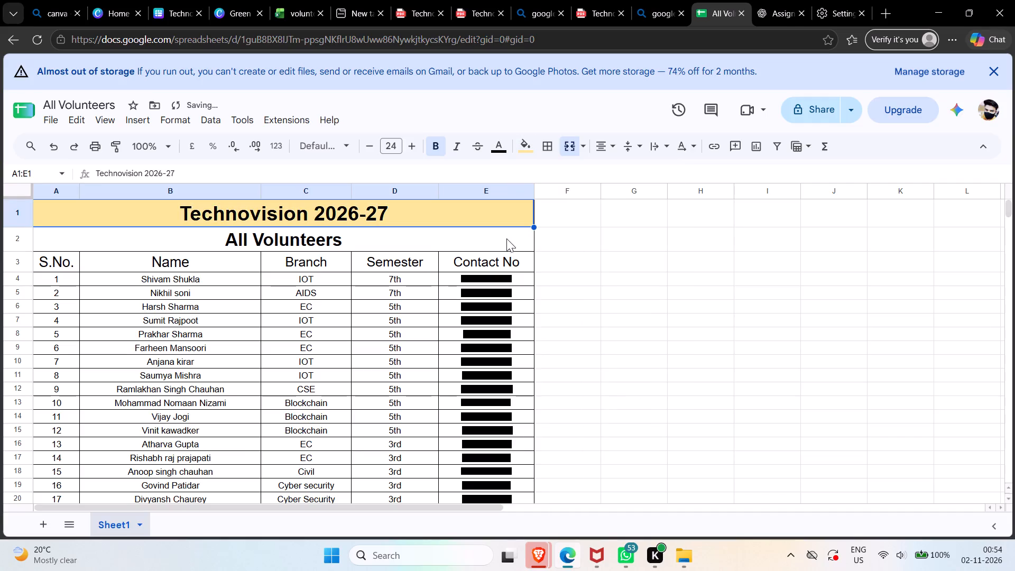
left_click(502, 237)
left_click_drag(537, 149, 531, 146)
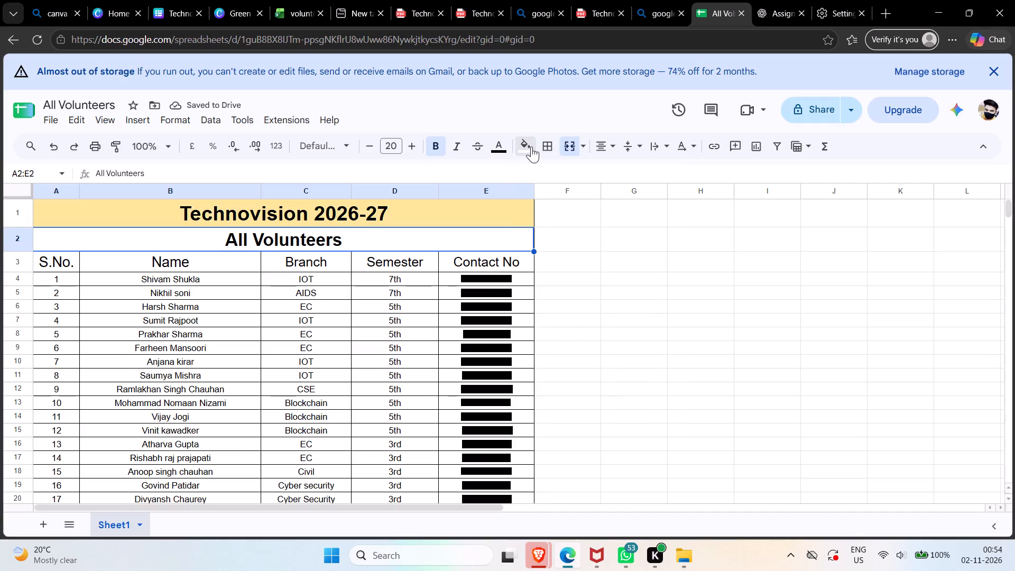
left_click(531, 146)
left_click(569, 218)
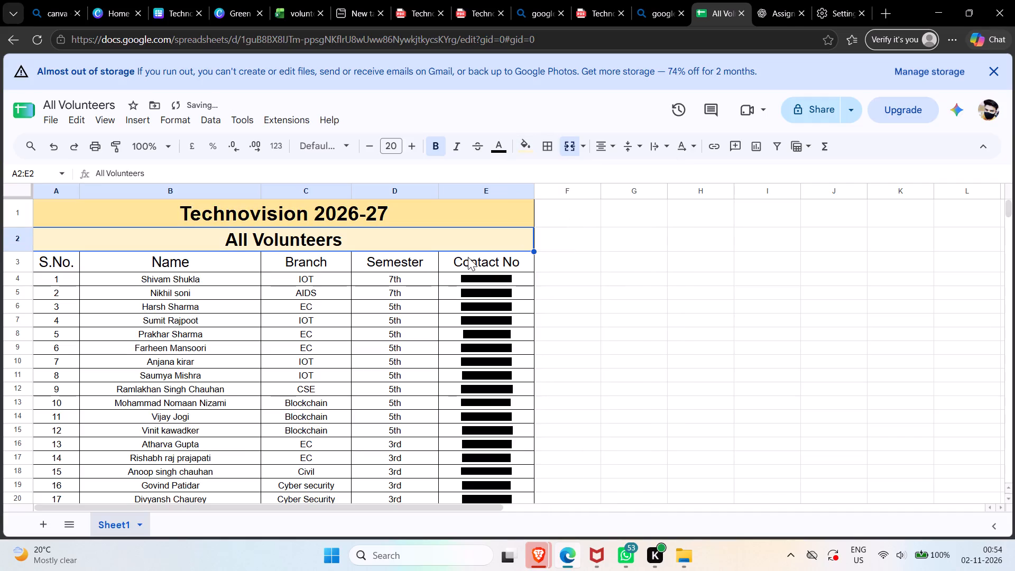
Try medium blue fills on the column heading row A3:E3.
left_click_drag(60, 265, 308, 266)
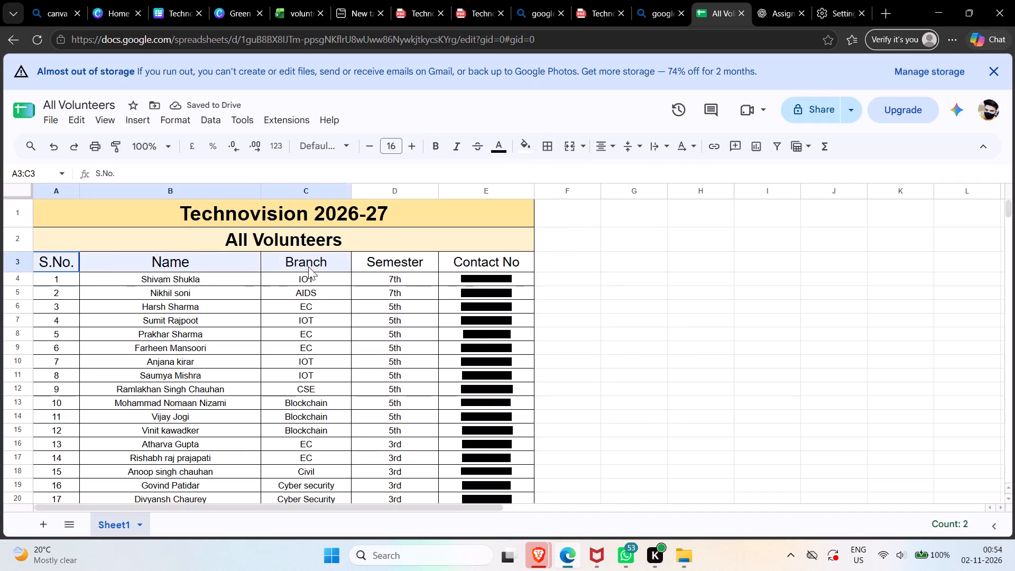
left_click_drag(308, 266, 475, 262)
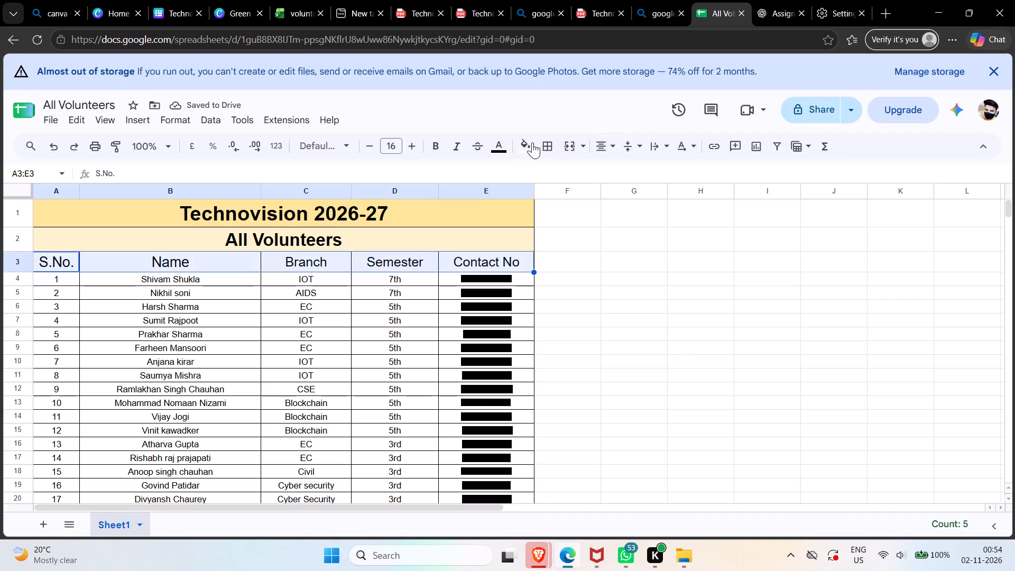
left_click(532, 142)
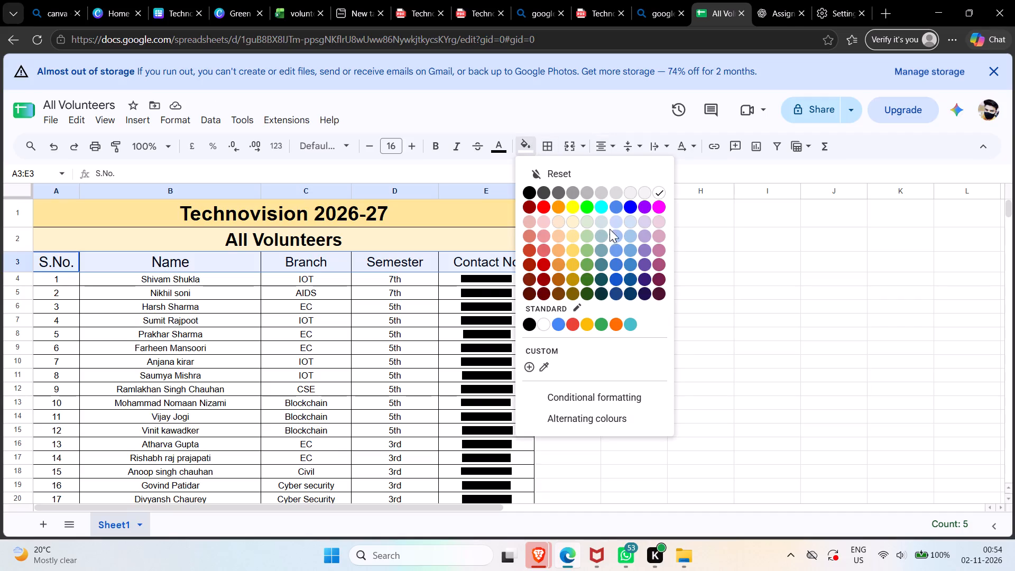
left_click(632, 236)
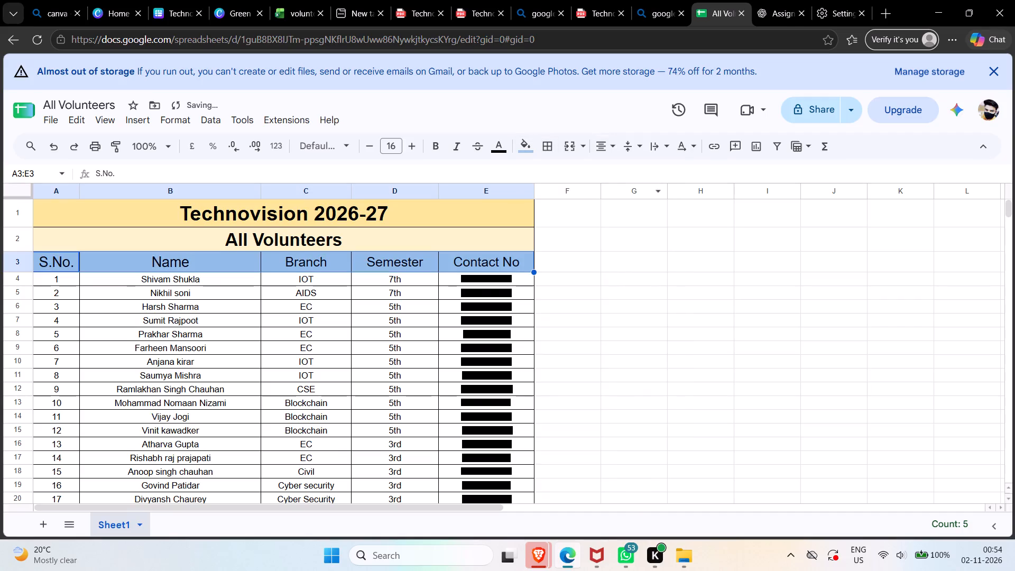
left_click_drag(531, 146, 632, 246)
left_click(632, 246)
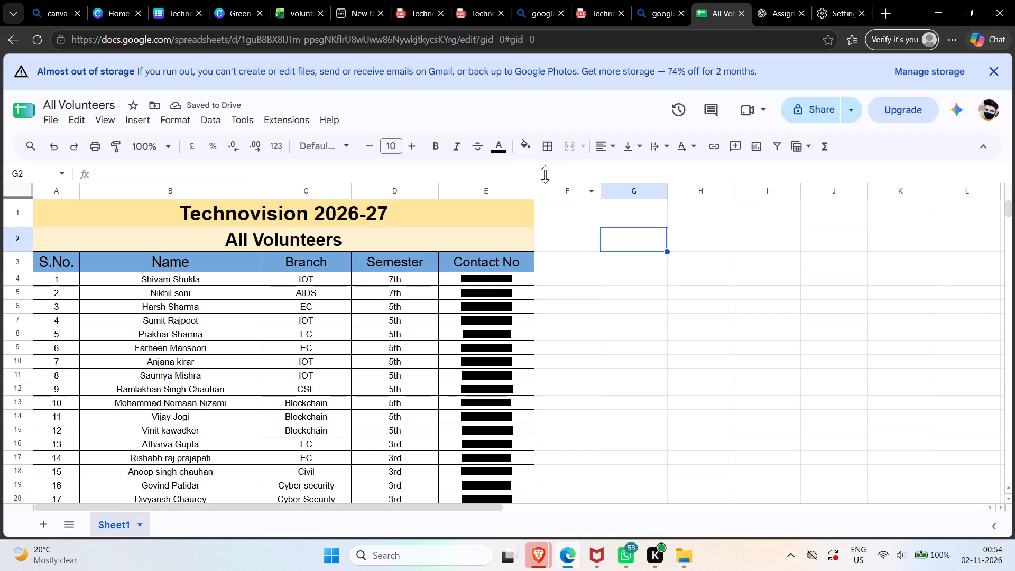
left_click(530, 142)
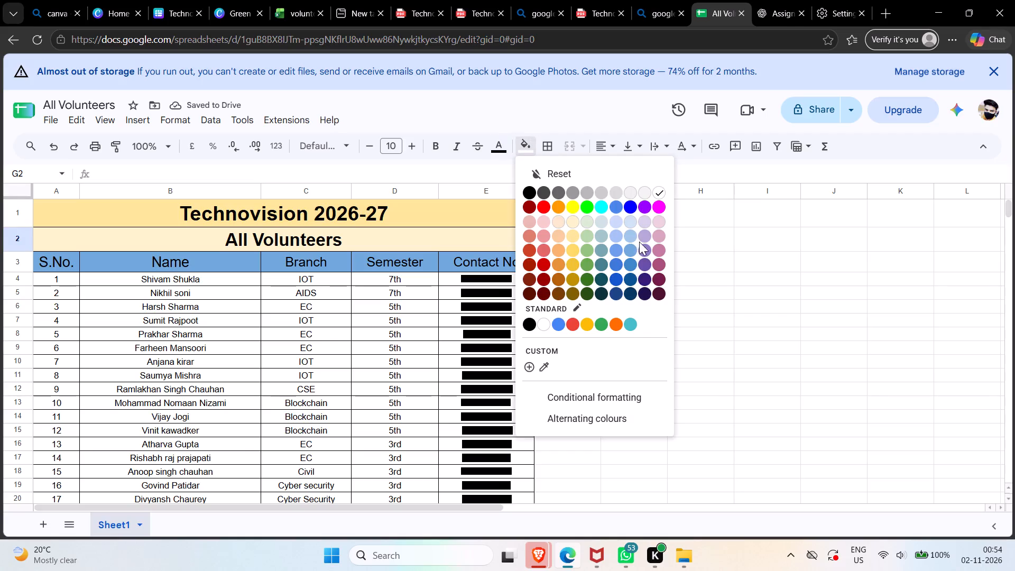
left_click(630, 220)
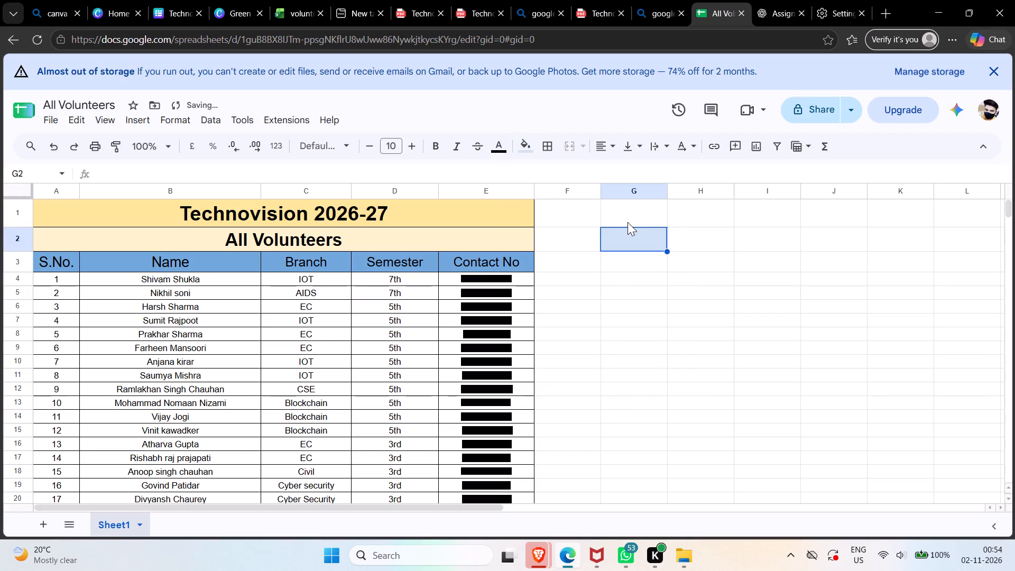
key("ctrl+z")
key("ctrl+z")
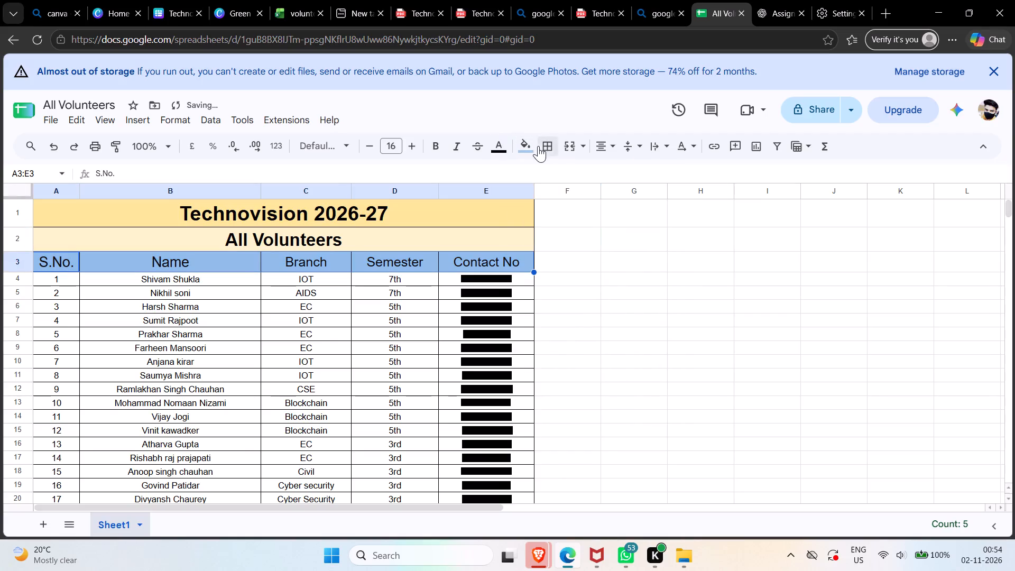
Fill the column heading row A3:E3 with the palest blue.
left_click(532, 146)
left_click(633, 217)
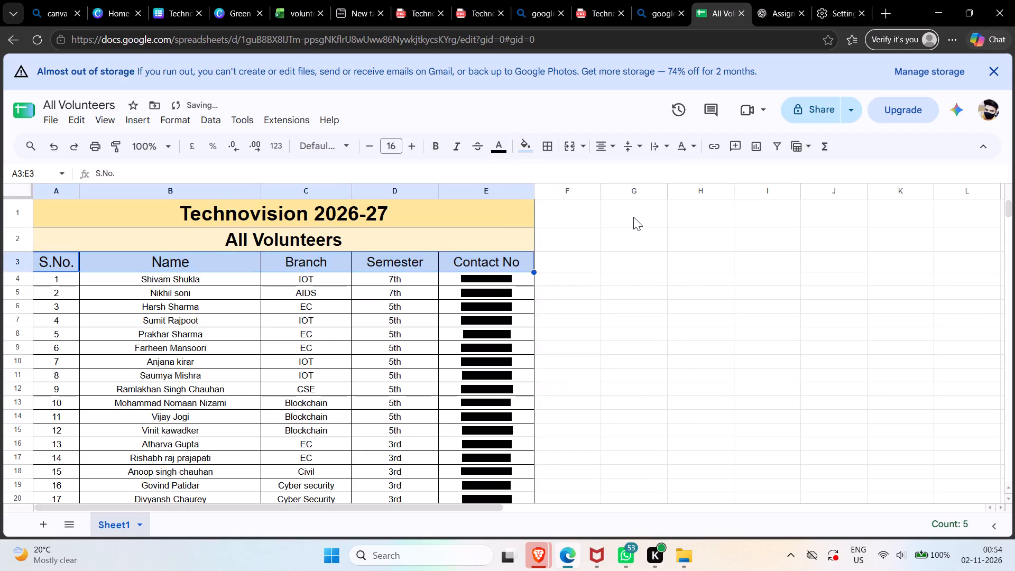
Set up the current sheet for printing in portrait orientation with the workbook title in the page header.
scroll(635, 307, "down", 3)
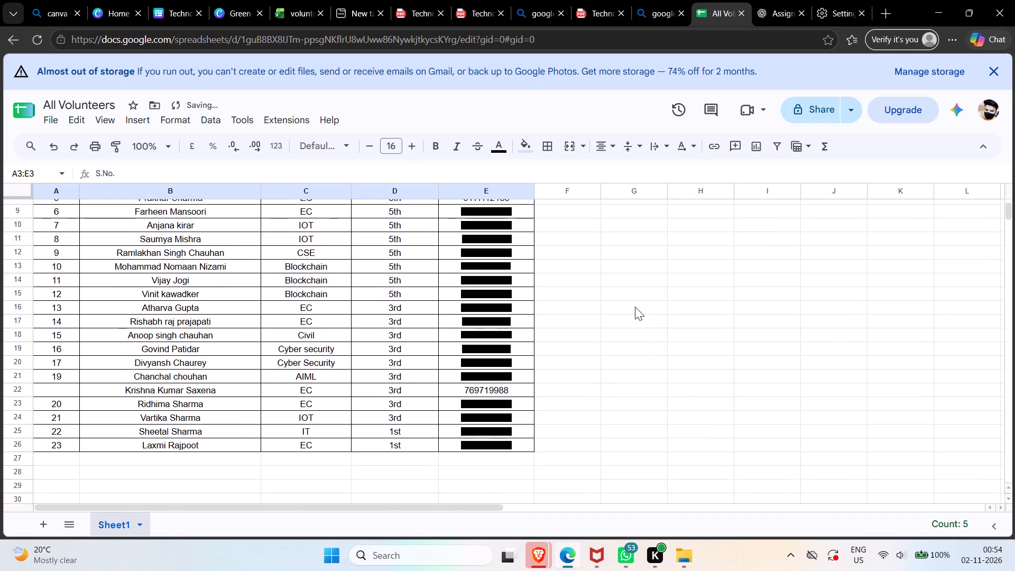
scroll(635, 307, "down", 2)
scroll(635, 307, "up", 2)
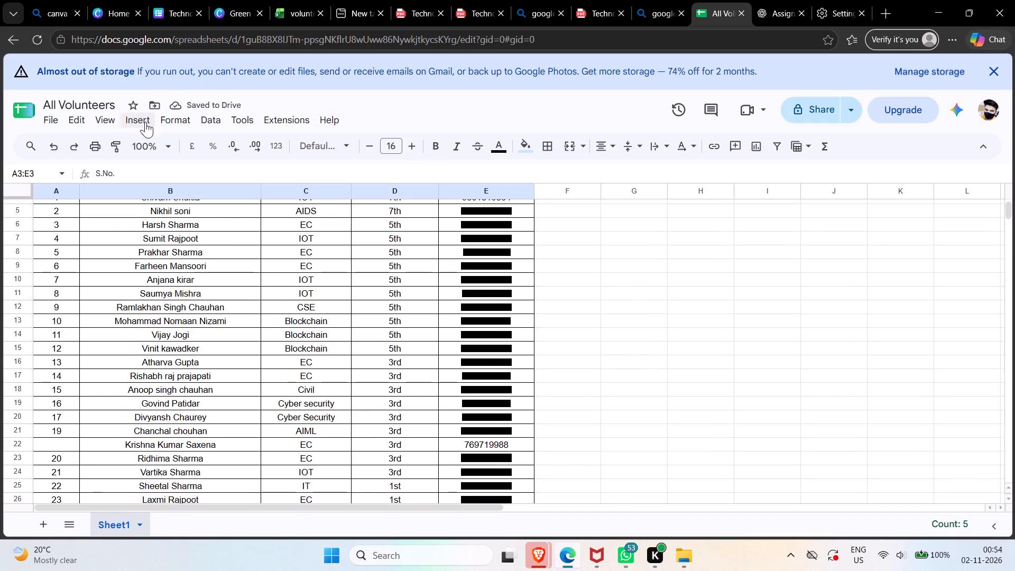
left_click(98, 146)
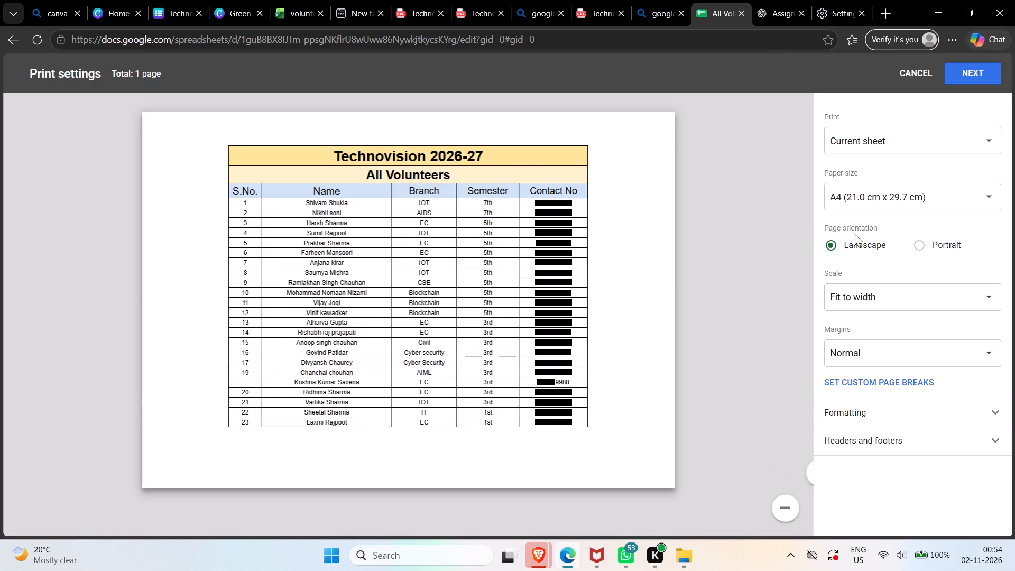
left_click(919, 242)
scroll(917, 244, "down", 1)
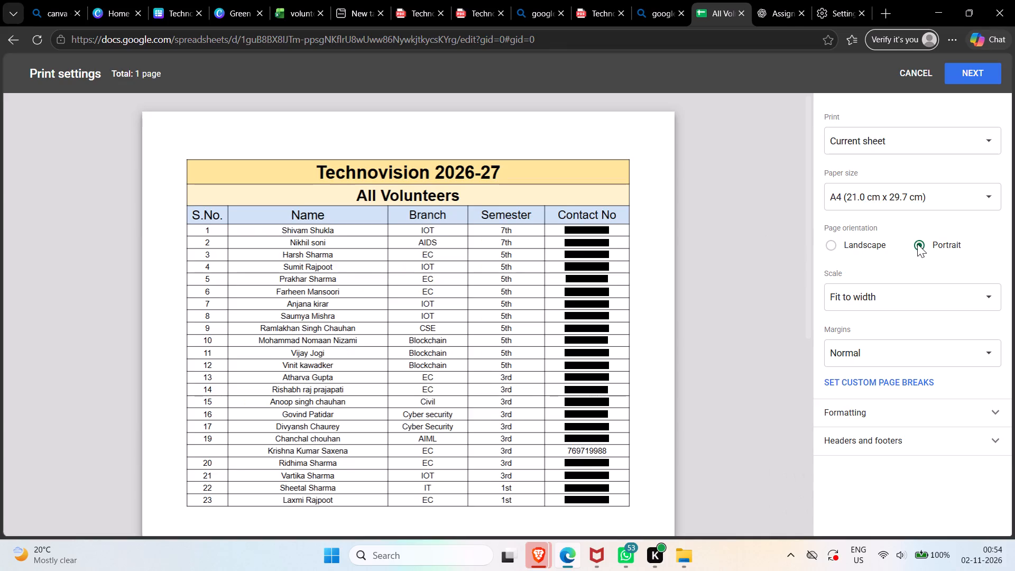
scroll(917, 244, "down", 2)
left_click(906, 440)
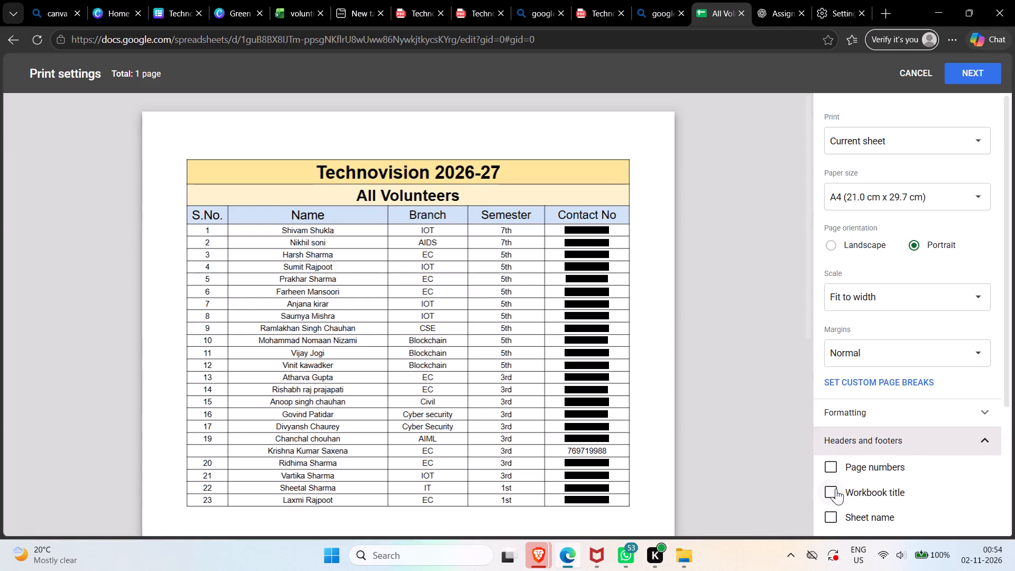
left_click(836, 489)
scroll(411, 252, "right", 1)
scroll(411, 252, "down", 6)
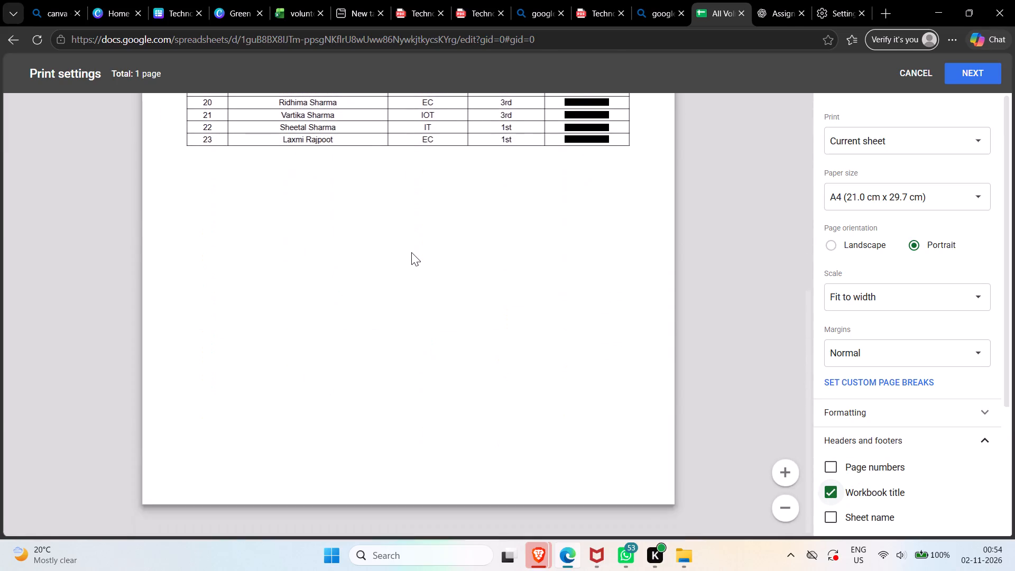
scroll(411, 252, "down", 1)
scroll(411, 252, "up", 5)
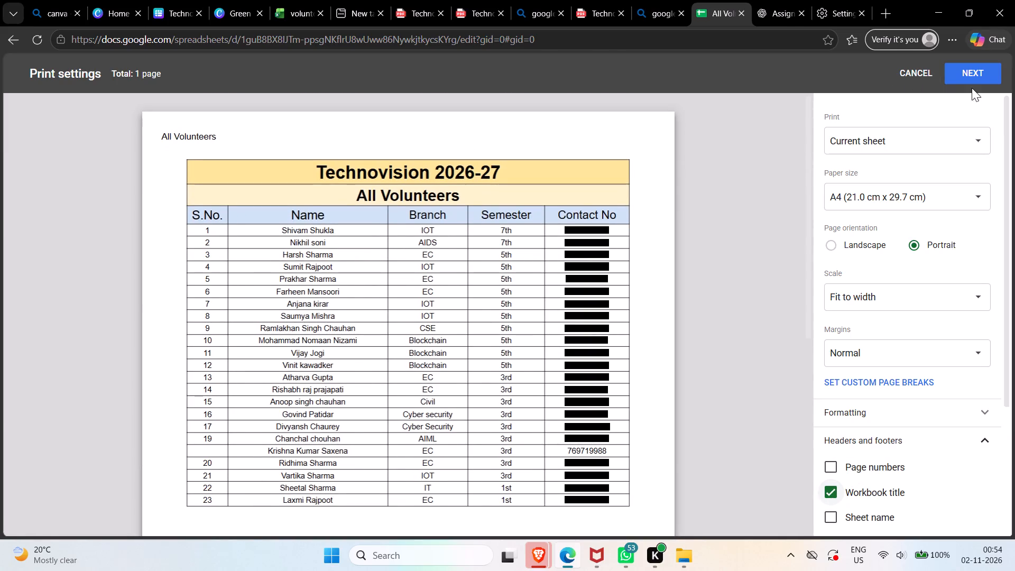
left_click(979, 78)
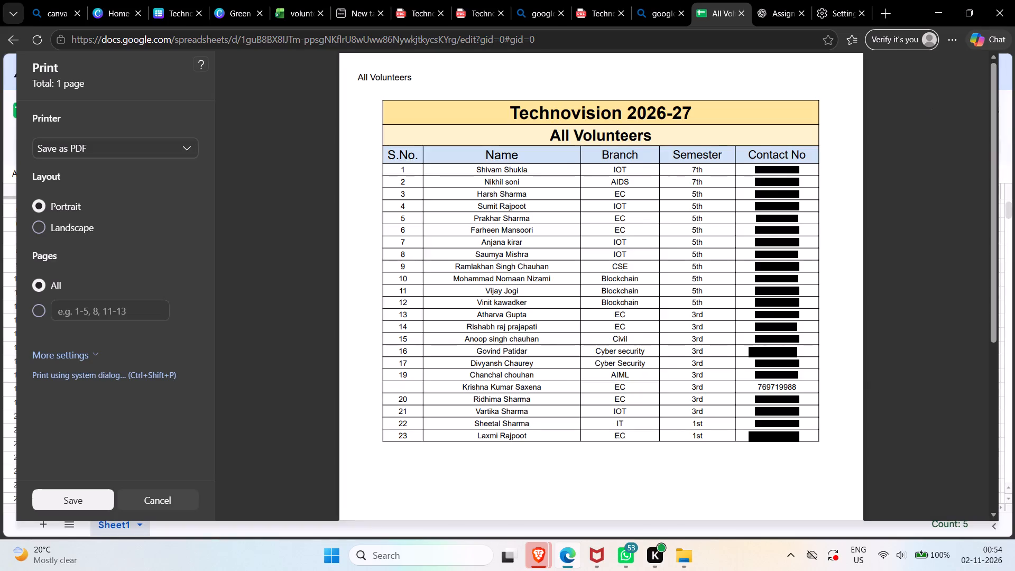
Try to save the print output as a PDF on the Desktop, using the copied All Volunteers text as its file name.
scroll(688, 273, "down", 4)
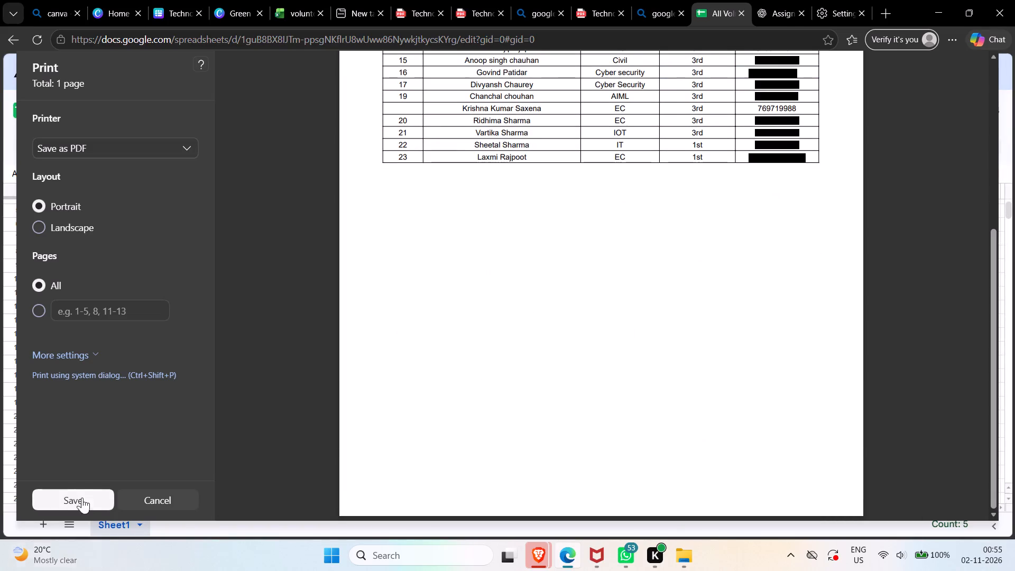
left_click(86, 494)
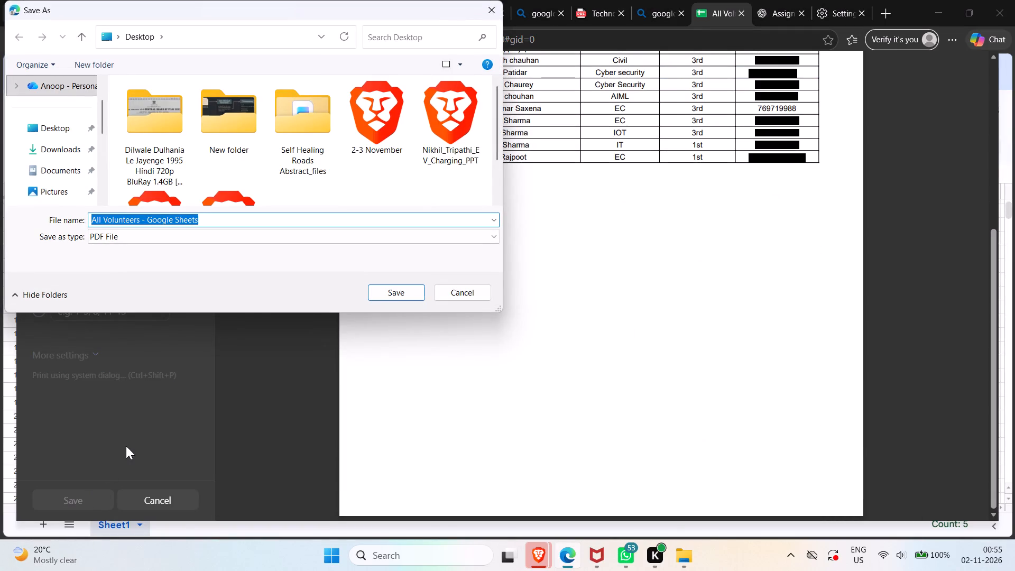
key("ctrl+v")
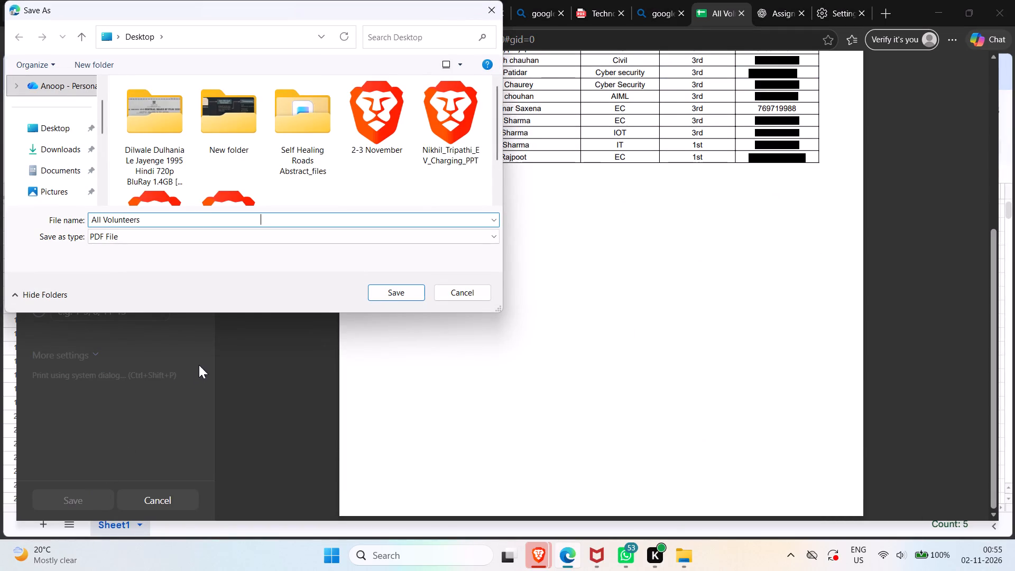
key("Return")
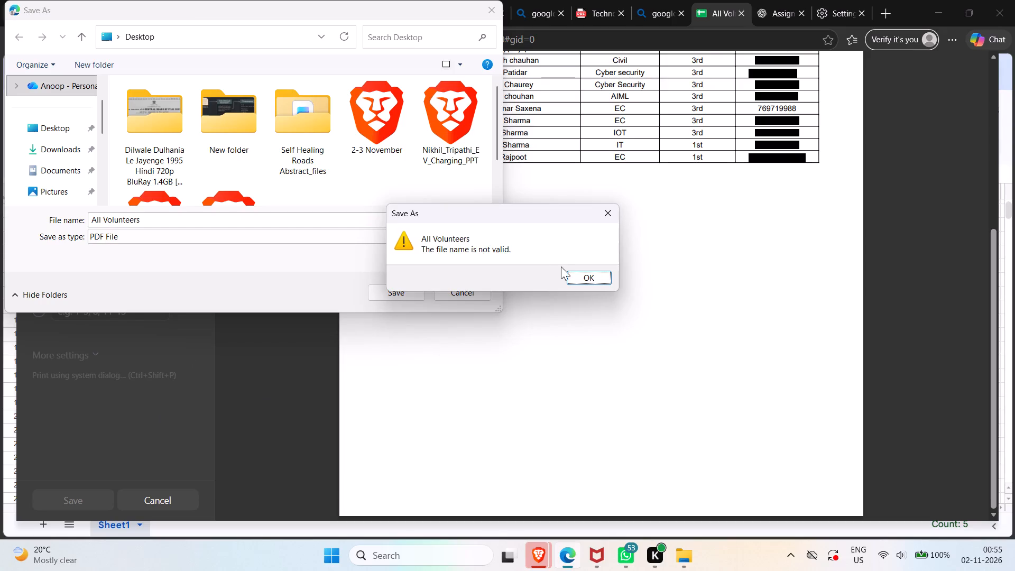
left_click(589, 277)
Remove the stray trailing characters from the file name and save the PDF as All Volunteers on the Desktop.
left_click(339, 216)
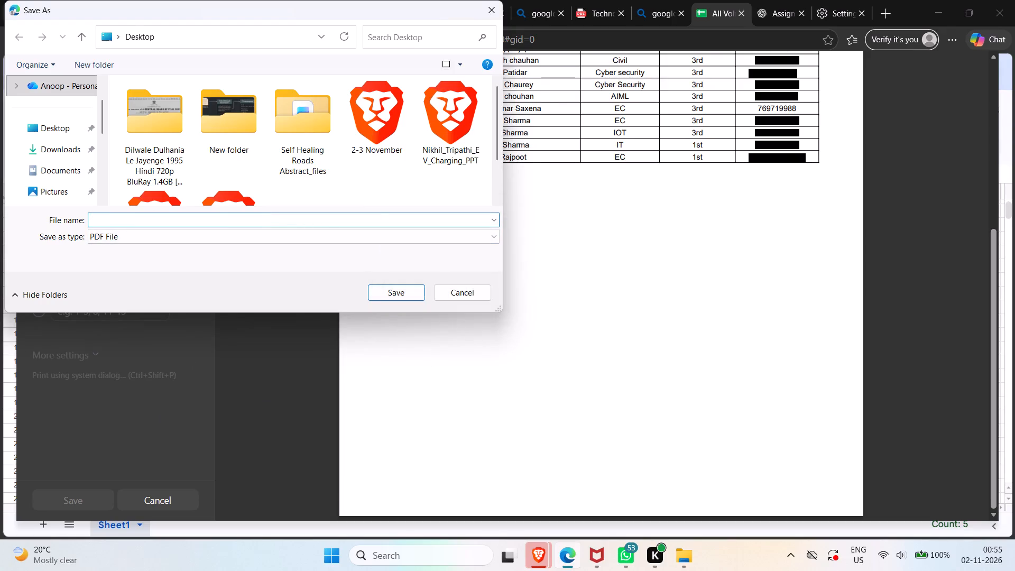
key("BackSpace")
key("BackSpace")
key("BackSpace")
key("BackSpace")
key("BackSpace")
key("BackSpace")
key("BackSpace")
key("BackSpace")
key("BackSpace")
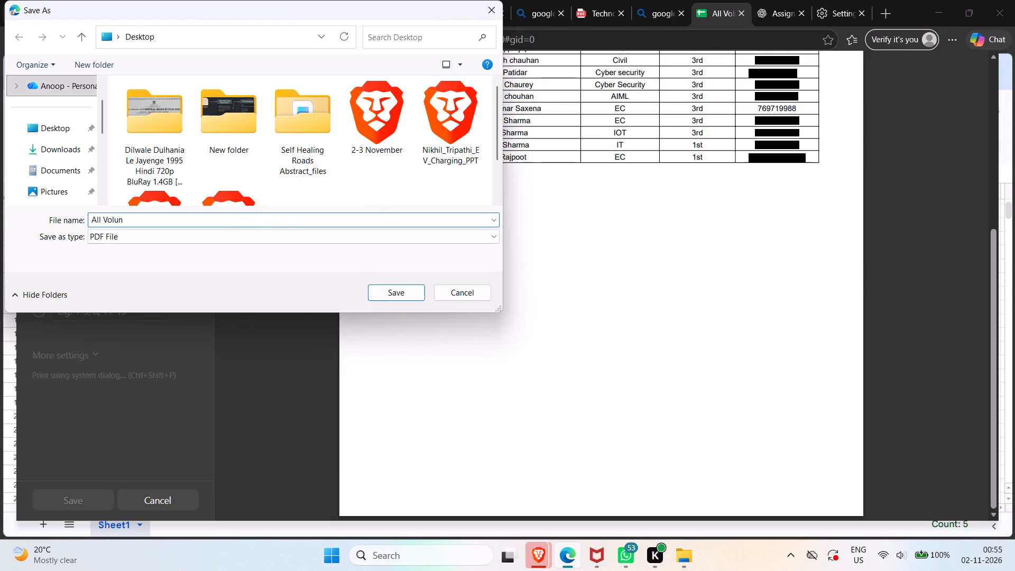
key("ctrl+z")
left_click(339, 216)
key("BackSpace")
key("BackSpace")
key("BackSpace")
key("BackSpace")
key("Return")
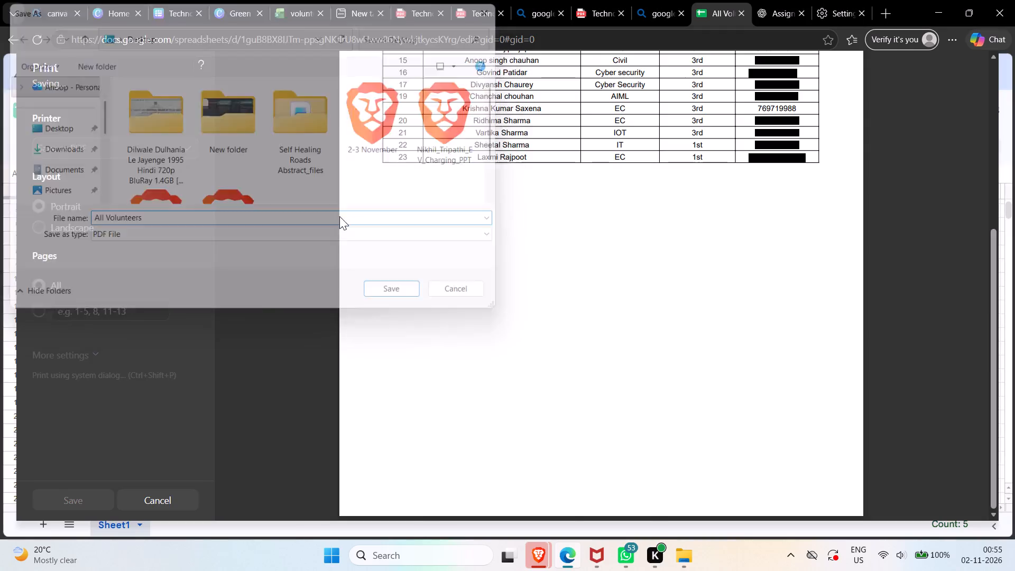
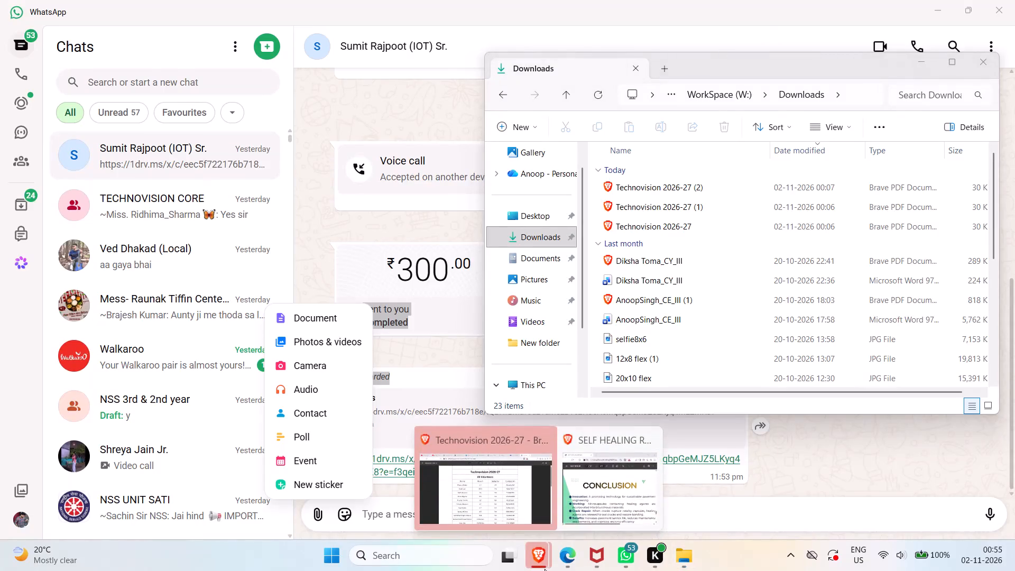
Switch to Microsoft Edge, check its download settings, and return to the All Volunteers spreadsheet.
left_click(502, 505)
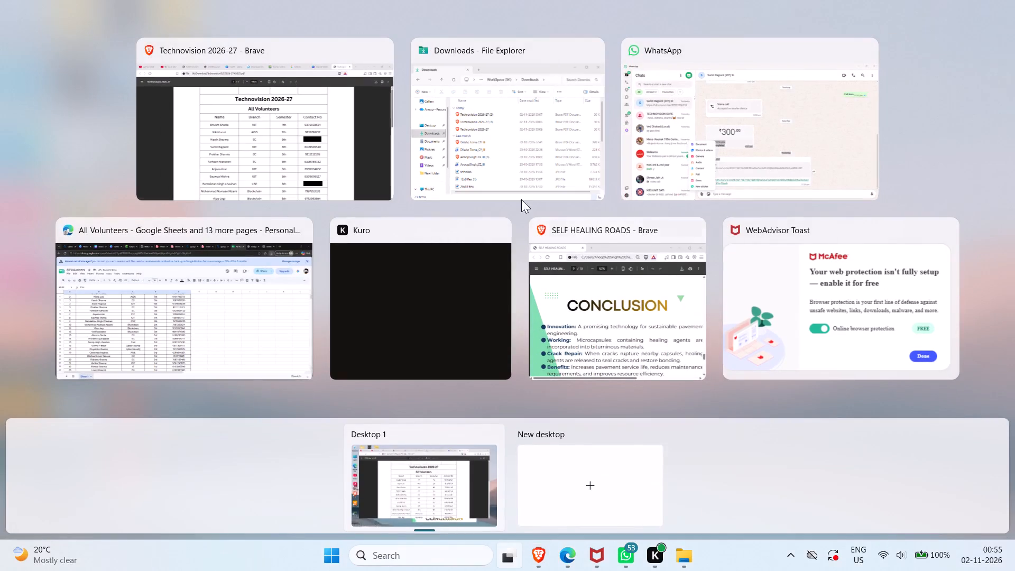
left_click(285, 282)
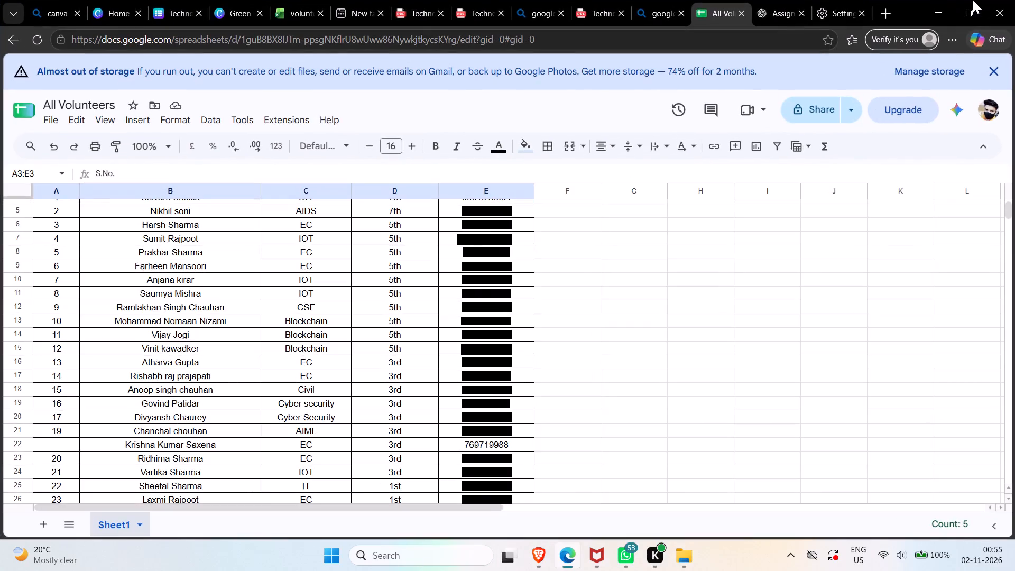
left_click(949, 38)
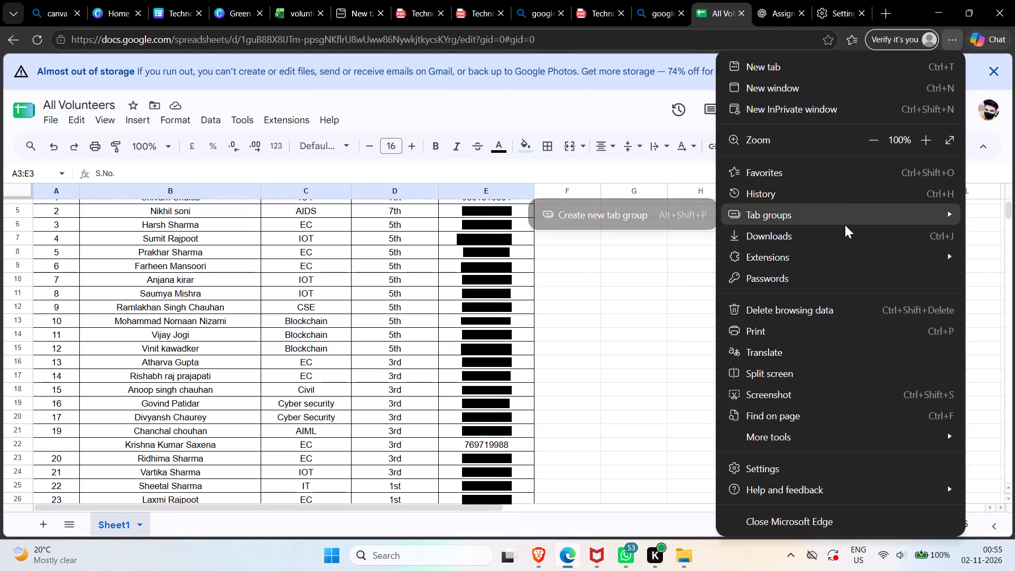
left_click(841, 237)
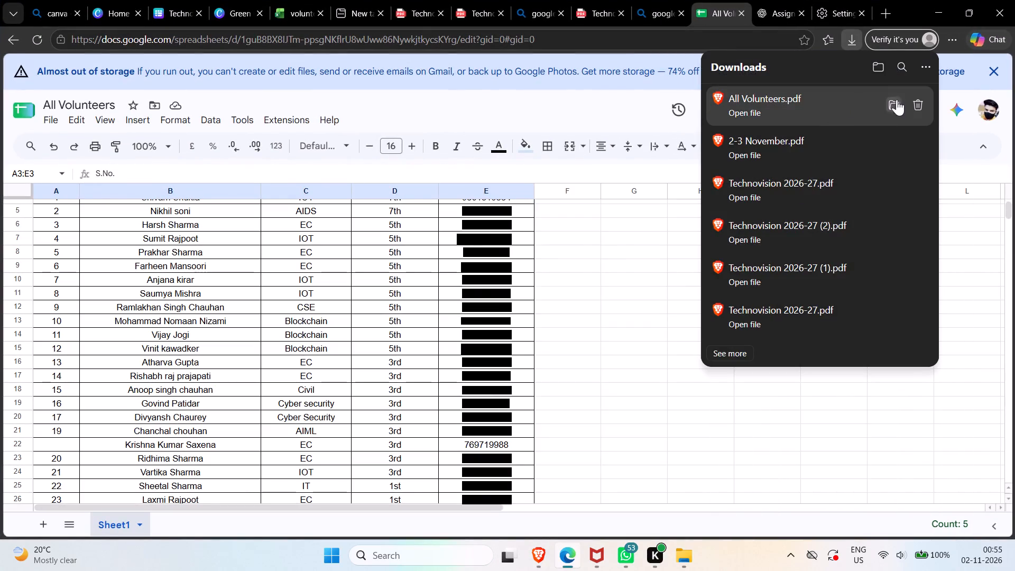
left_click(924, 57)
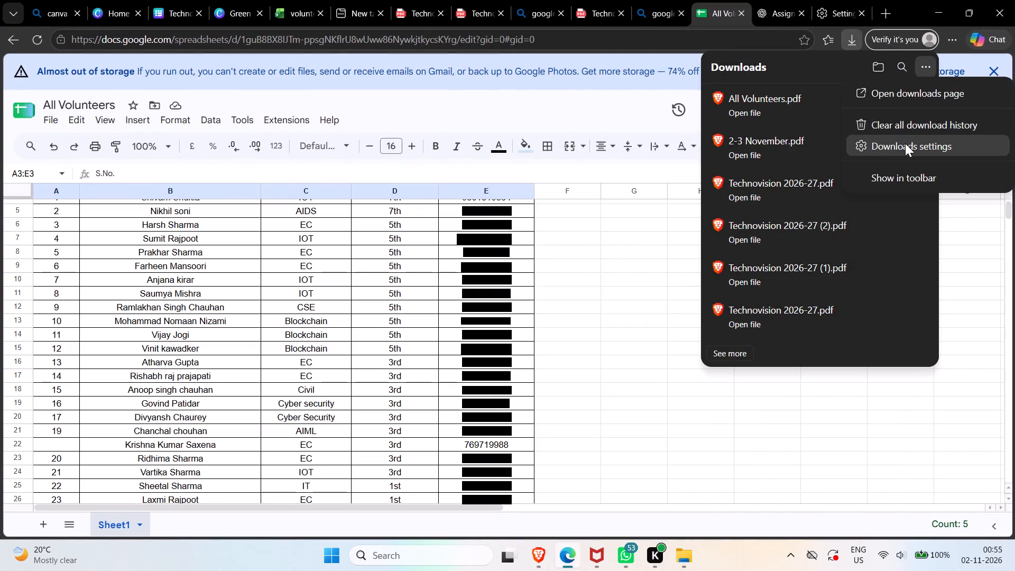
left_click(905, 143)
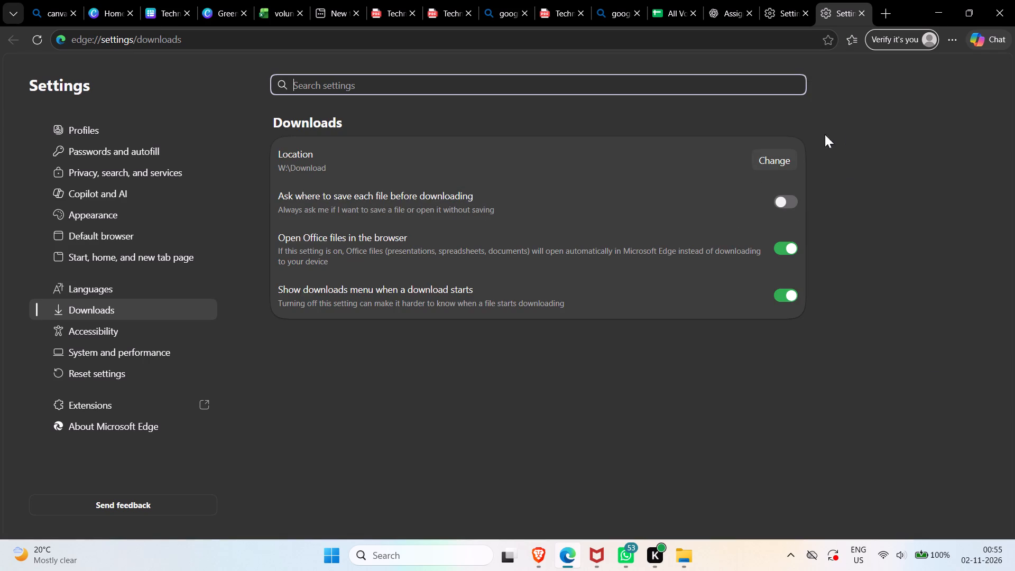
left_click(786, 2)
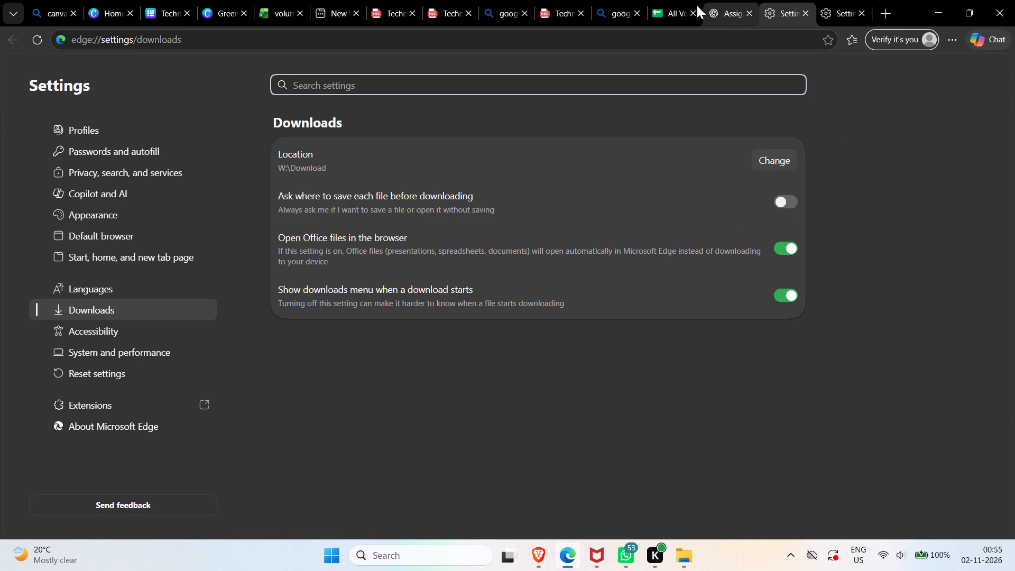
left_click(670, 8)
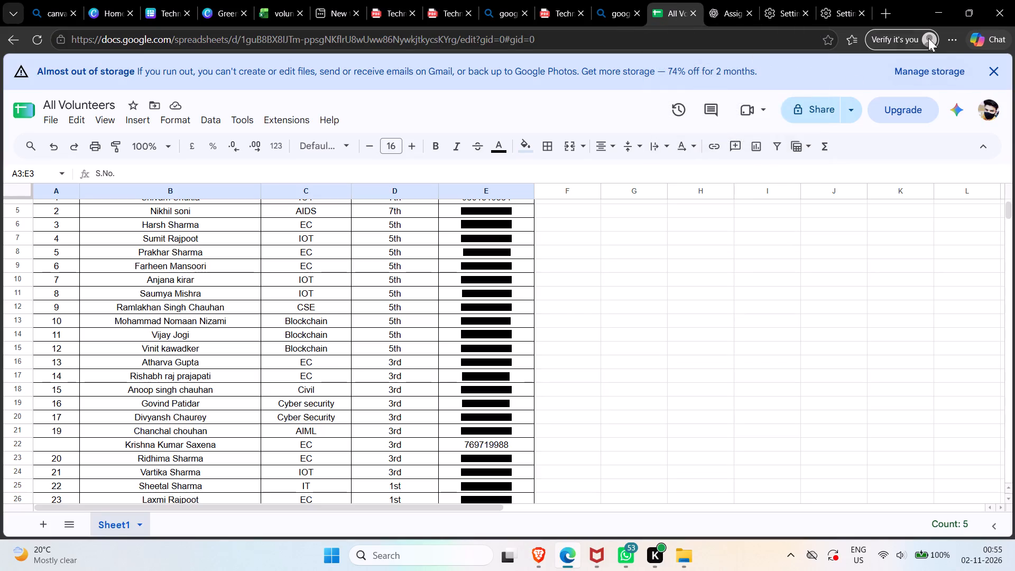
left_click(838, 20)
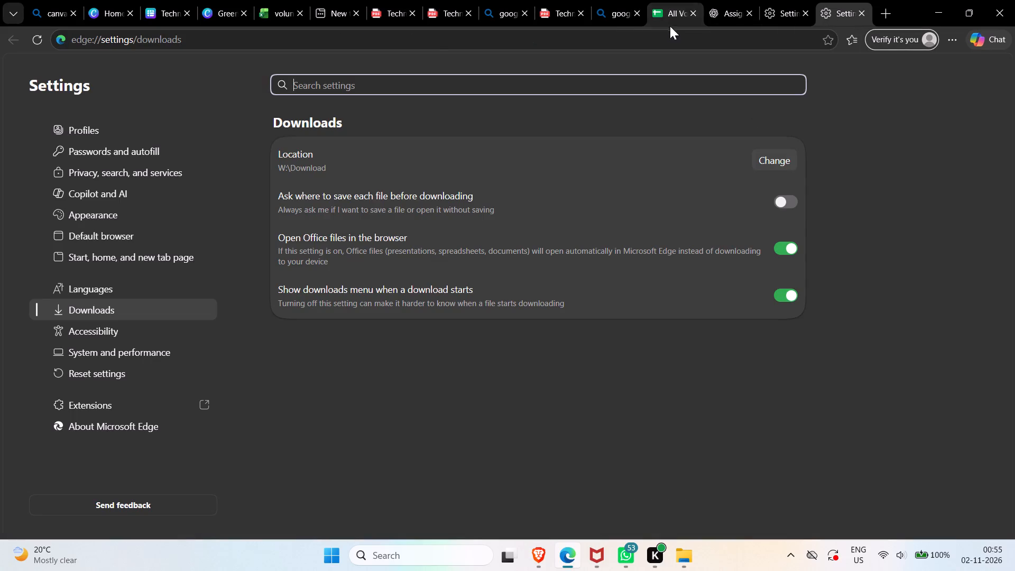
left_click(662, 20)
Show the saved All Volunteers.pdf in its folder from the browser's download list.
left_click(944, 41)
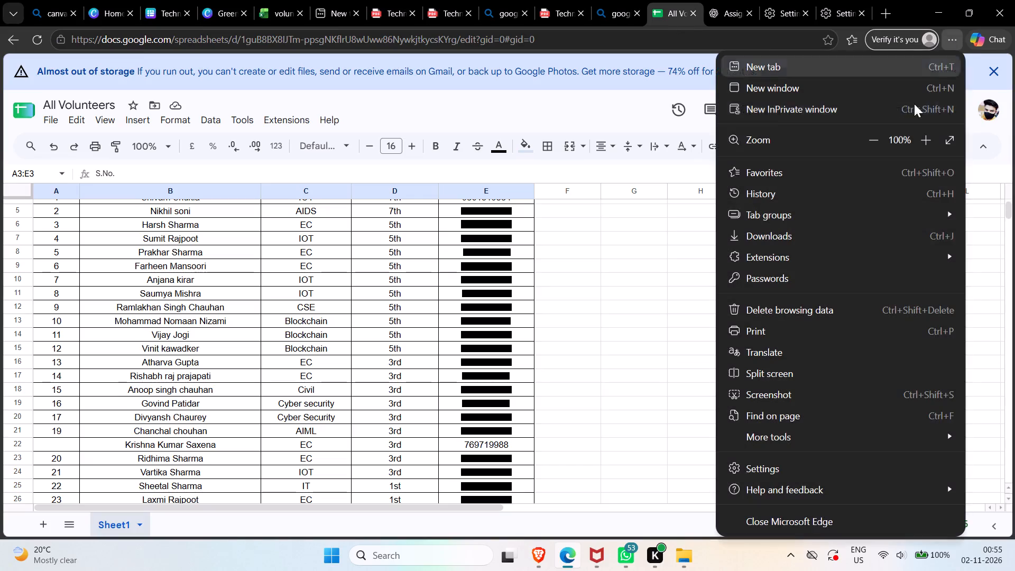
left_click(830, 233)
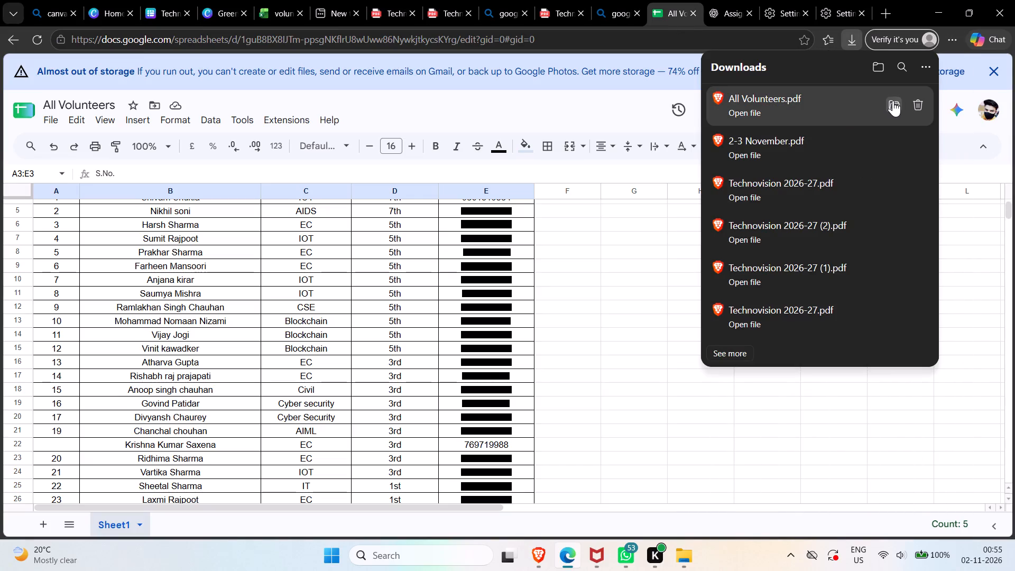
left_click(893, 100)
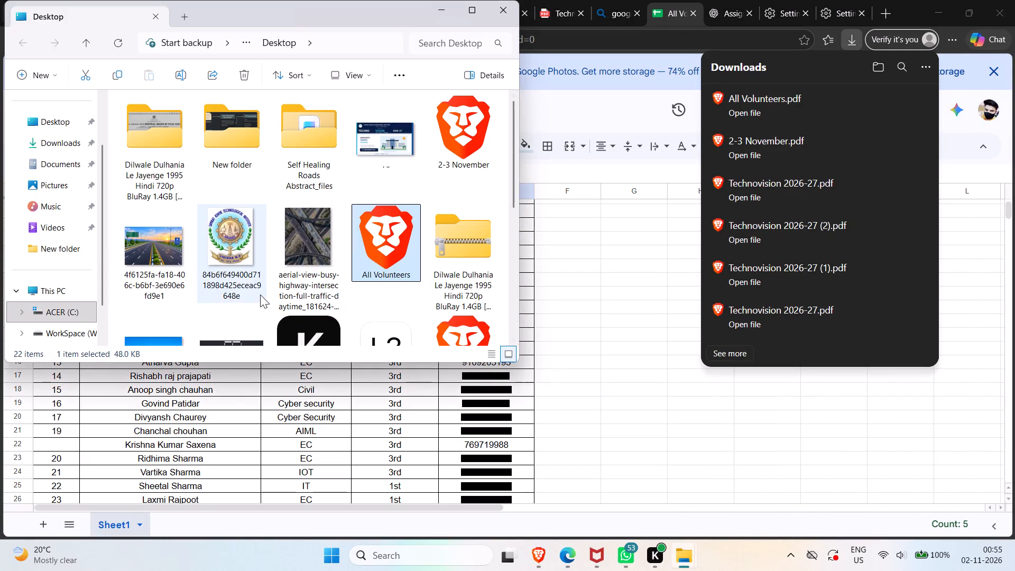
Find the Technovision 2026-27 PDF in the Desktop folder, open it and review its volunteer table.
scroll(358, 233, "down", 1)
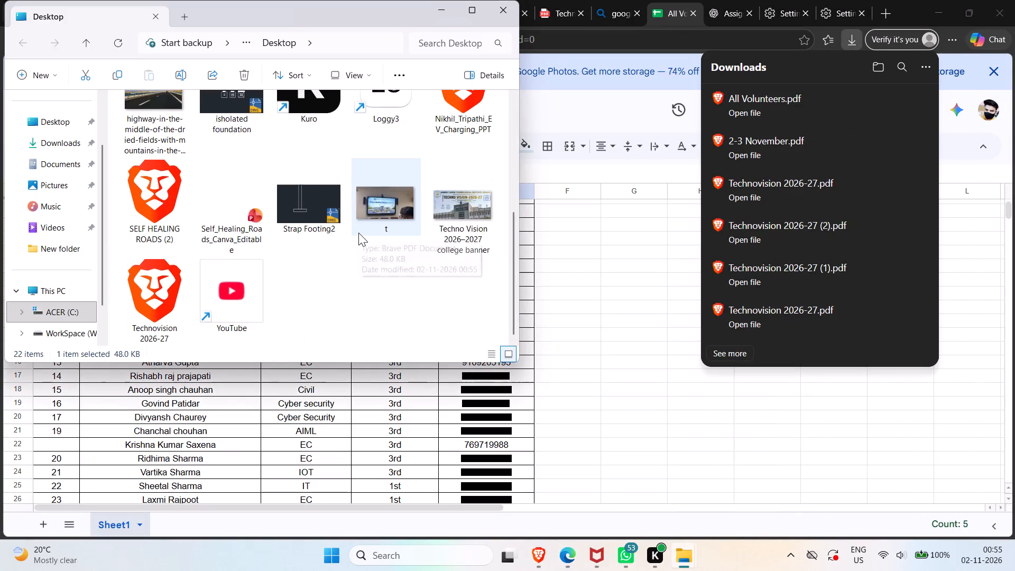
scroll(358, 233, "down", 1)
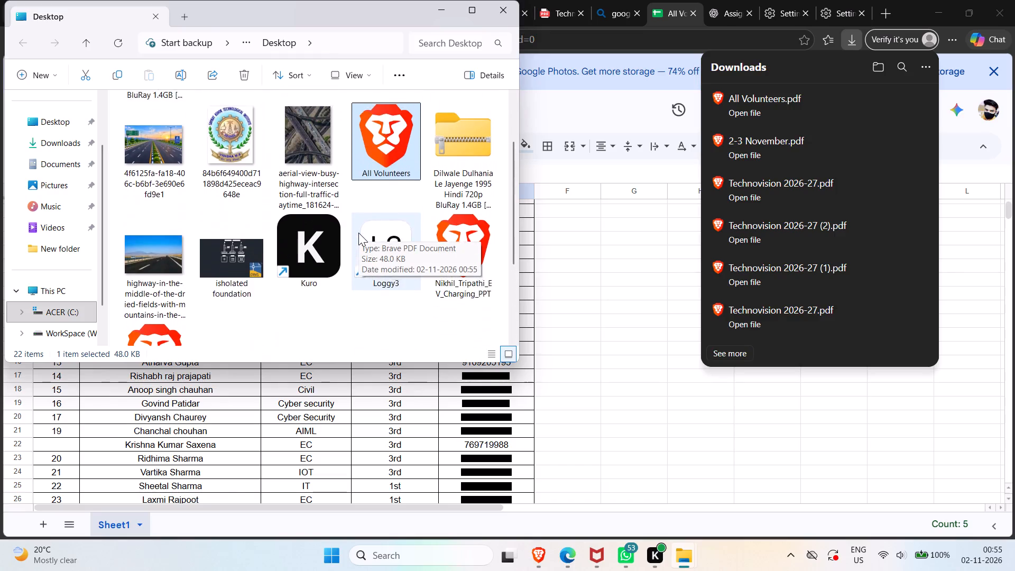
scroll(358, 233, "down", 1)
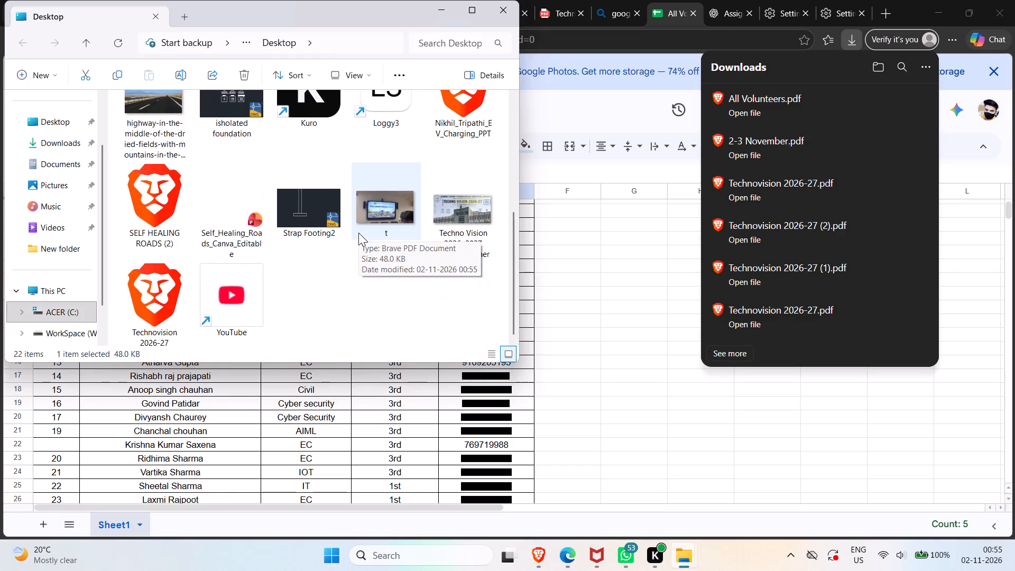
scroll(363, 290, "up", 5)
scroll(363, 290, "down", 3)
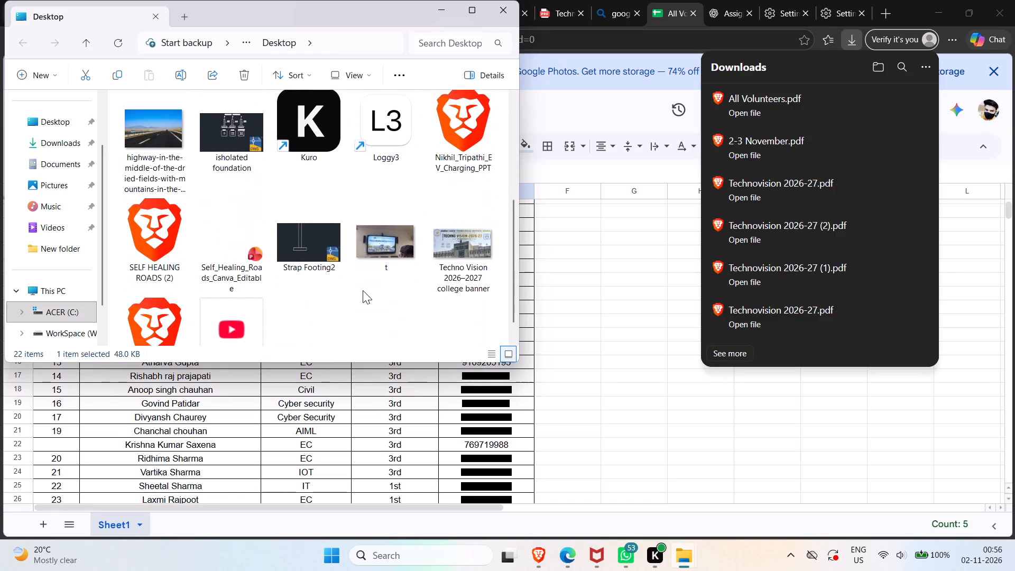
scroll(363, 290, "down", 1)
double_click(146, 297)
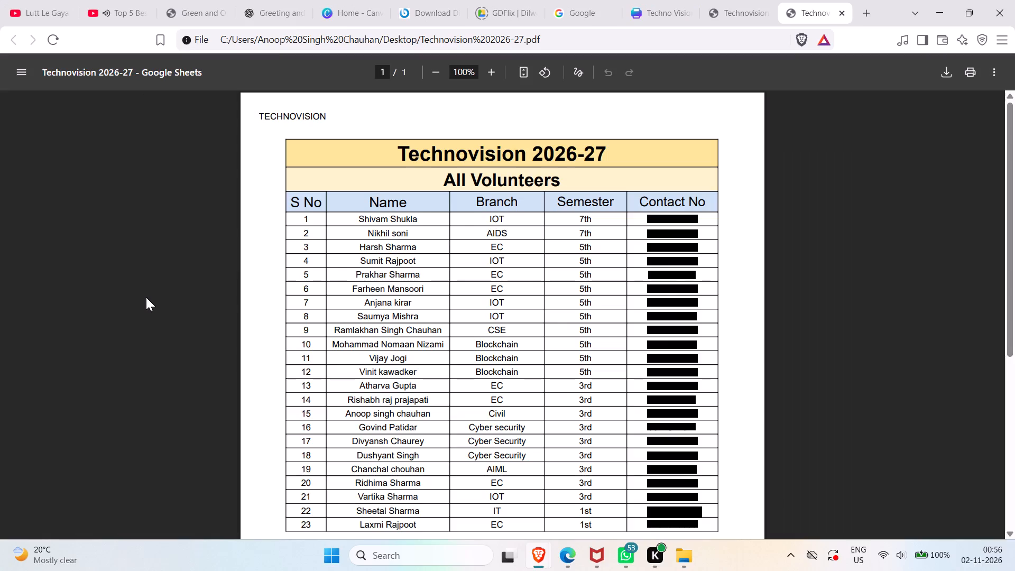
scroll(146, 297, "down", 1)
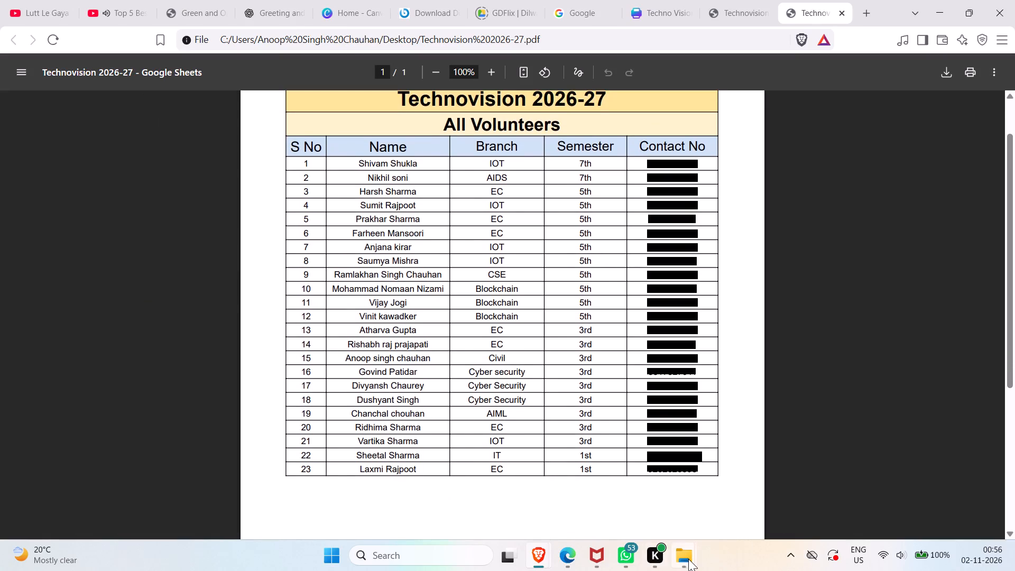
Return to the Desktop folder and delete the Technovision 2026-27 PDF.
left_click(673, 435)
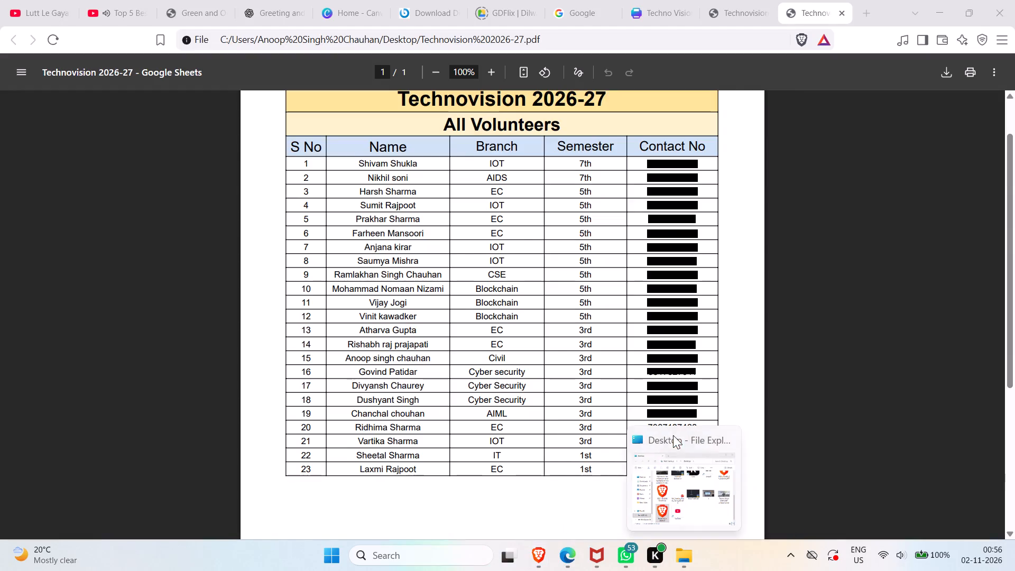
left_click(678, 476)
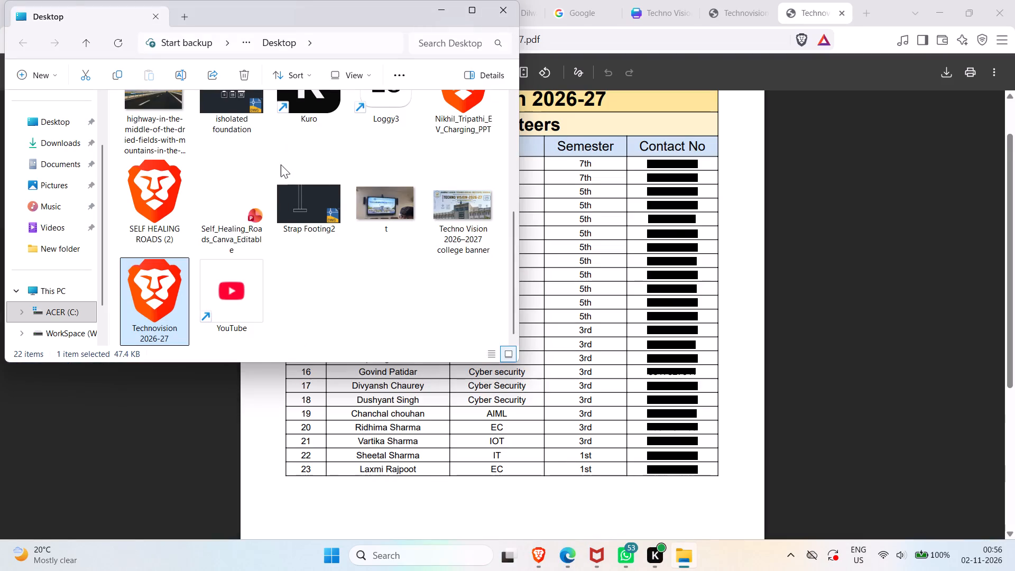
key("Delete")
scroll(281, 164, "up", 2)
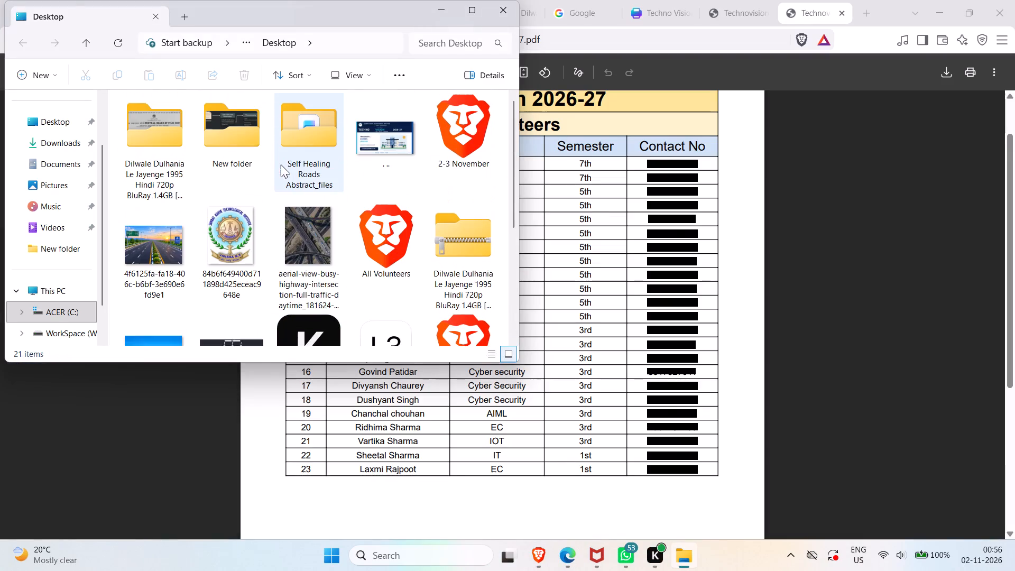
Open the 2-3 November PDF from the Desktop folder and review its duty assignment table down to the Crowd Management rows.
scroll(281, 164, "up", 1)
double_click(468, 135)
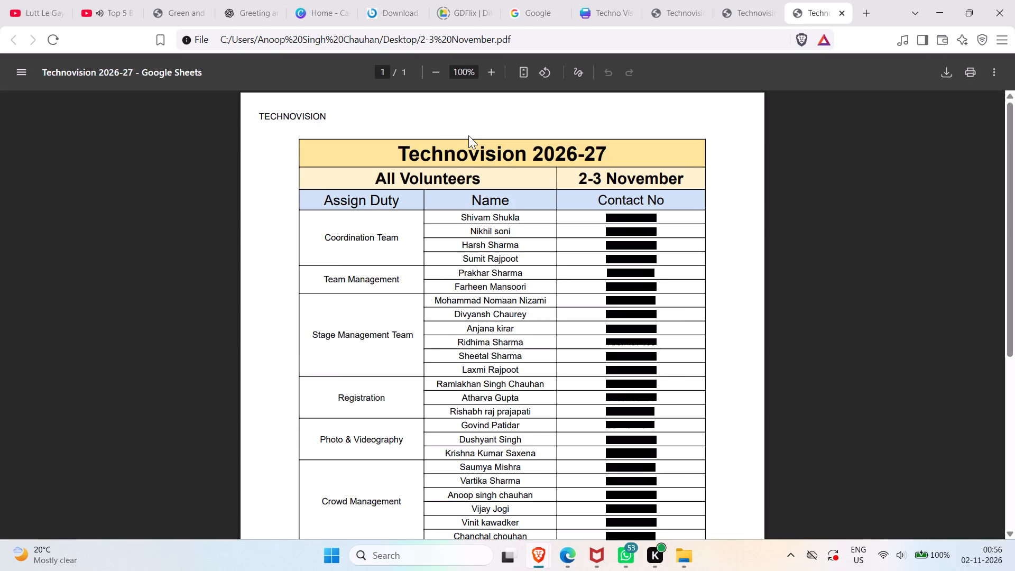
scroll(468, 135, "down", 1)
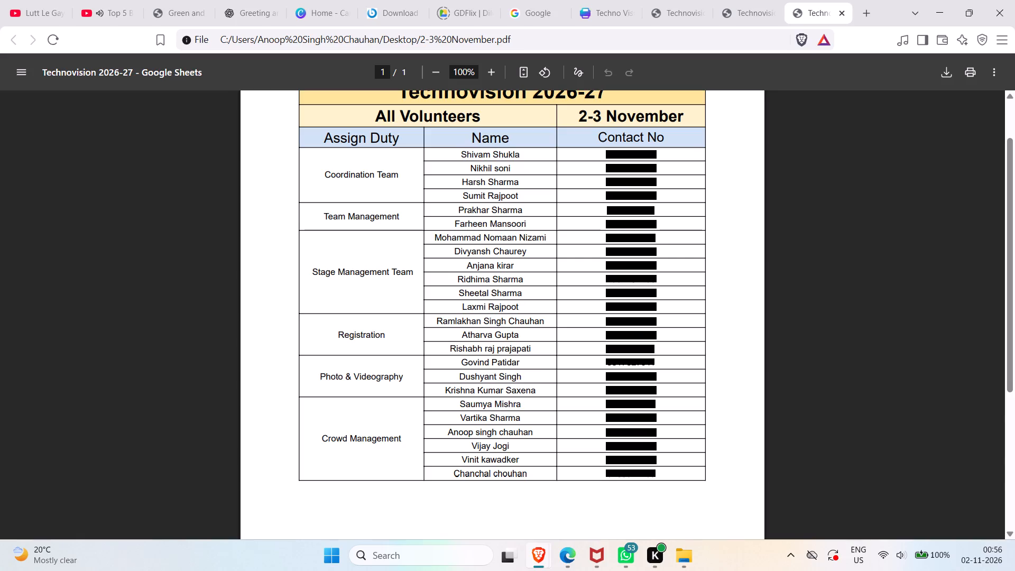
scroll(472, 363, "down", 1)
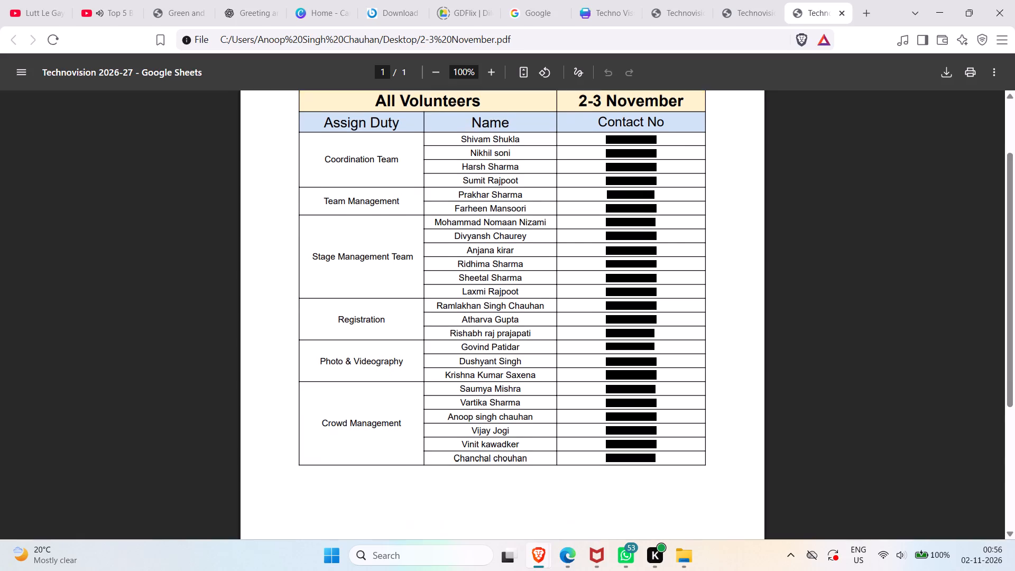
scroll(472, 363, "down", 1)
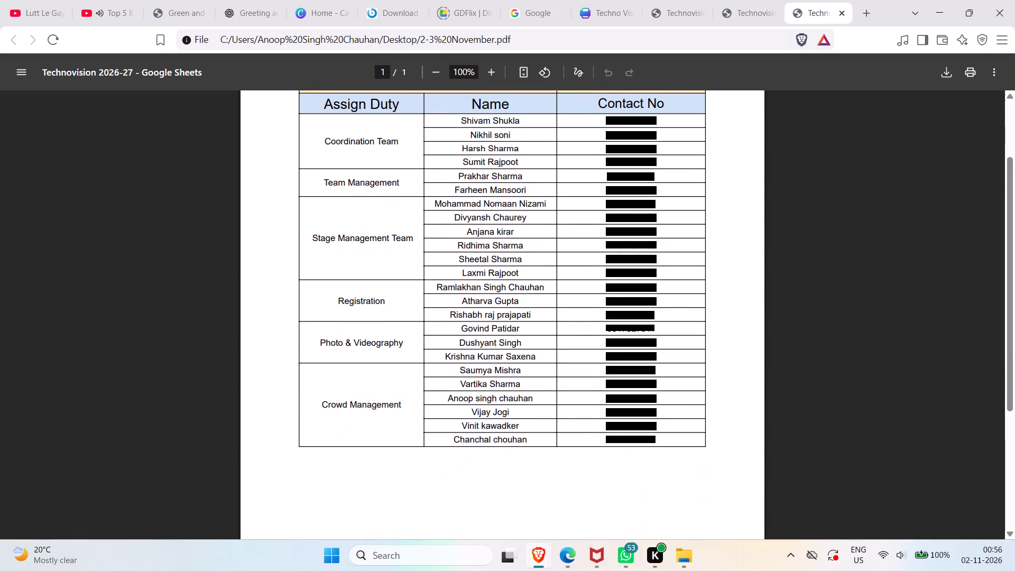
scroll(472, 363, "down", 1)
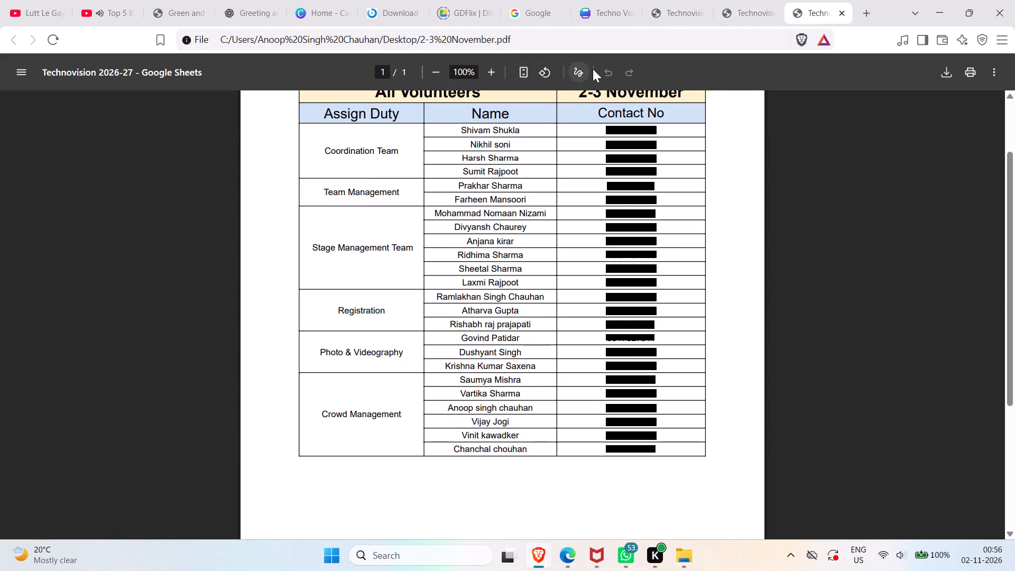
Return to the Desktop folder, select the 2-3 November and All Volunteers PDFs together, and start sharing them.
left_click(626, 548)
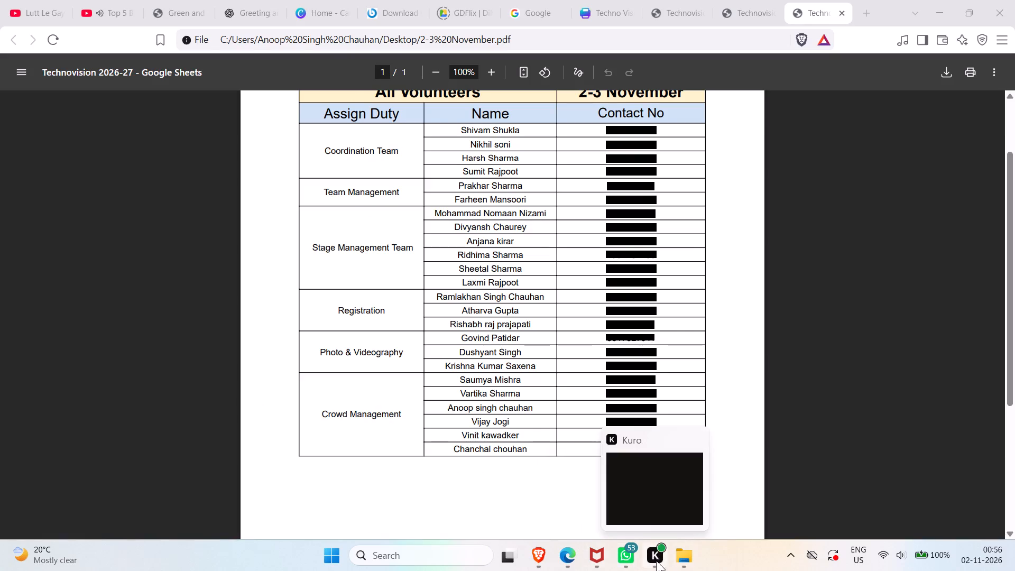
left_click(676, 564)
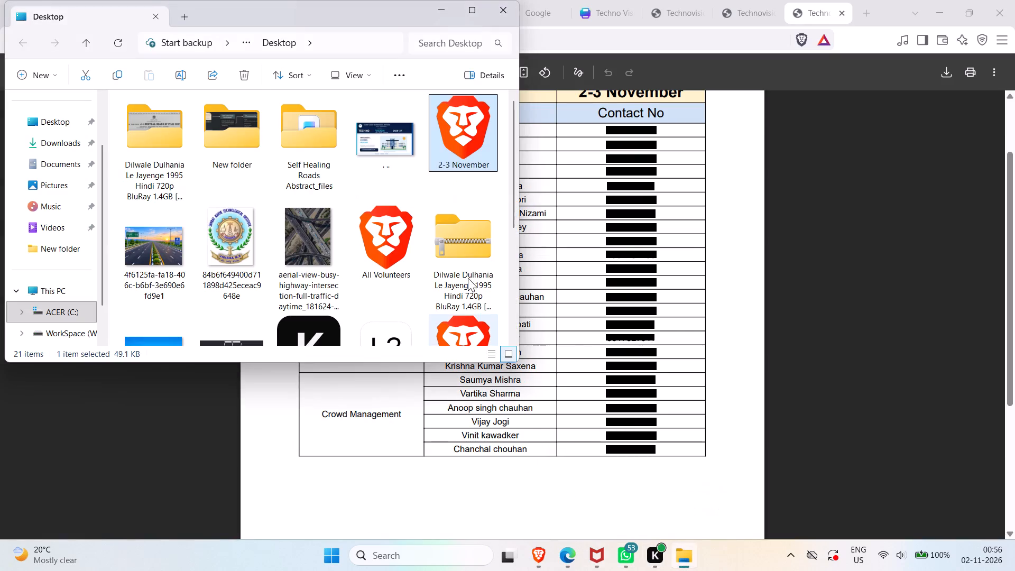
left_click(384, 232, "ctrl")
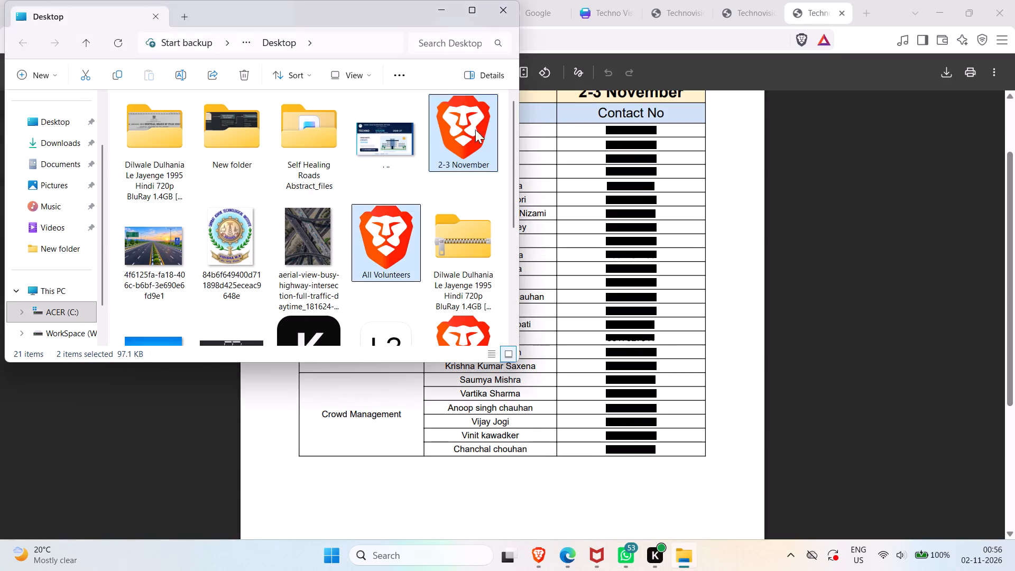
left_click(216, 76)
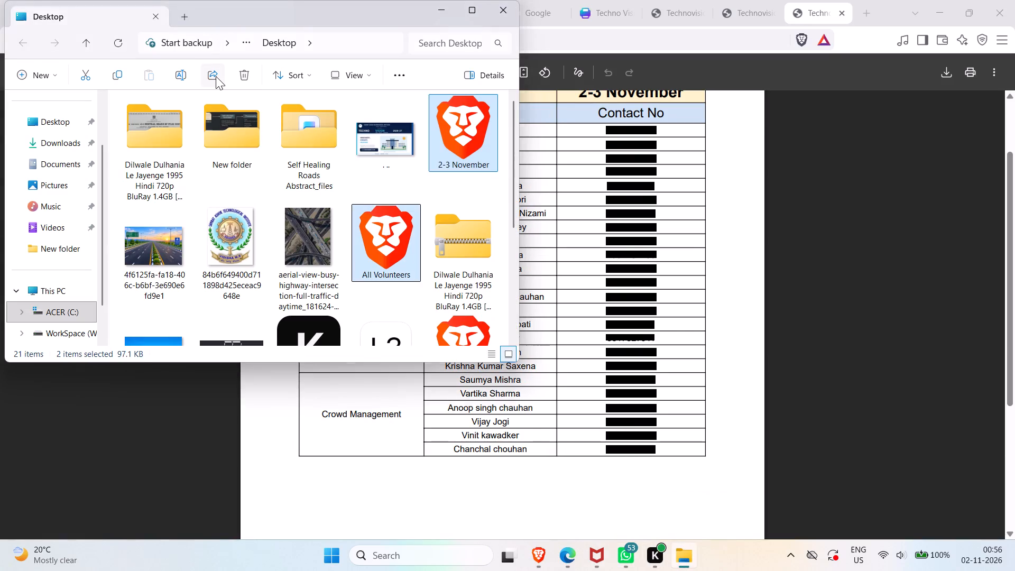
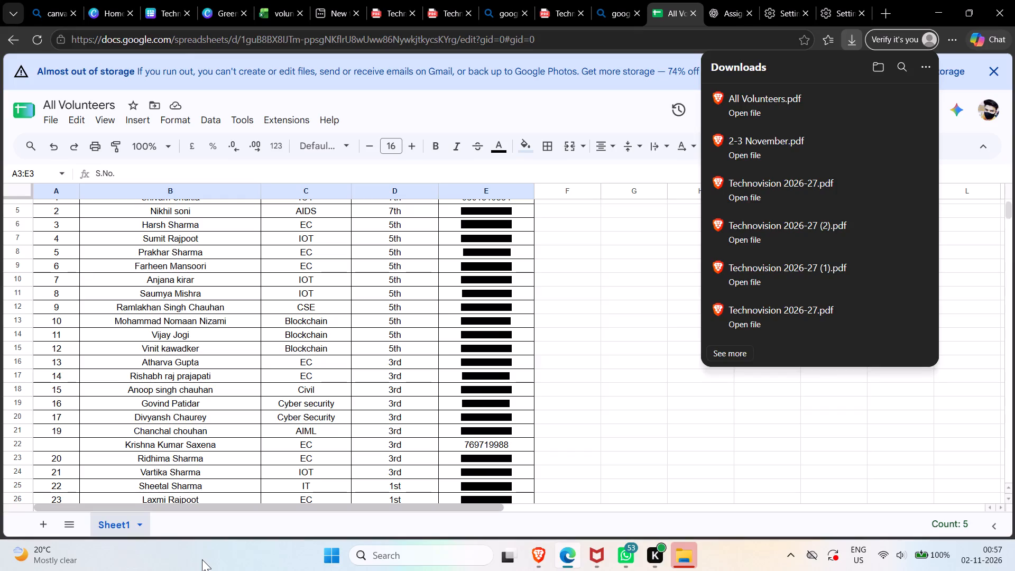
Dismiss the downloads list and select the S.No. cell containing 17 in the All Volunteers sheet.
scroll(202, 559, "down", 1)
left_click(50, 419)
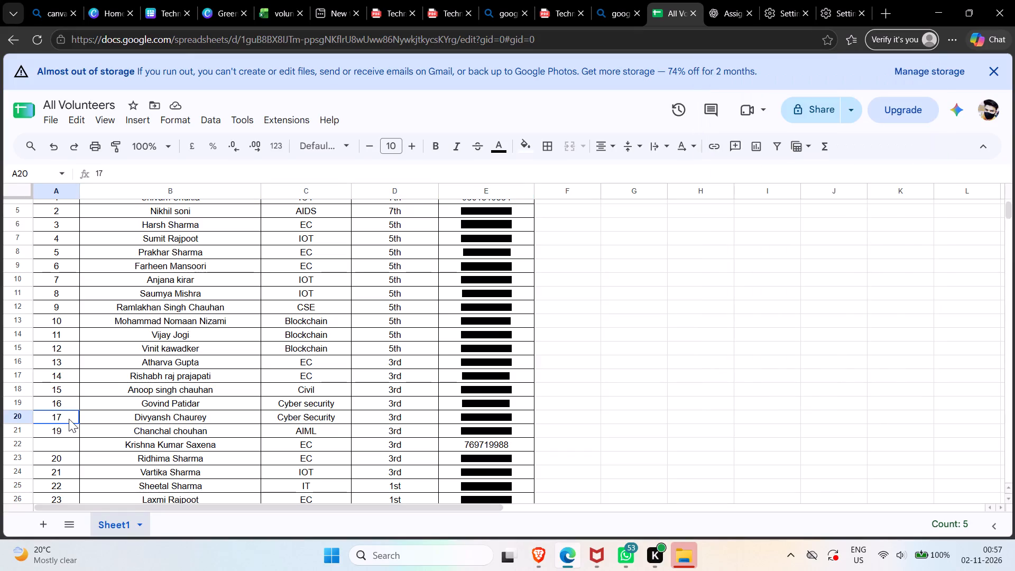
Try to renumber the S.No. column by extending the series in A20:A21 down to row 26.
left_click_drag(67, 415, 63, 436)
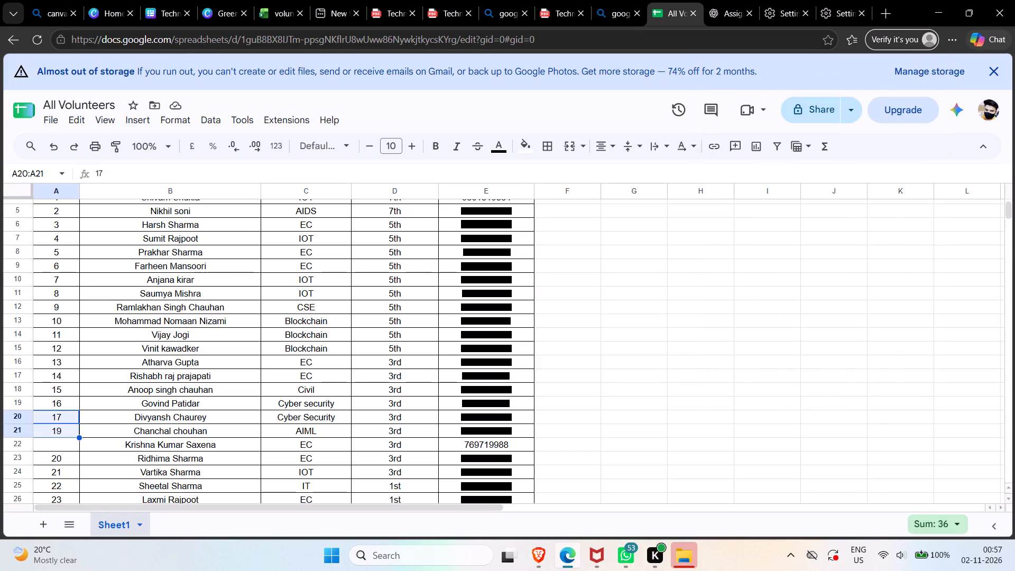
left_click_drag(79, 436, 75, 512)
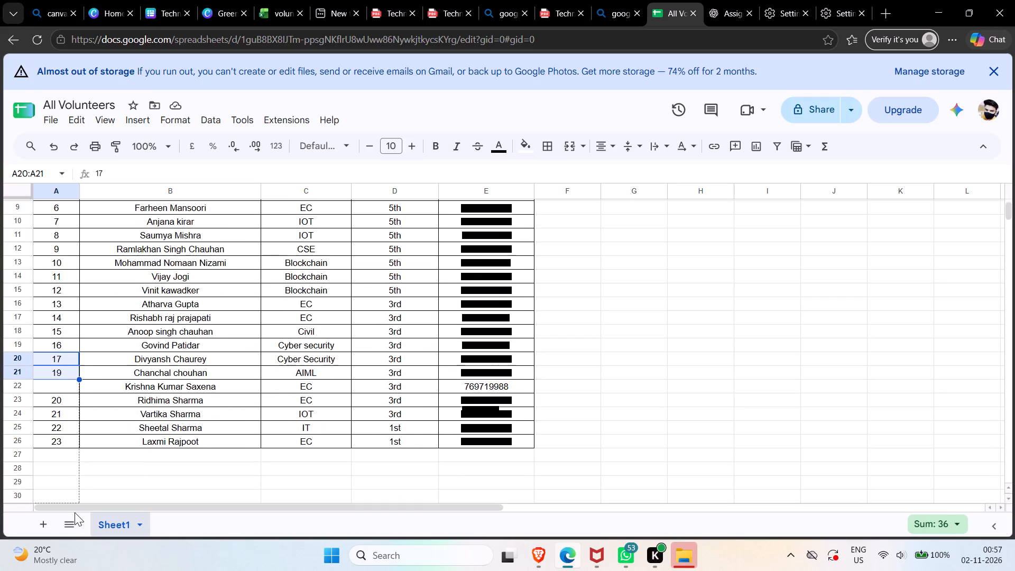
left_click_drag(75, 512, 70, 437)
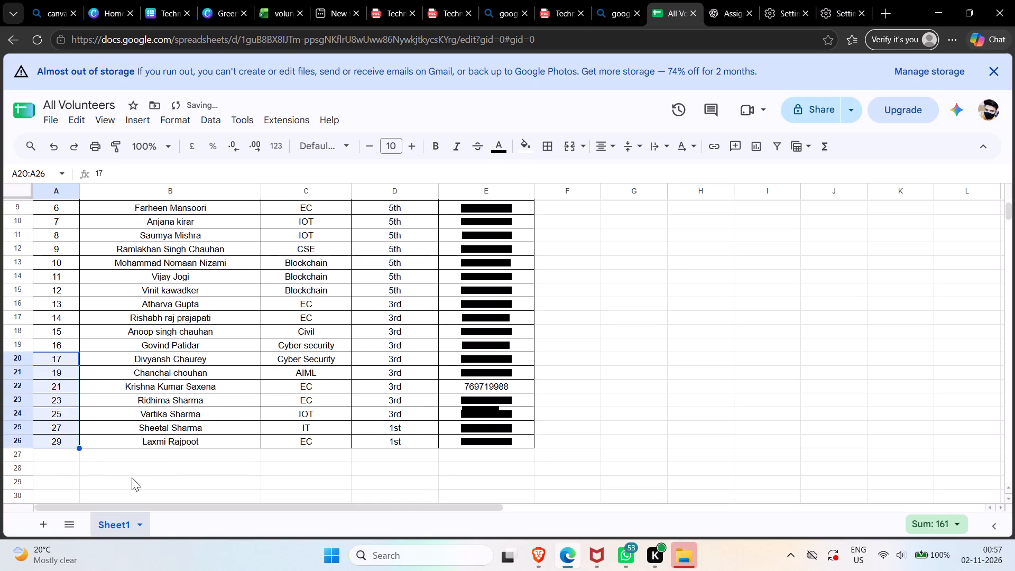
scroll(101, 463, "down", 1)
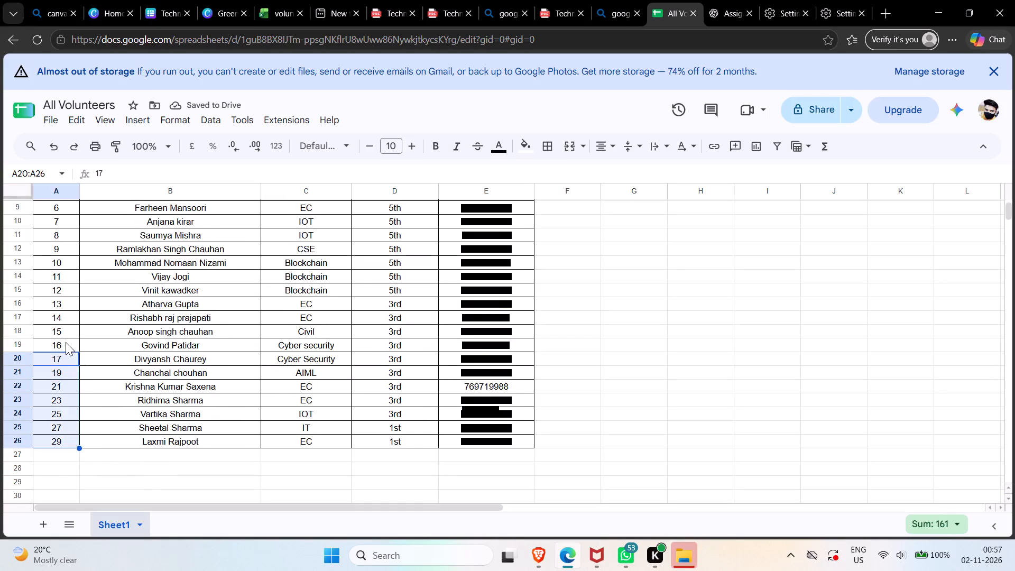
Renumber the S.No. column by extending the 16 and 17 series in A19:A20 down to 23 in row 26.
left_click(66, 342)
left_click_drag(60, 342, 58, 363)
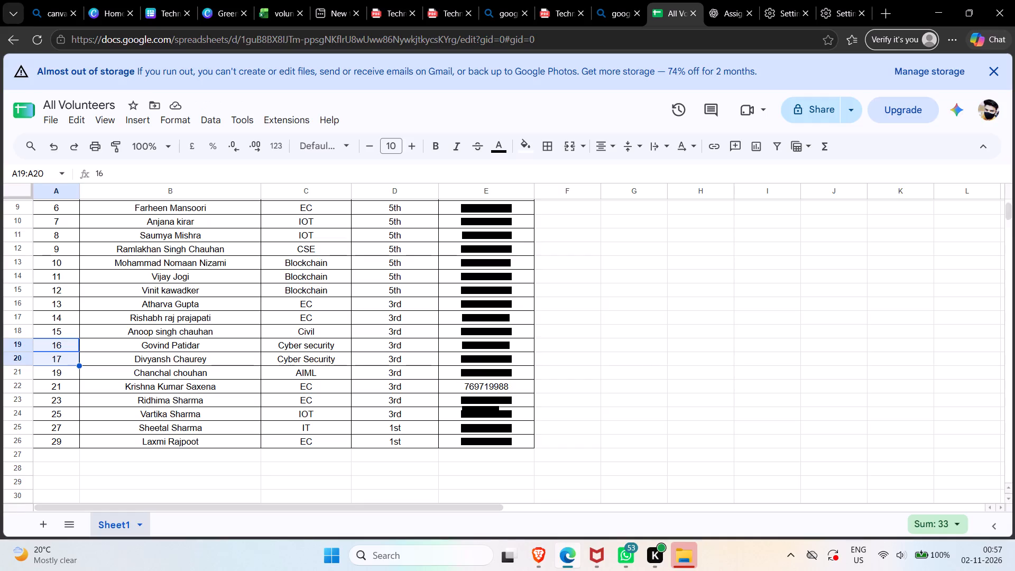
left_click_drag(79, 365, 74, 421)
left_click_drag(74, 421, 77, 441)
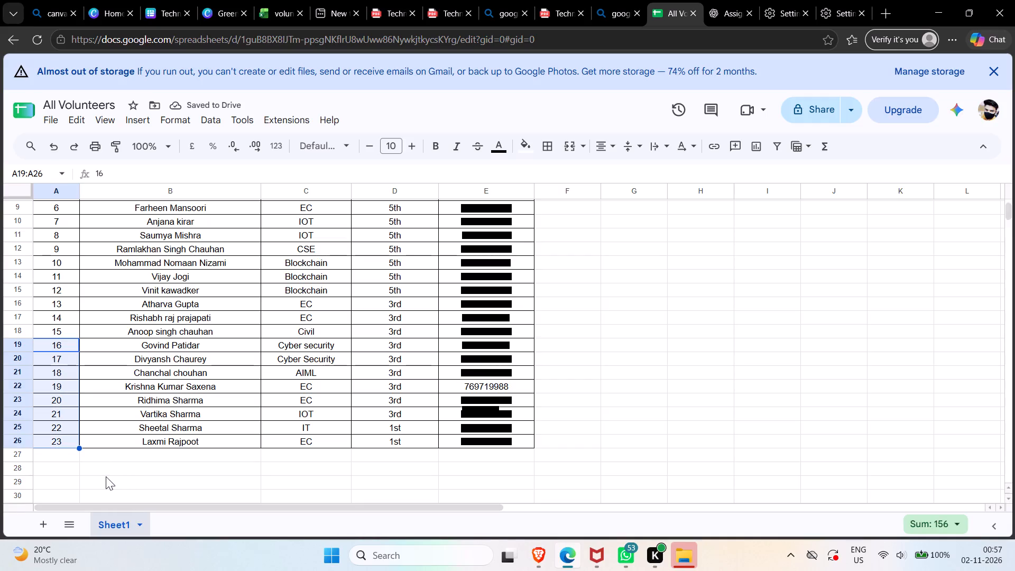
Refill the S.No. column by extending the 1 and 2 series in A4:A5 down to 22 in row 25.
scroll(103, 476, "up", 3)
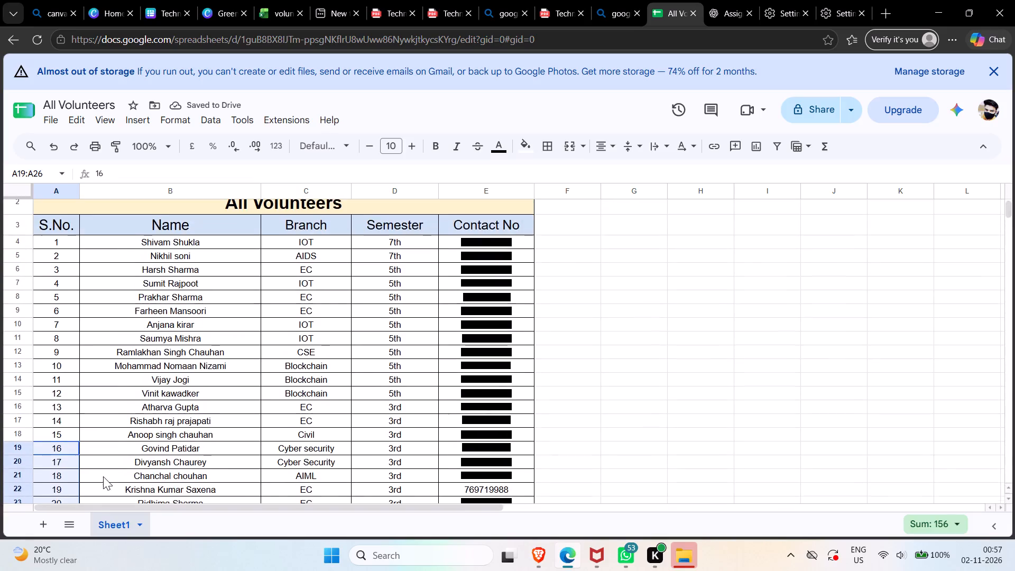
scroll(103, 476, "right", 1)
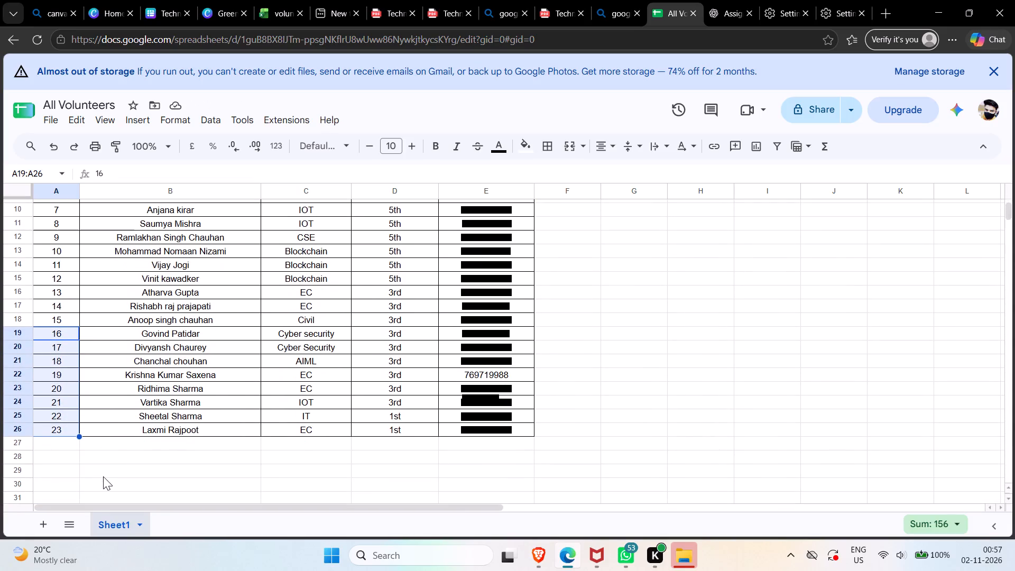
scroll(103, 476, "right", 2)
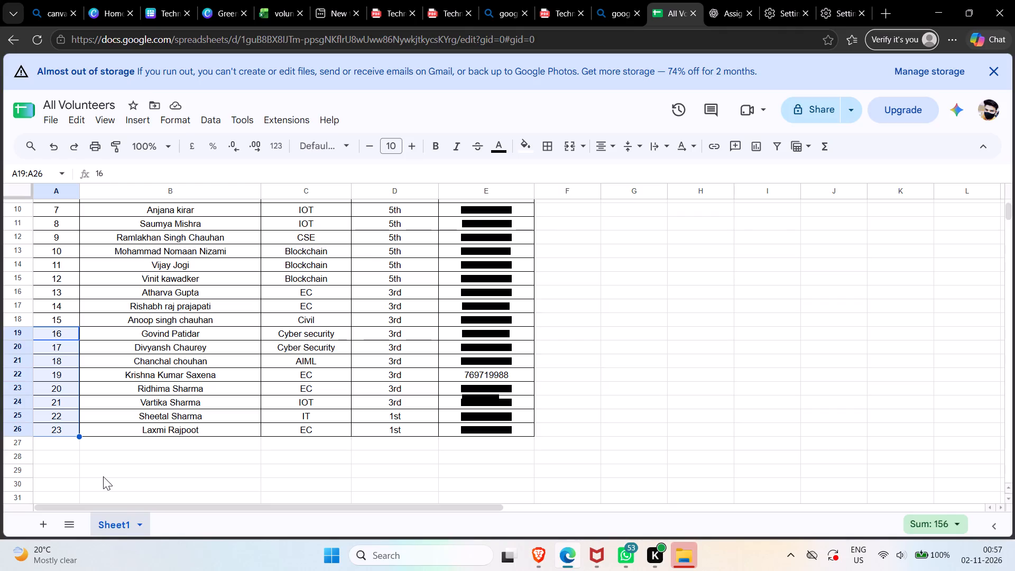
scroll(103, 476, "right", 1)
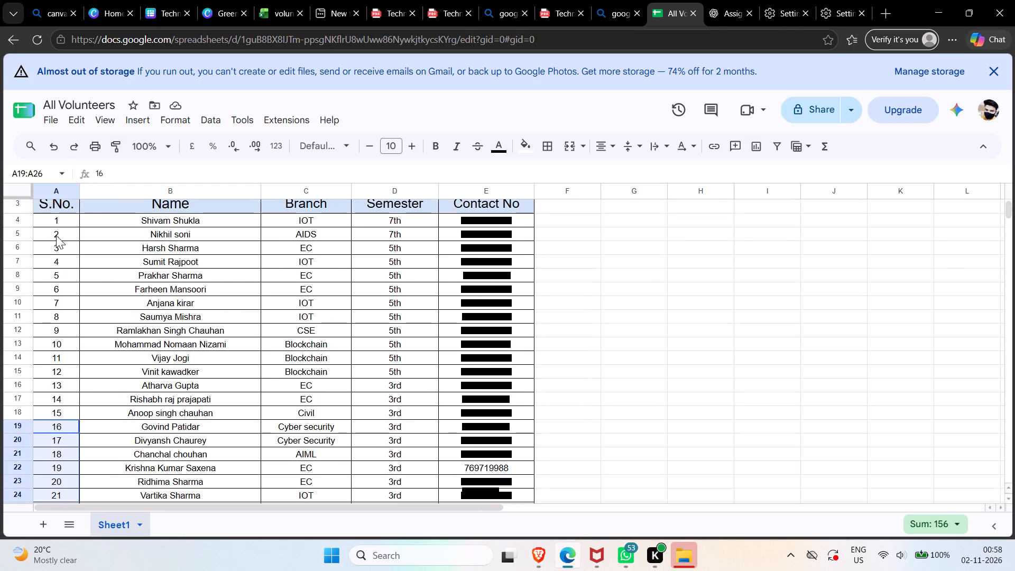
left_click(57, 216)
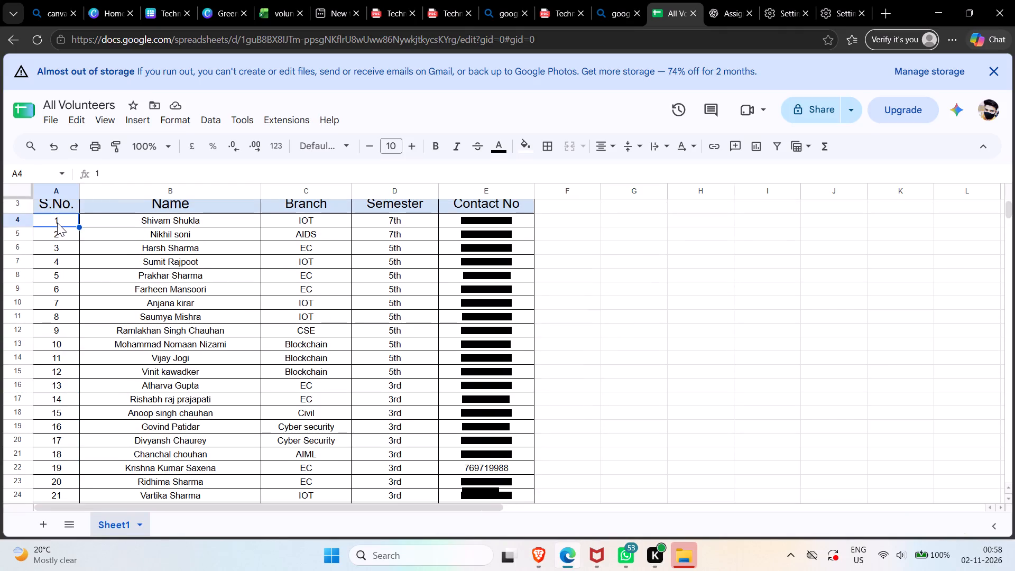
left_click_drag(63, 222, 67, 242)
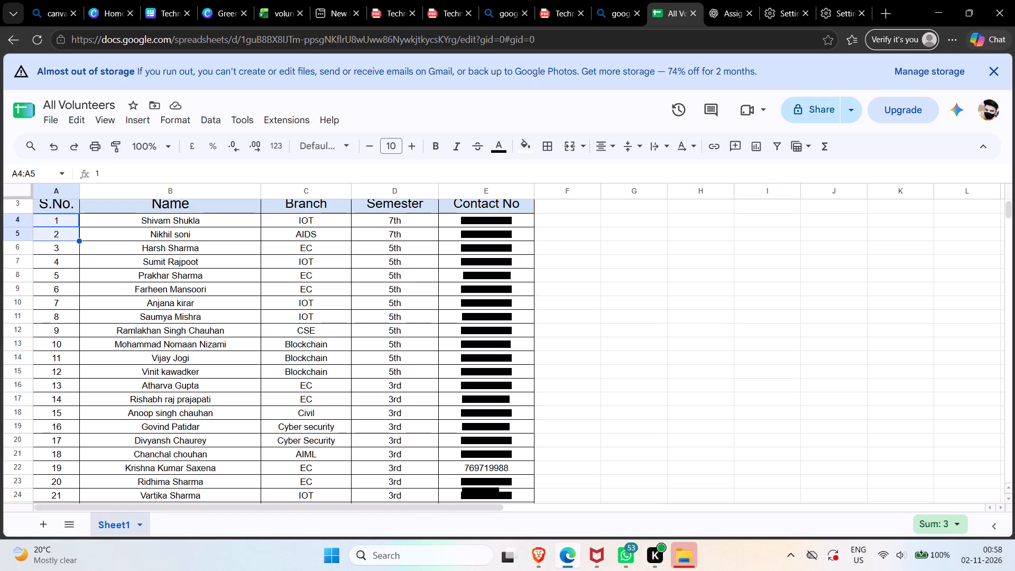
left_click_drag(80, 241, 65, 513)
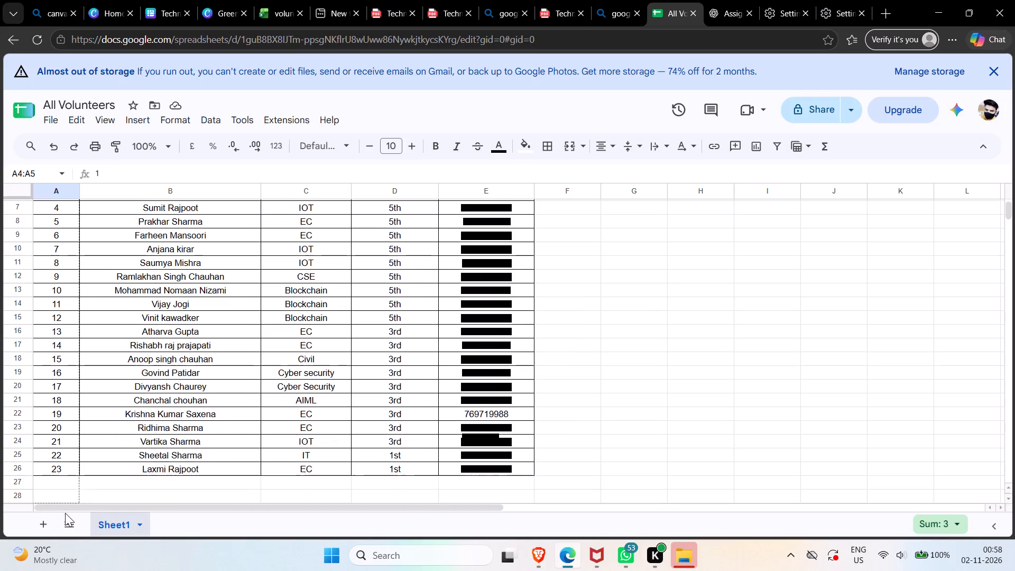
left_click_drag(65, 513, 68, 450)
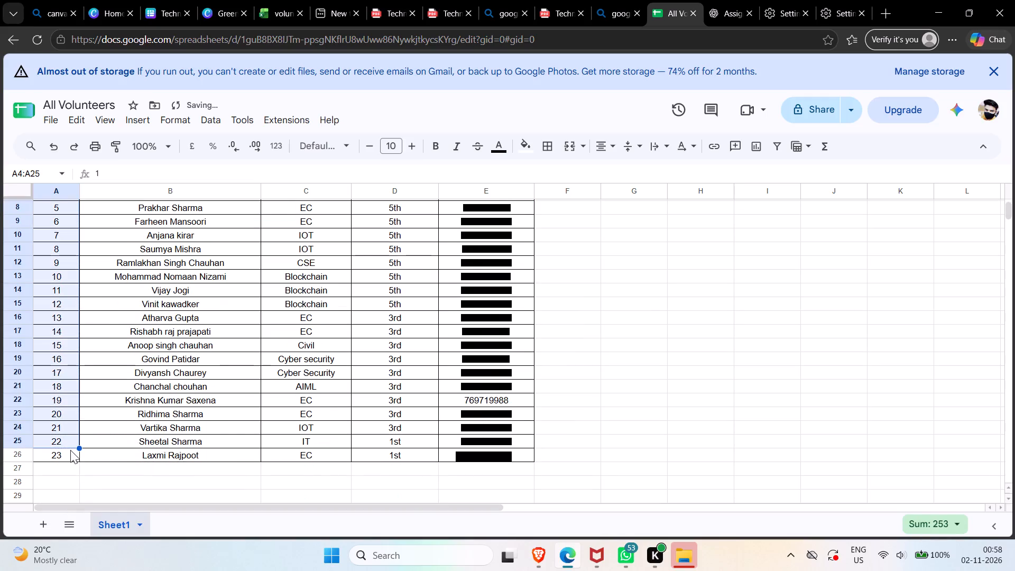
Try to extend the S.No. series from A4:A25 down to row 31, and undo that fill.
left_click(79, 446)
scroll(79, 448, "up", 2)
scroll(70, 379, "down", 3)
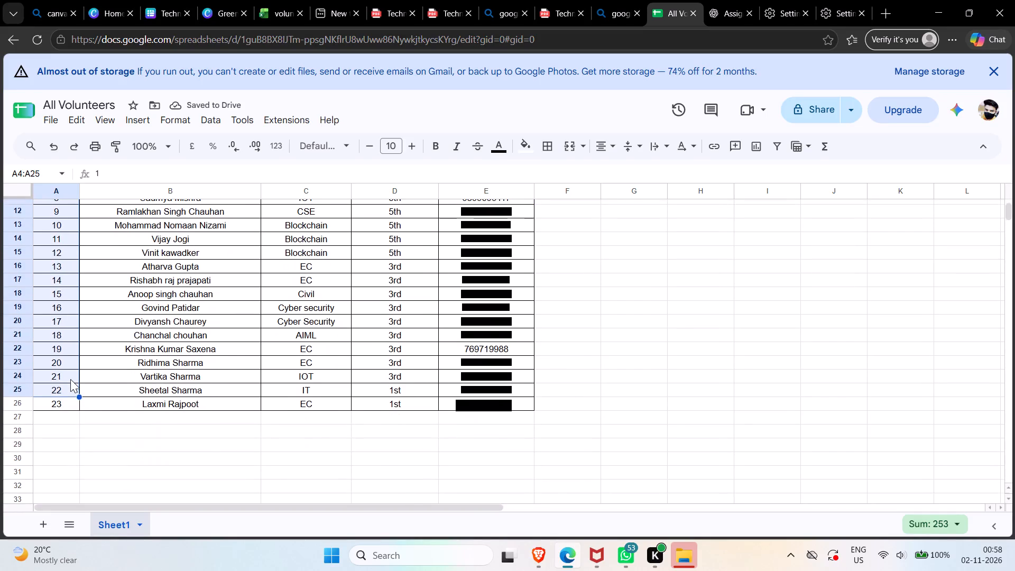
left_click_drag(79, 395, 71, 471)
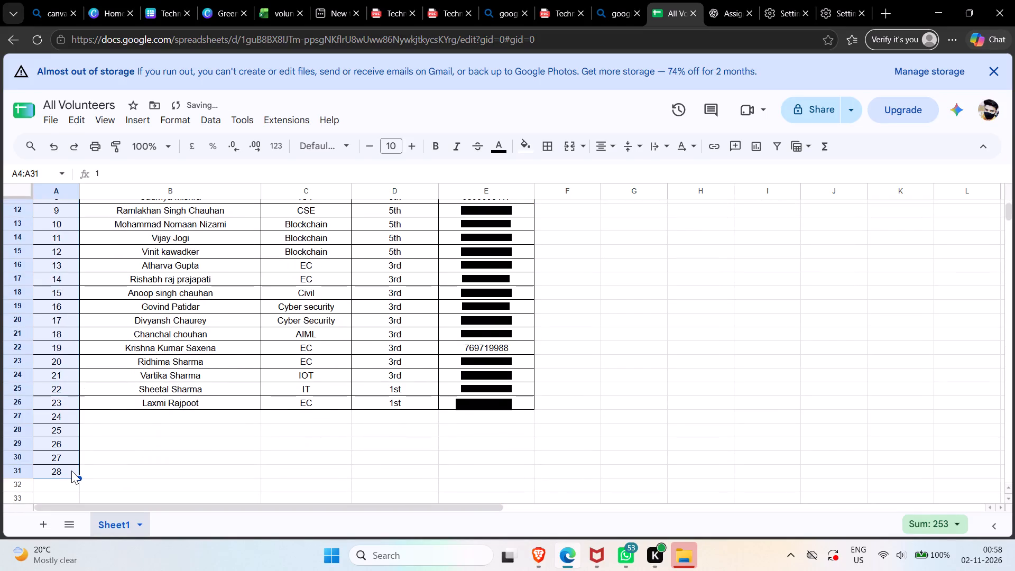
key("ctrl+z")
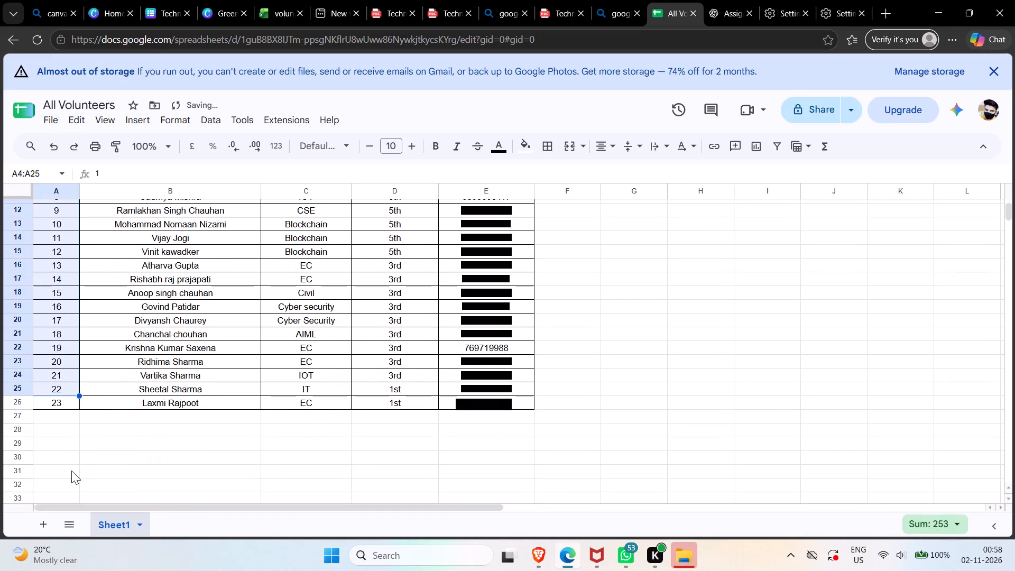
Check the serial numbers in the S.No. column from the first volunteer row down to the last one.
left_click(223, 471)
scroll(223, 471, "up", 1)
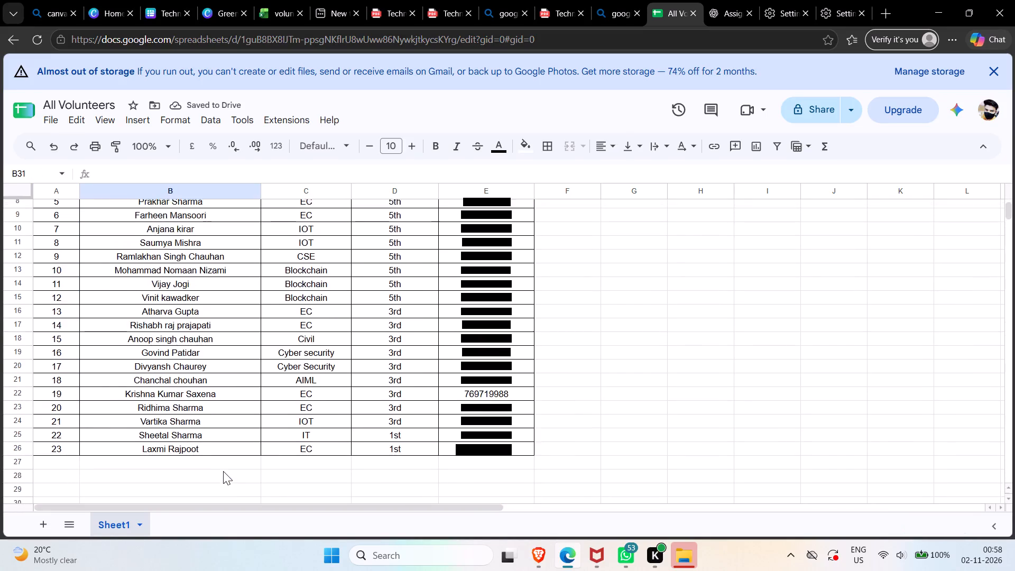
scroll(223, 471, "up", 1)
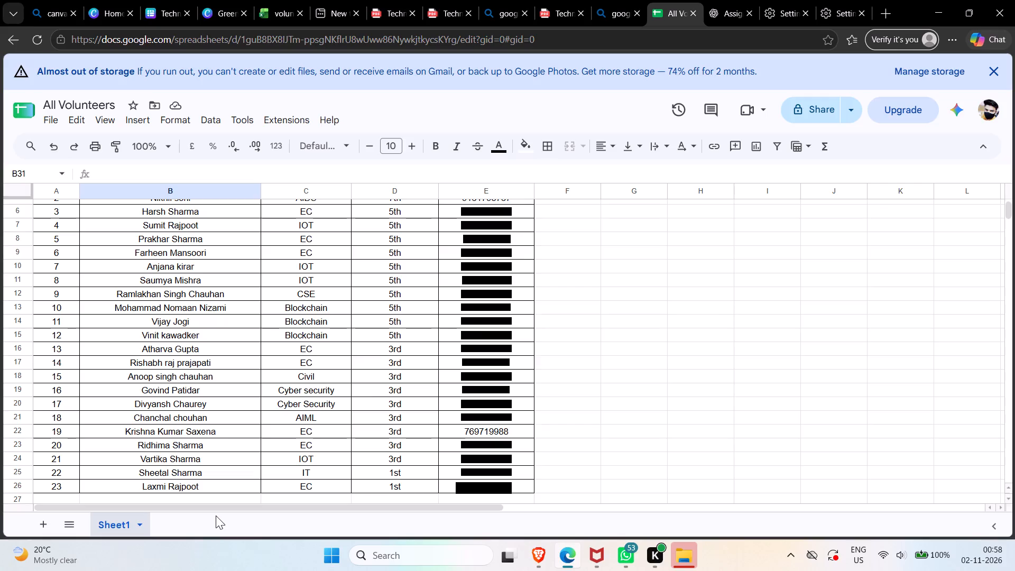
scroll(114, 438, "up", 1)
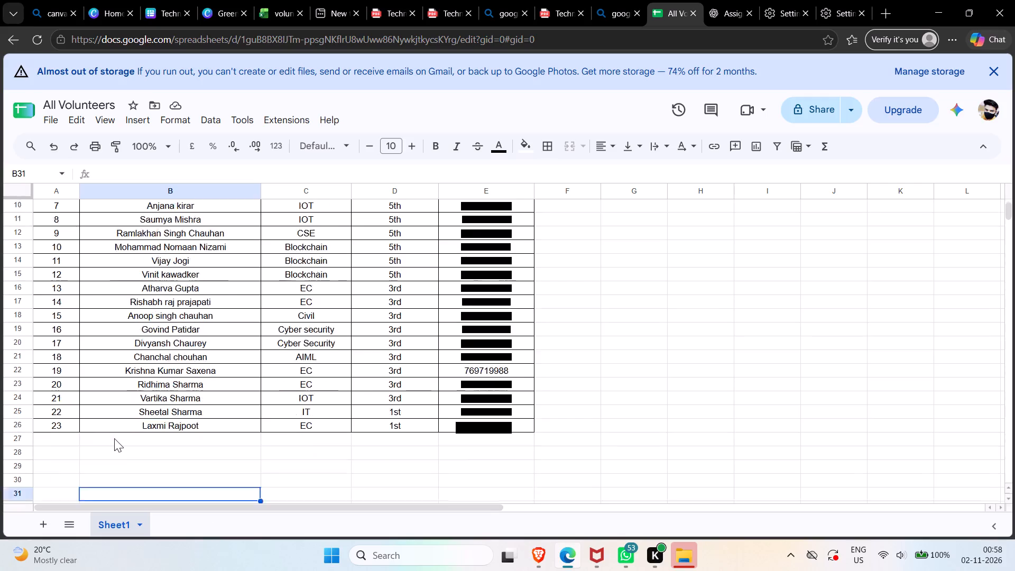
scroll(114, 438, "up", 1)
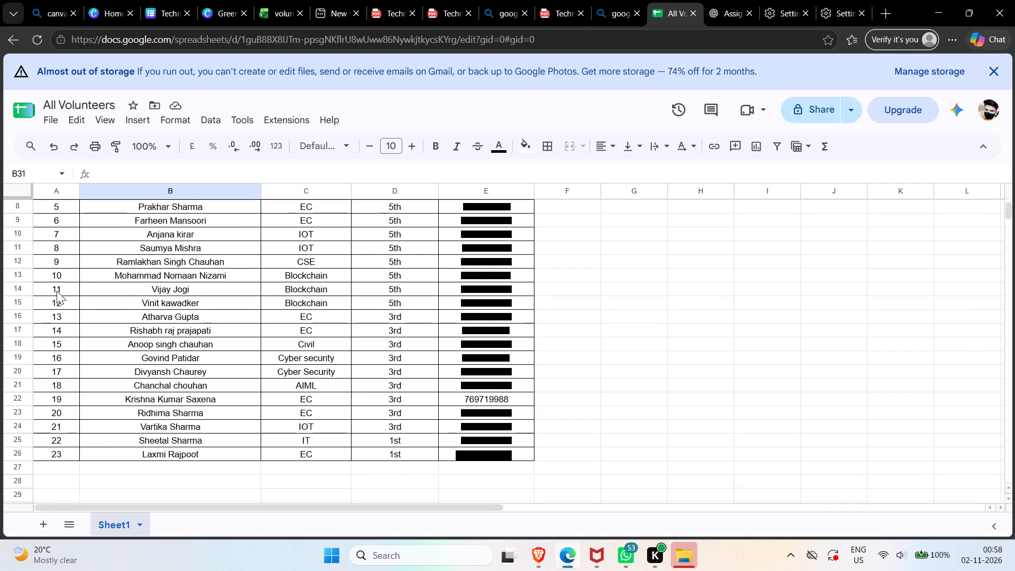
left_click(59, 289)
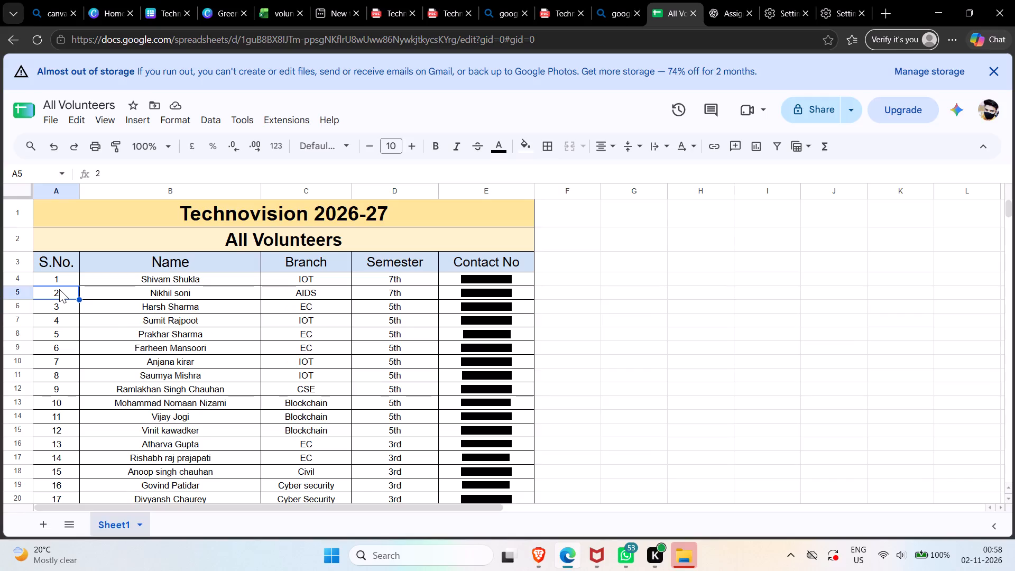
scroll(59, 289, "down", 2)
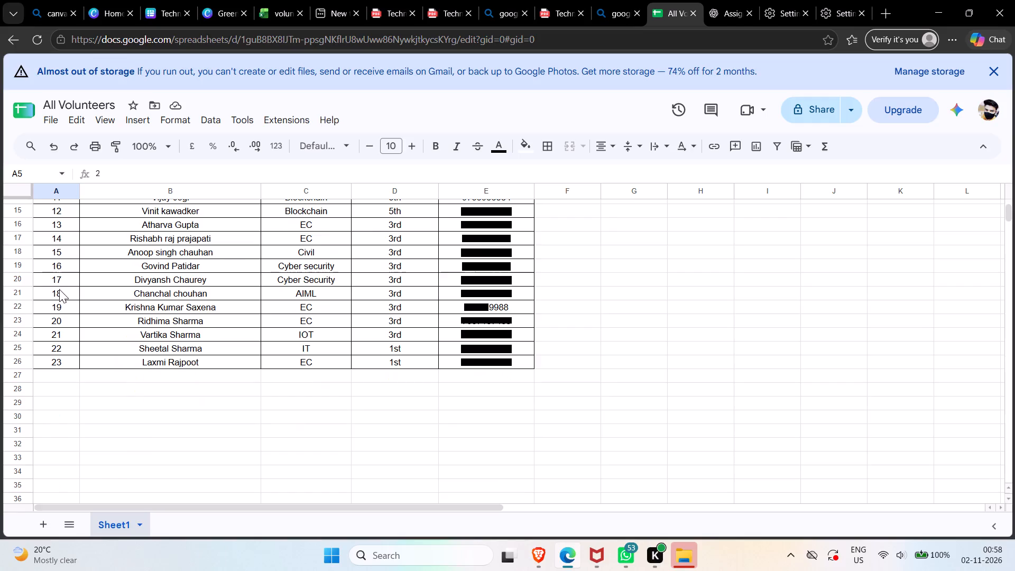
scroll(59, 289, "down", 1)
left_click(77, 311)
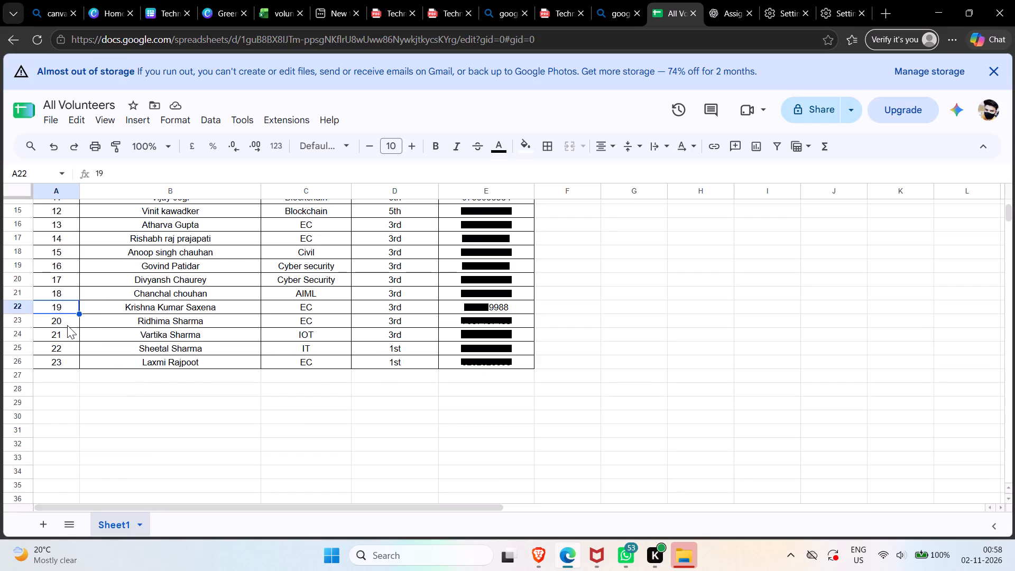
left_click(72, 365)
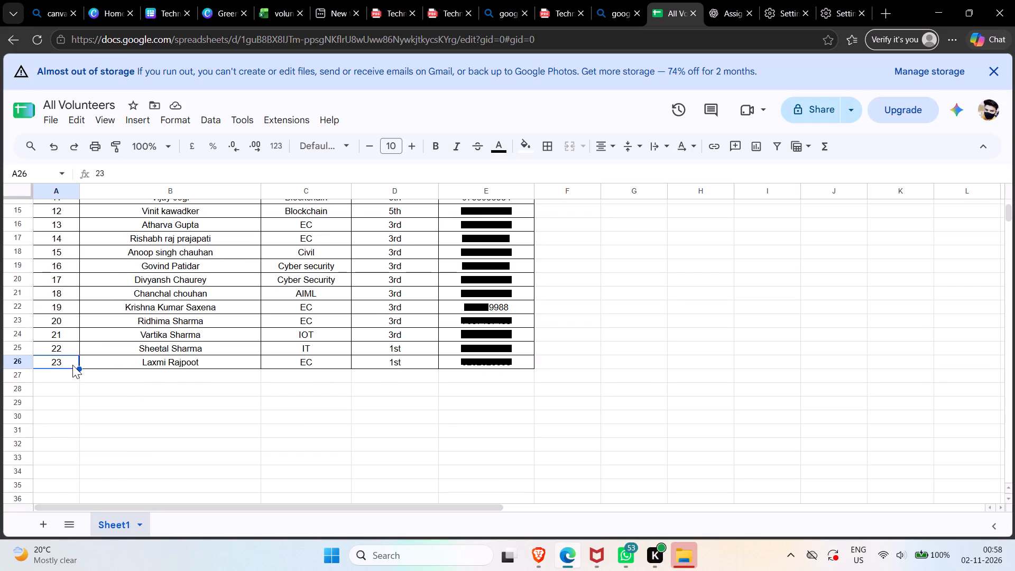
scroll(72, 365, "up", 5)
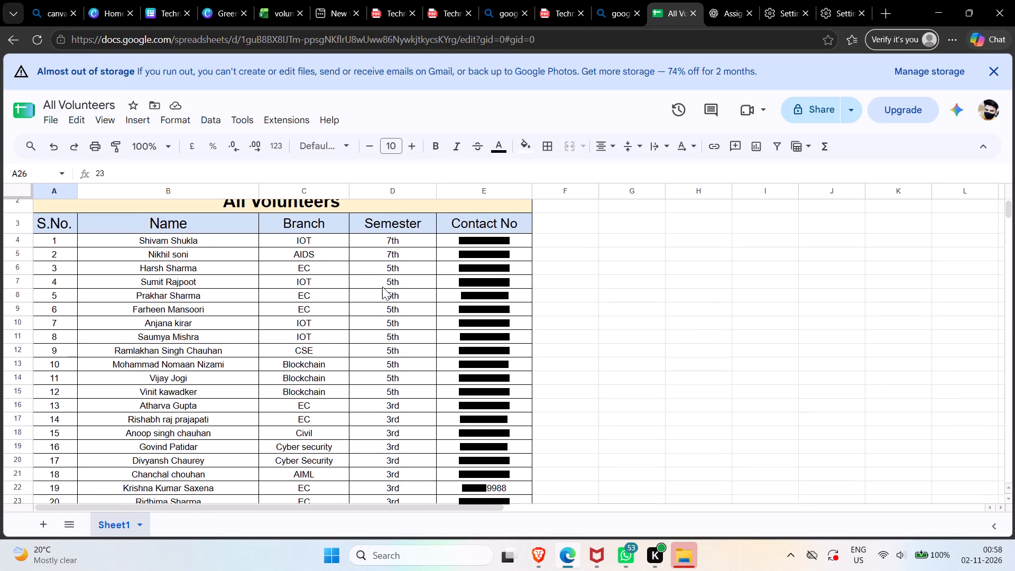
Enter 1 and 2 in F4 and F5 beside the Contact No column and fill the series down to 23 in F26.
left_click(571, 237)
key("1")
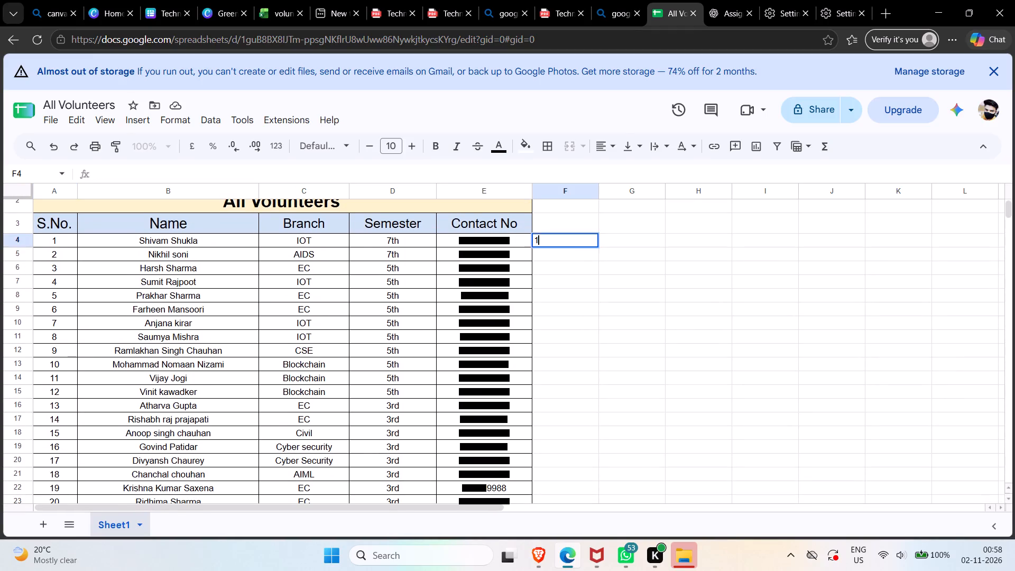
left_click(584, 249)
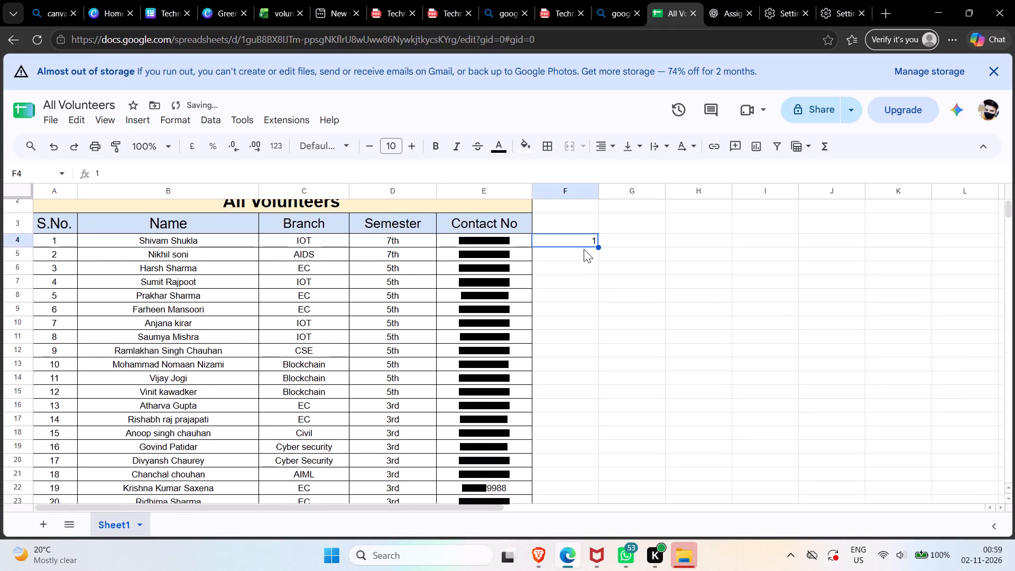
left_click(578, 252)
key("2")
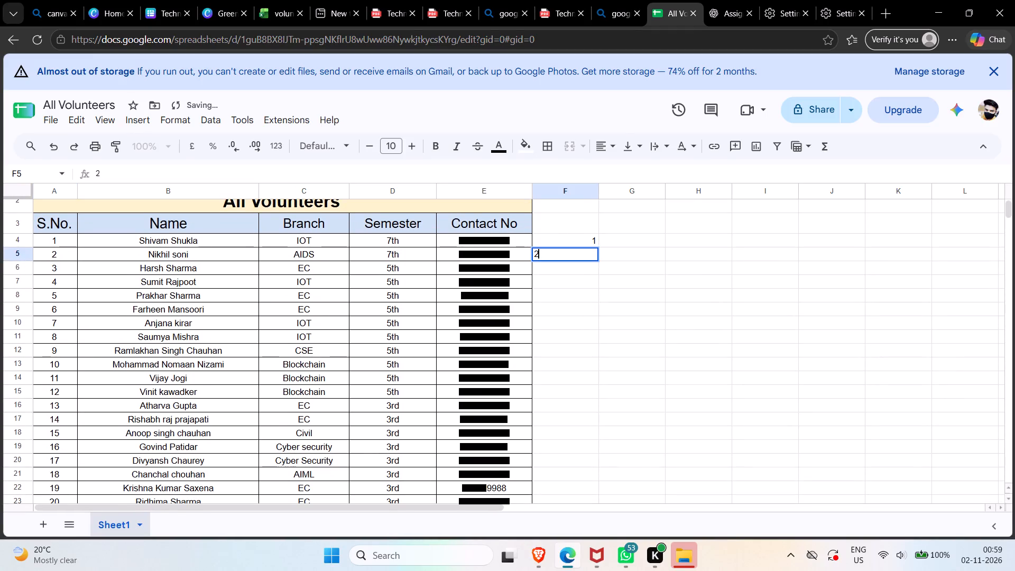
left_click(665, 311)
left_click(571, 240)
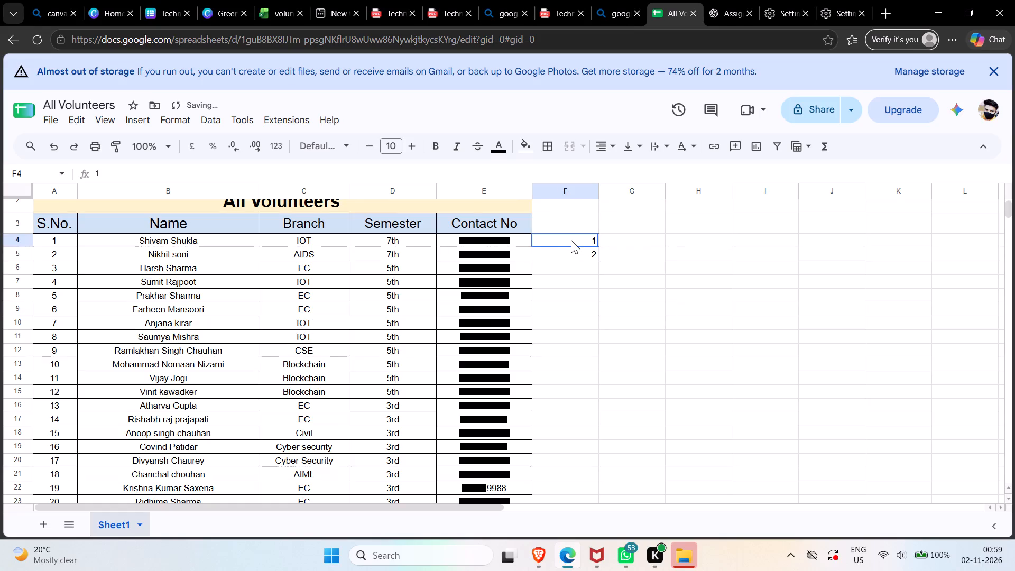
left_click_drag(577, 242, 584, 255)
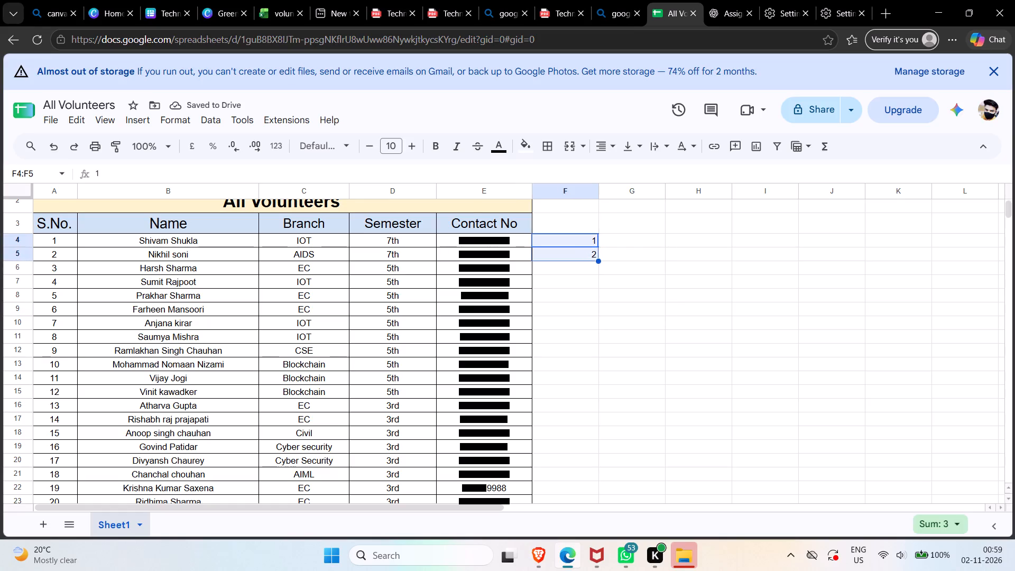
left_click_drag(596, 261, 594, 457)
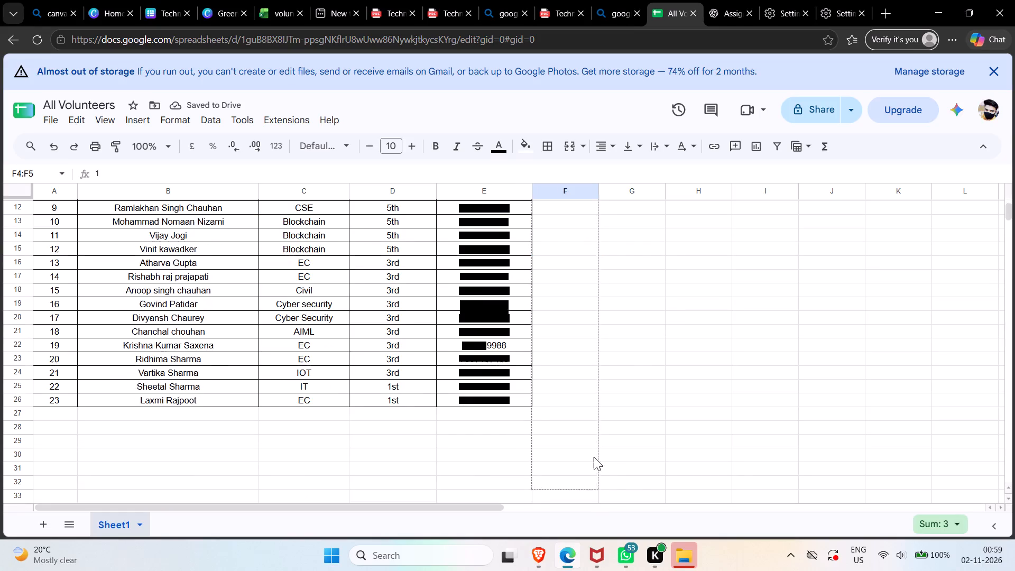
left_click_drag(594, 457, 584, 398)
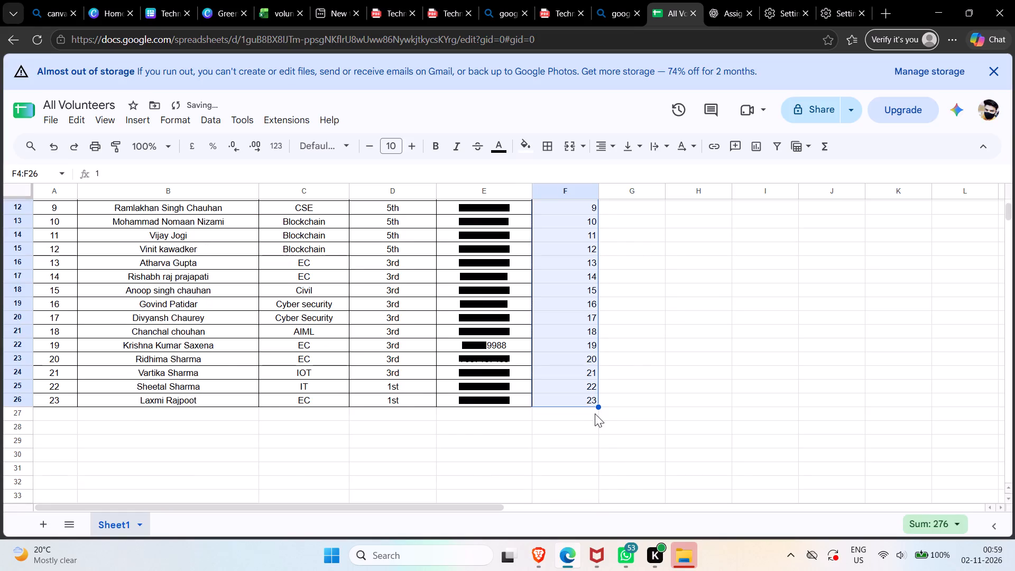
Undo the trial numbering in column F, including the filled series and the starting values in F4 and F5.
key("ctrl+z")
key("ctrl+z")
key("ctrl+z")
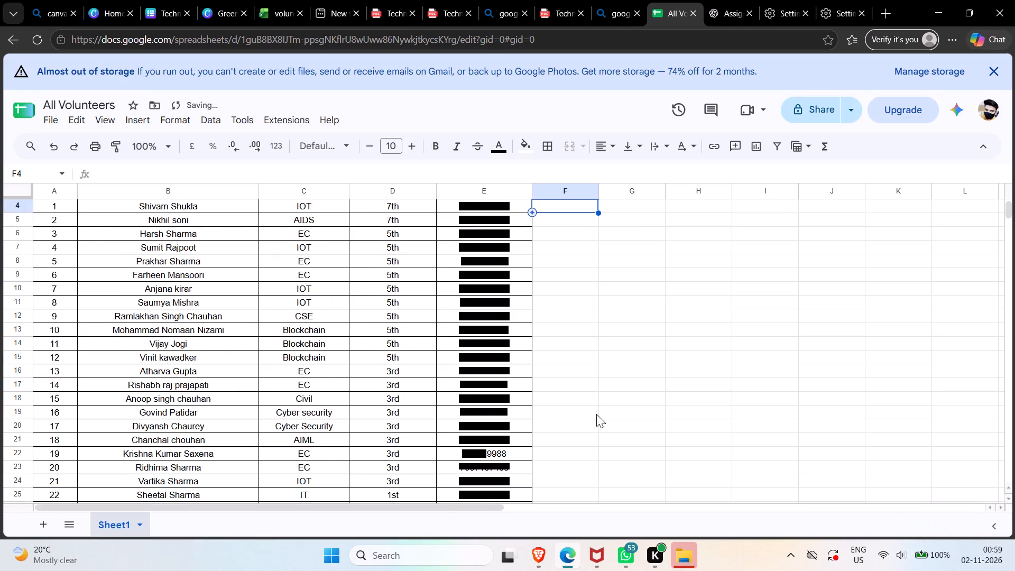
Review the volunteer list and send the current sheet to the print dialog with its existing page settings.
scroll(596, 414, "up", 3)
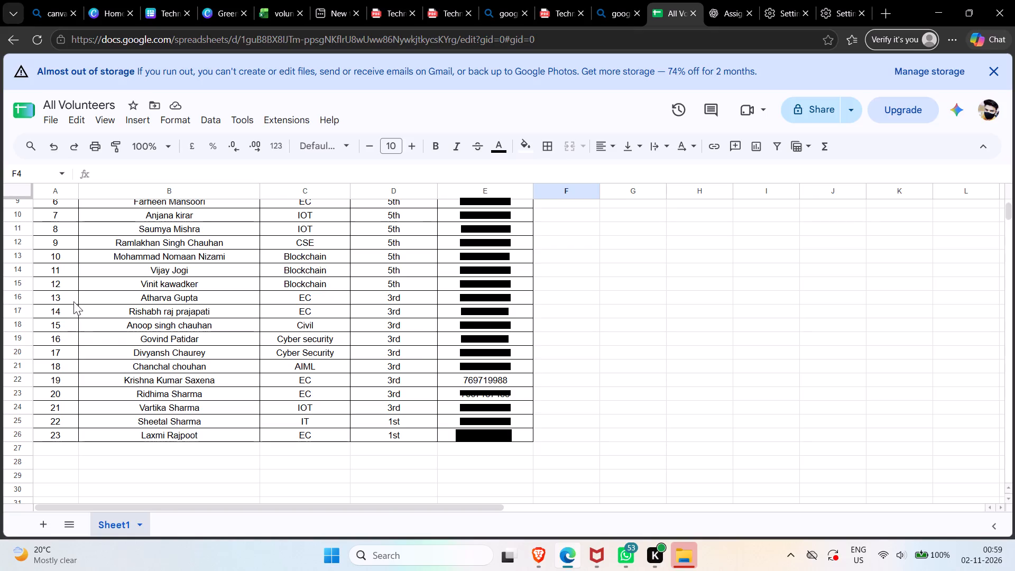
scroll(75, 294, "up", 3)
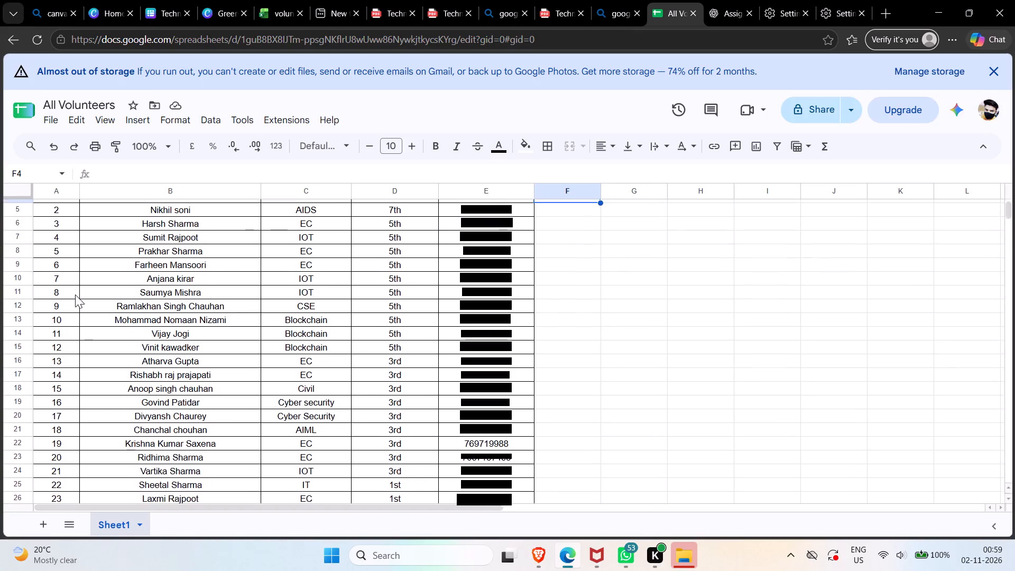
scroll(75, 294, "up", 3)
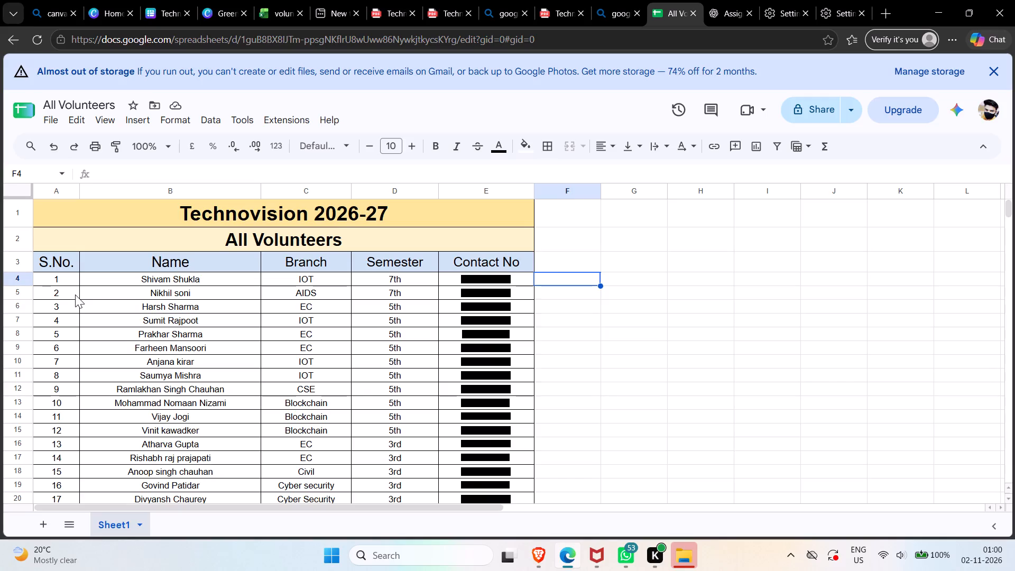
scroll(75, 294, "down", 4)
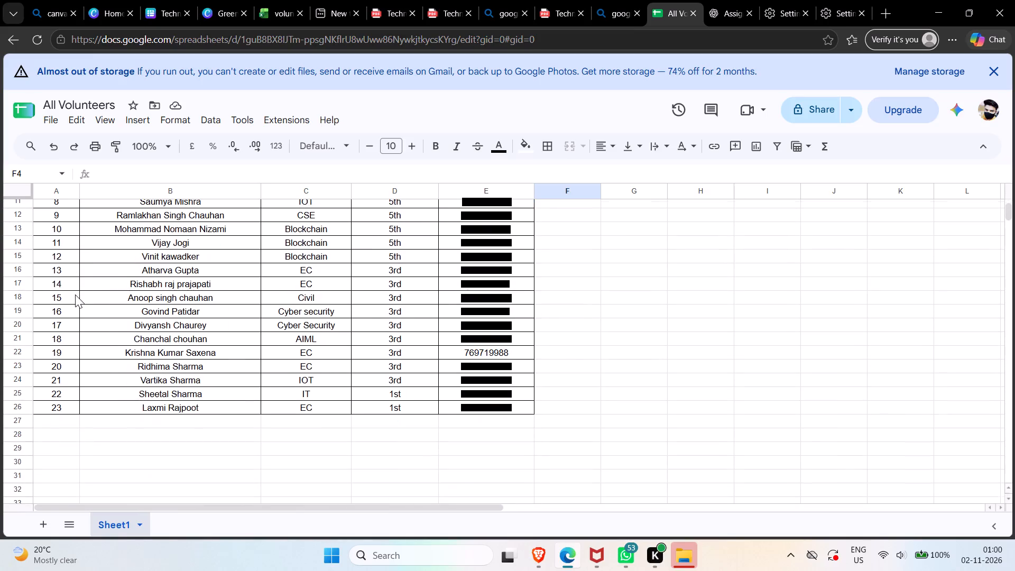
left_click(93, 153)
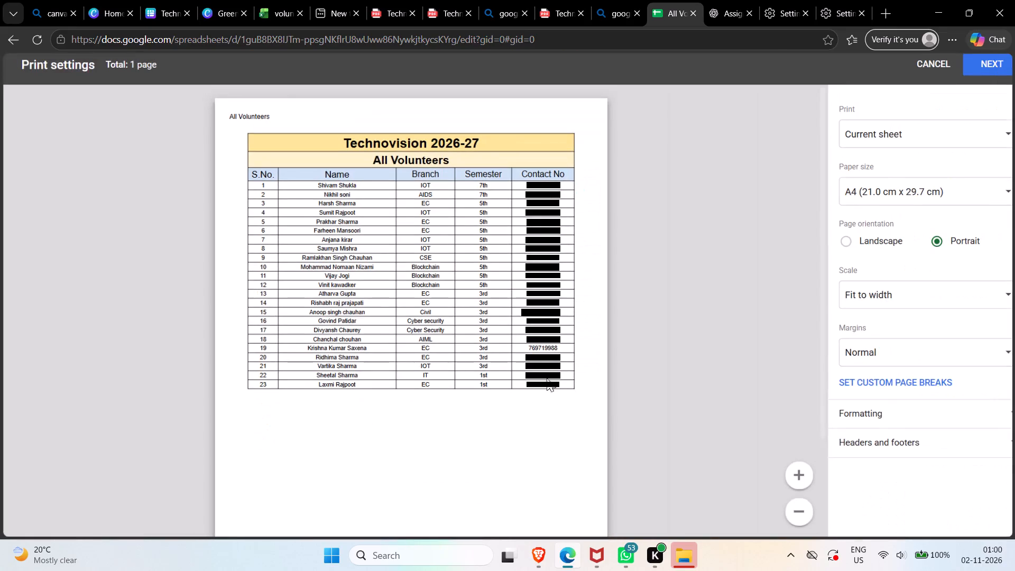
left_click(966, 75)
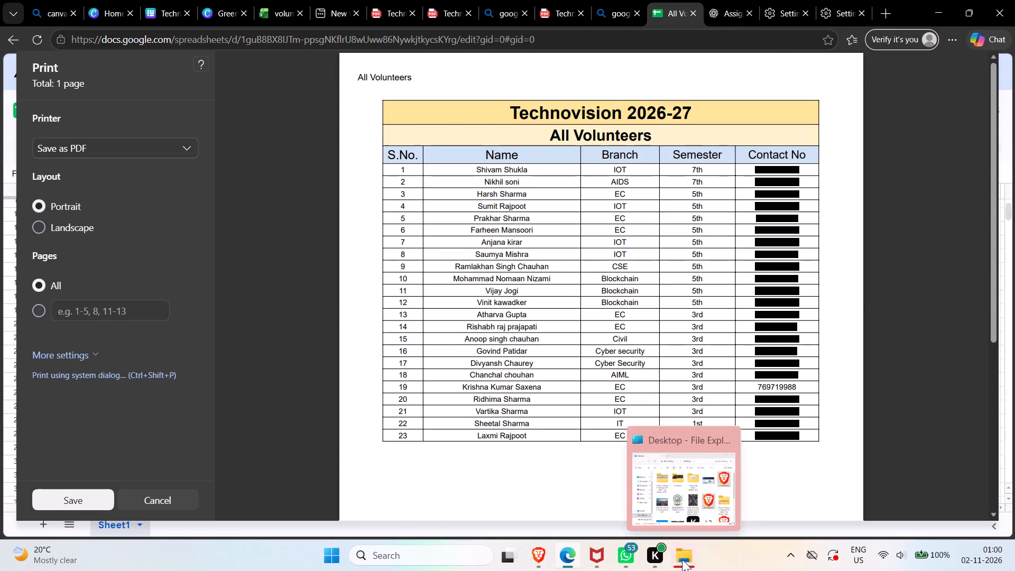
Switch to File Explorer and delete the old All Volunteers PDF from the Desktop folder.
left_click(689, 485)
left_click(376, 271)
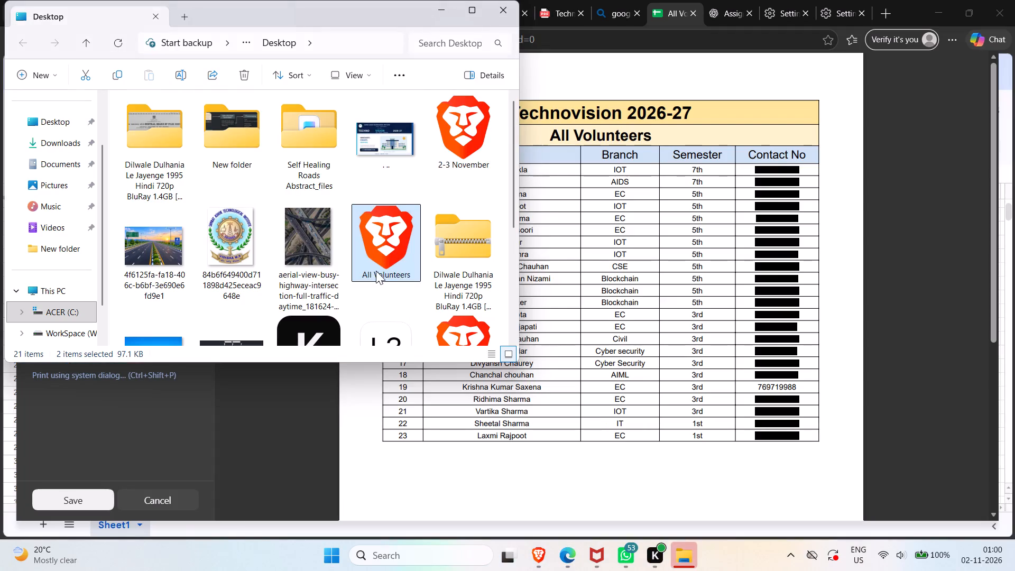
key("Delete")
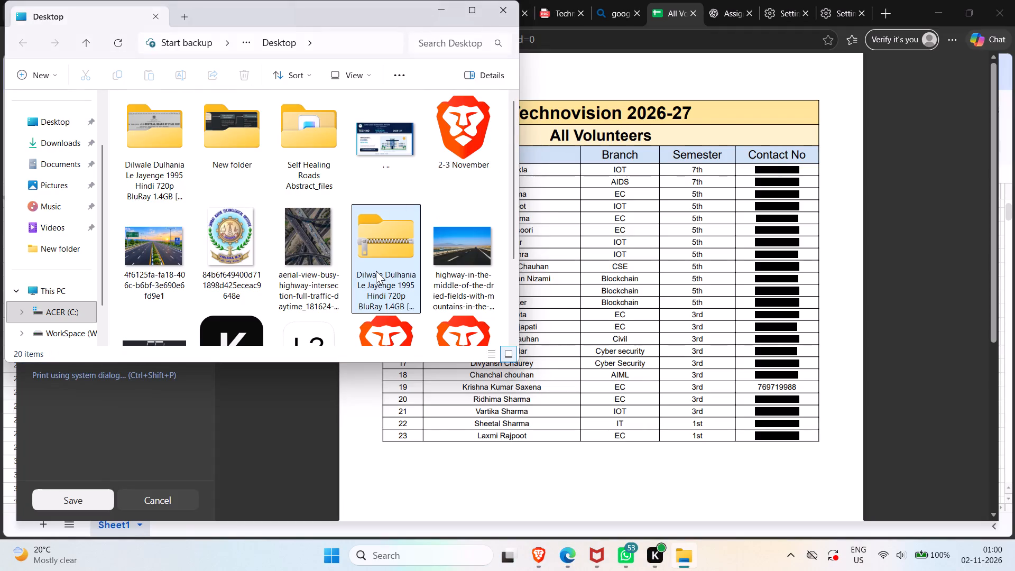
Switch back to the browser's print dialog and save the sheet as a PDF named All Volunteers on the Desktop.
left_click(384, 118)
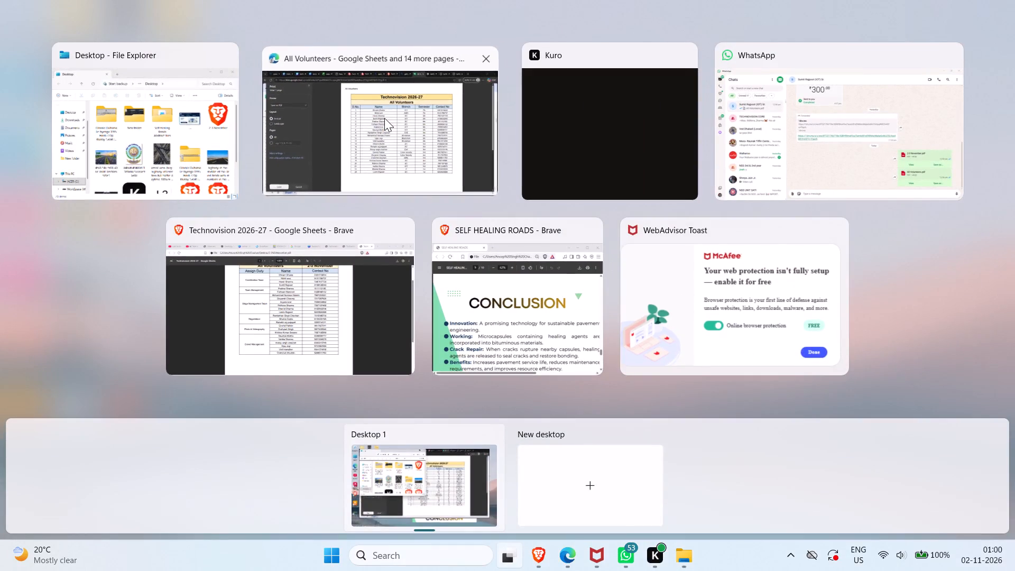
left_click(59, 499)
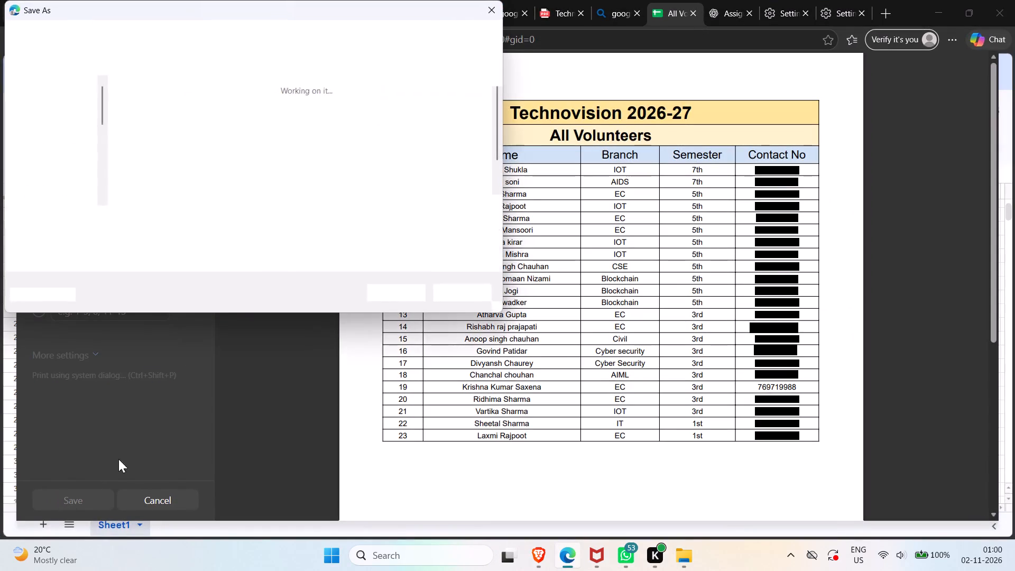
left_click(261, 217)
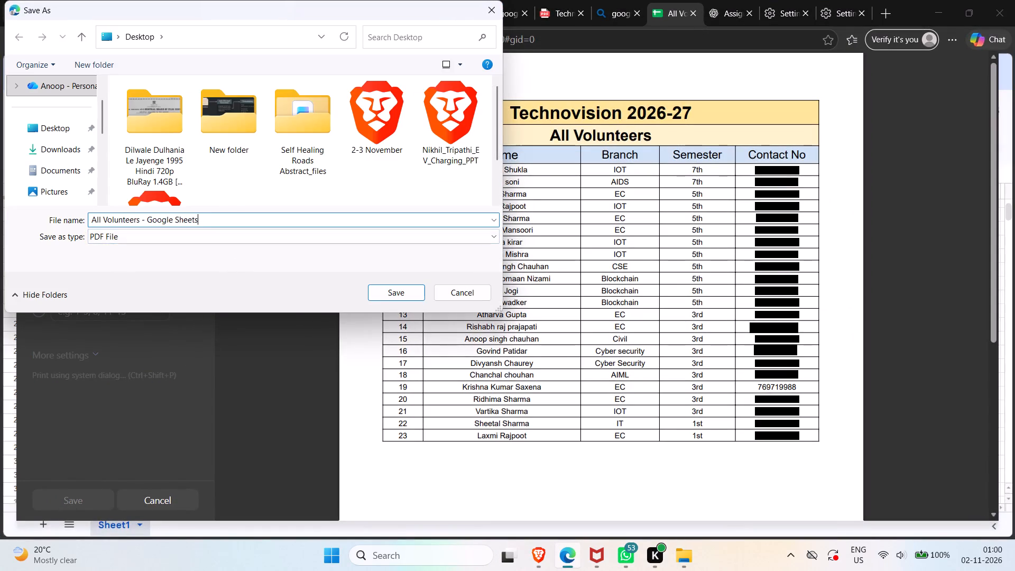
key("BackSpace")
key("BackSpace")
key("BackSpace")
key("BackSpace")
key("BackSpace")
key("BackSpace")
key("BackSpace")
key("BackSpace")
key("BackSpace")
key("BackSpace")
key("BackSpace")
key("BackSpace")
key("BackSpace")
key("BackSpace")
key("BackSpace")
key("BackSpace")
key("Return")
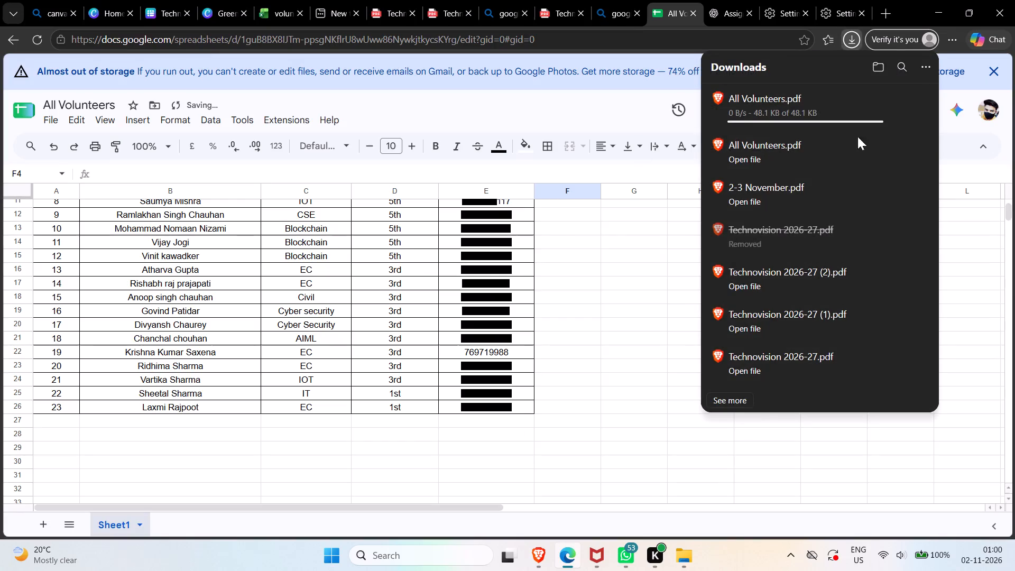
Open the newly downloaded All Volunteers PDF to check the exported volunteer list.
left_click(757, 115)
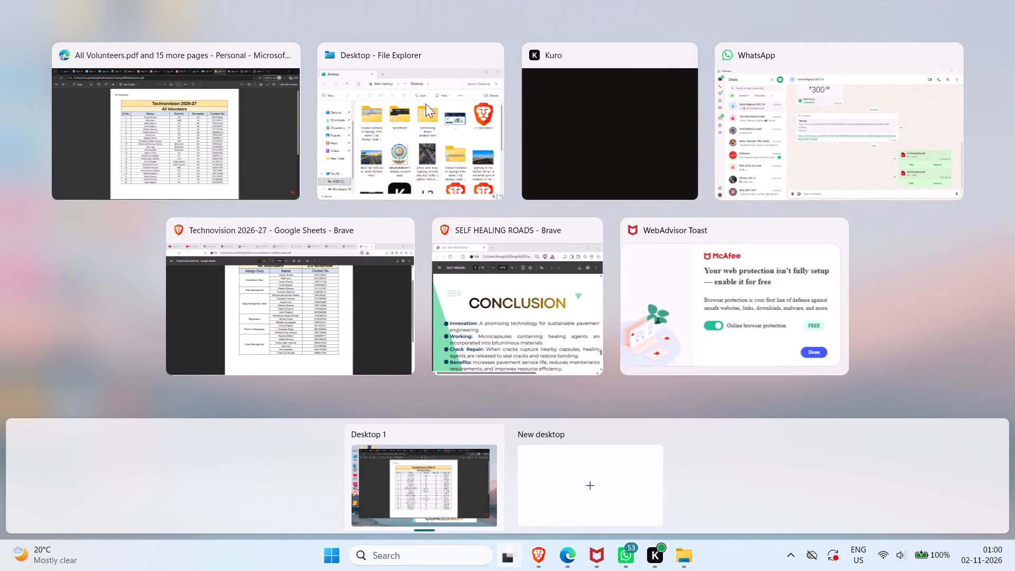
Switch to File Explorer and bring up the sharing options for the All Volunteers PDF in the Desktop folder.
left_click(420, 119)
scroll(380, 323, "down", 3)
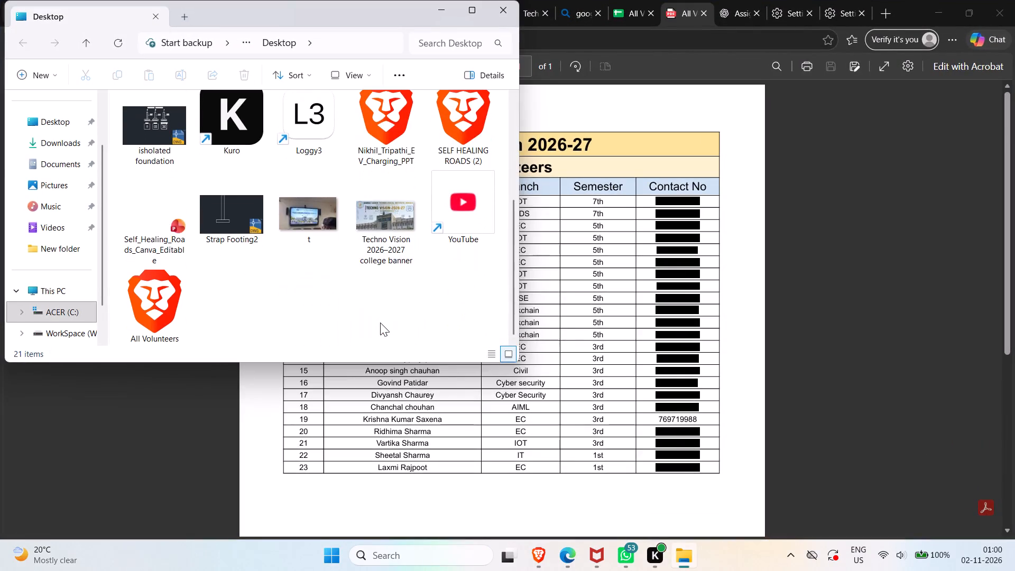
left_click(162, 315)
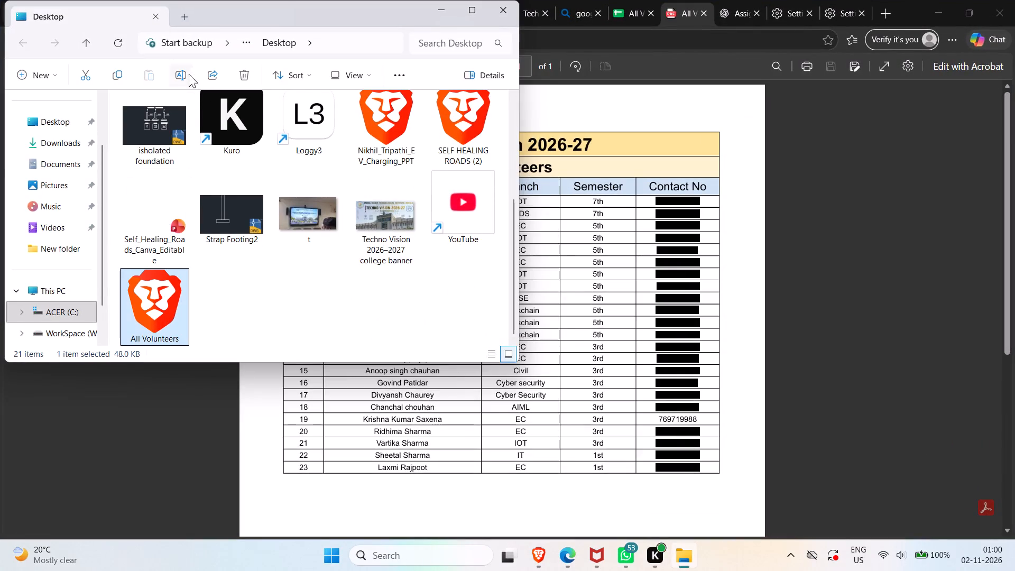
left_click(214, 69)
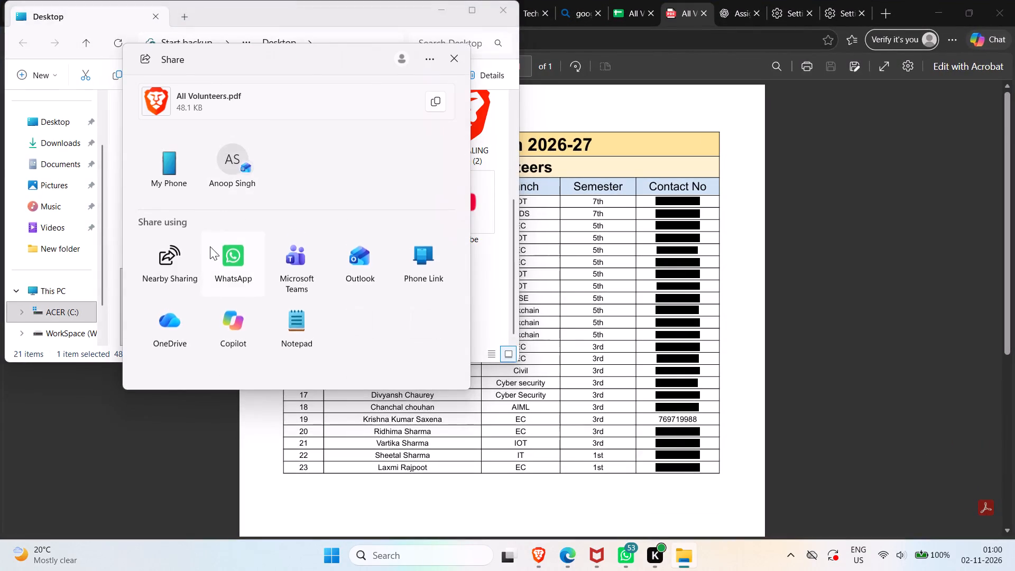
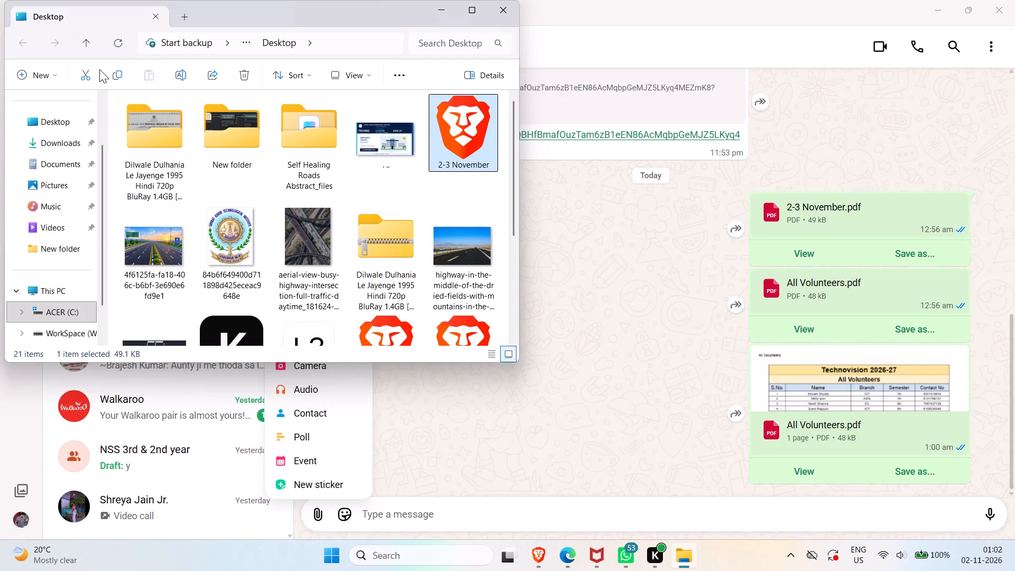
Open the sharing options for the 2-3 November PDF in the Desktop folder.
left_click(214, 75)
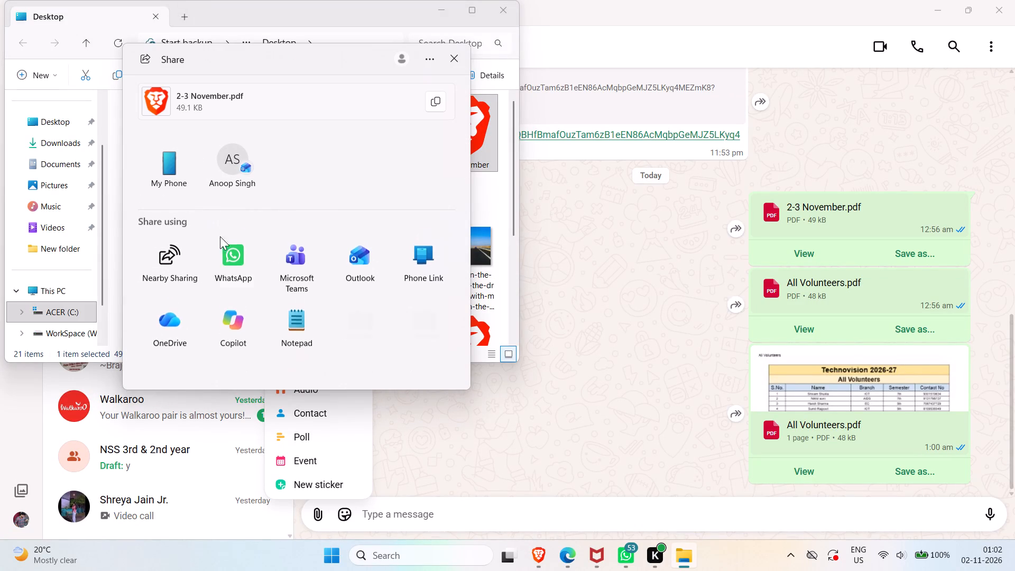
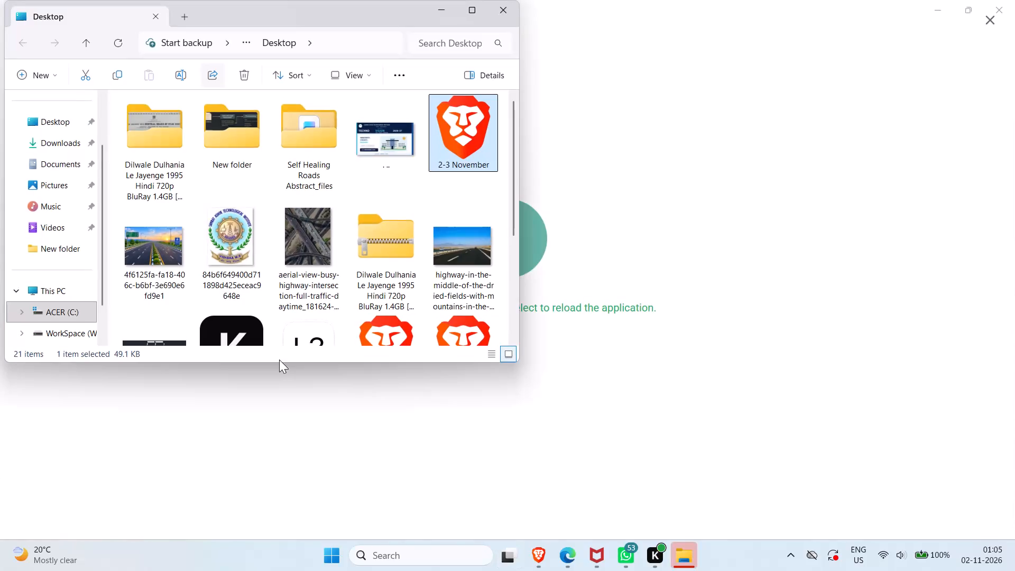
Enlarge the Desktop folder window and open the newly saved All Volunteers PDF to check it.
left_click(478, 10)
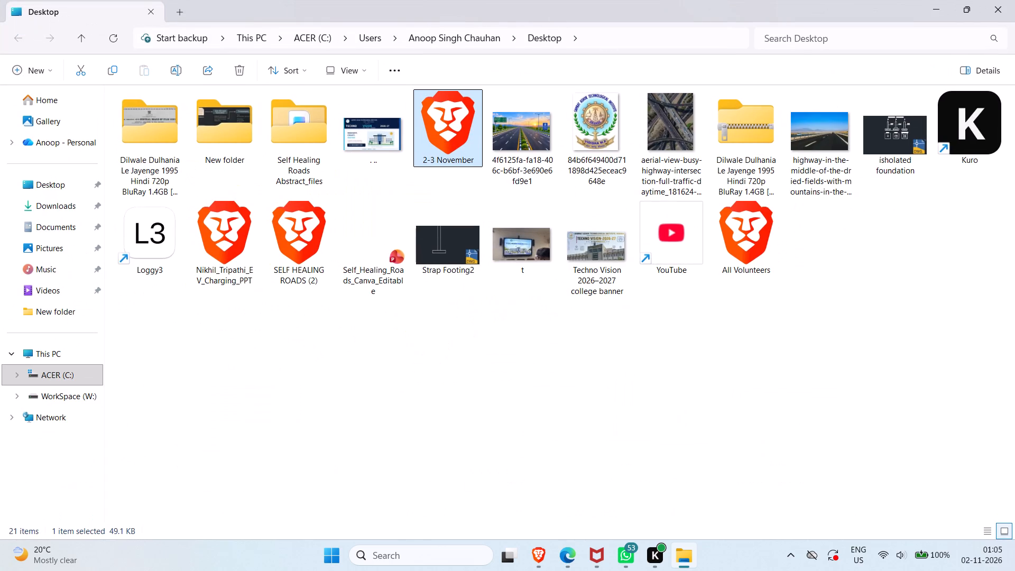
double_click(764, 257)
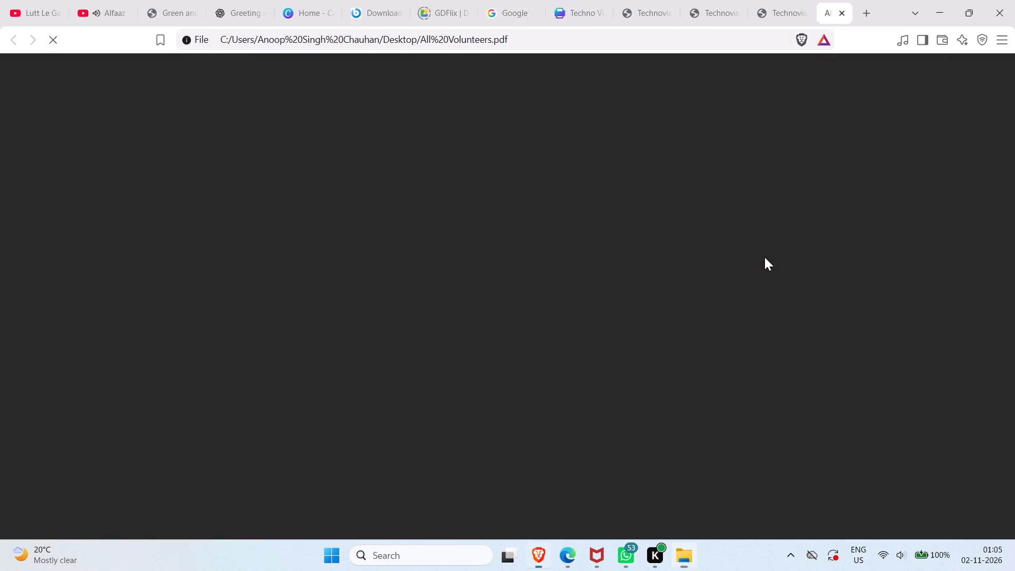
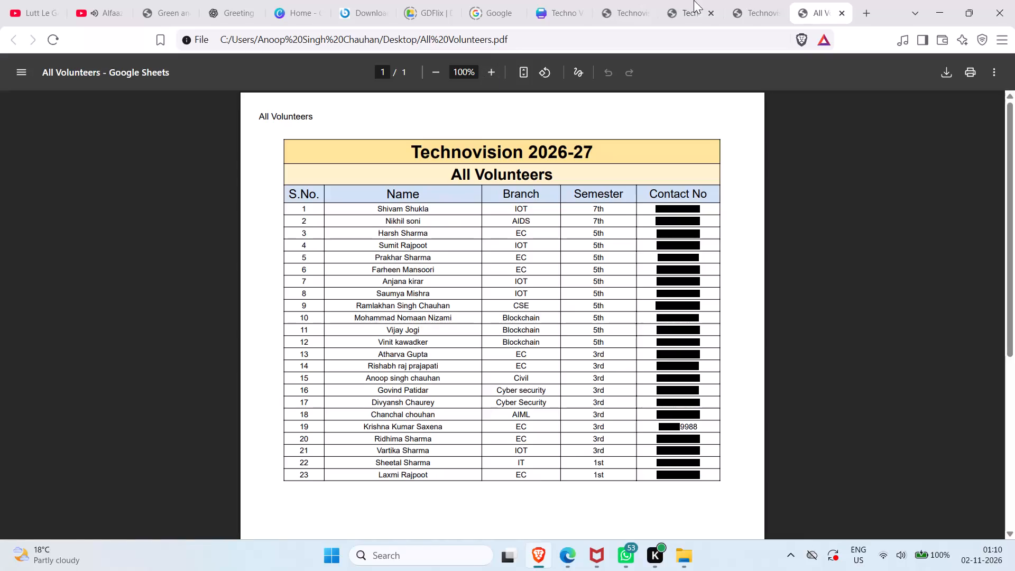
Close the browser window displaying the exported All Volunteers PDF.
left_click(1007, 3)
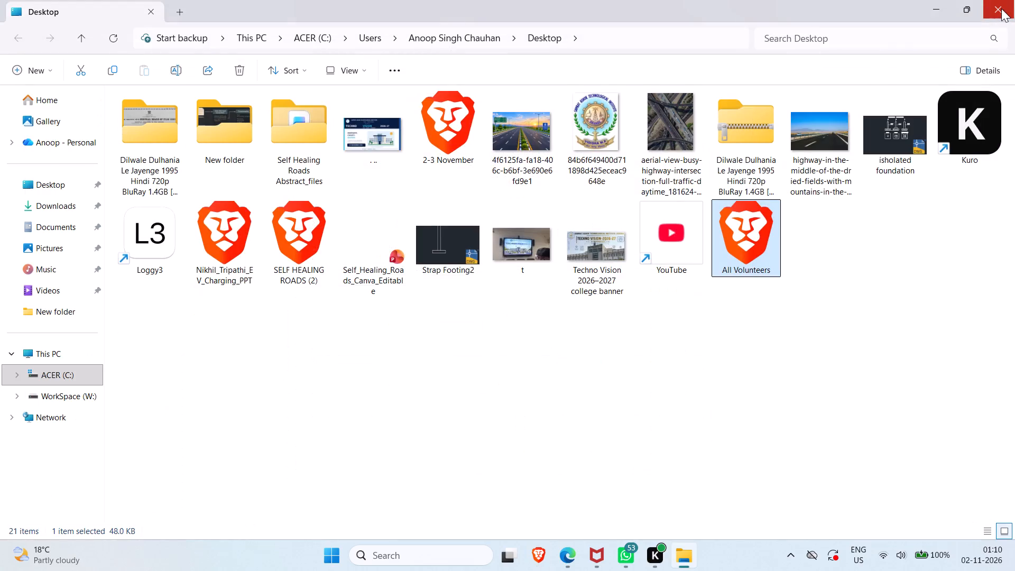
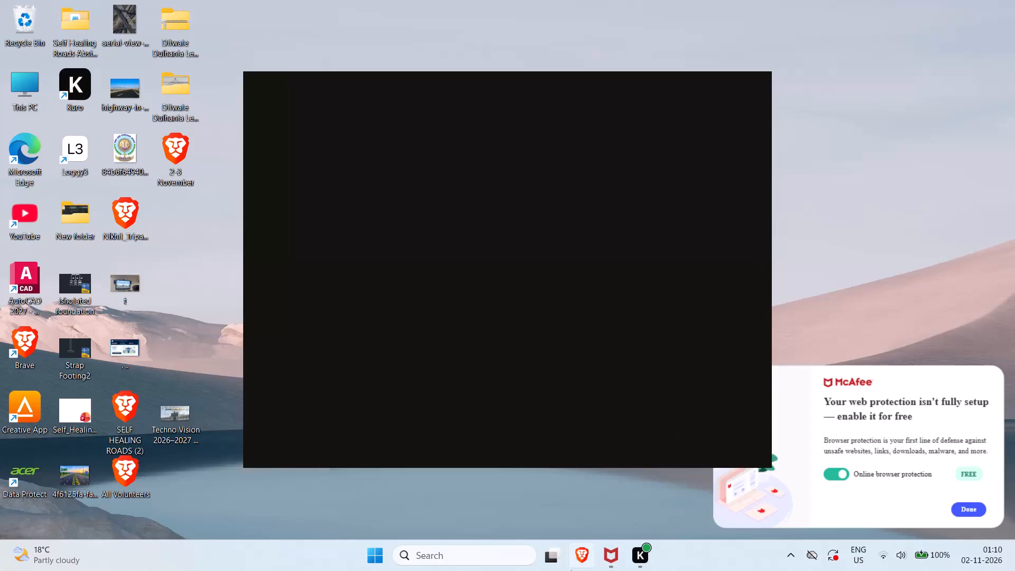
Open the Windows power options to end the computer session.
left_click(375, 554)
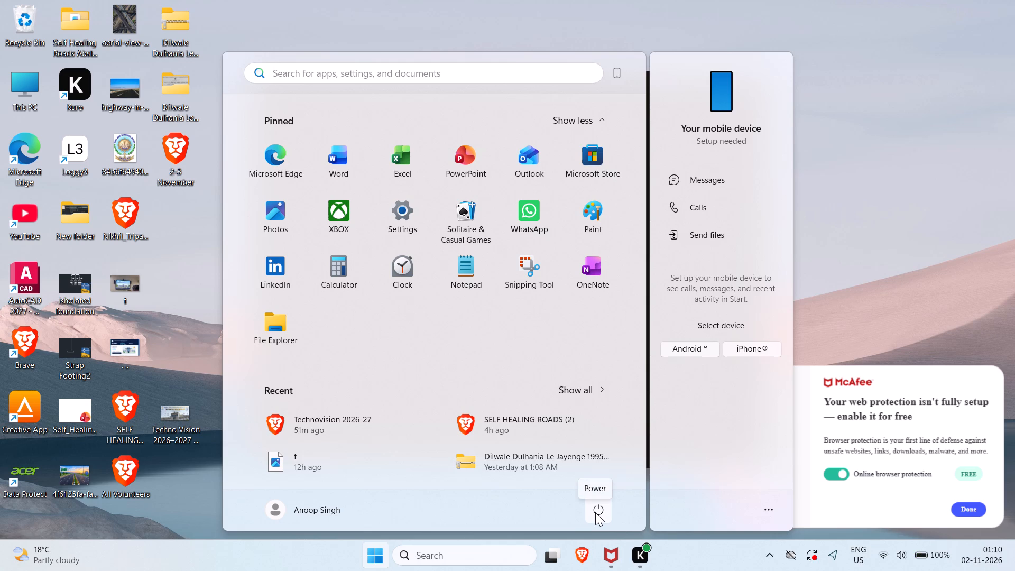
left_click(595, 512)
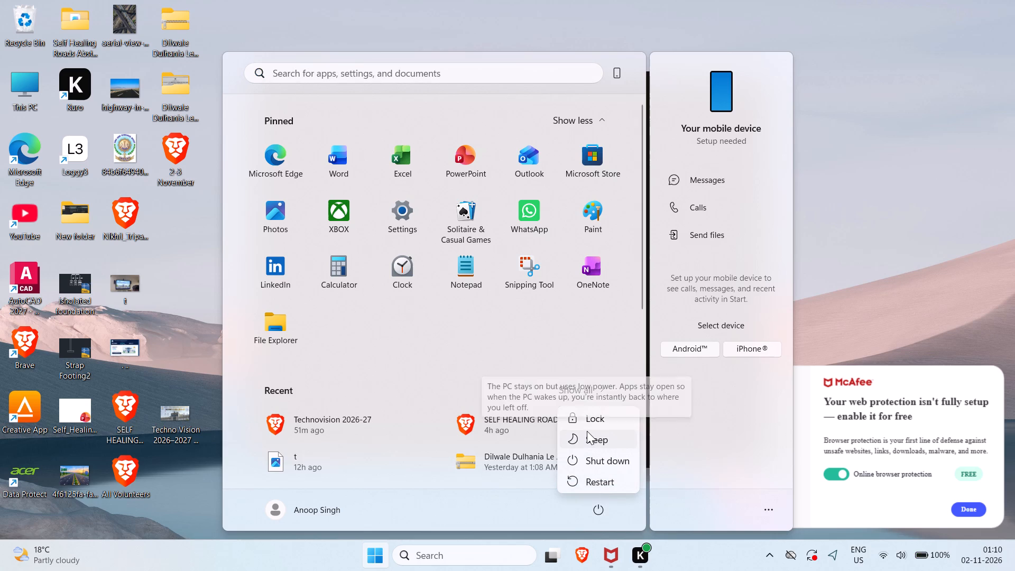